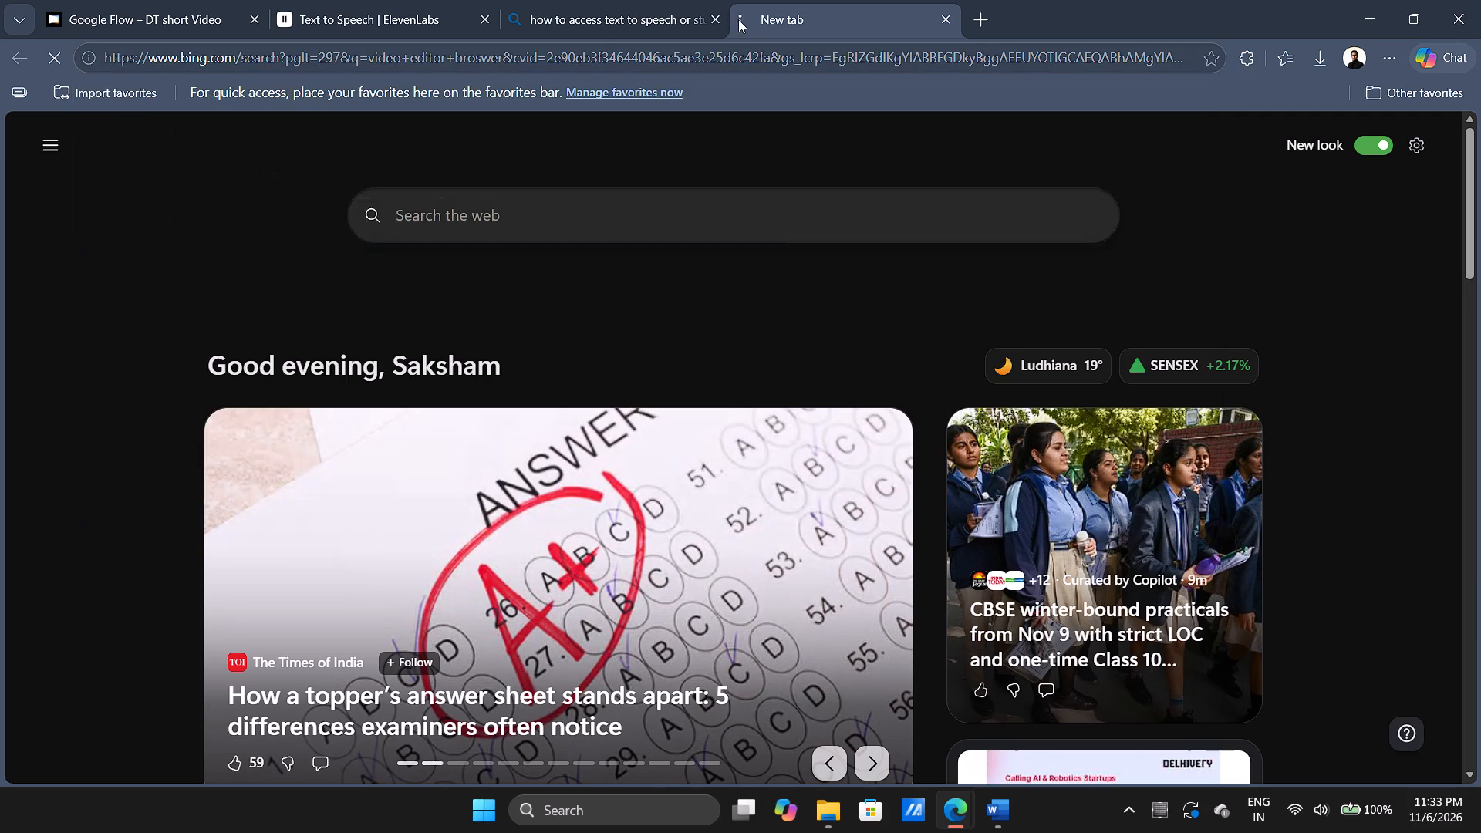
{"action": "left_click", "coordinate": [332, 415]}
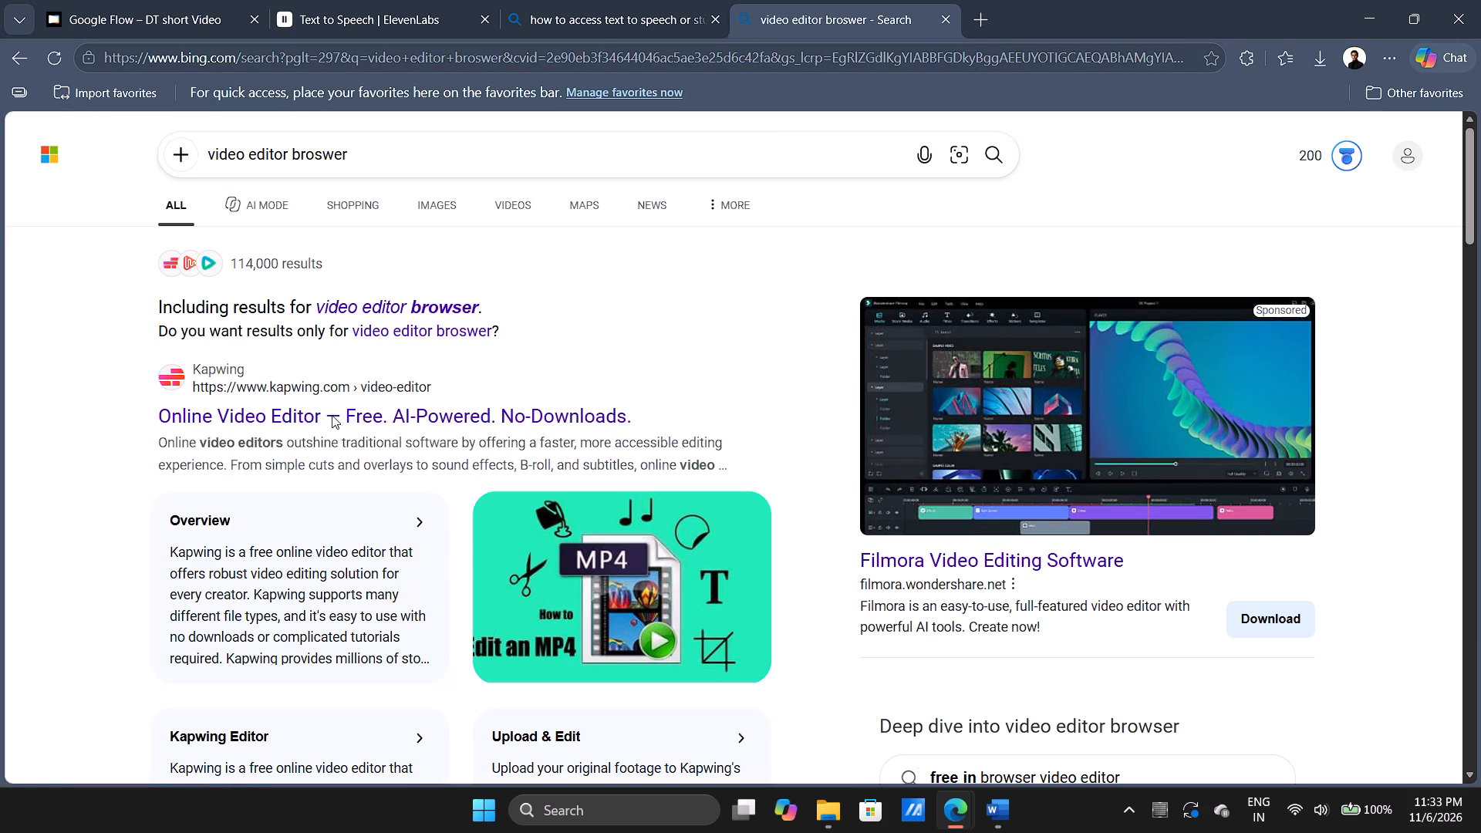
{"action": "left_click", "coordinate": [946, 16]}
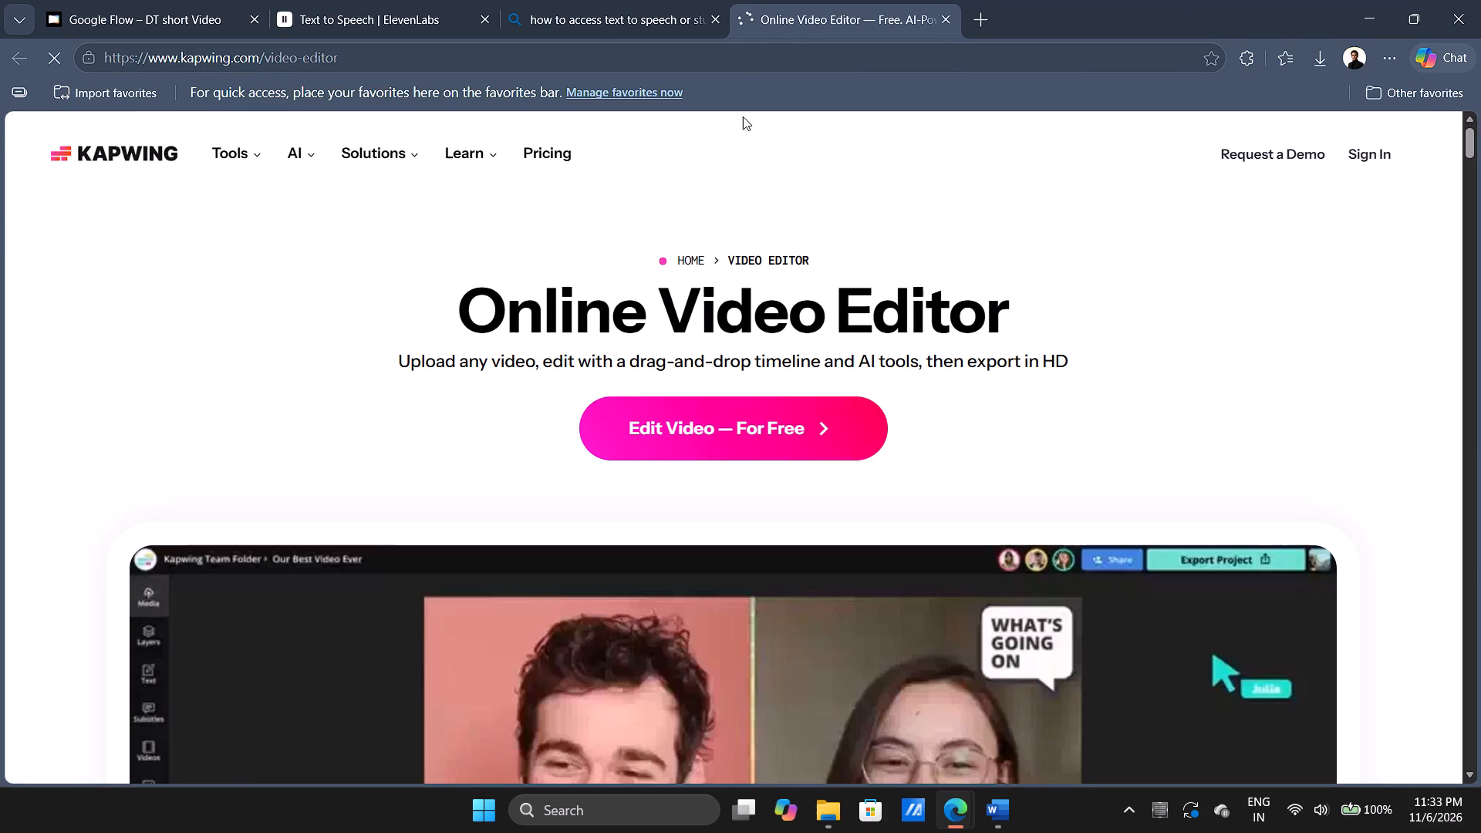
Launch Kapwing's free video editor and close the leftover tab with the ElevenLabs access search.
{"action": "left_click", "coordinate": [746, 419]}
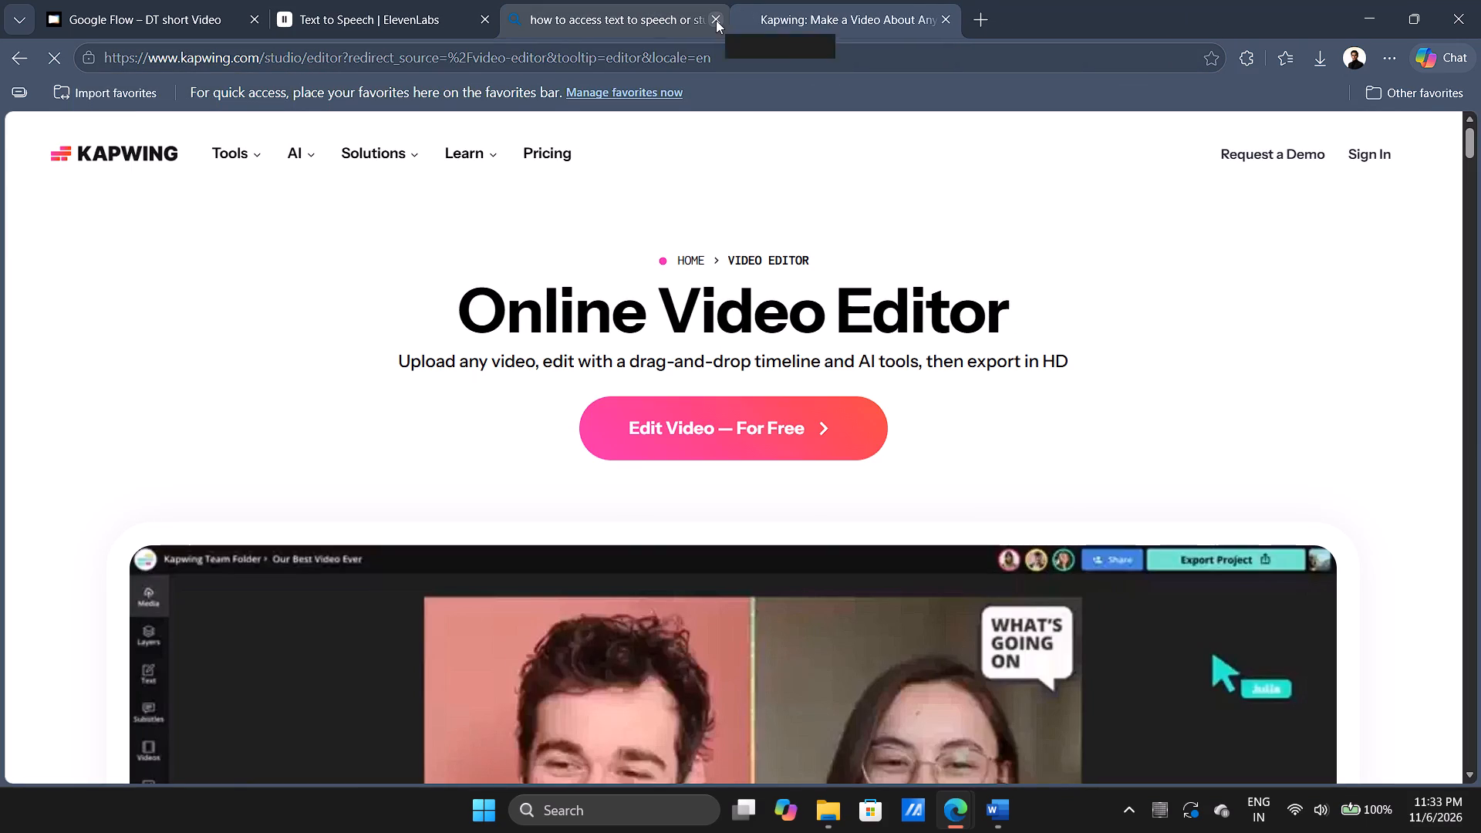
{"action": "left_click", "coordinate": [716, 20]}
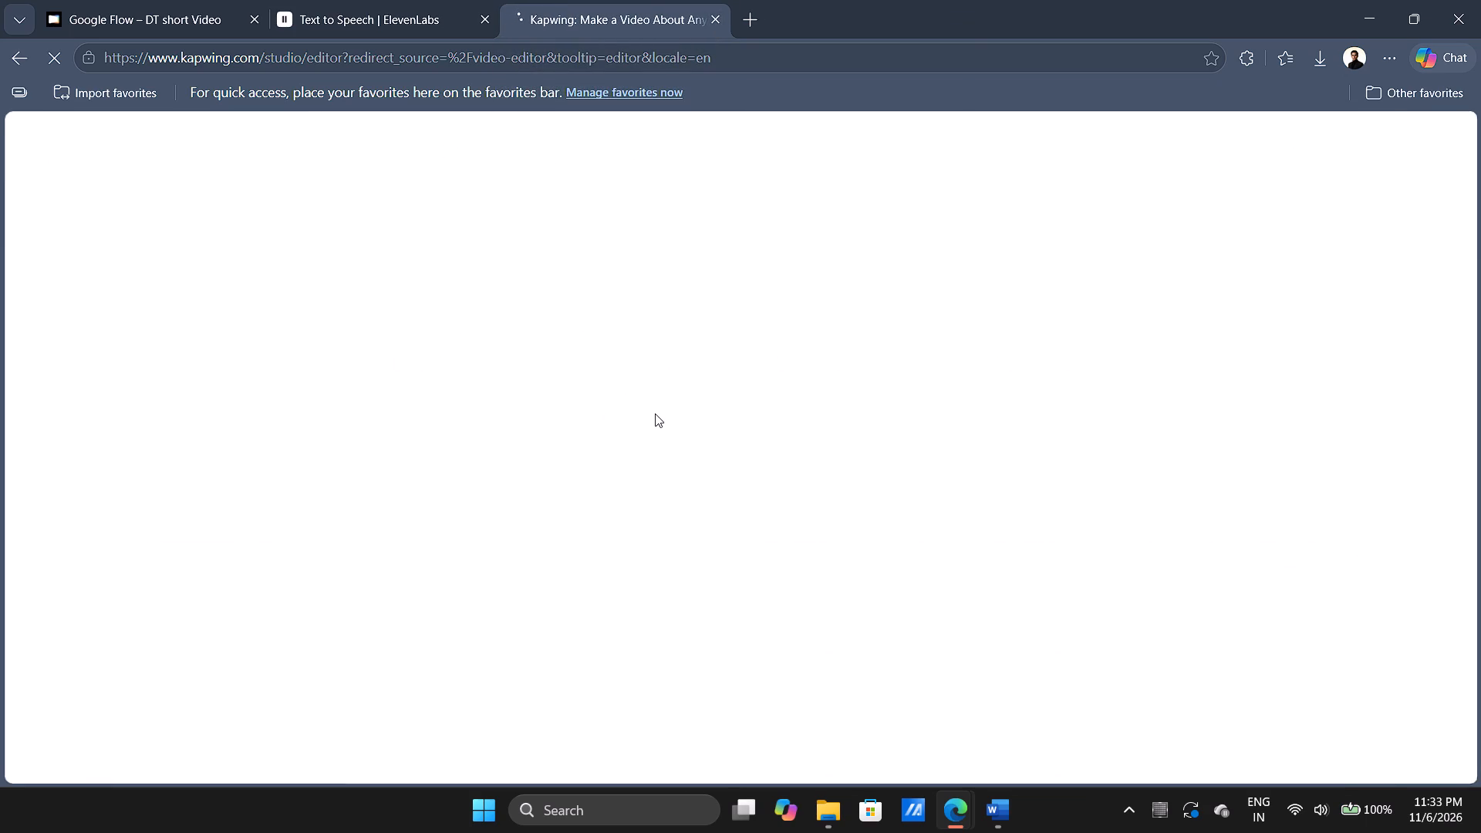
{"action": "left_click", "coordinate": [950, 803]}
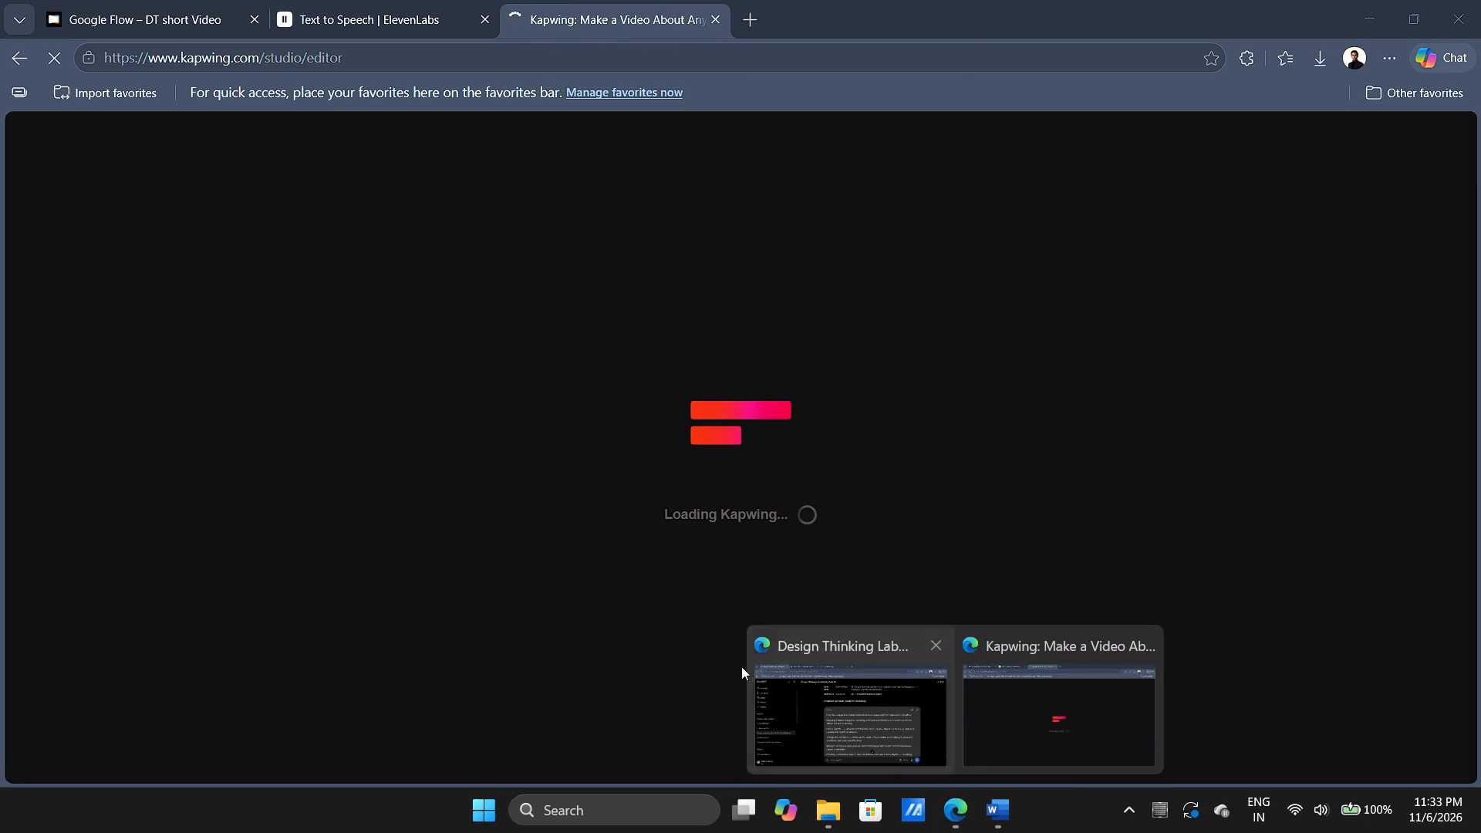
{"action": "left_click", "coordinate": [629, 576]}
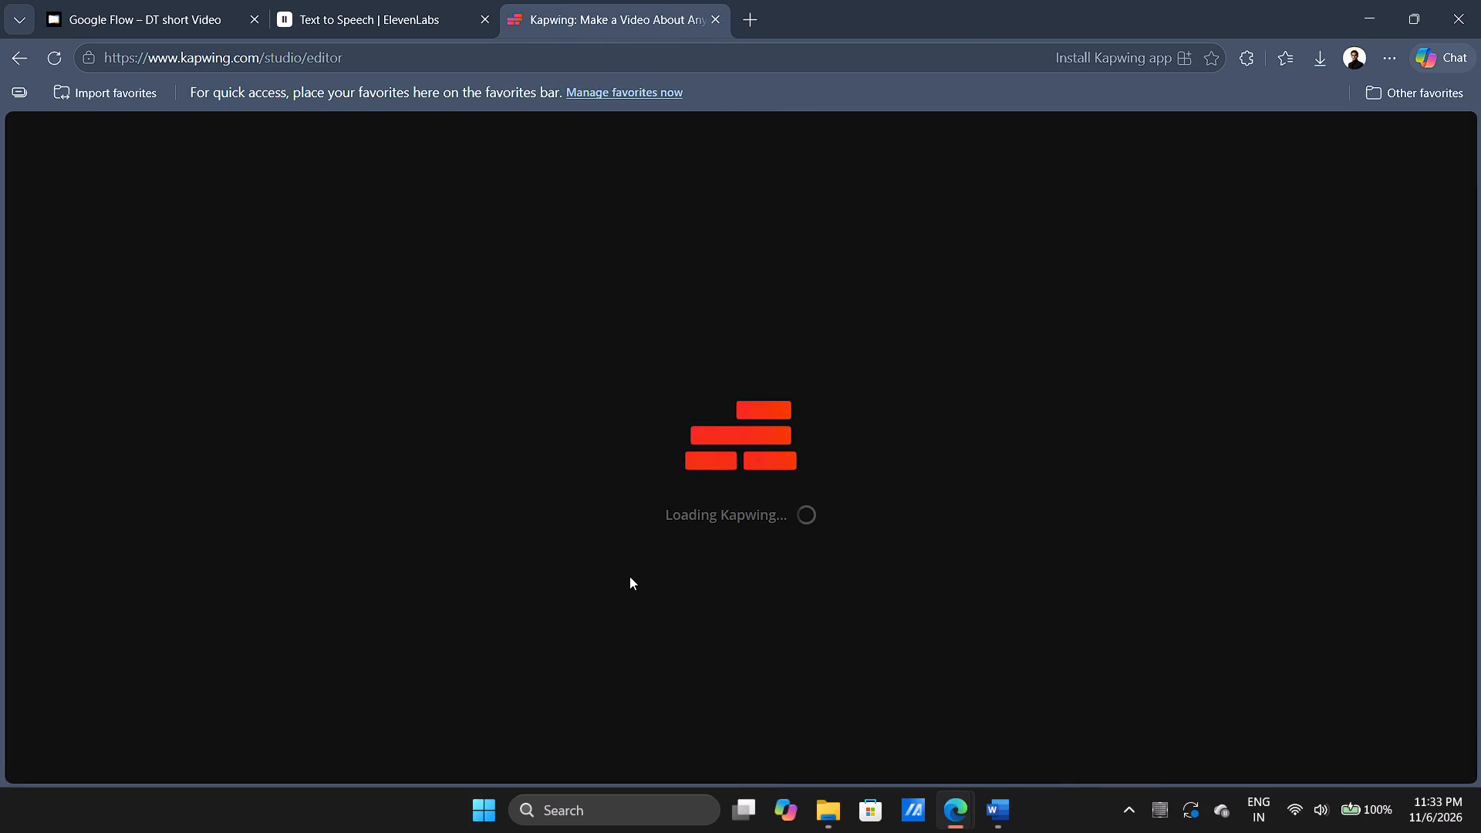
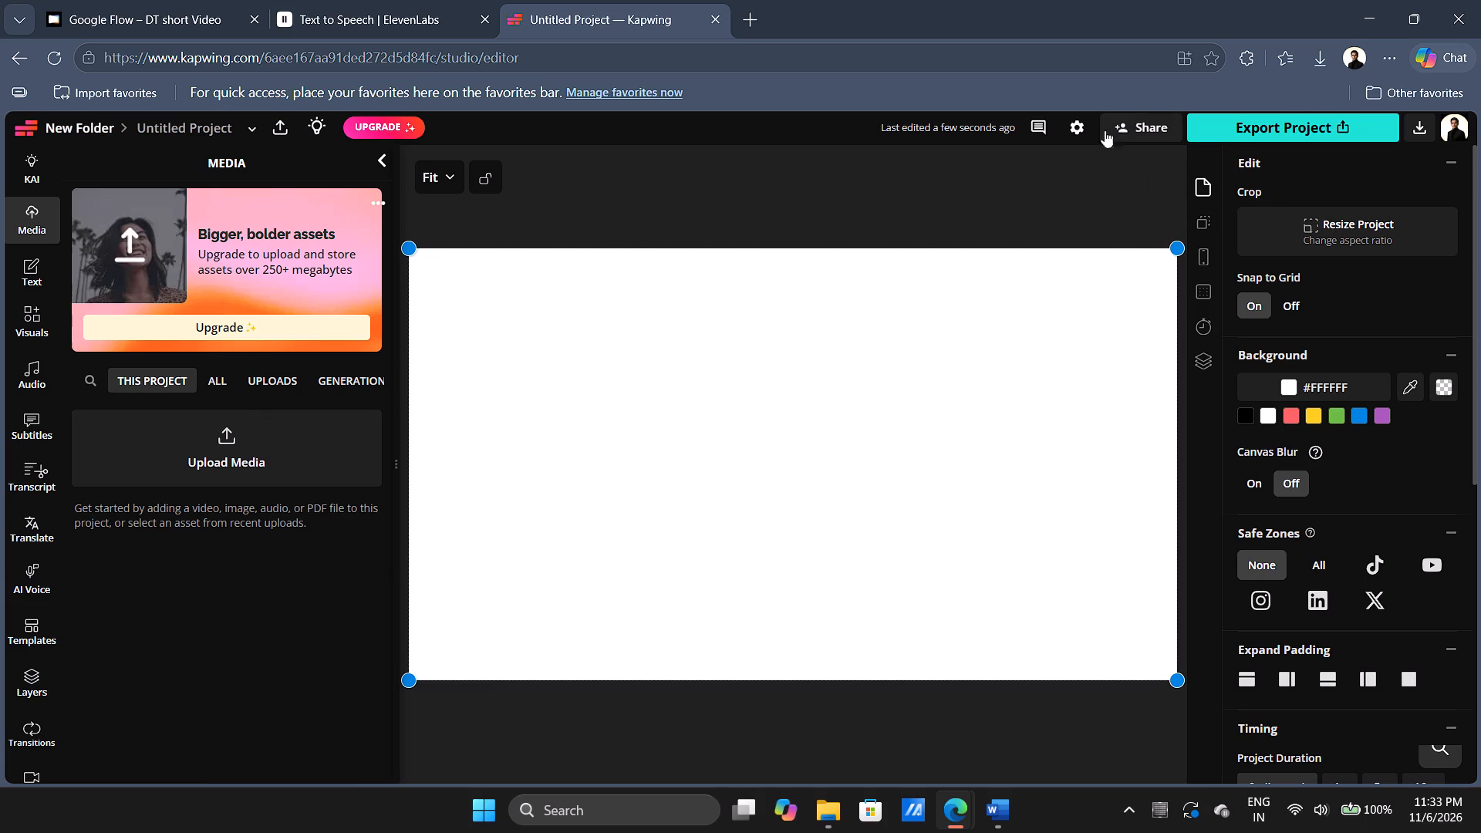
Upload the ElevenLabs narration MP3 and the Untitled_Scene MP4 from Downloads to the project media.
{"action": "left_click", "coordinate": [747, 372]}
{"action": "left_click", "coordinate": [332, 474]}
{"action": "left_click", "coordinate": [794, 430]}
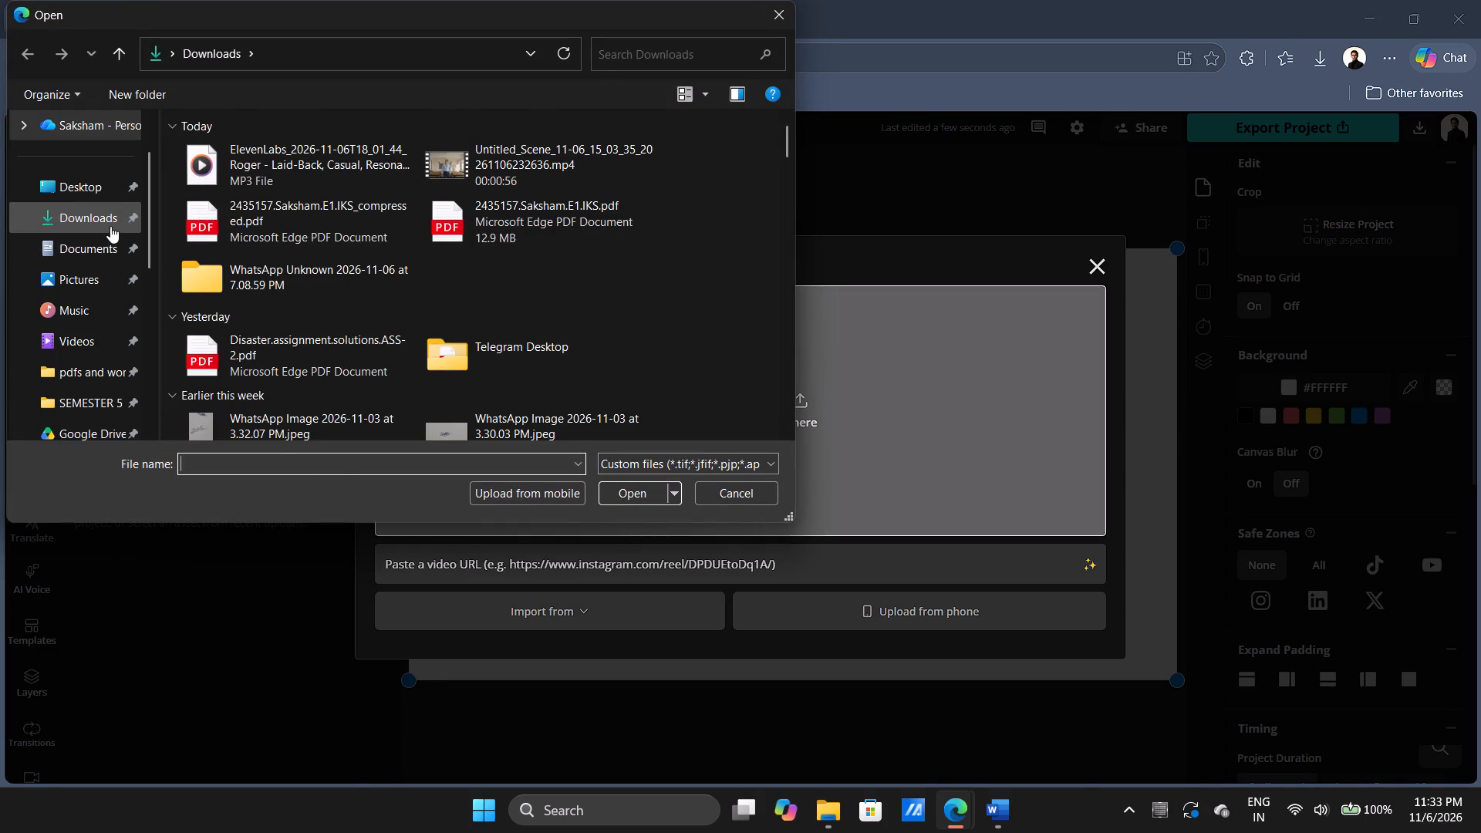
{"action": "left_click", "coordinate": [498, 164]}
{"action": "left_click", "coordinate": [337, 160], "text": "shift"}
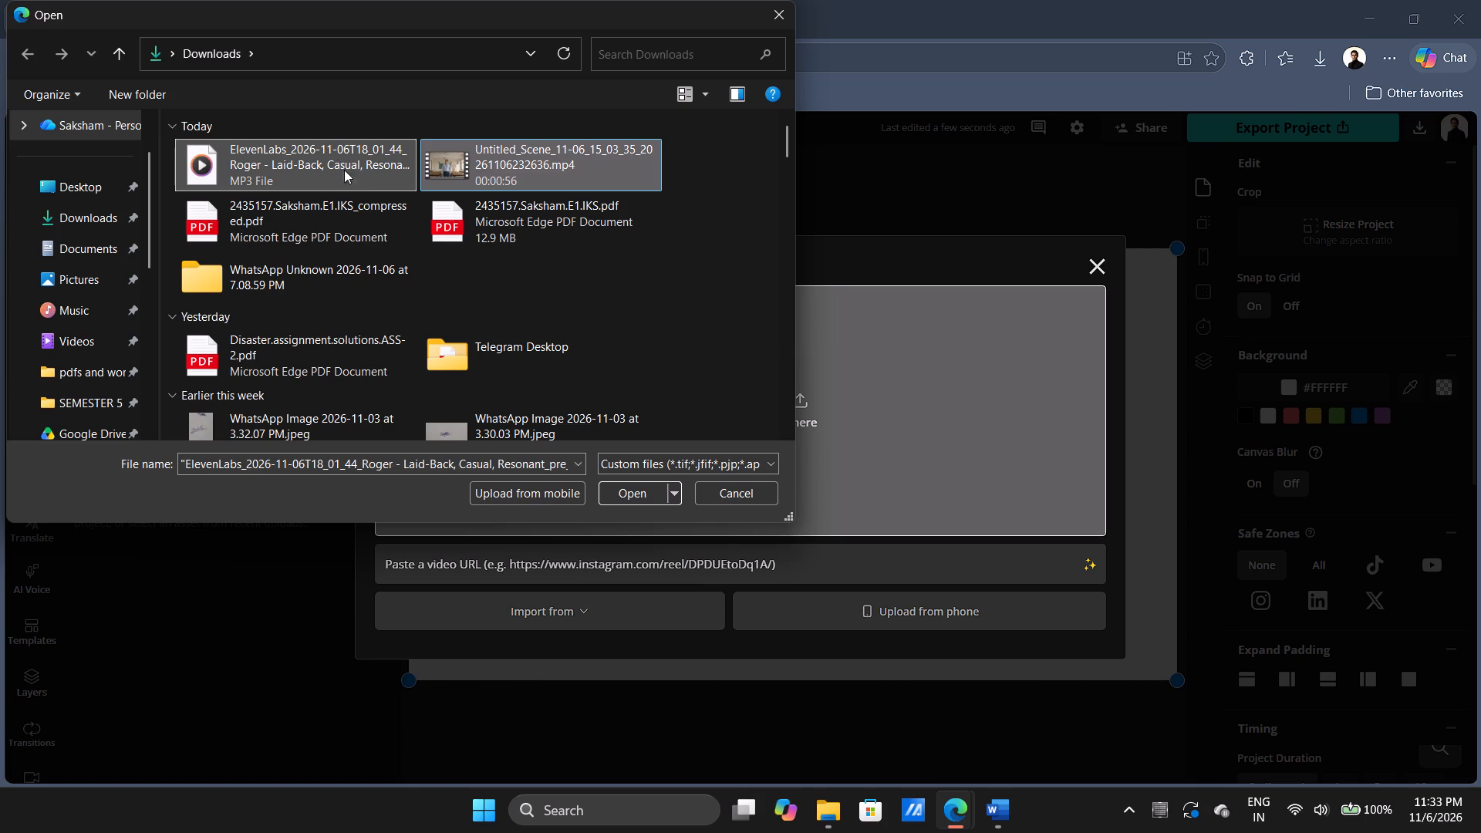
{"action": "left_click", "coordinate": [617, 491]}
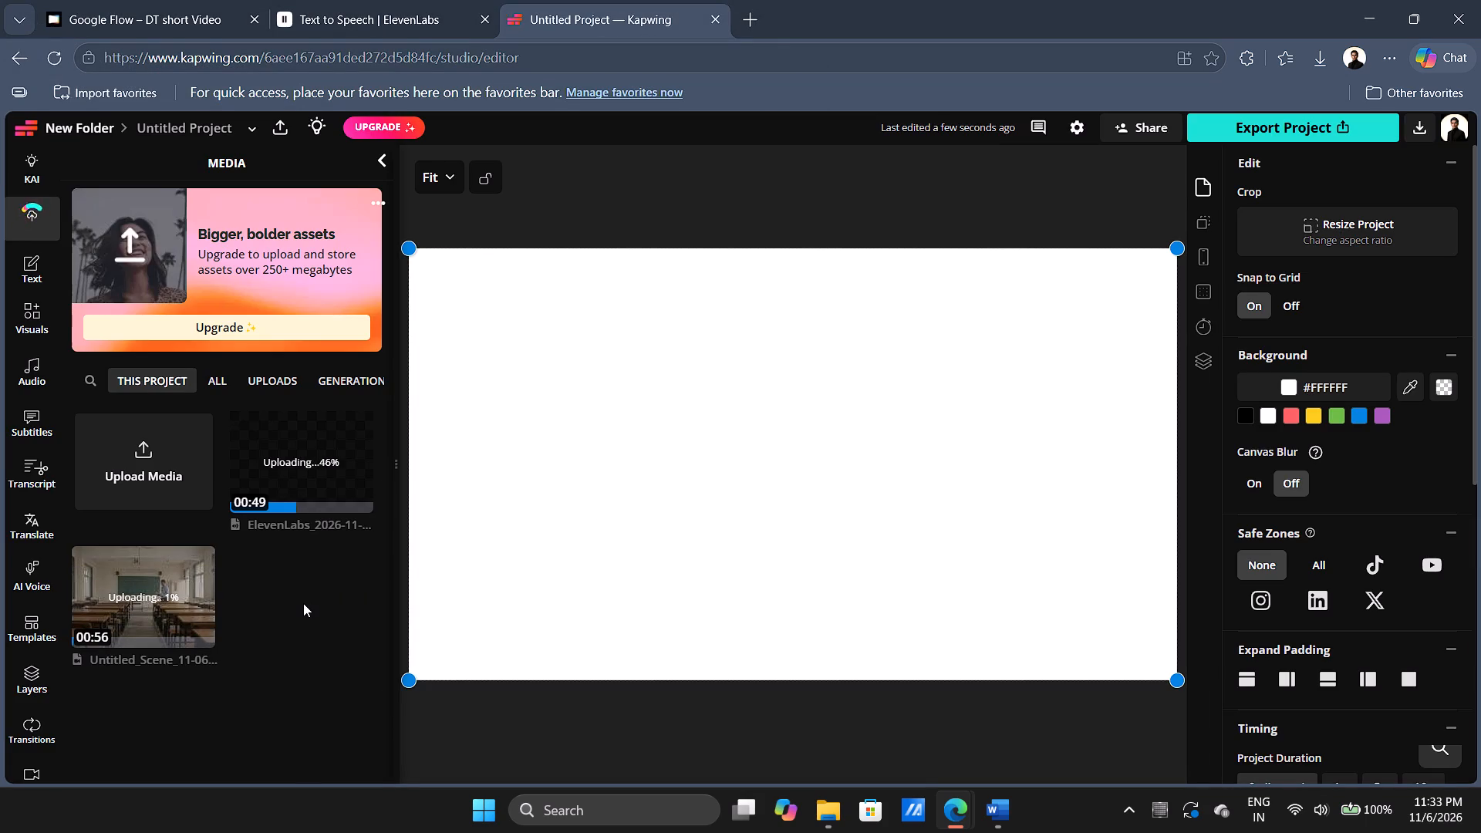
Place the Untitled_Scene video on the timeline, preview its opening seconds and return the playhead to the start.
{"action": "left_click", "coordinate": [161, 594]}
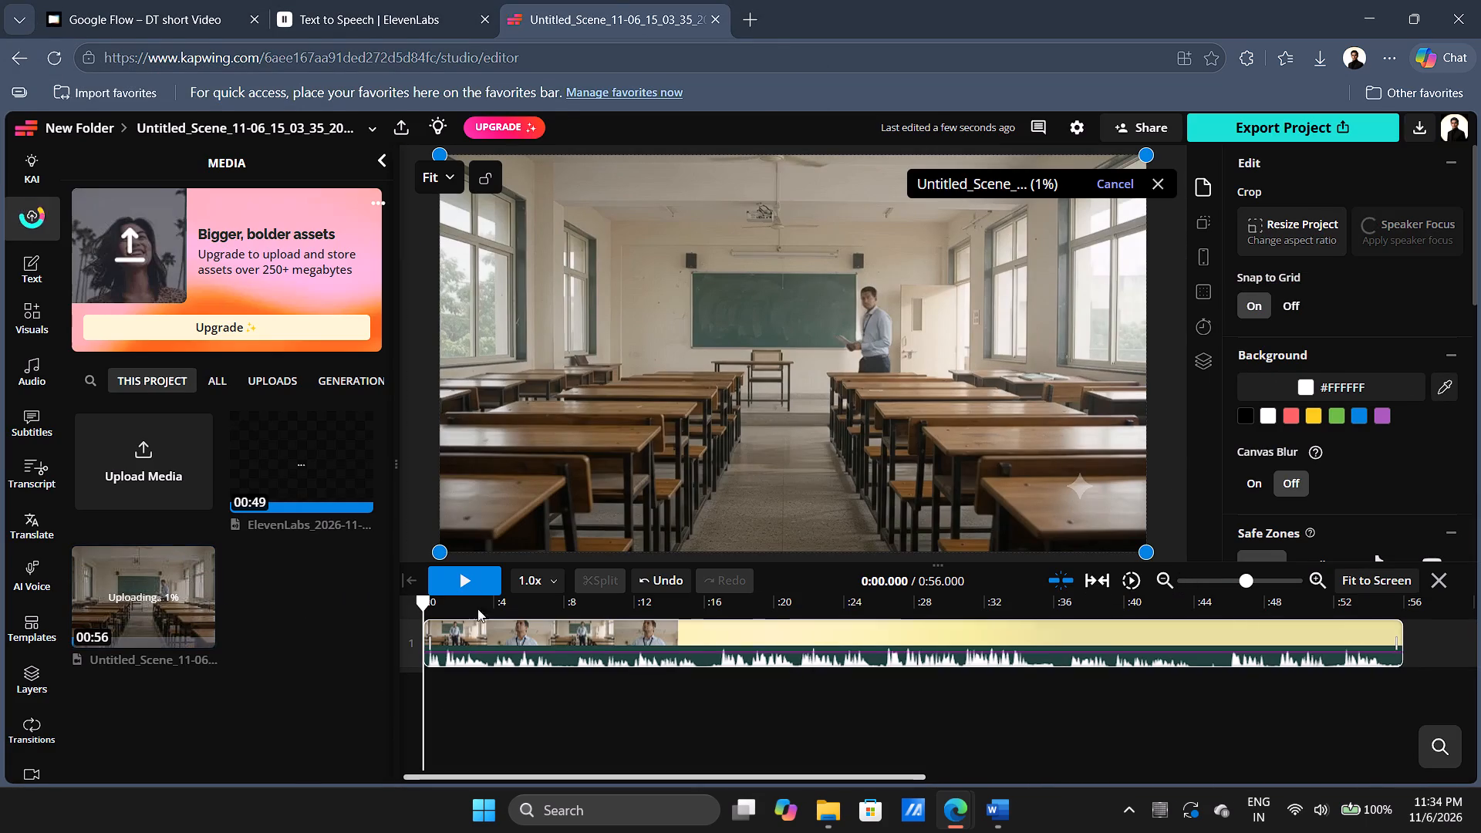
{"action": "left_click", "coordinate": [464, 578]}
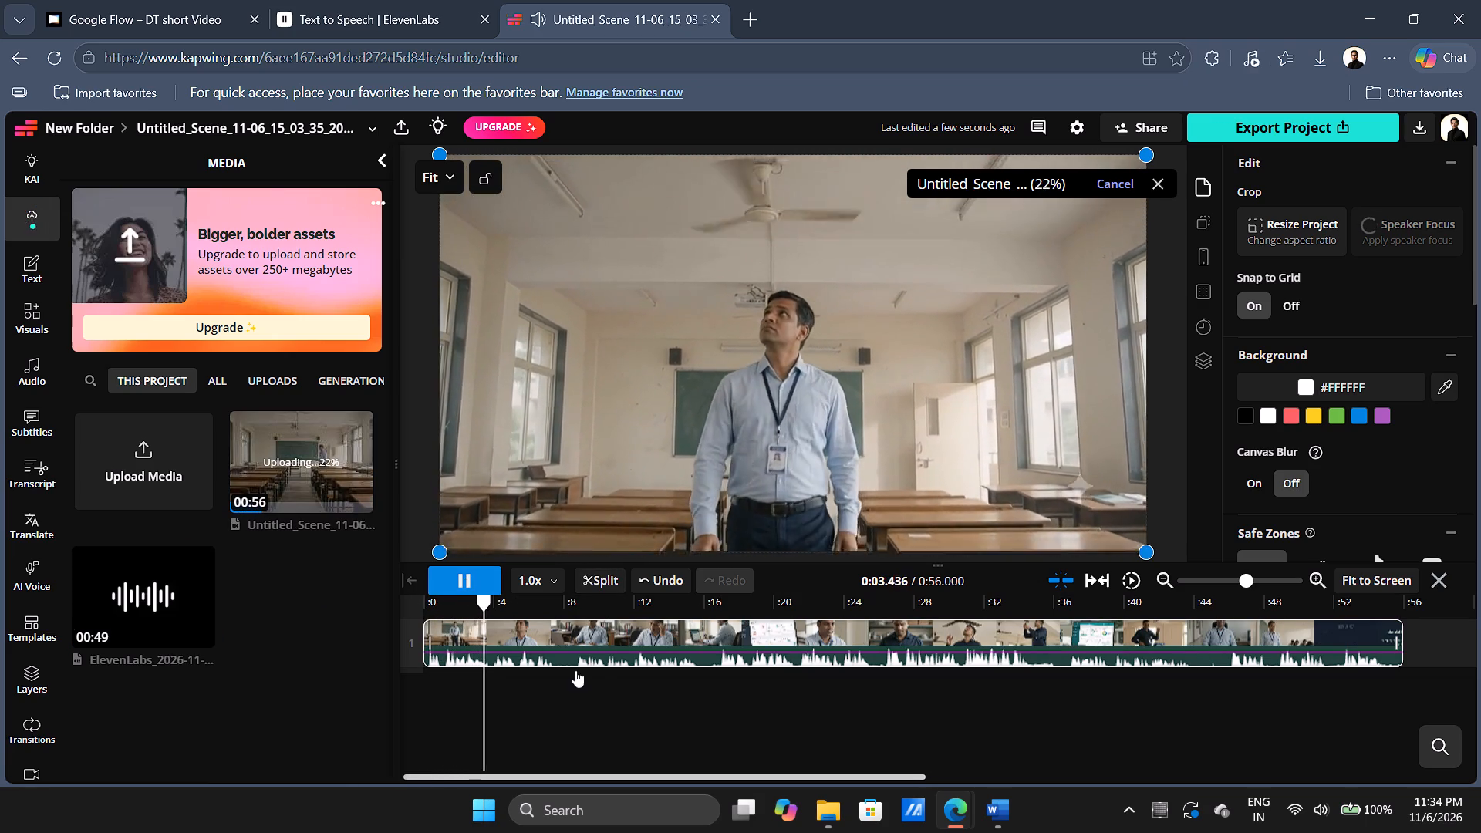
{"action": "left_click", "coordinate": [609, 643]}
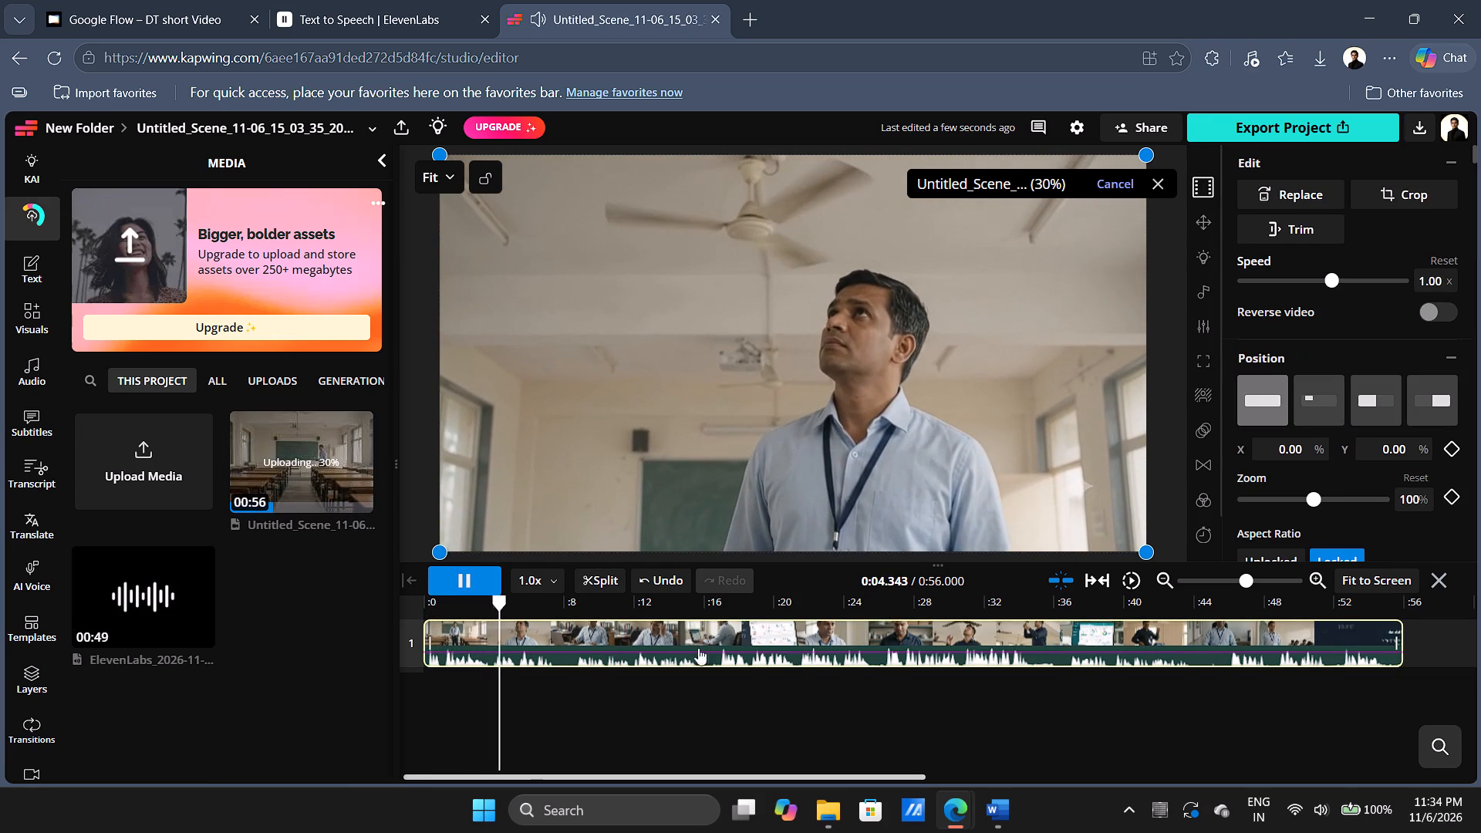
{"action": "left_click", "coordinate": [462, 578]}
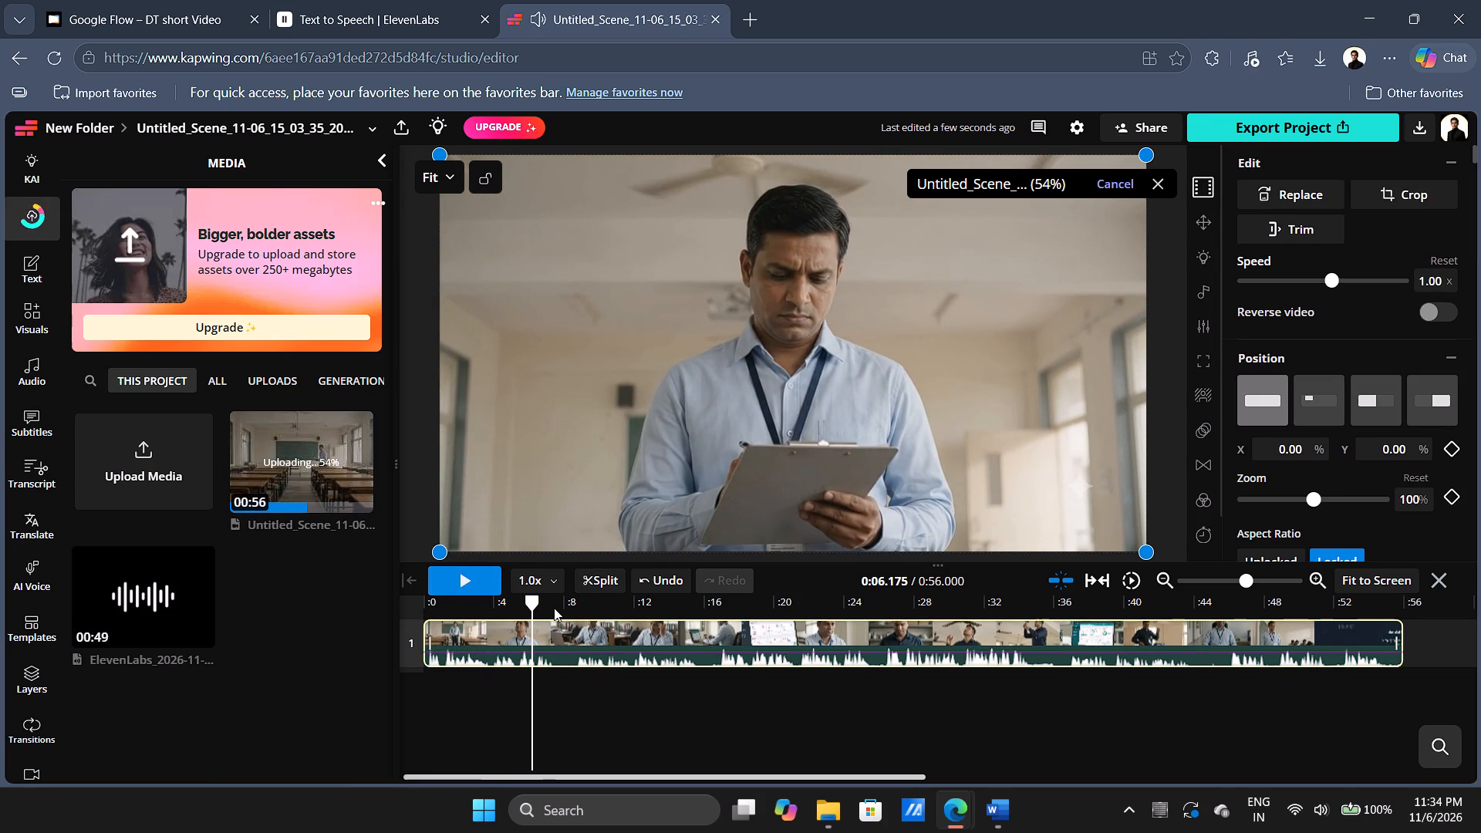
{"action": "left_click_drag", "start_coordinate": [534, 605], "coordinate": [356, 587]}
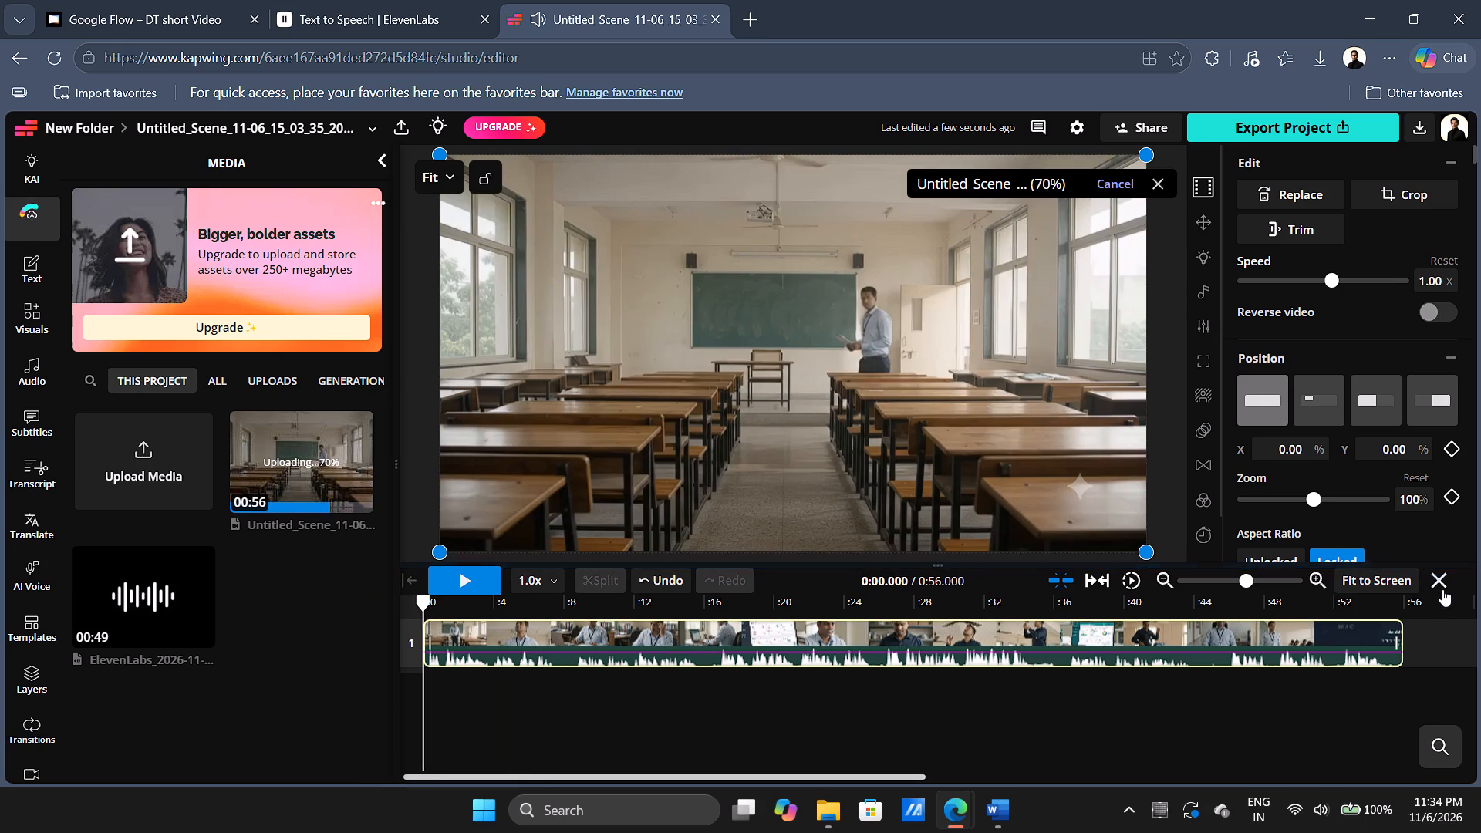
Examine the editing actions and properties available for the scene video, collapsing and reopening the timeline.
{"action": "left_click", "coordinate": [1444, 584]}
{"action": "left_click", "coordinate": [723, 690]}
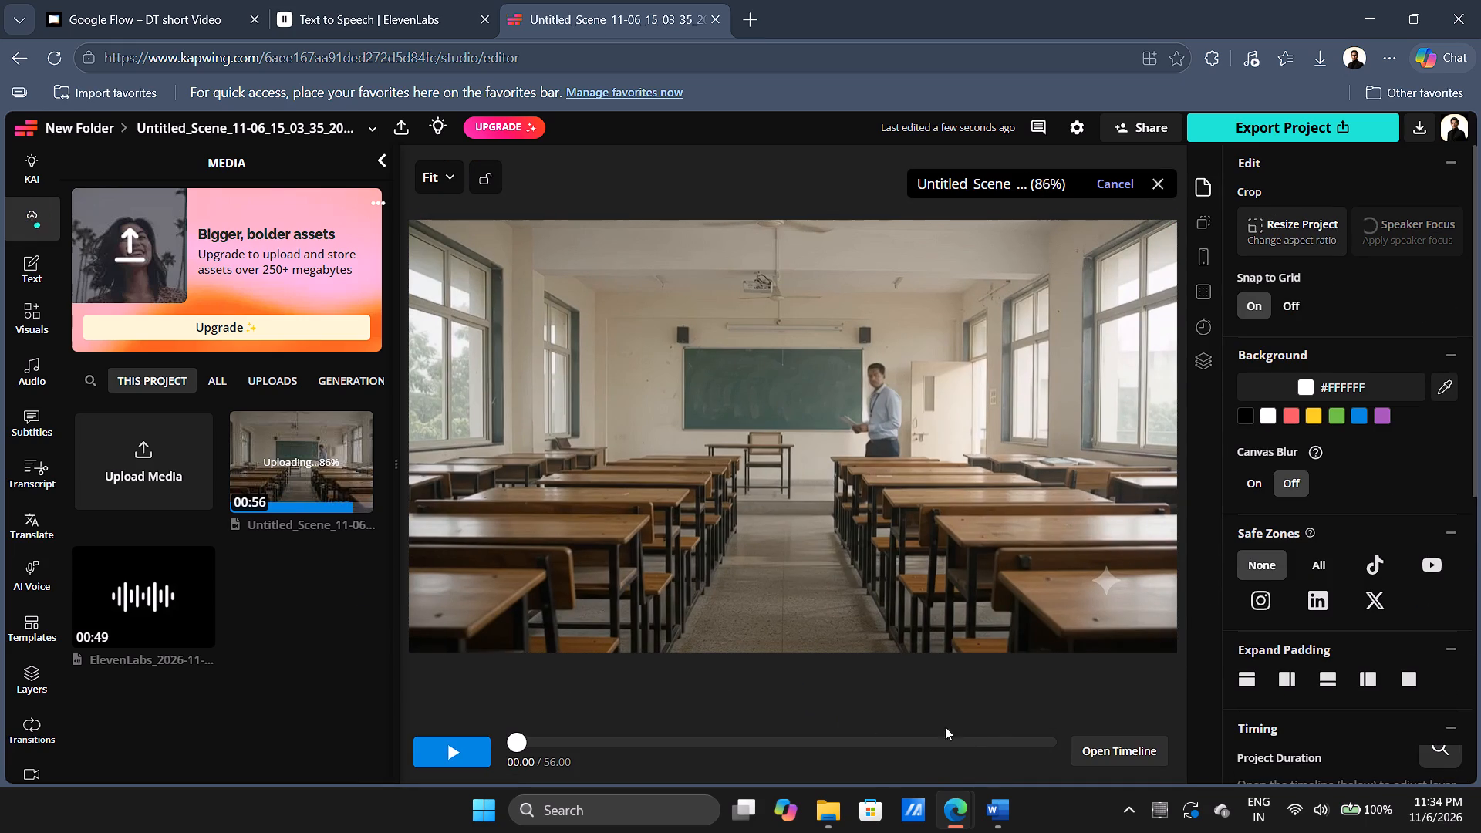
{"action": "left_click", "coordinate": [1104, 764]}
{"action": "left_click", "coordinate": [736, 653]}
{"action": "right_click", "coordinate": [736, 653]}
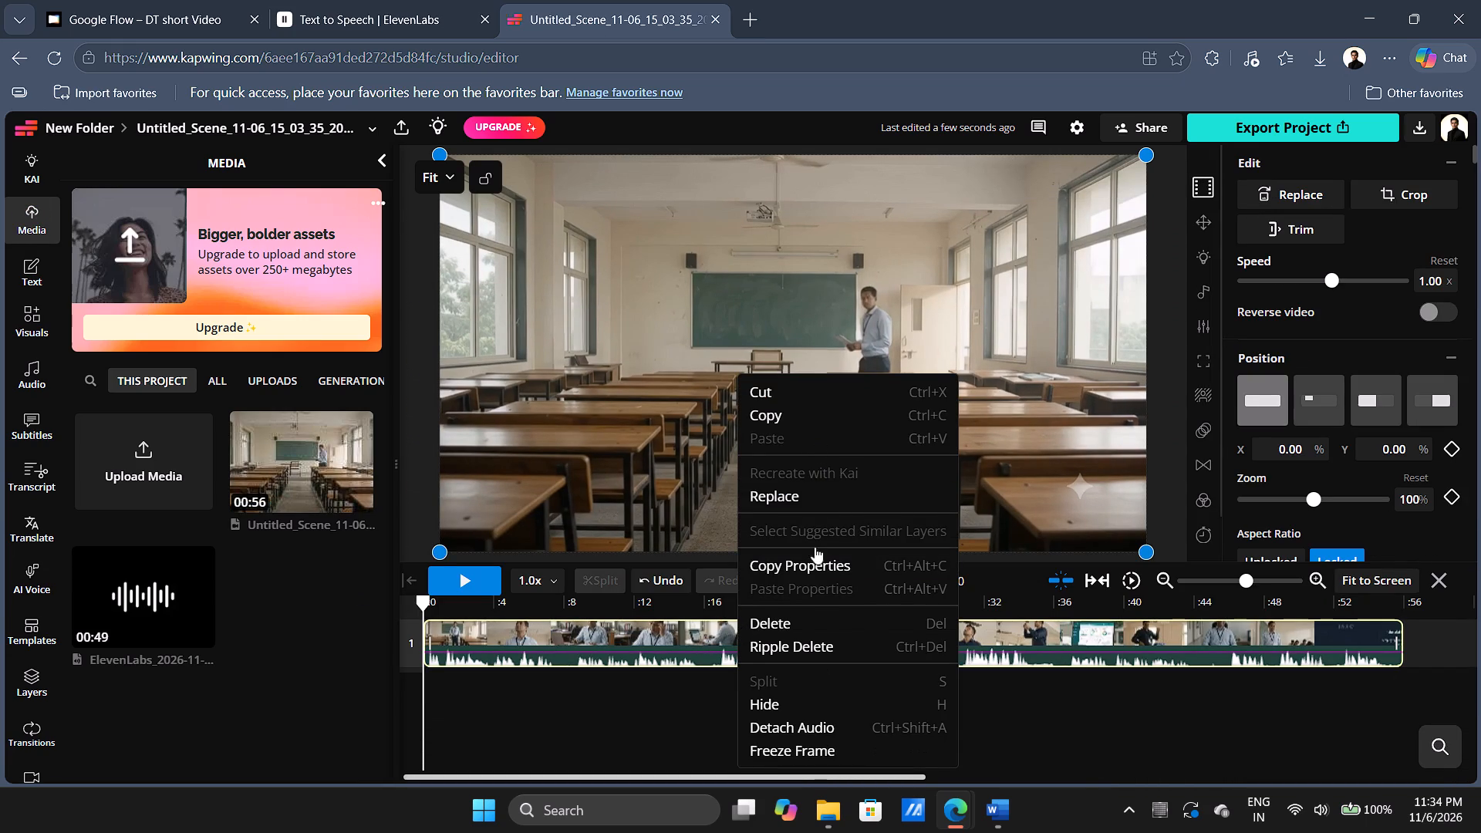
{"action": "left_click", "coordinate": [1107, 707]}
{"action": "left_click", "coordinate": [1028, 632]}
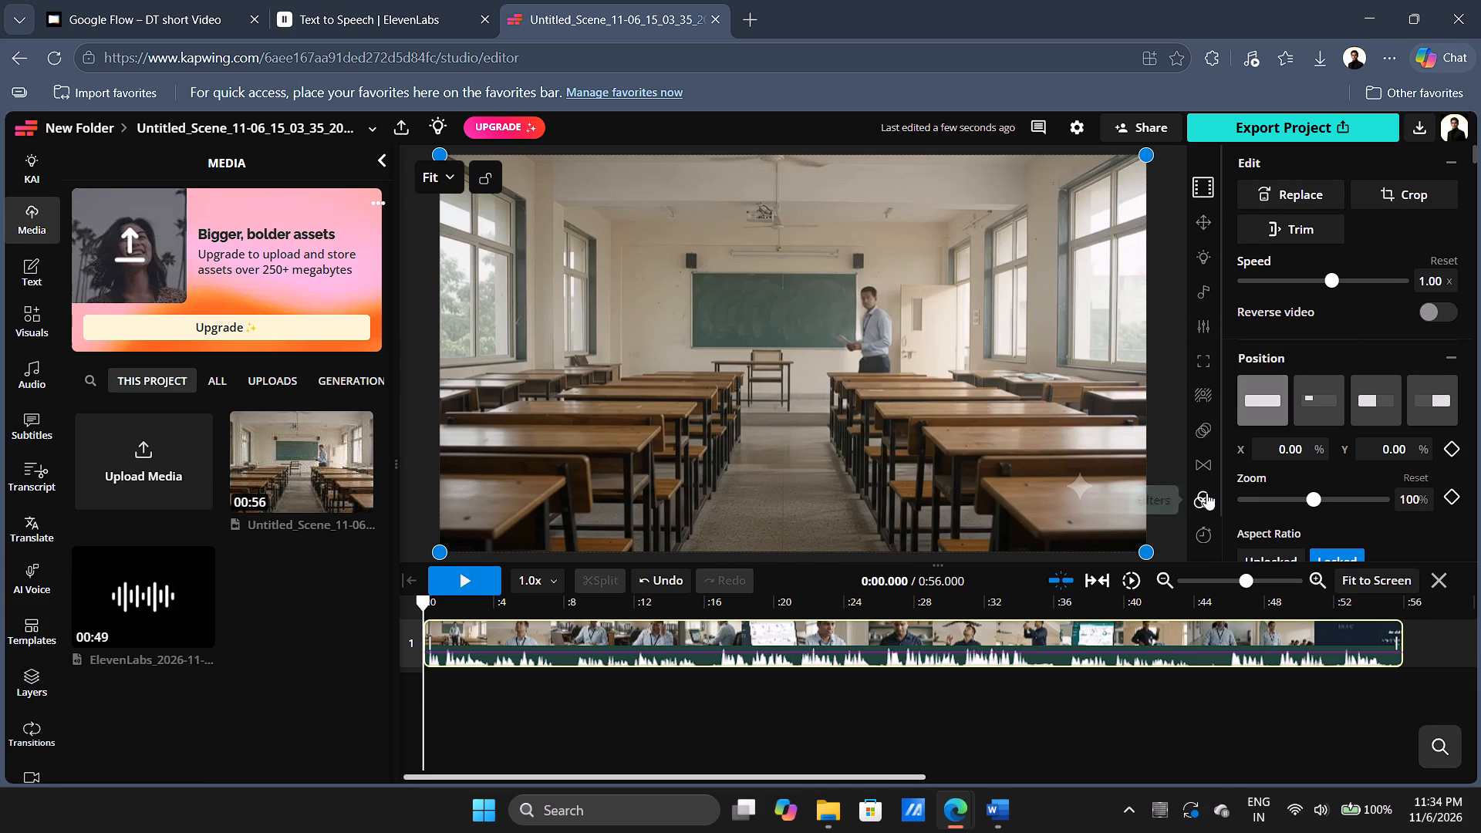
{"action": "scroll", "coordinate": [1206, 493], "scroll_direction": "down", "scroll_amount": 3}
{"action": "scroll", "coordinate": [1338, 343], "scroll_direction": "down", "scroll_amount": 3}
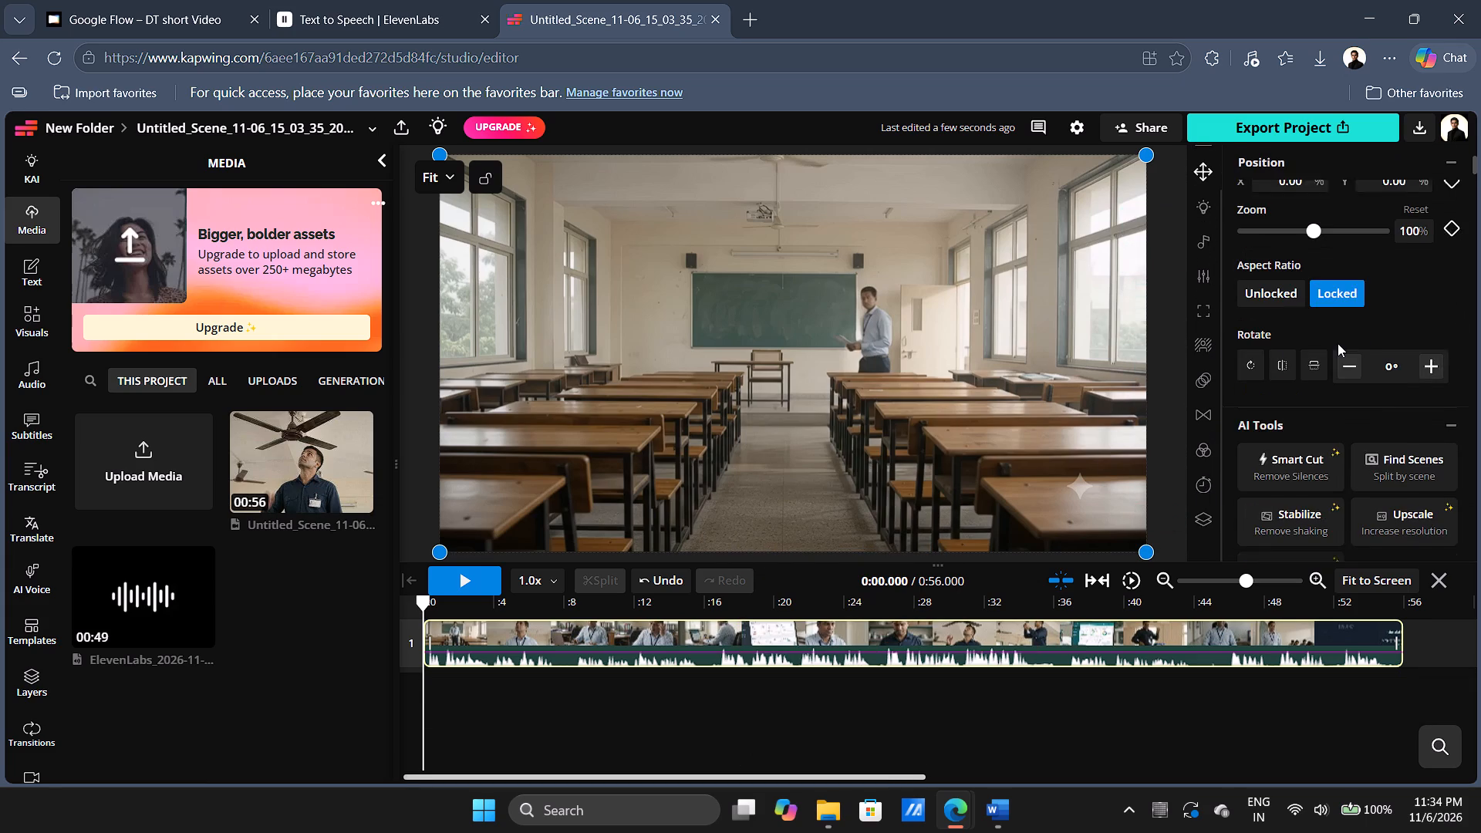
{"action": "scroll", "coordinate": [1336, 427], "scroll_direction": "up", "scroll_amount": 6}
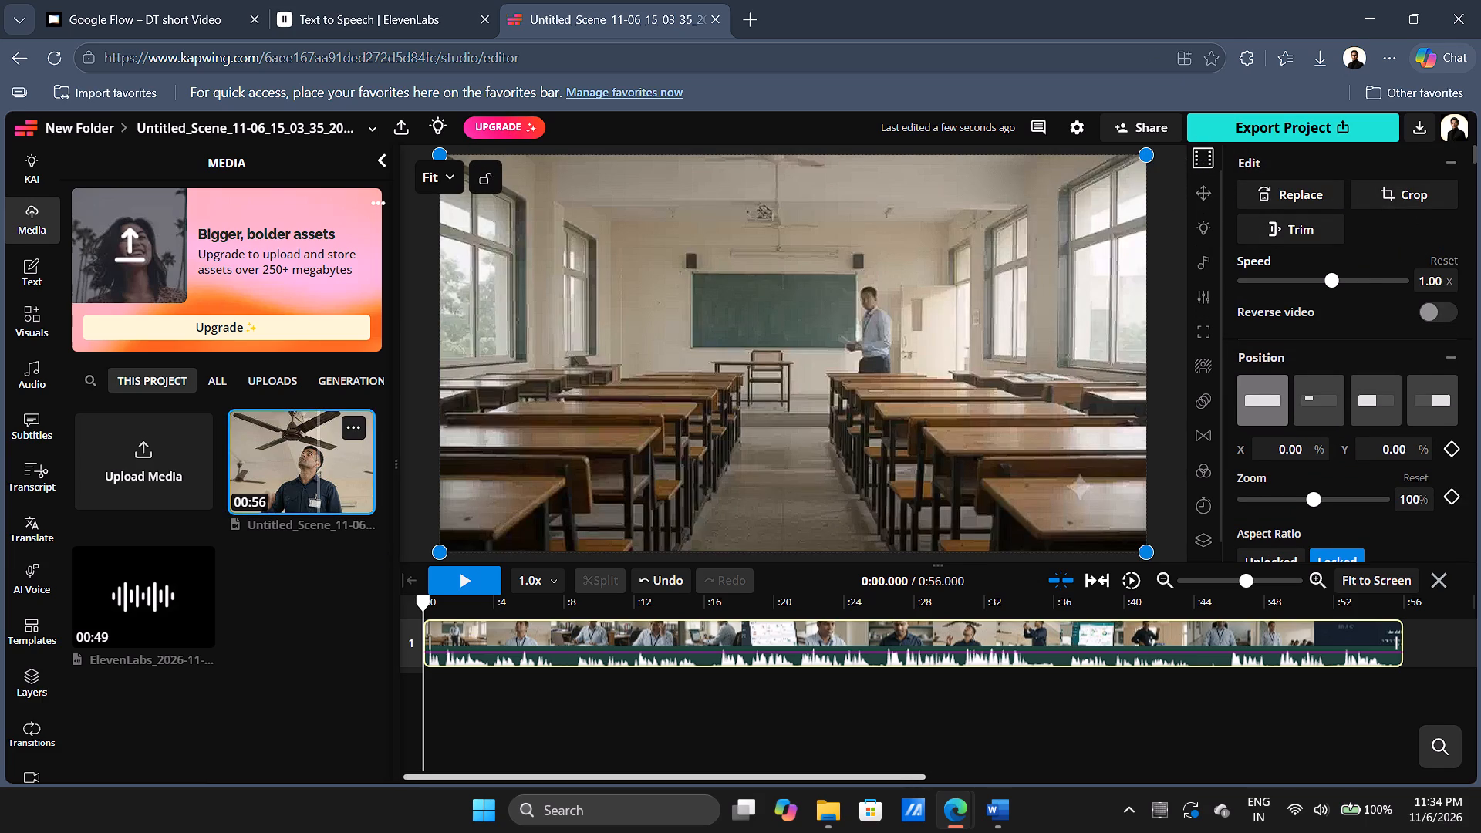
Add the ElevenLabs narration to the timeline, play it briefly with the video and return the playhead to the start.
{"action": "left_click", "coordinate": [176, 605]}
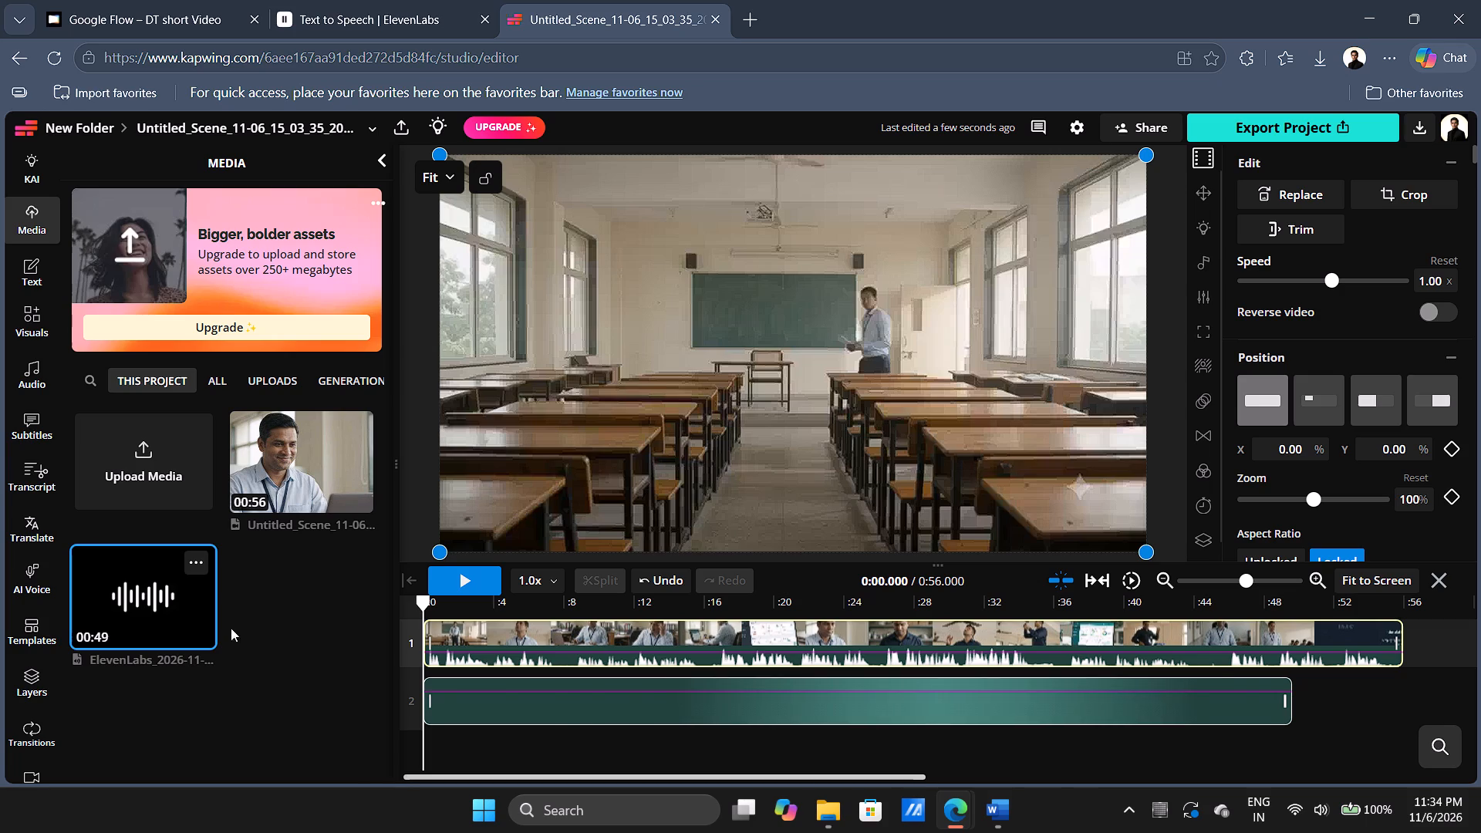
{"action": "left_click", "coordinate": [465, 582]}
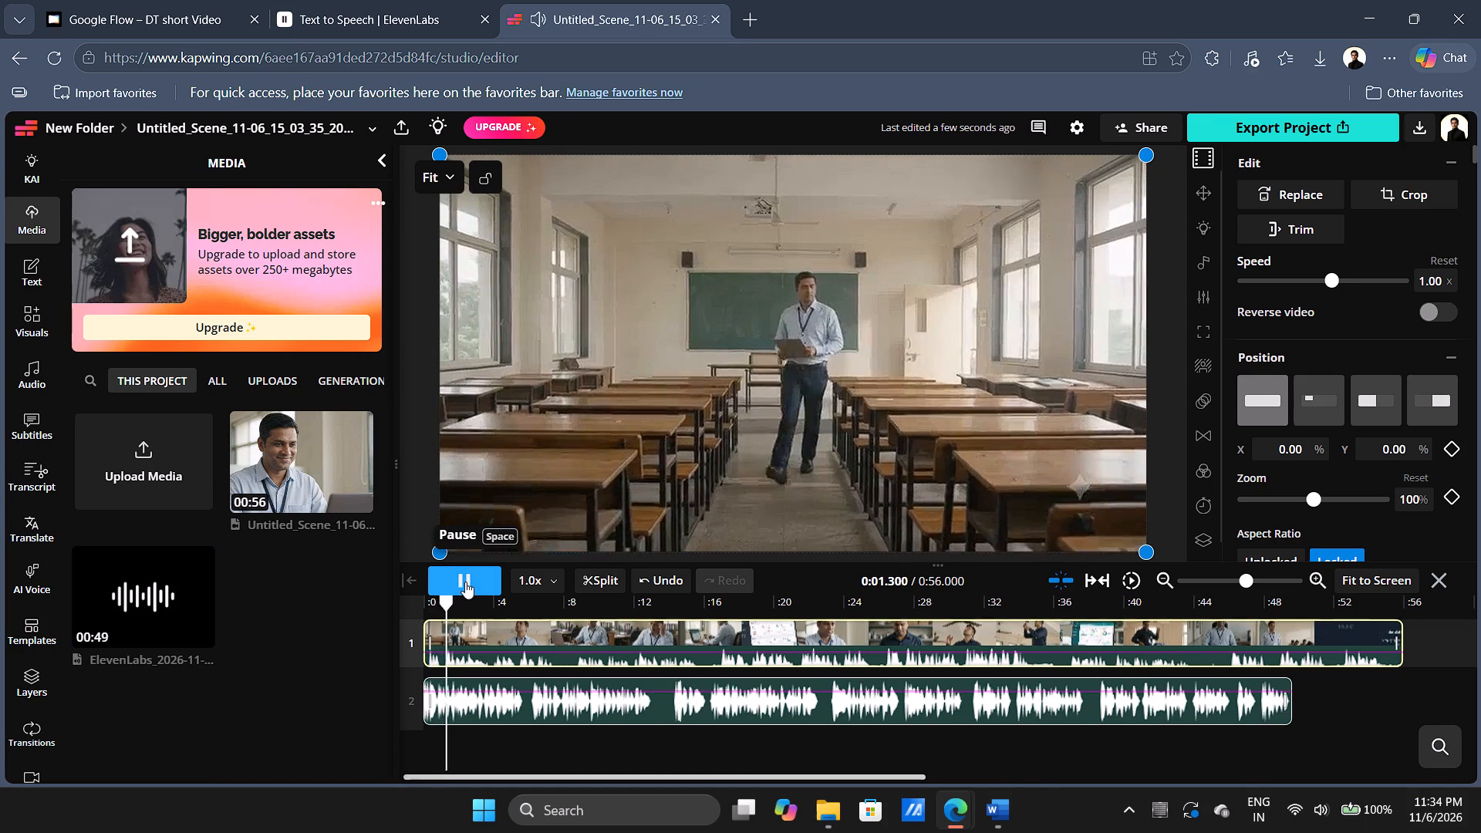
{"action": "left_click", "coordinate": [466, 580]}
{"action": "left_click_drag", "start_coordinate": [451, 603], "coordinate": [390, 595]}
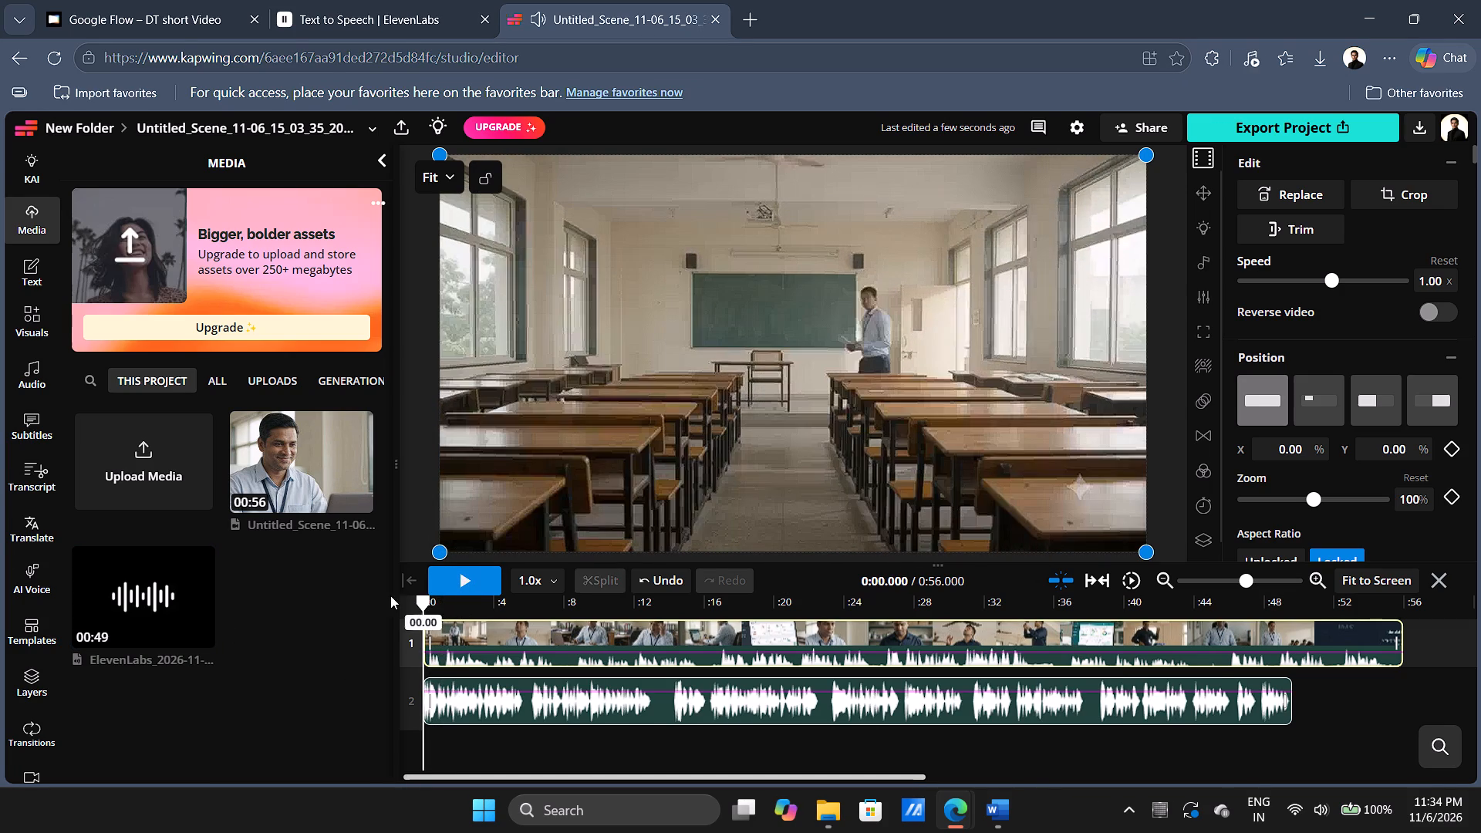
Detach the original audio from the scene video and ripple delete that audio layer, keeping the narration.
{"action": "left_click", "coordinate": [507, 625]}
{"action": "right_click", "coordinate": [507, 625]}
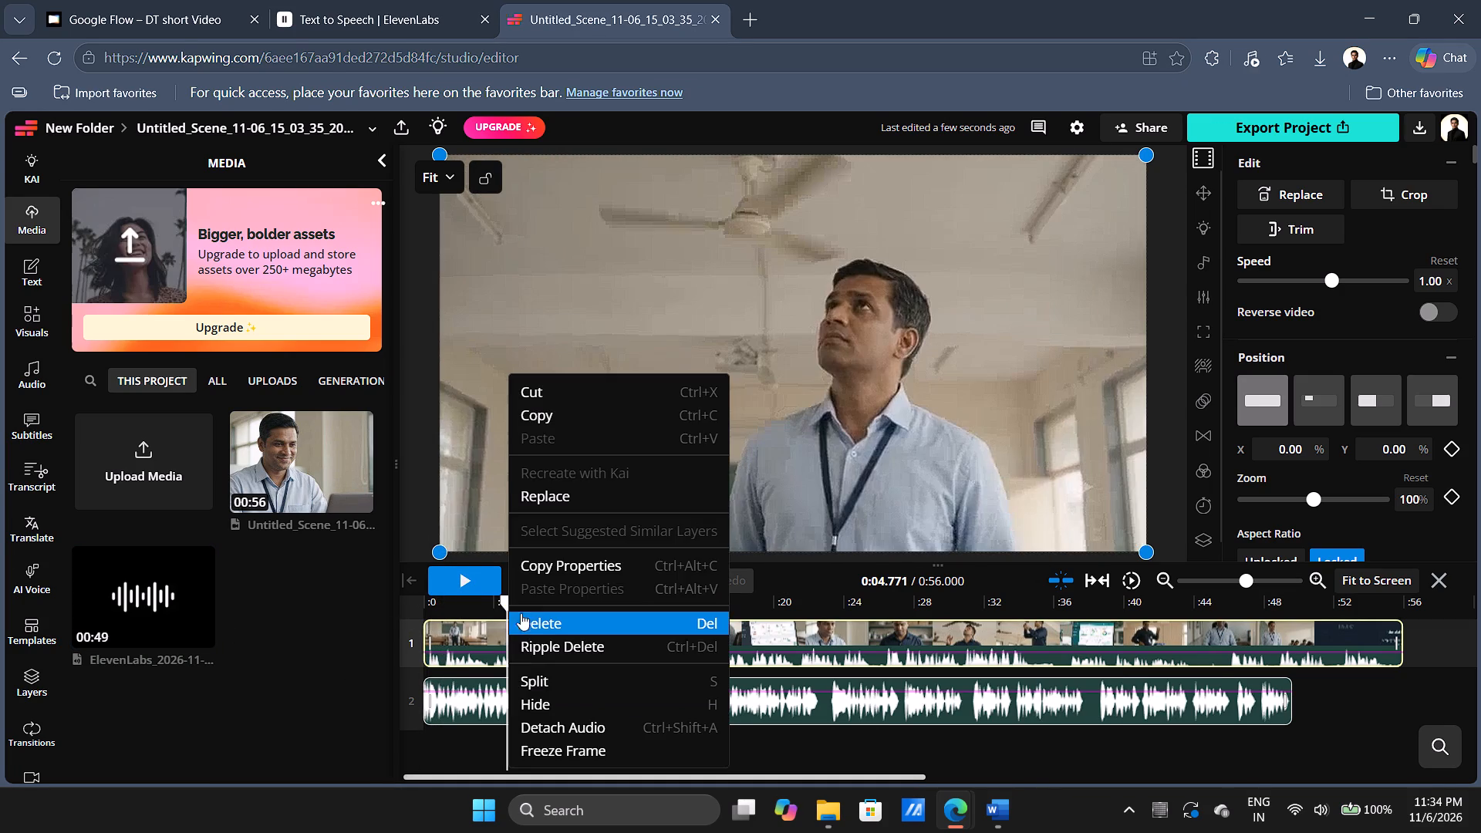
{"action": "scroll", "coordinate": [556, 631], "scroll_direction": "down", "scroll_amount": 1}
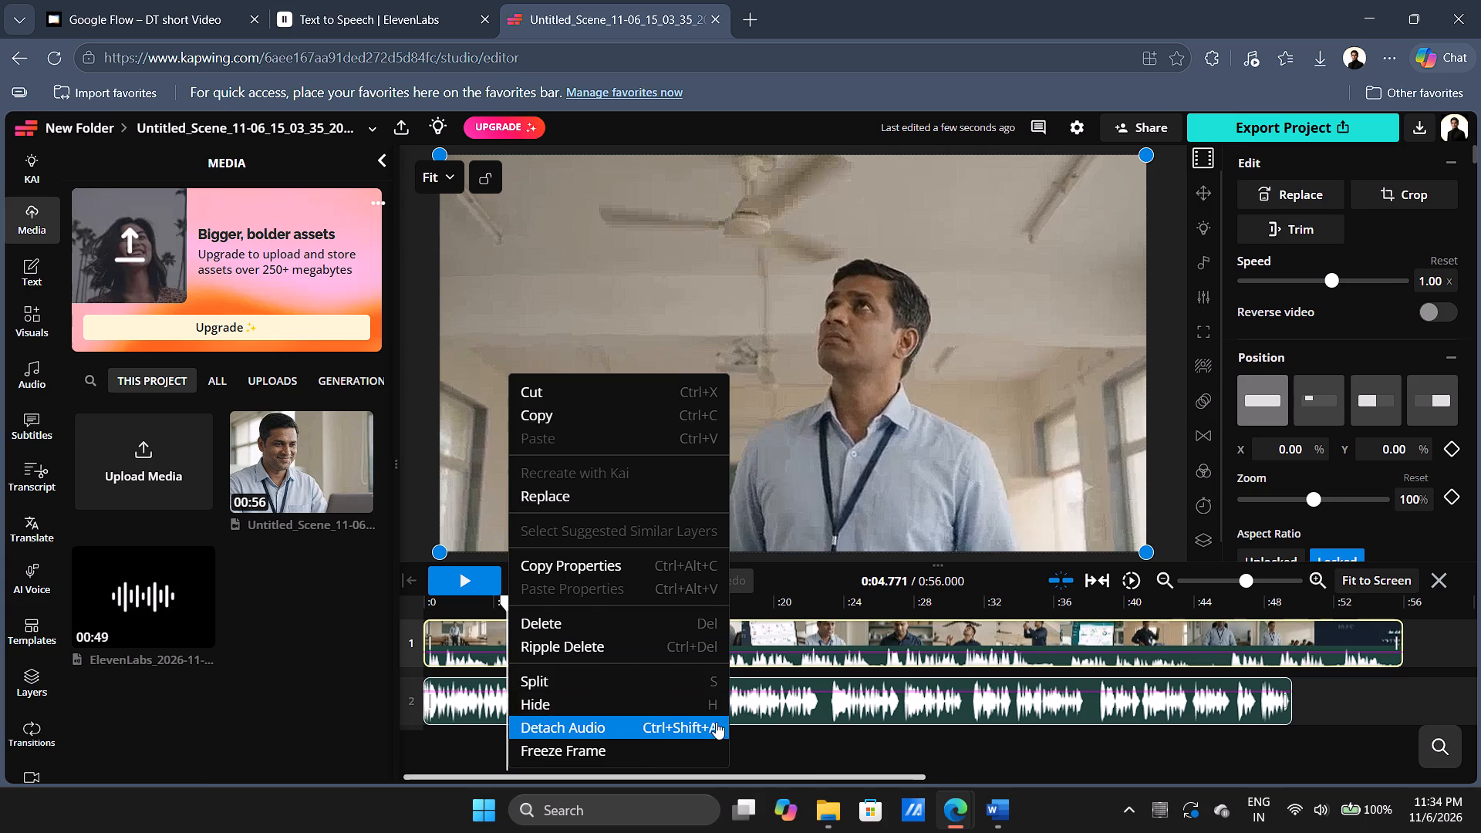
{"action": "left_click", "coordinate": [714, 723]}
{"action": "left_click", "coordinate": [887, 685]}
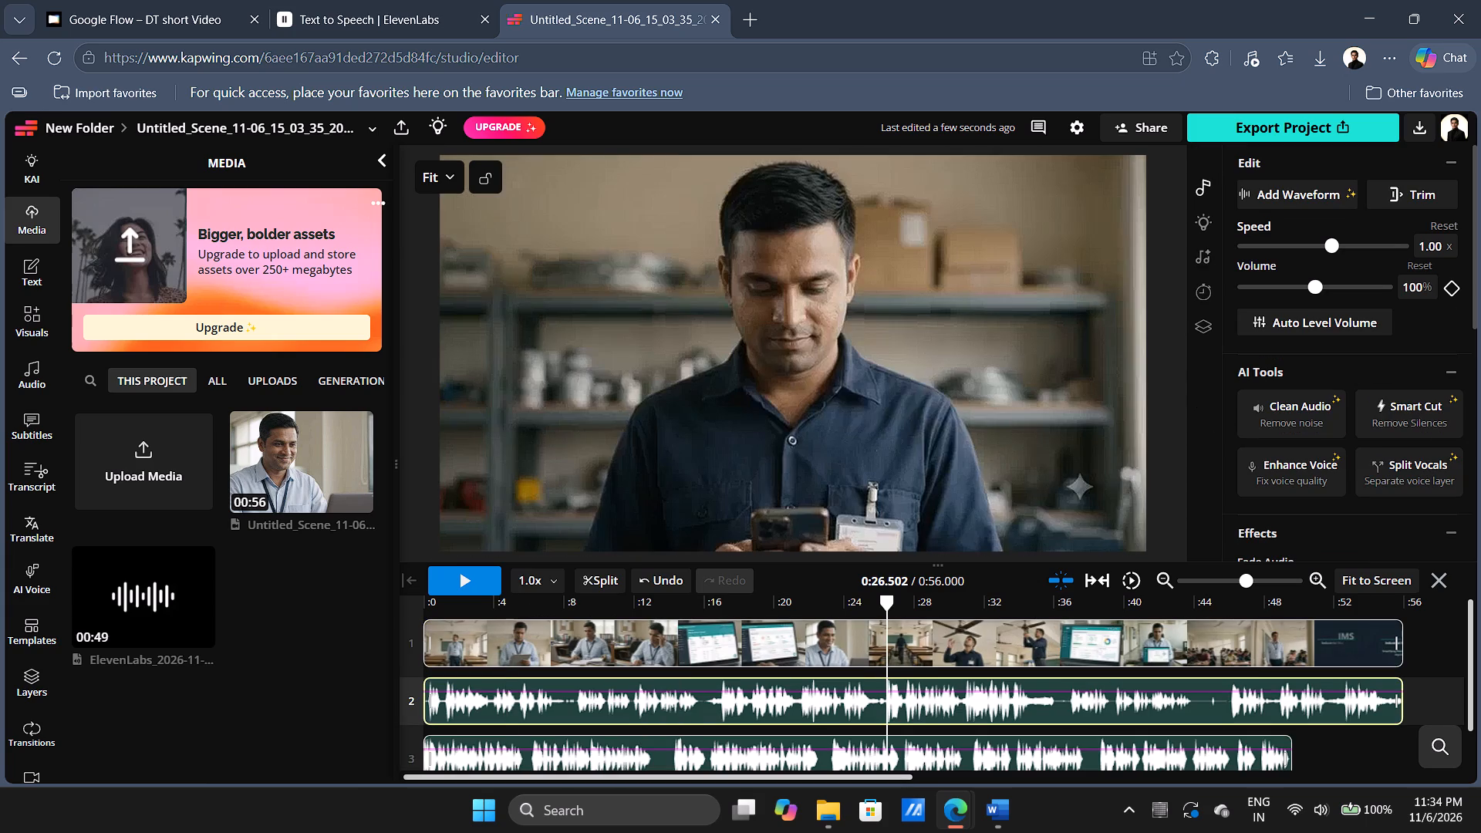
{"action": "left_click", "coordinate": [530, 697]}
{"action": "right_click", "coordinate": [530, 697]}
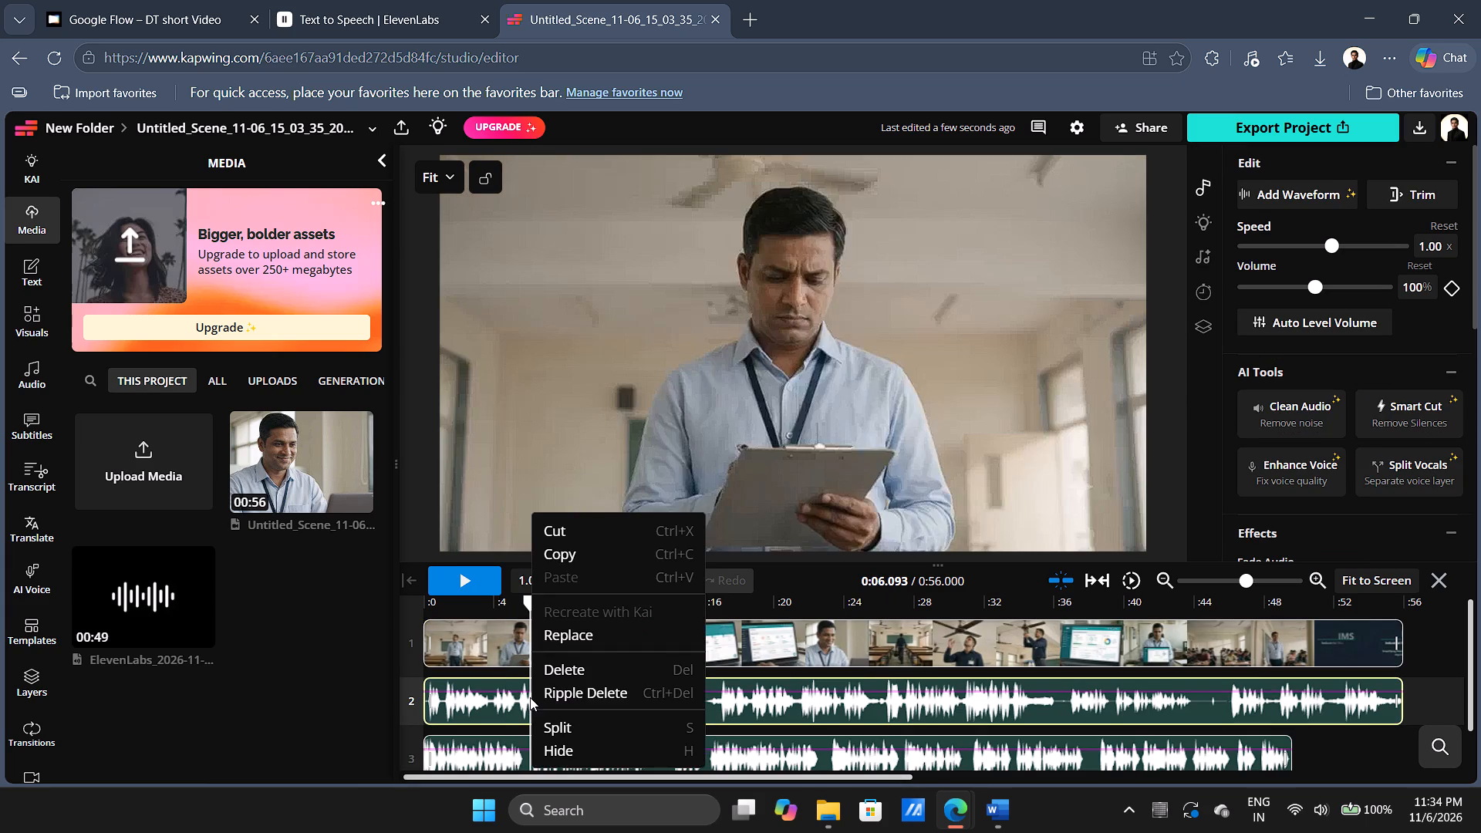
{"action": "left_click", "coordinate": [558, 696]}
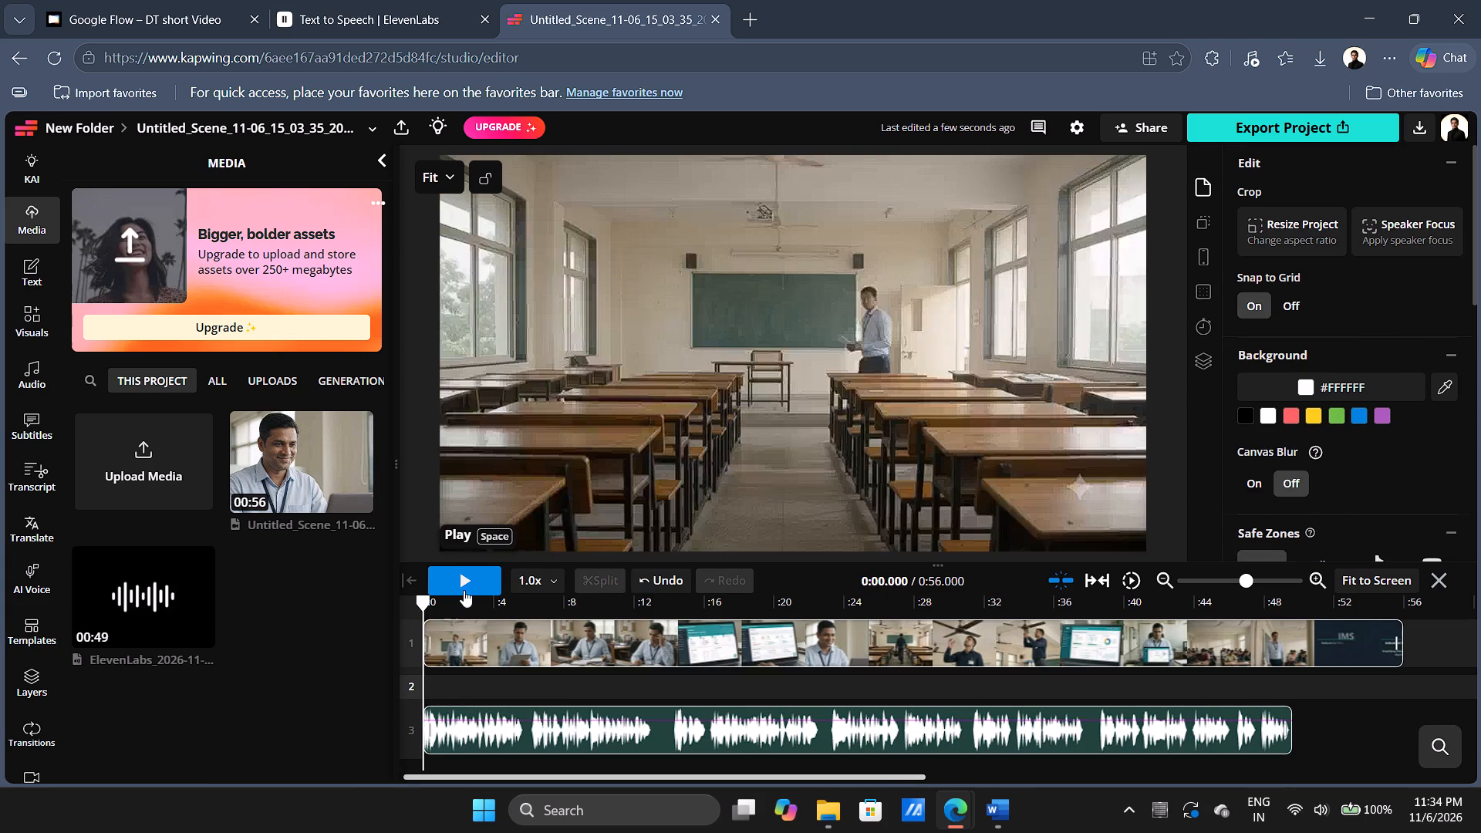
Play the opening seconds of the scene video with the narration to check how they fit together.
{"action": "left_click", "coordinate": [464, 590]}
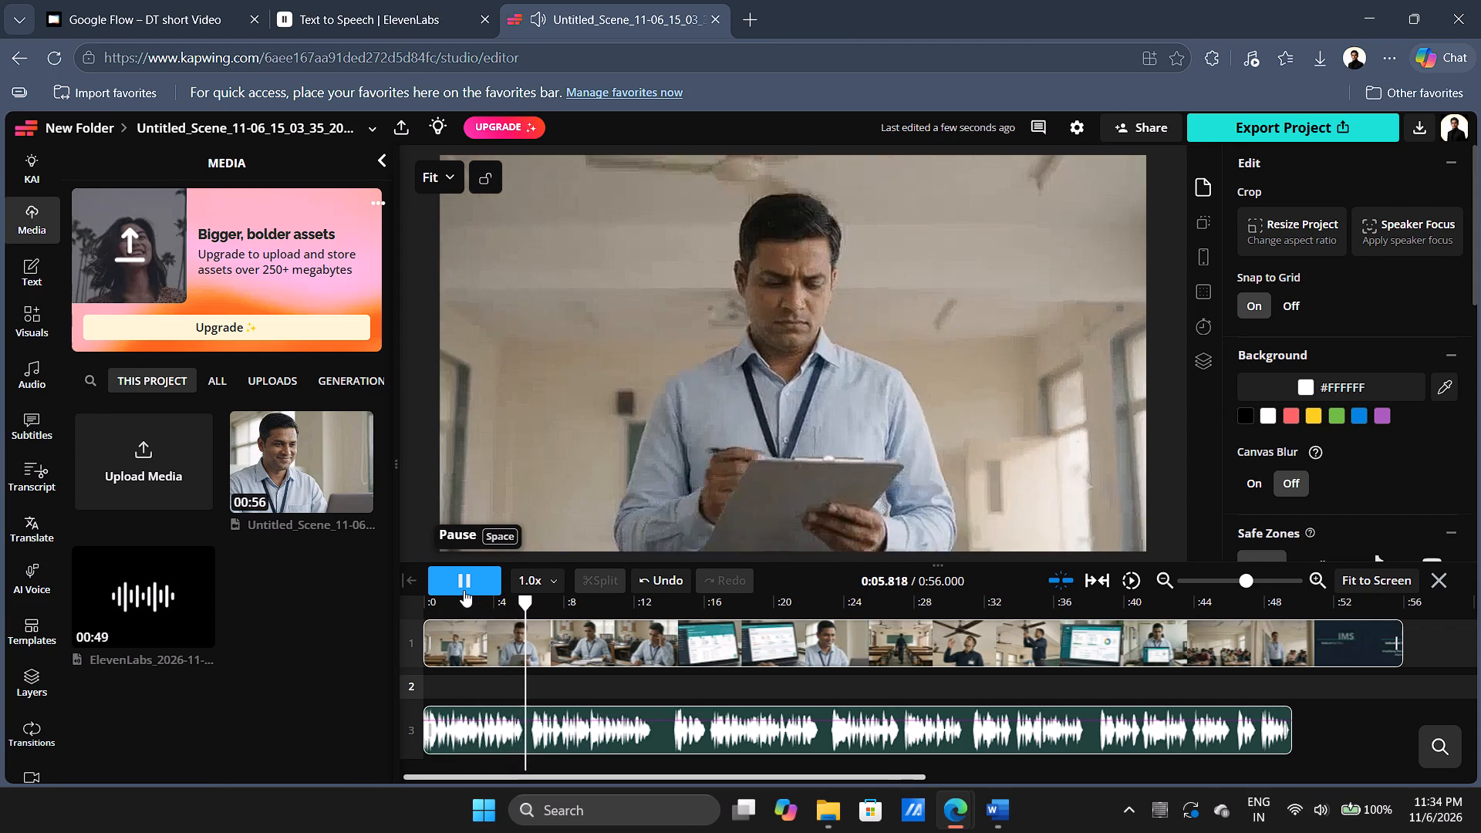
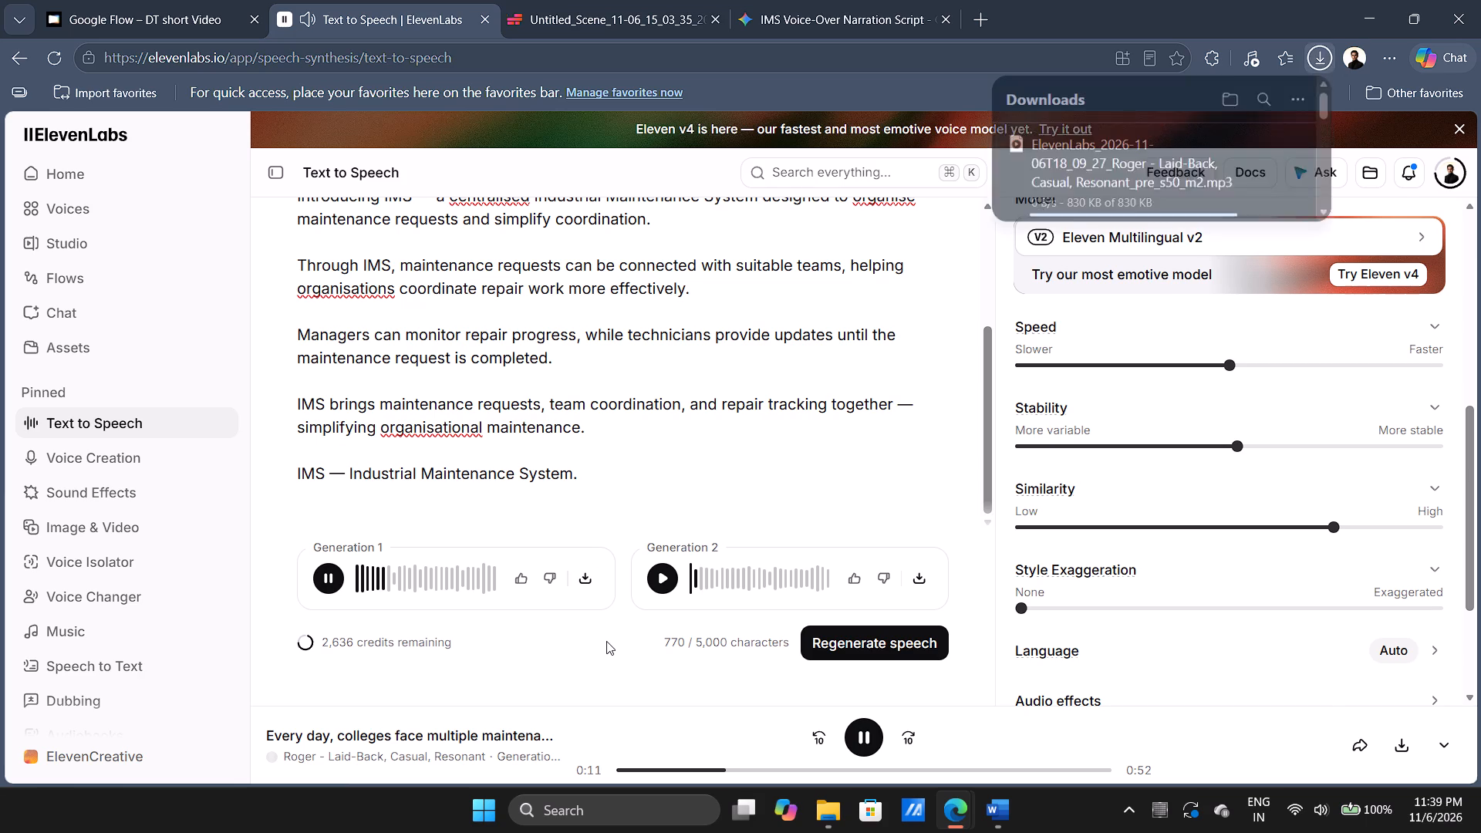
{"action": "left_click", "coordinate": [332, 582]}
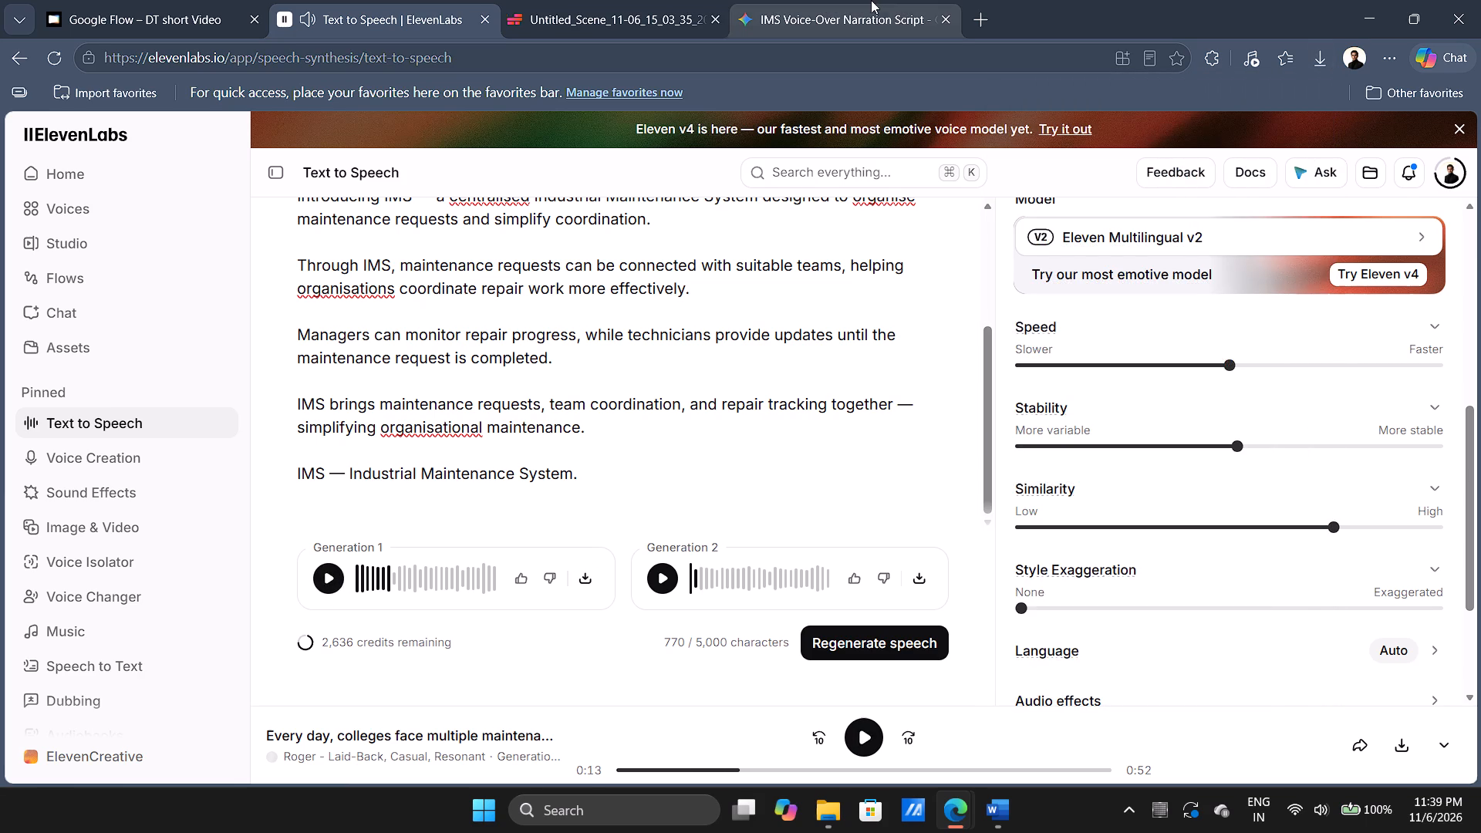
Switch to the Kapwing project and upload the newest ElevenLabs narration MP3 from Downloads.
{"action": "left_click", "coordinate": [656, 0]}
{"action": "left_click", "coordinate": [173, 487]}
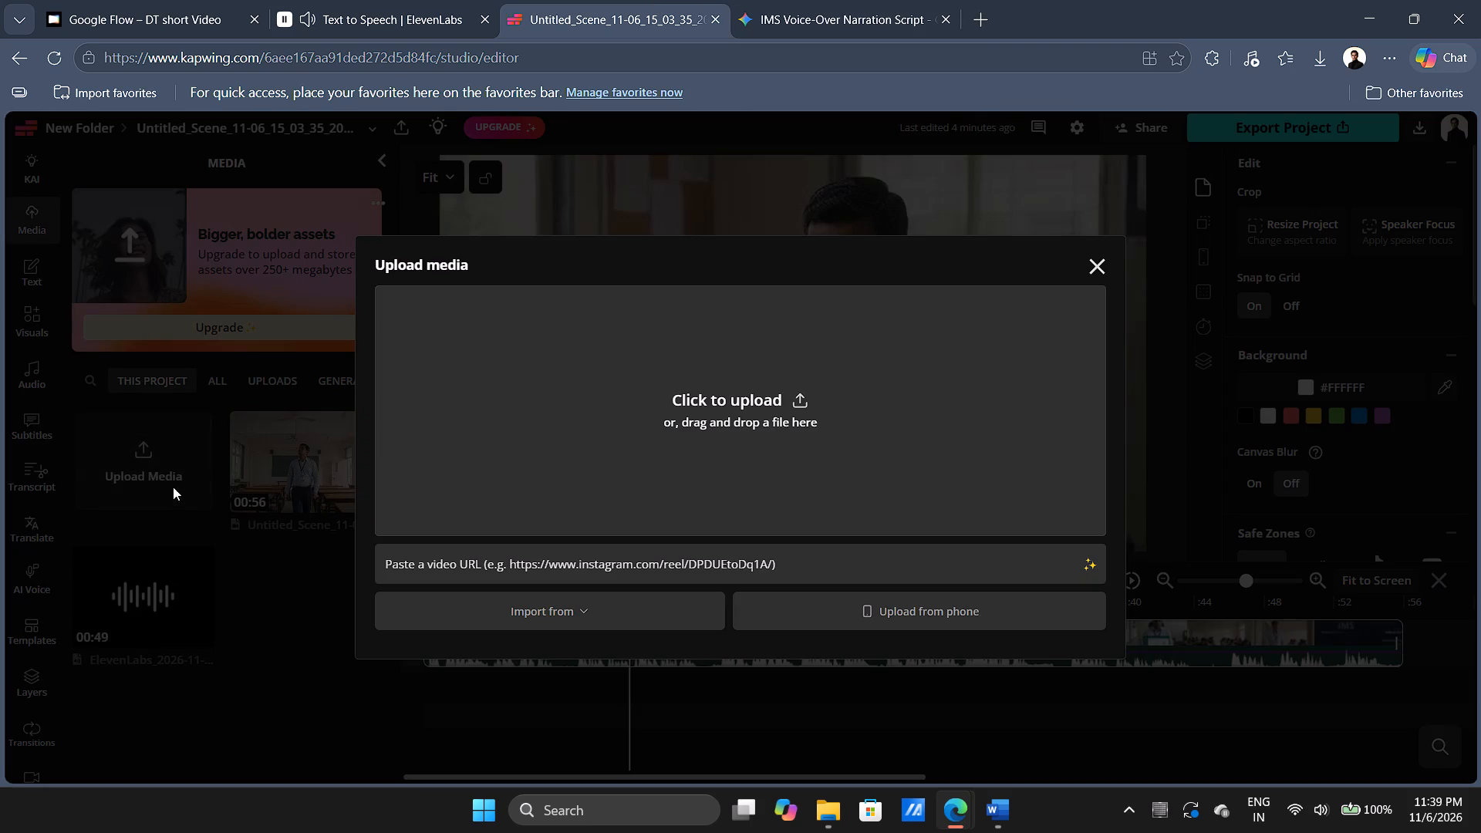
{"action": "left_click", "coordinate": [549, 435]}
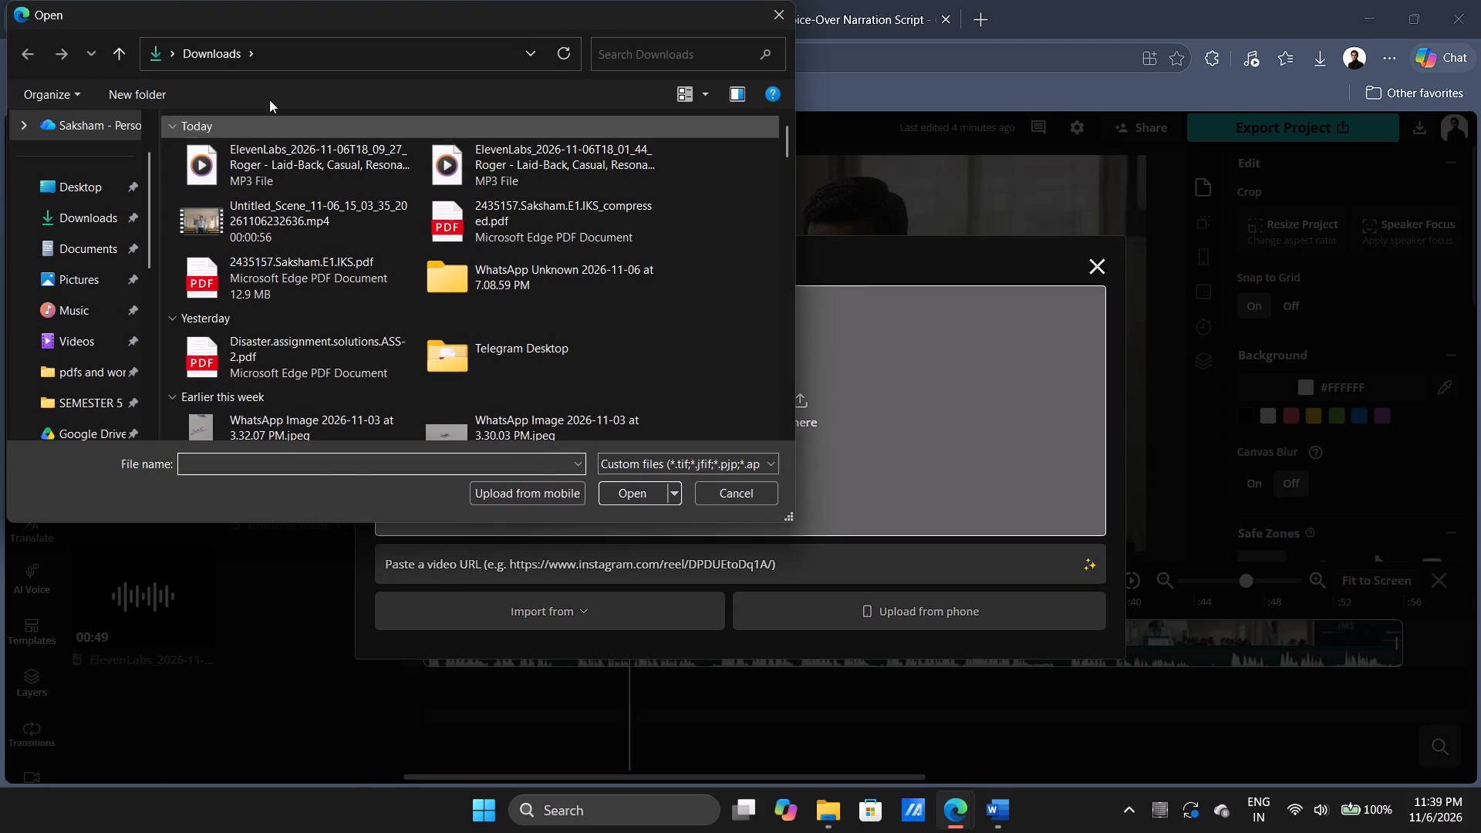
{"action": "left_click", "coordinate": [295, 160]}
{"action": "left_click", "coordinate": [620, 495]}
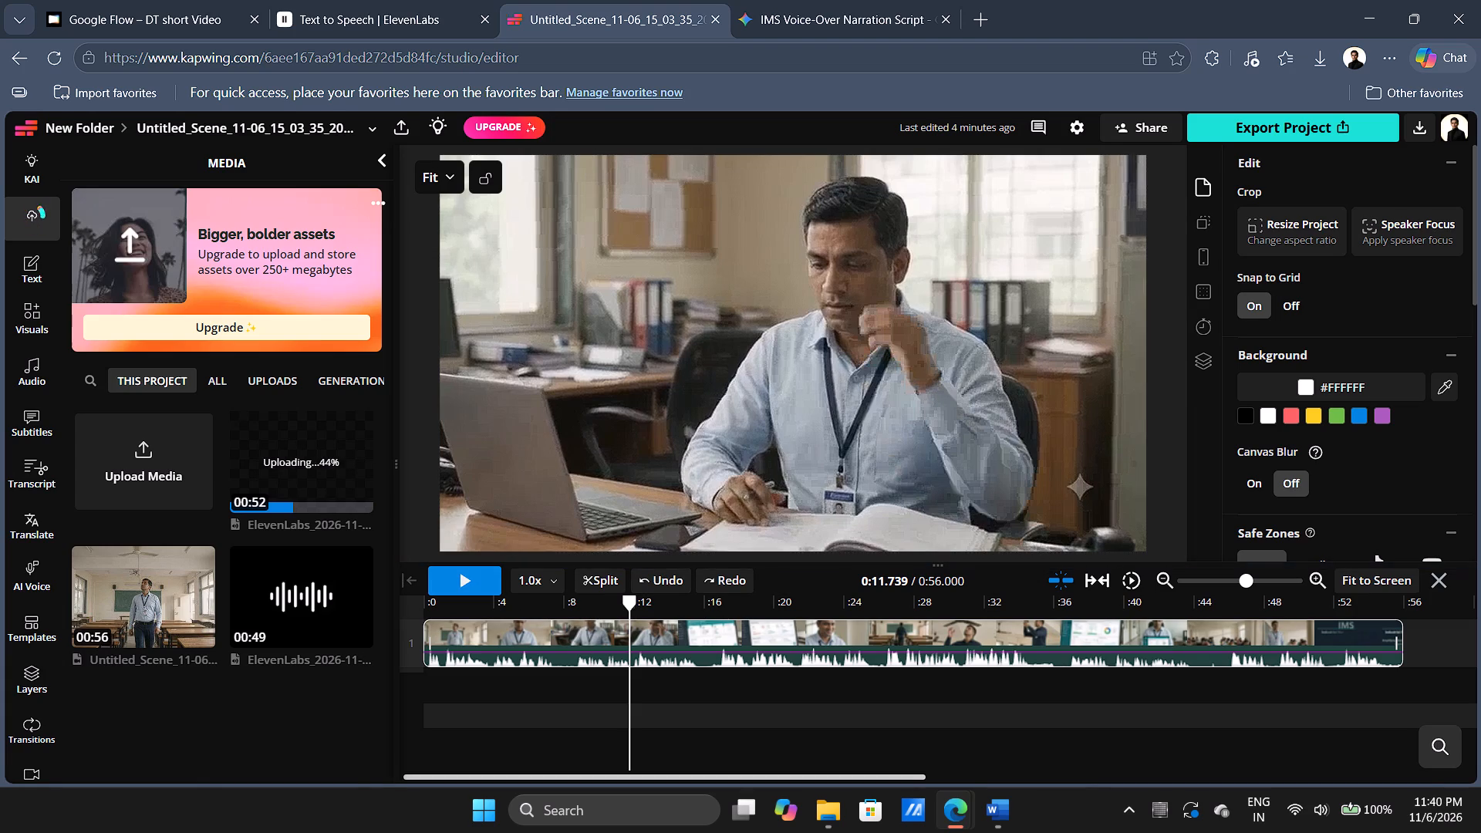
Delete the existing video clip from the timeline and re-add the 56-second Untitled_Scene video on a blank 16:9 canvas.
{"action": "left_click", "coordinate": [648, 641]}
{"action": "right_click", "coordinate": [648, 641]}
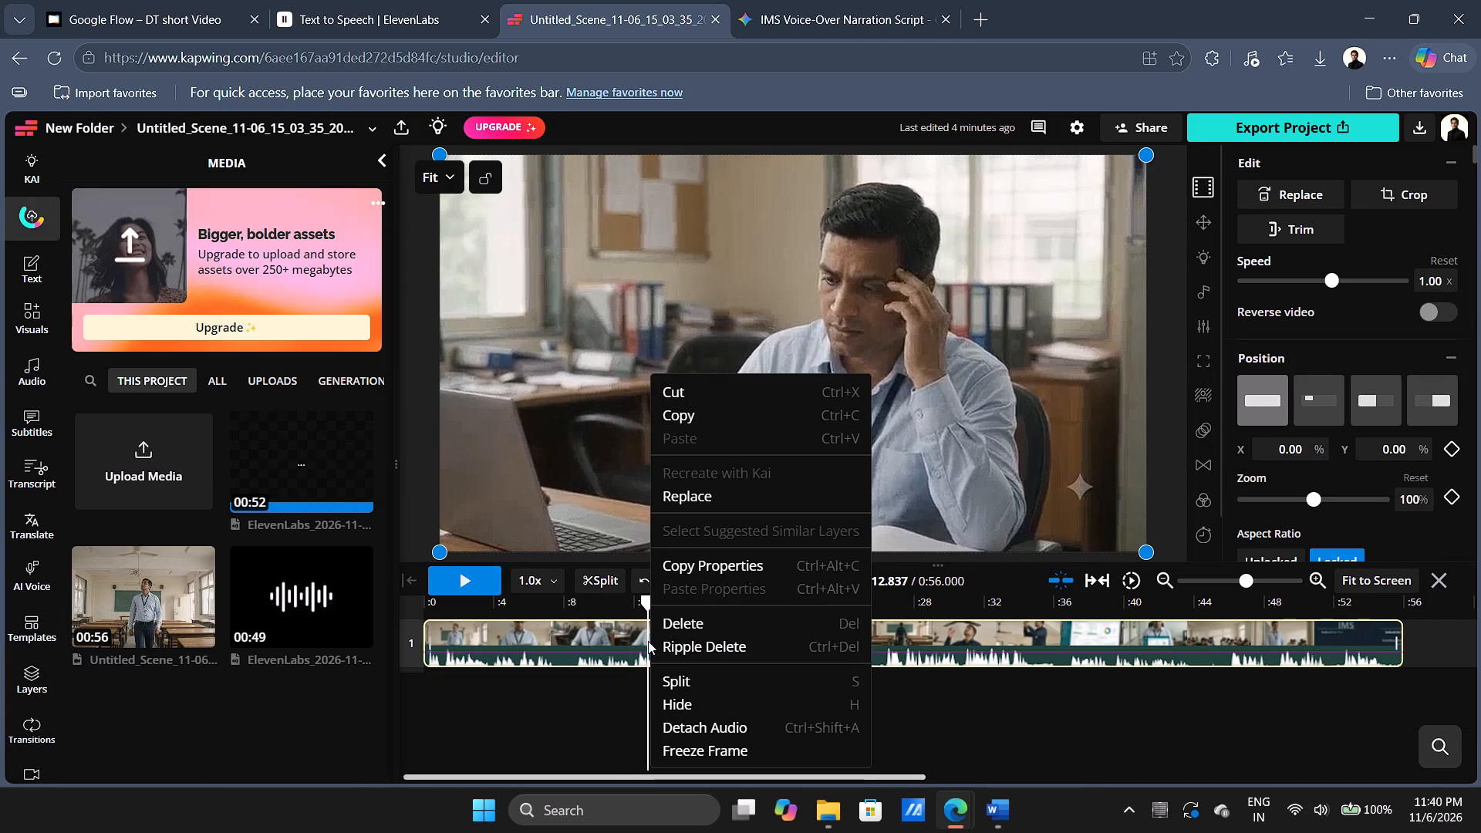
{"action": "left_click", "coordinate": [683, 626]}
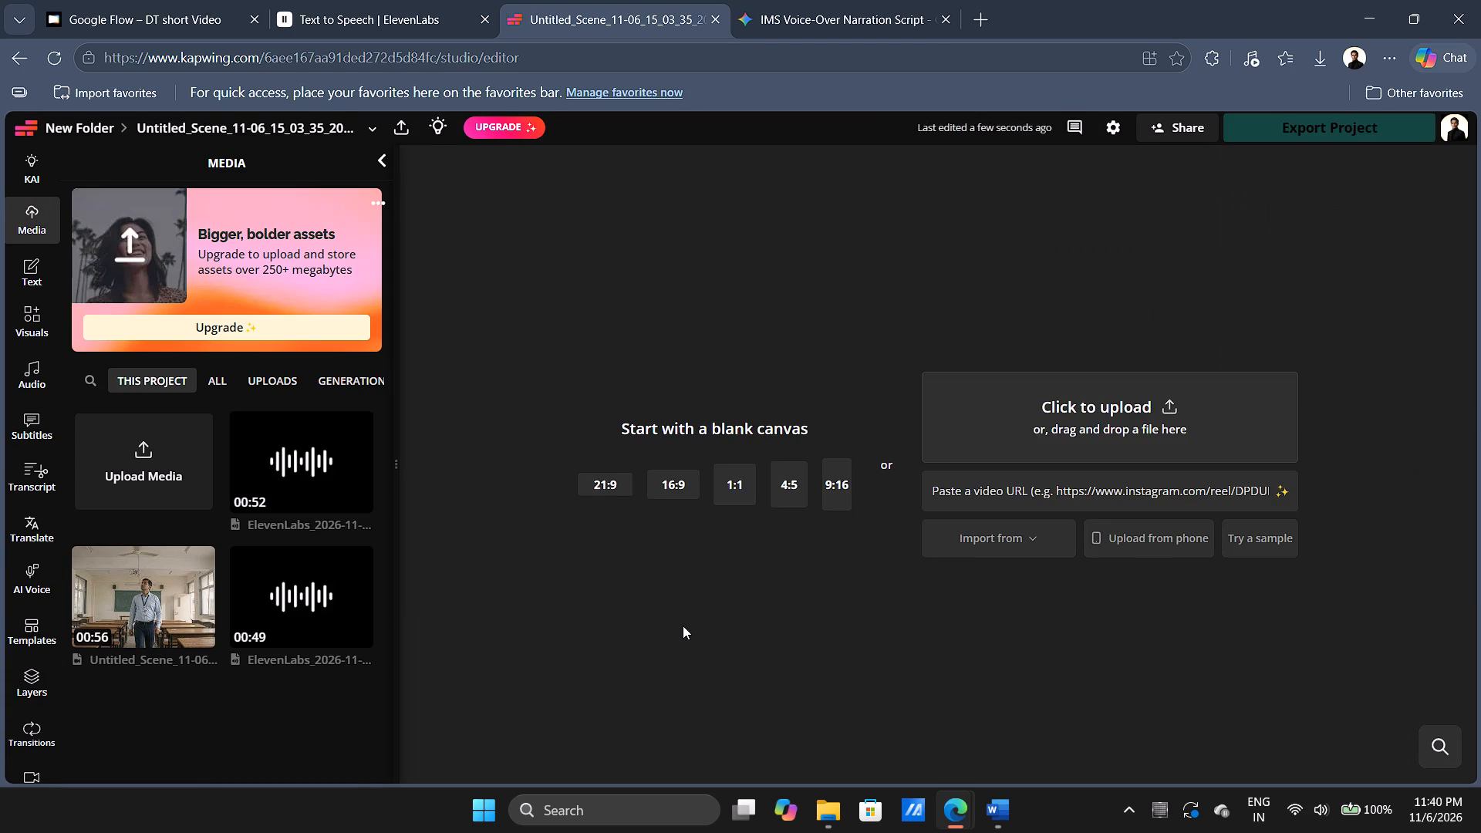
{"action": "left_click", "coordinate": [677, 486]}
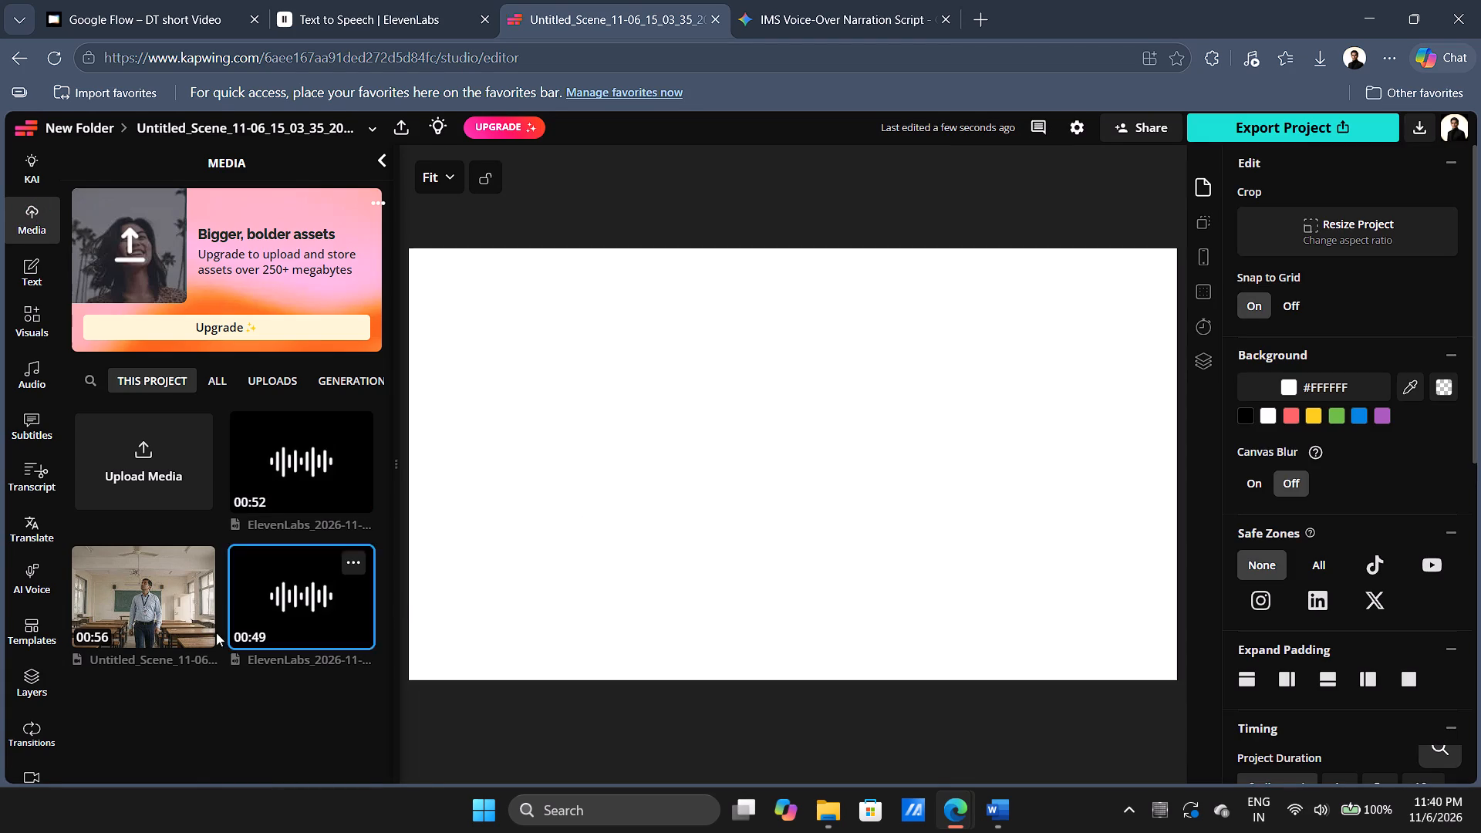
{"action": "left_click", "coordinate": [209, 632]}
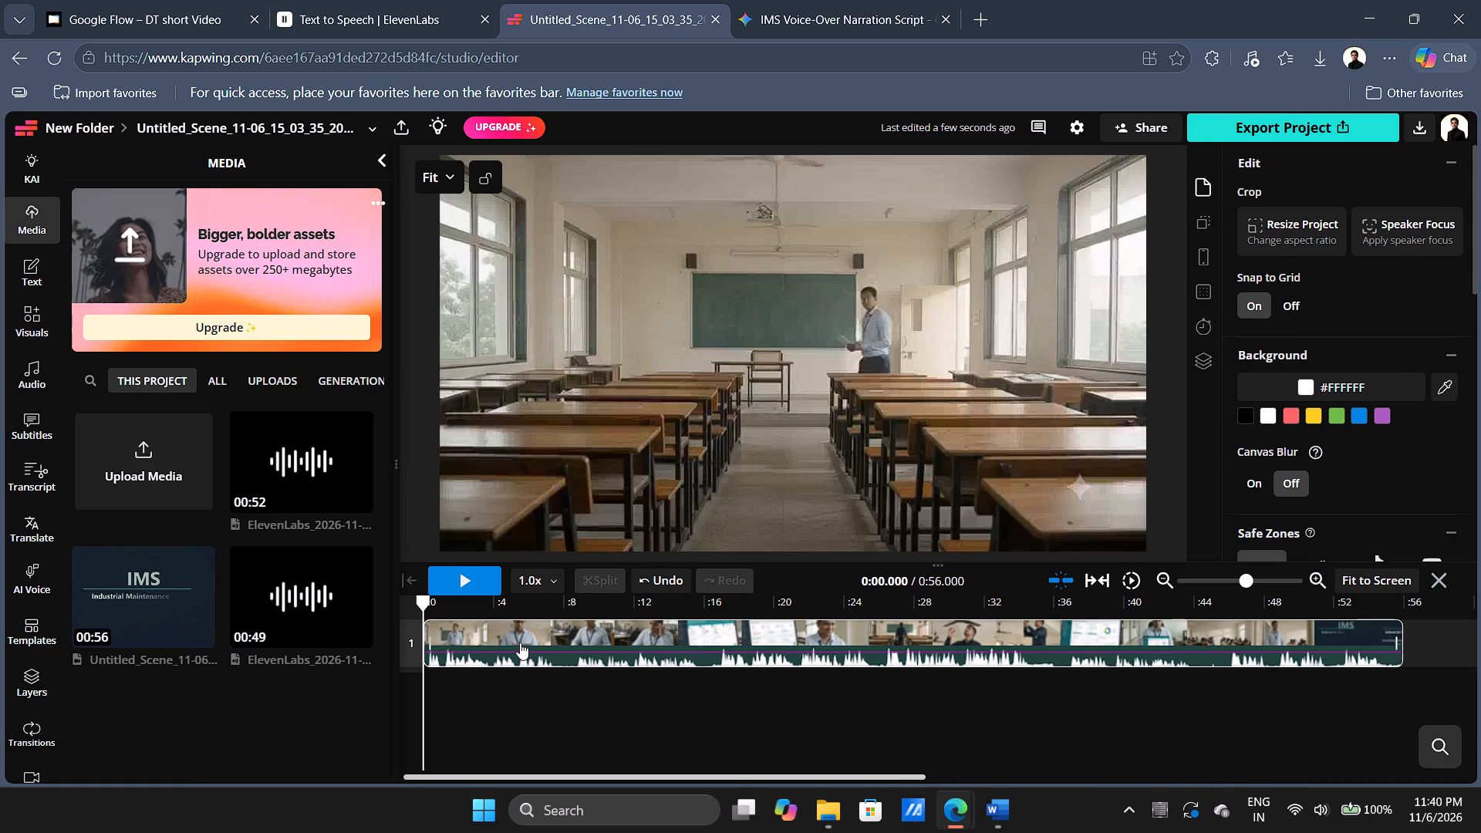
Detach the original audio from the scene video and ripple delete the detached audio track.
{"action": "right_click", "coordinate": [520, 642]}
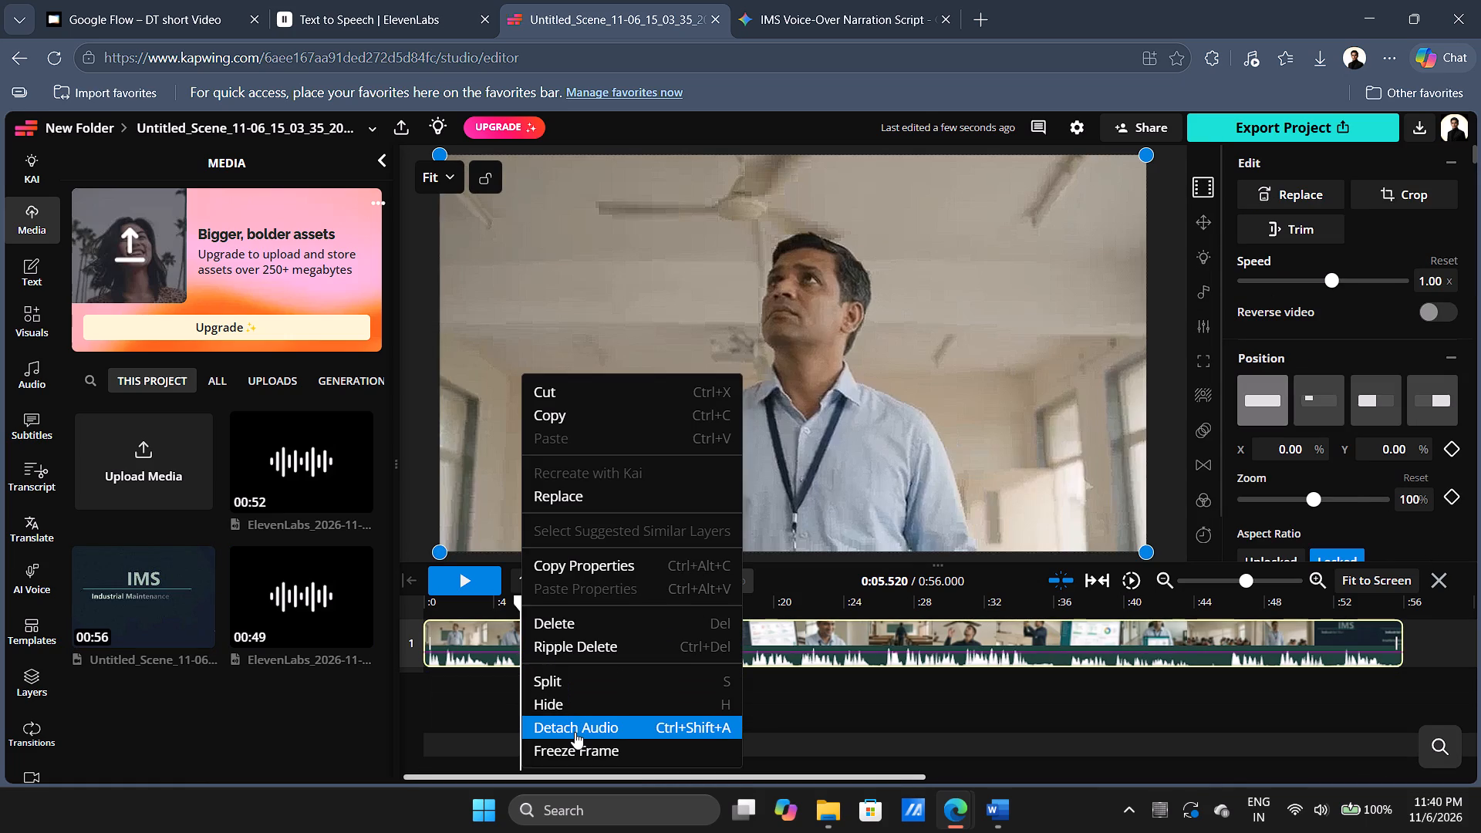
{"action": "left_click", "coordinate": [575, 732]}
{"action": "left_click", "coordinate": [472, 705]}
{"action": "right_click", "coordinate": [472, 705]}
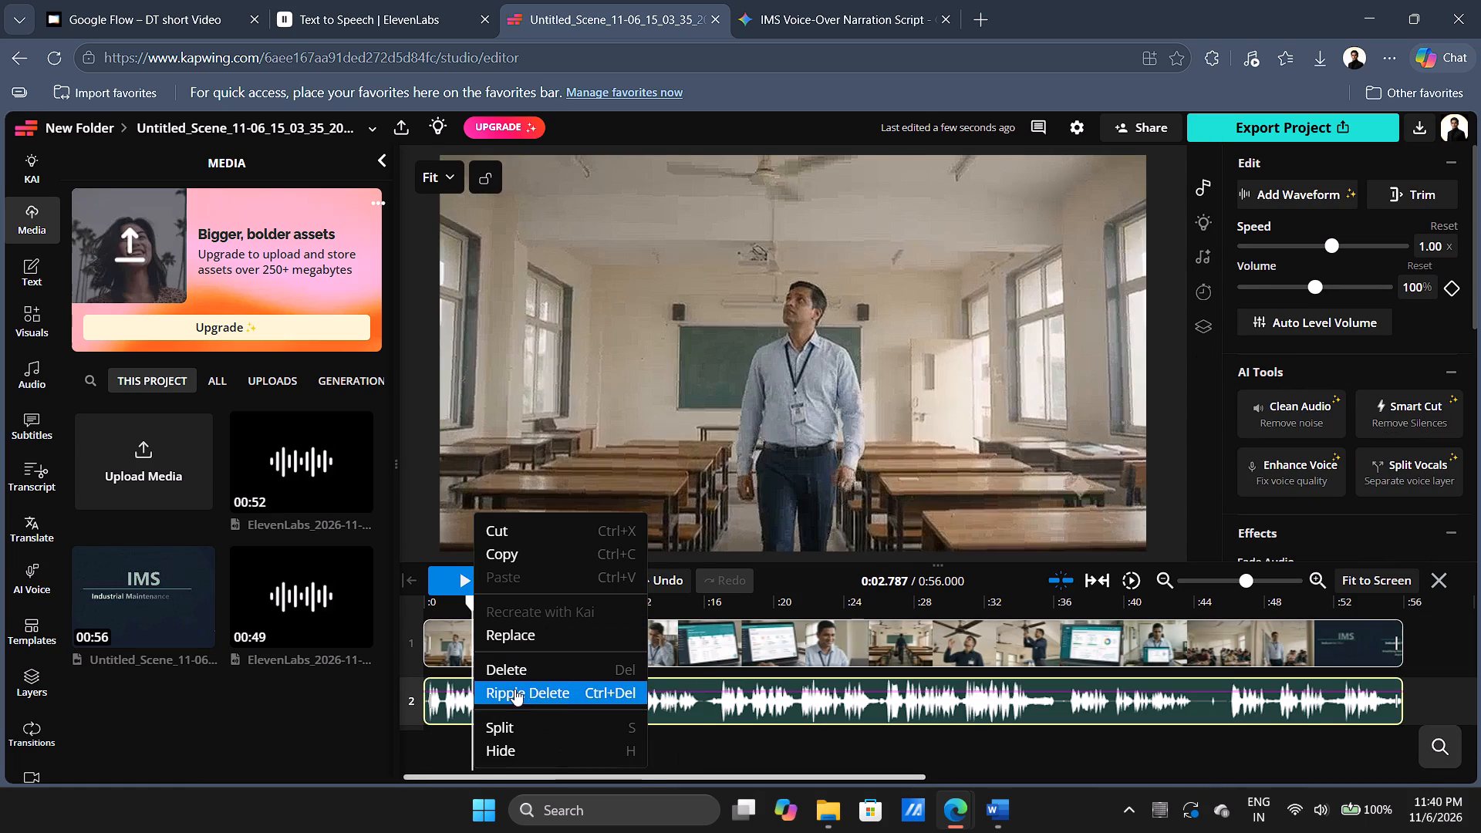
{"action": "left_click", "coordinate": [528, 692]}
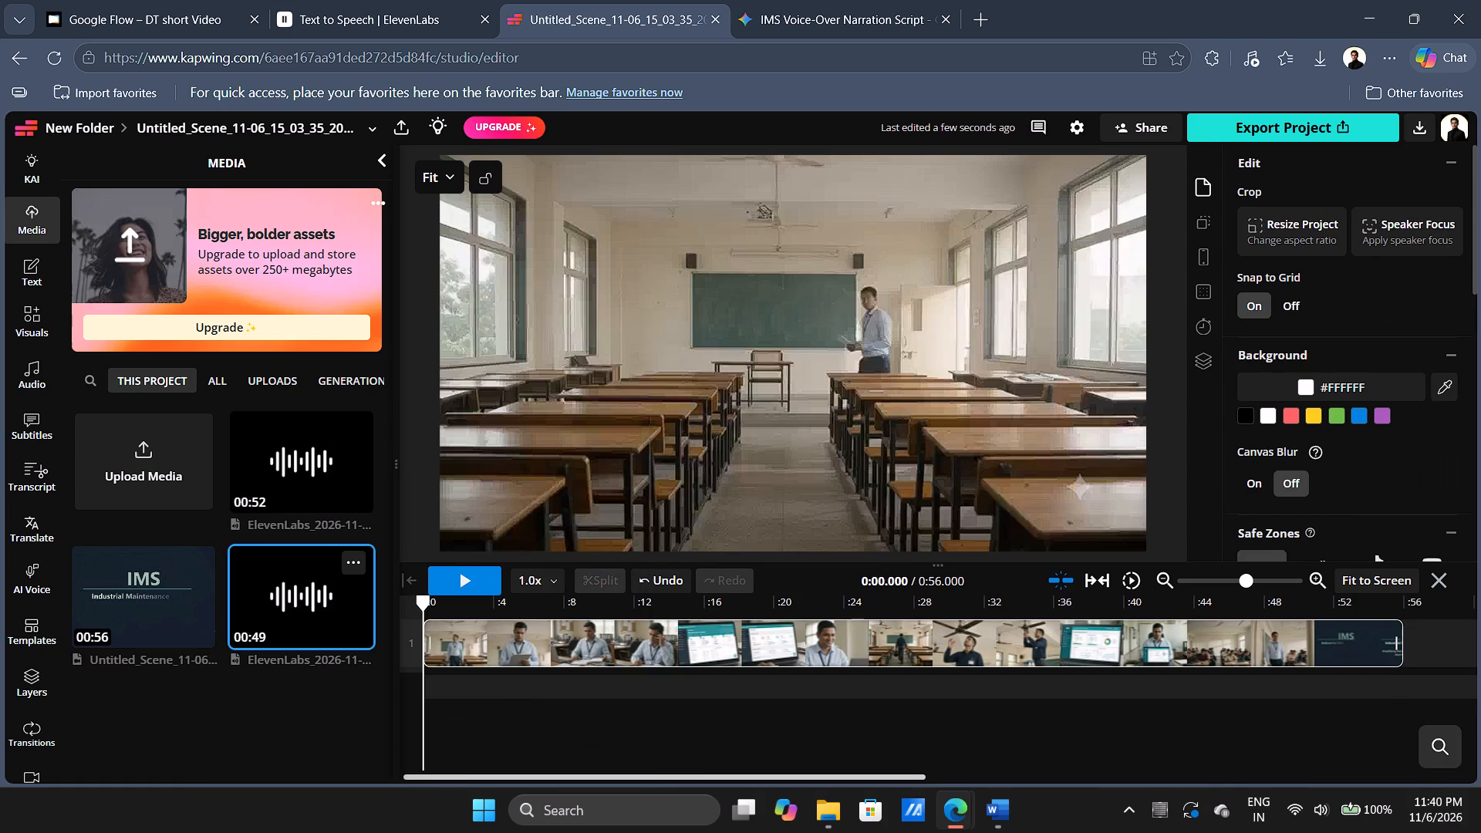
Add the 52-second ElevenLabs narration to the timeline and play the first six seconds against the video.
{"action": "left_click", "coordinate": [278, 485]}
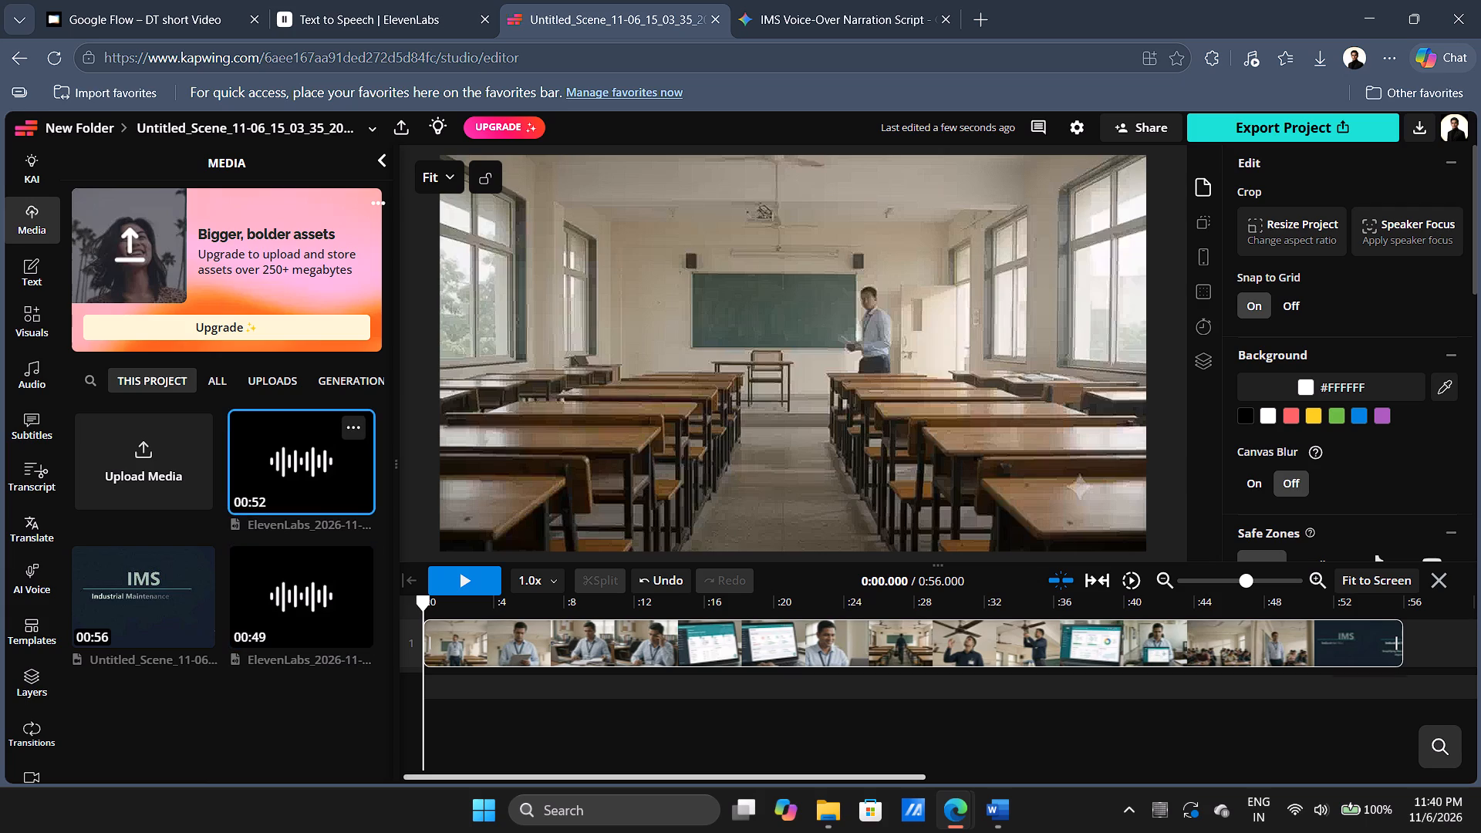
{"action": "left_click", "coordinate": [457, 571]}
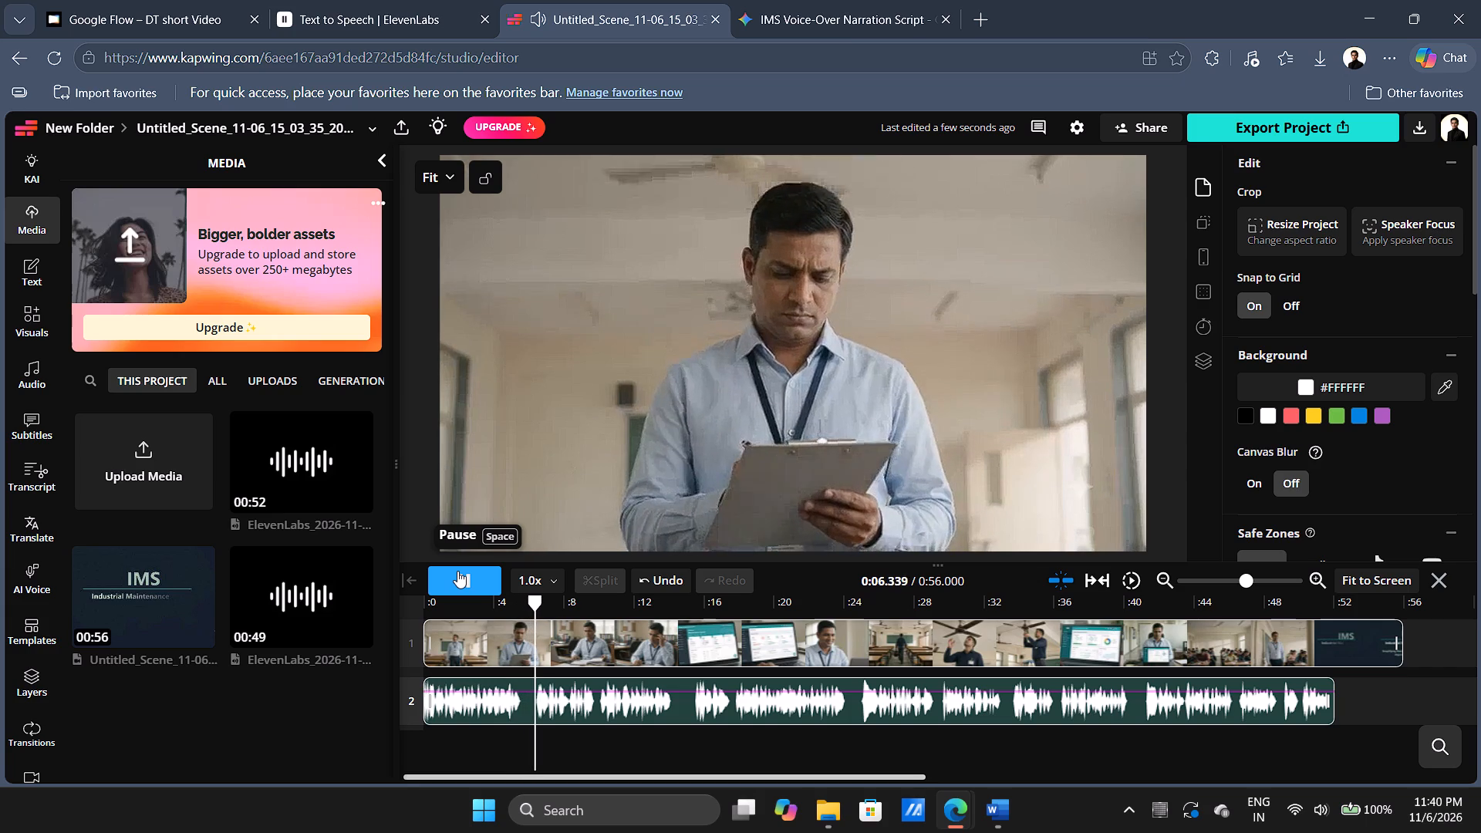
{"action": "left_click", "coordinate": [457, 571]}
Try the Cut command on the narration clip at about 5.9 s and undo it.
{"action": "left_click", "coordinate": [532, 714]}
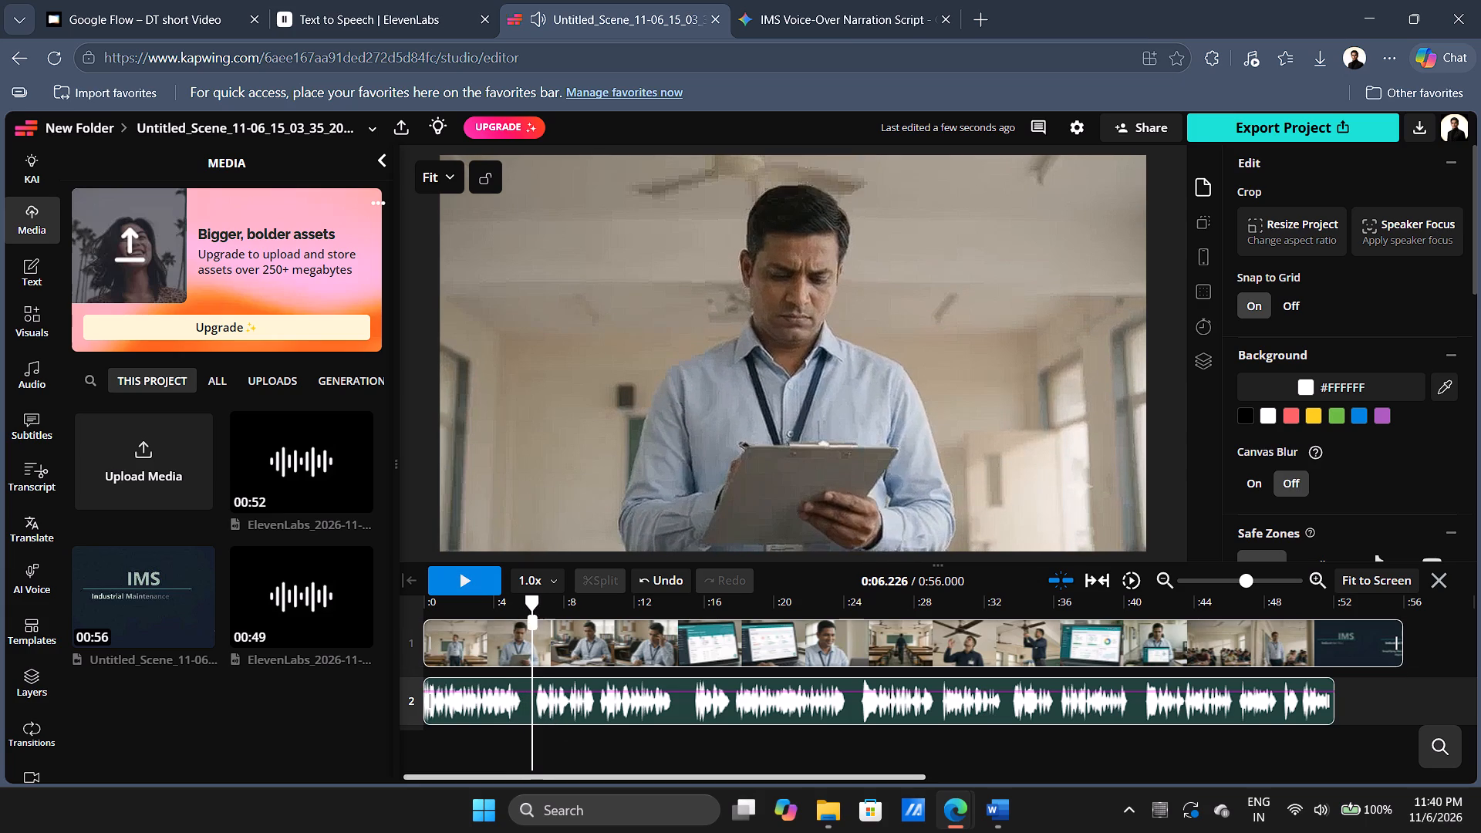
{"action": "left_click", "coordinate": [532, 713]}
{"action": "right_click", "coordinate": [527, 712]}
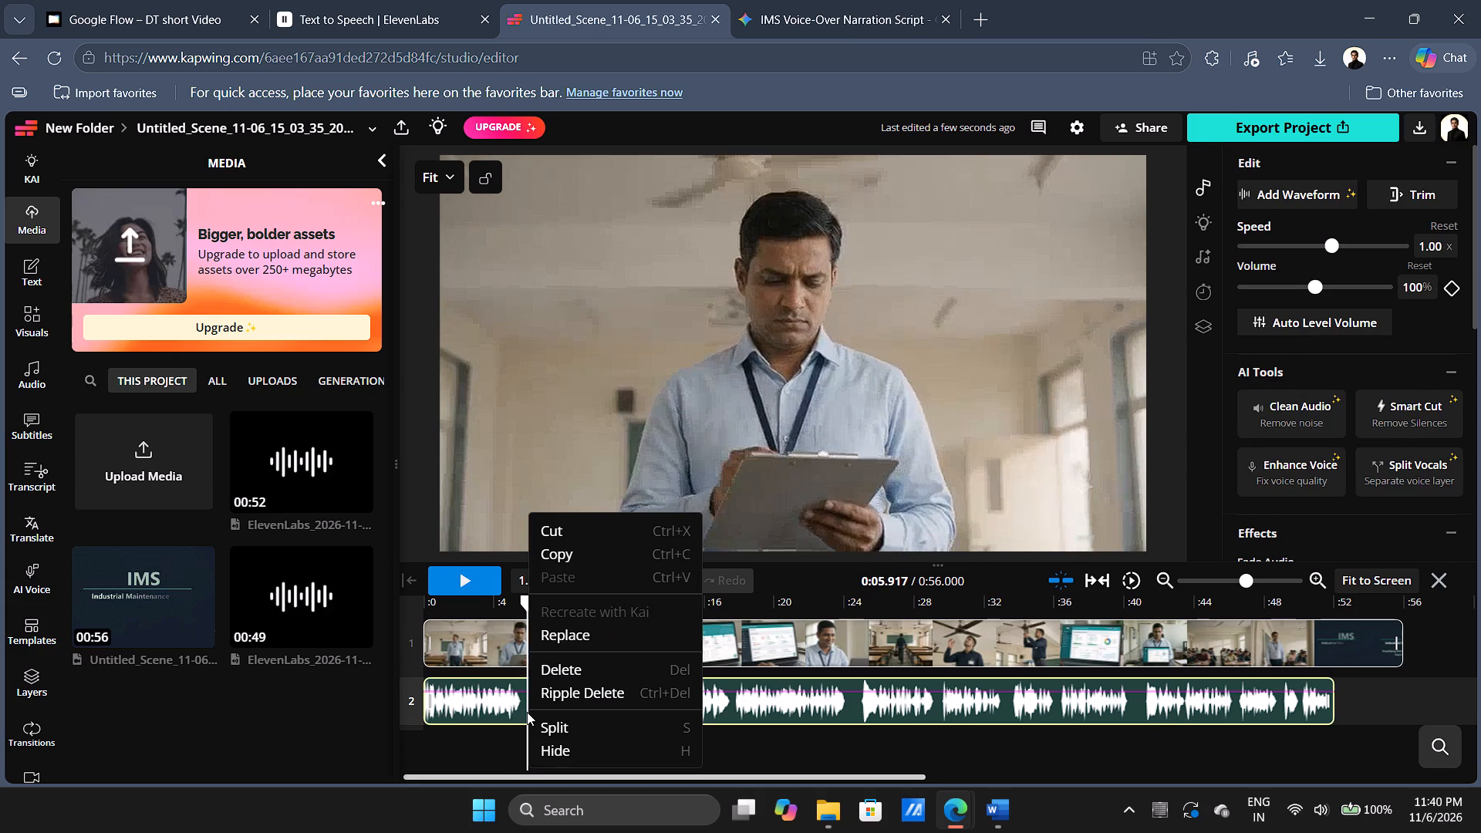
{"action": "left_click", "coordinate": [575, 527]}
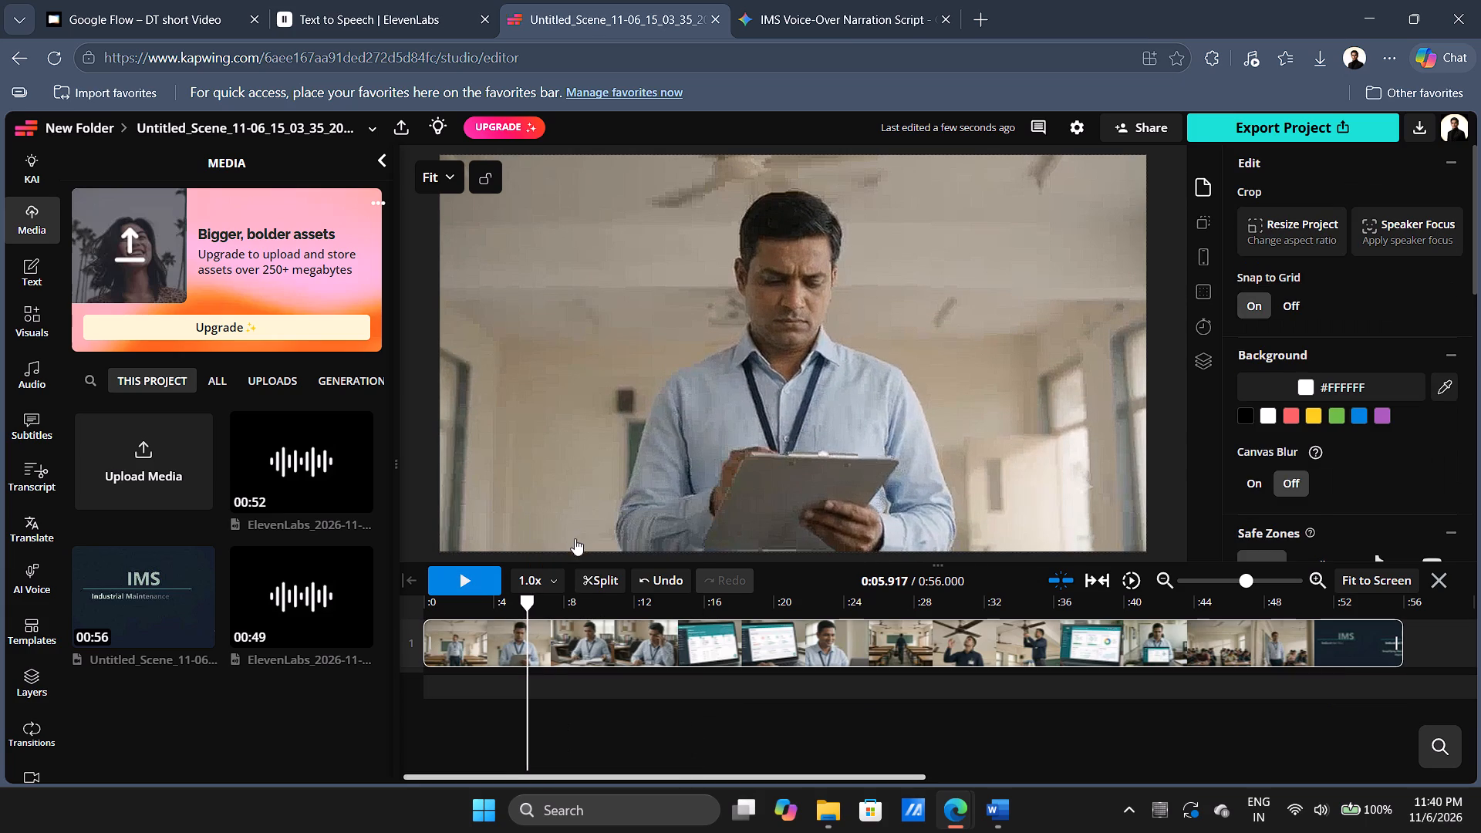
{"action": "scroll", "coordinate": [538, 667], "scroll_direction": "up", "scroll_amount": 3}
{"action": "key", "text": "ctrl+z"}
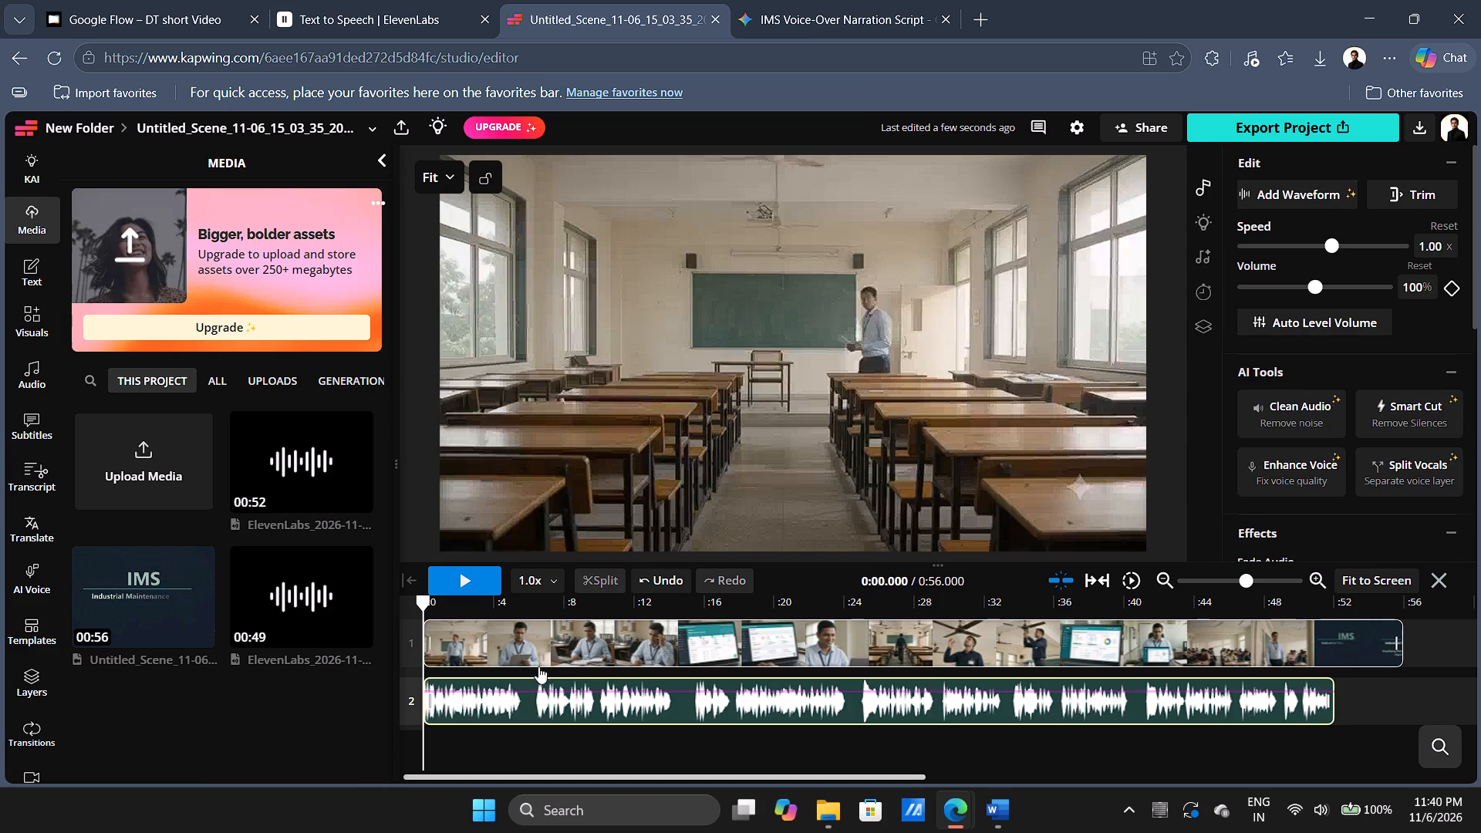
Split the narration audio at about 6.0 s, in the pause after the first sentence.
{"action": "left_click", "coordinate": [522, 695]}
{"action": "left_click_drag", "start_coordinate": [425, 629], "coordinate": [524, 635]}
{"action": "right_click", "coordinate": [528, 718]}
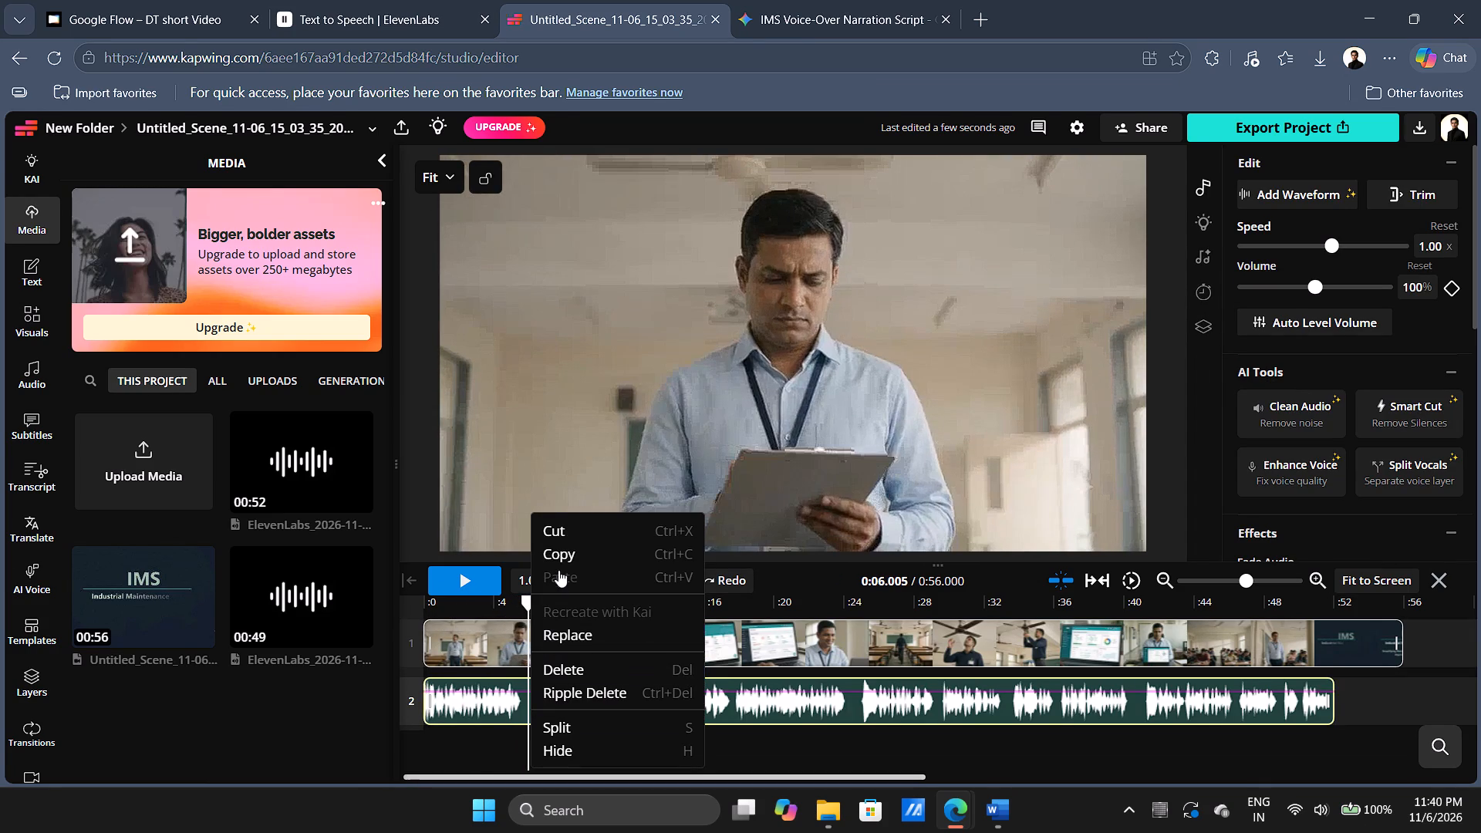
{"action": "left_click", "coordinate": [558, 725]}
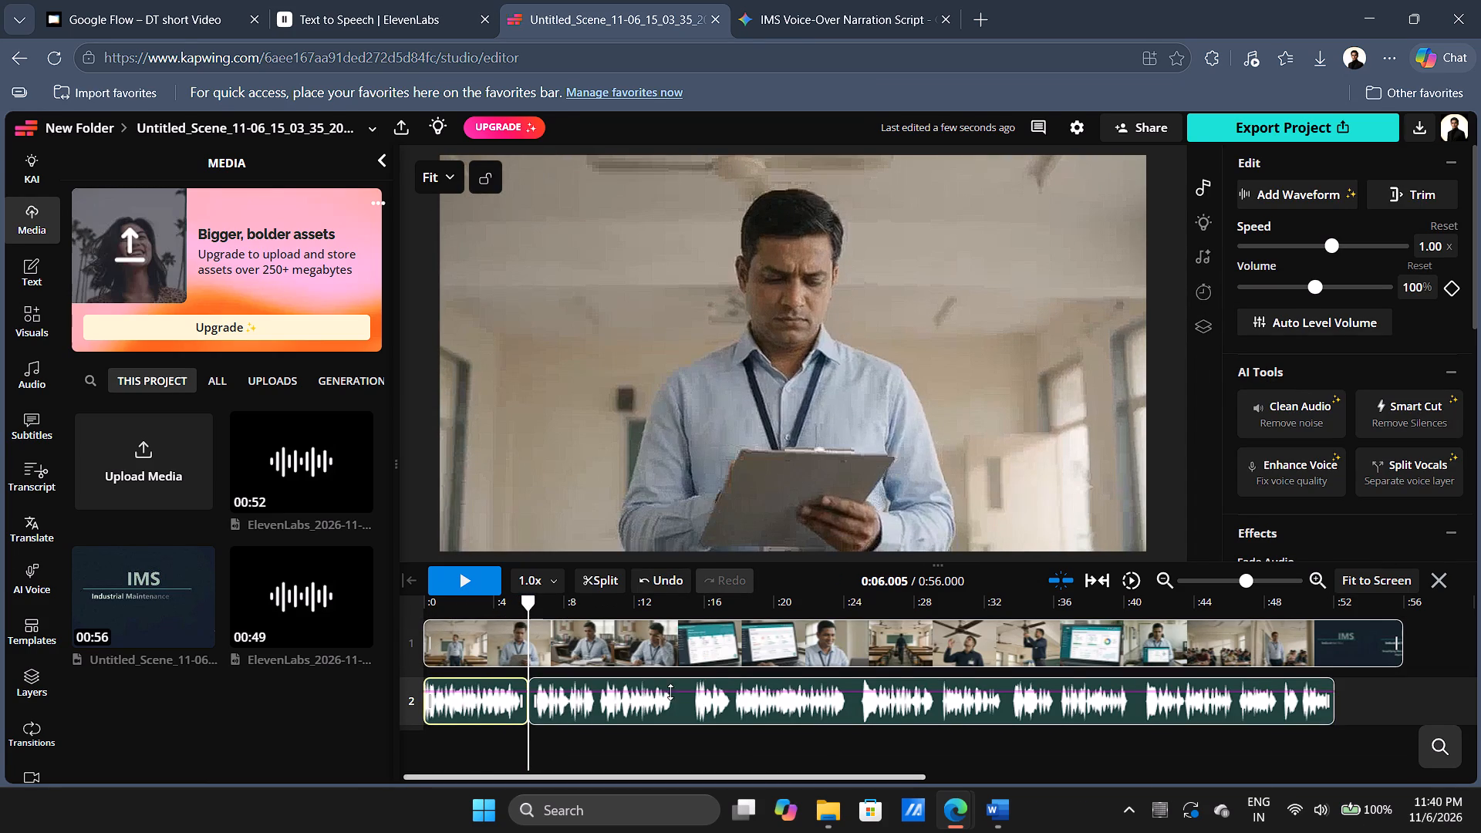
Split the remaining narration audio at about 14.9 s, in the pause after the second passage.
{"action": "left_click", "coordinate": [676, 689]}
{"action": "left_click_drag", "start_coordinate": [527, 652], "coordinate": [683, 666]}
{"action": "key", "text": "s"}
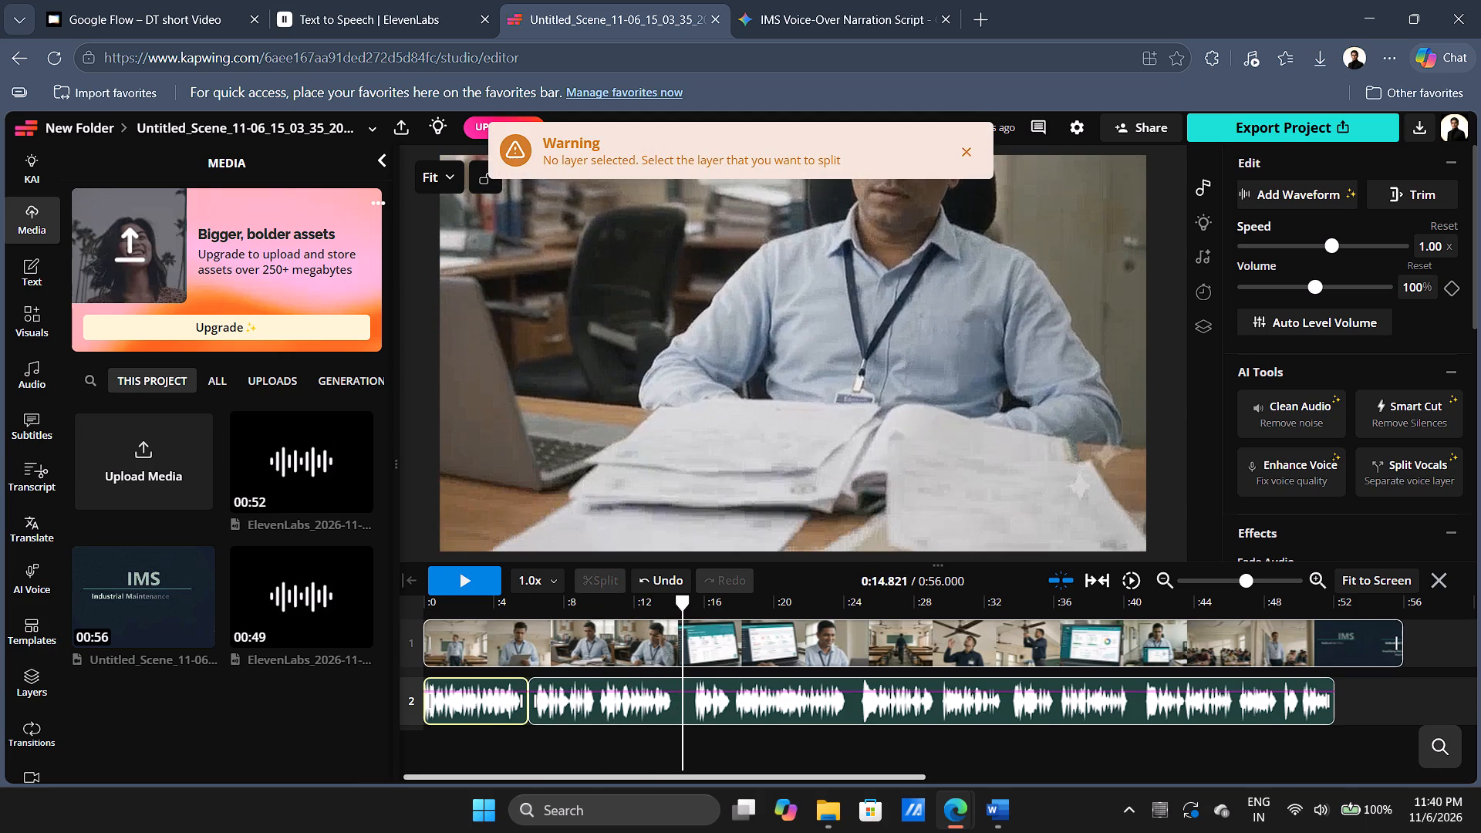
{"action": "right_click", "coordinate": [683, 666]}
{"action": "left_click", "coordinate": [681, 706]}
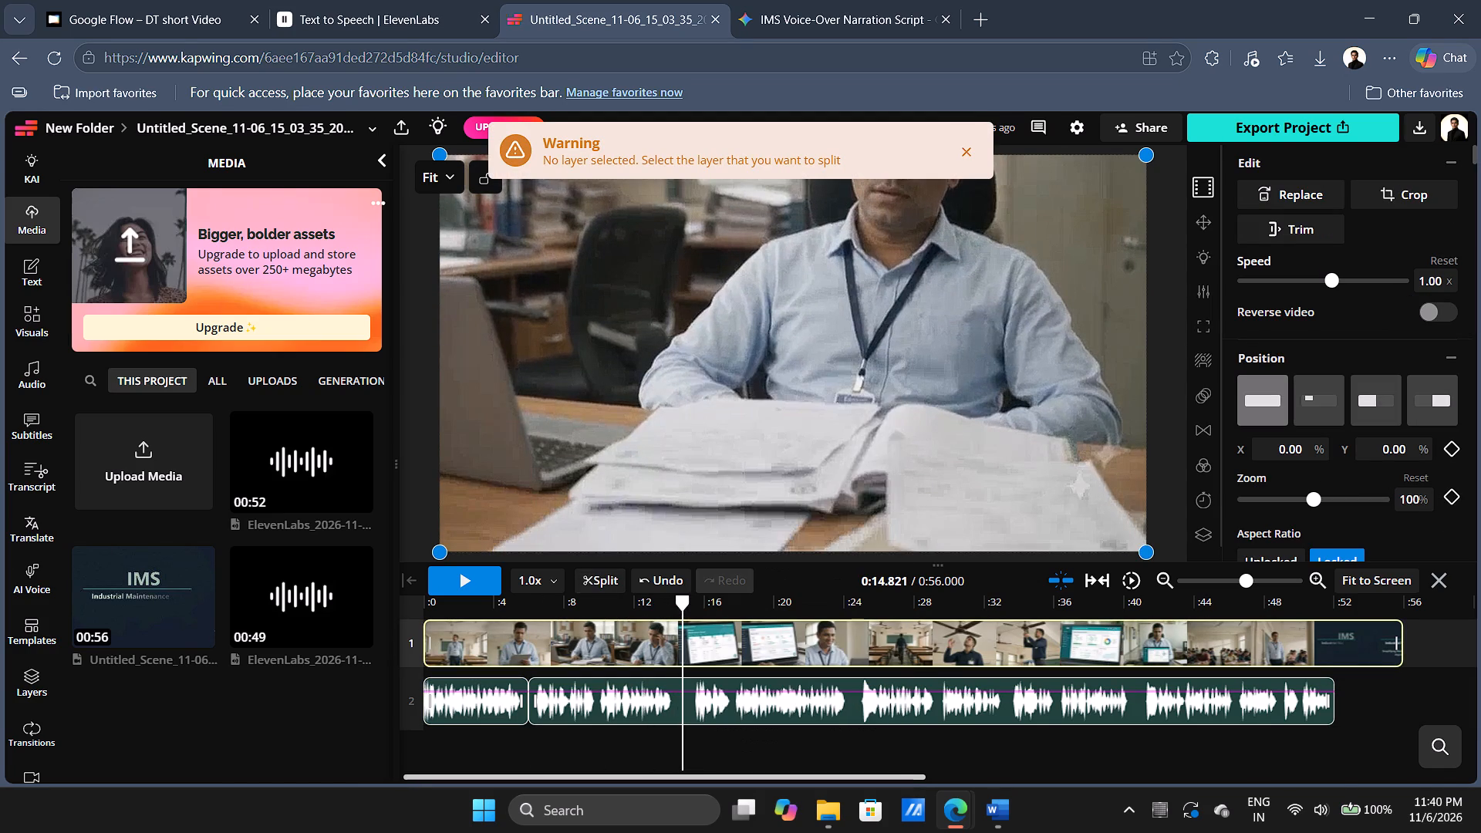
{"action": "left_click", "coordinate": [677, 706]}
{"action": "left_click", "coordinate": [678, 702]}
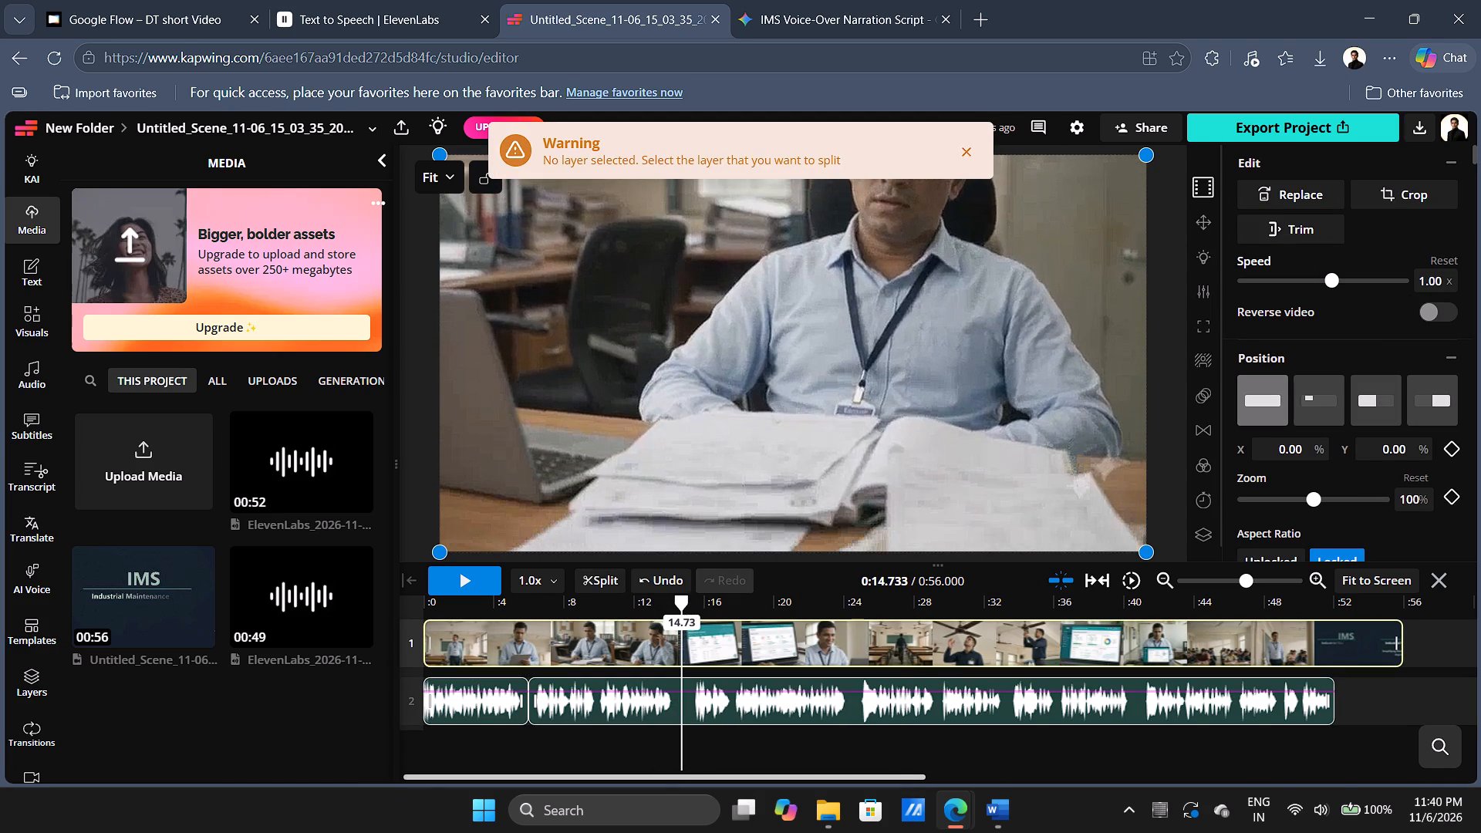
{"action": "key", "text": "s"}
{"action": "key", "text": "ctrl+z"}
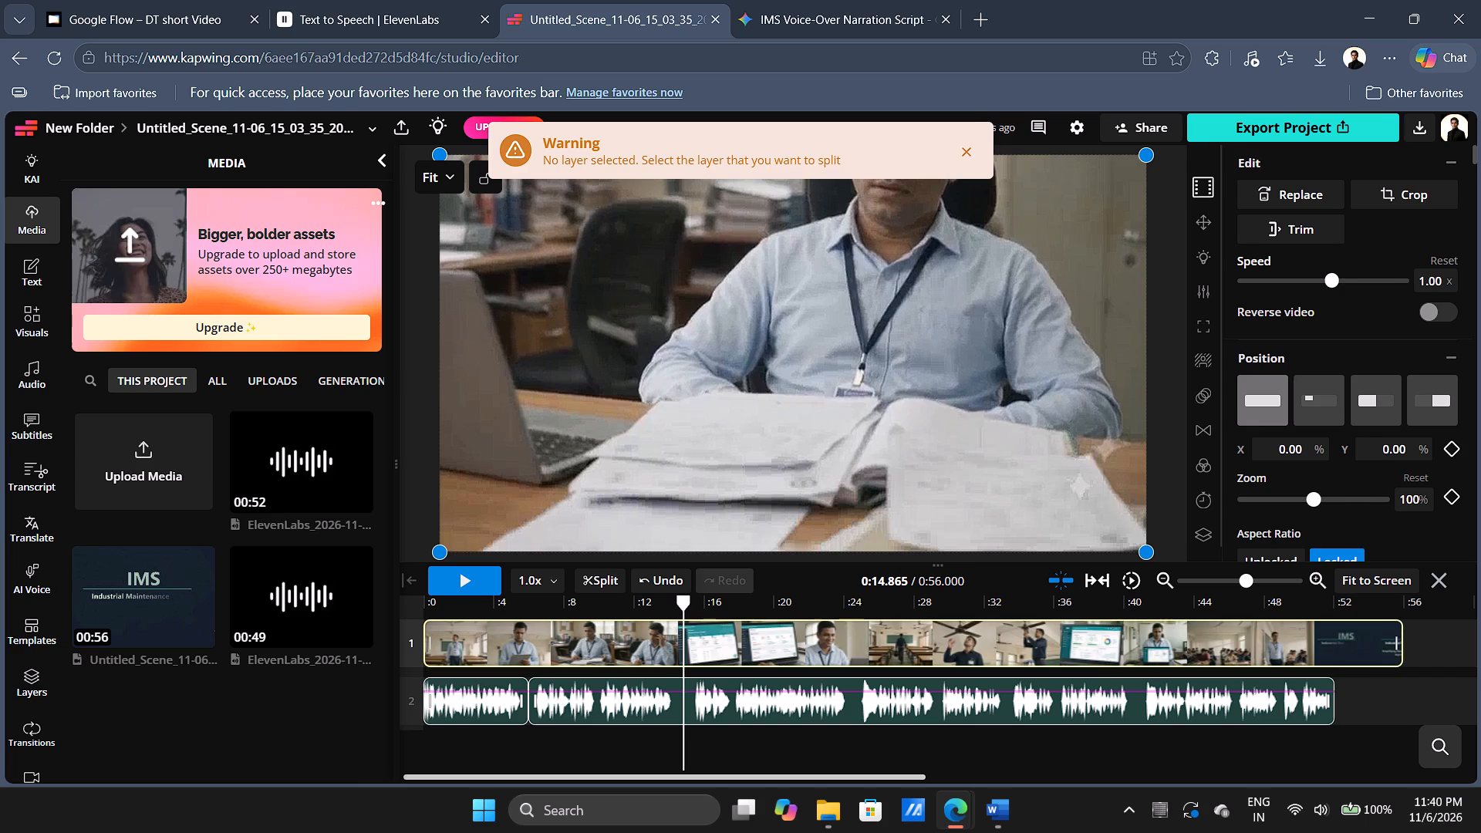
{"action": "left_click", "coordinate": [707, 699]}
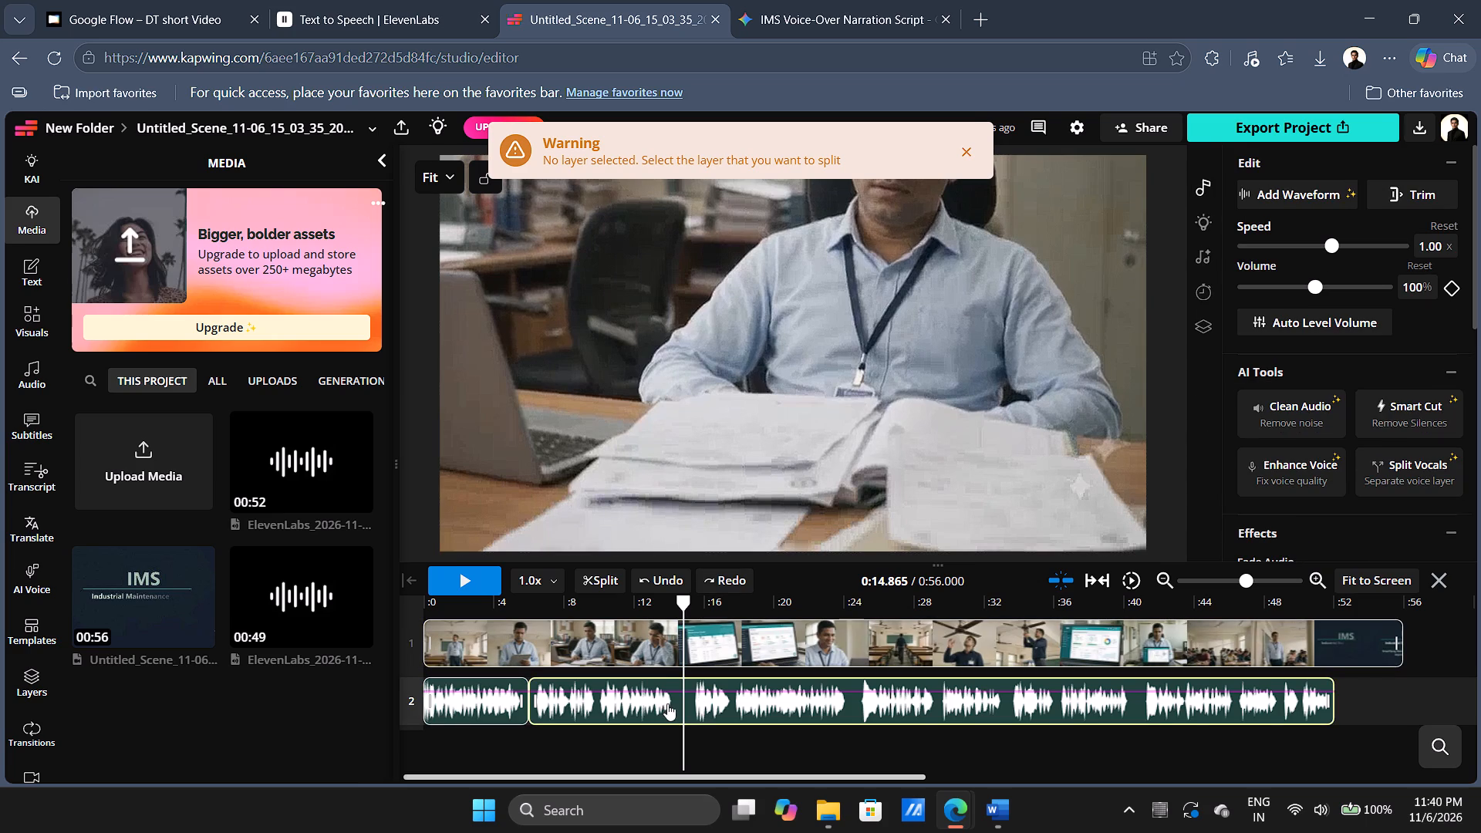
{"action": "key", "text": "s"}
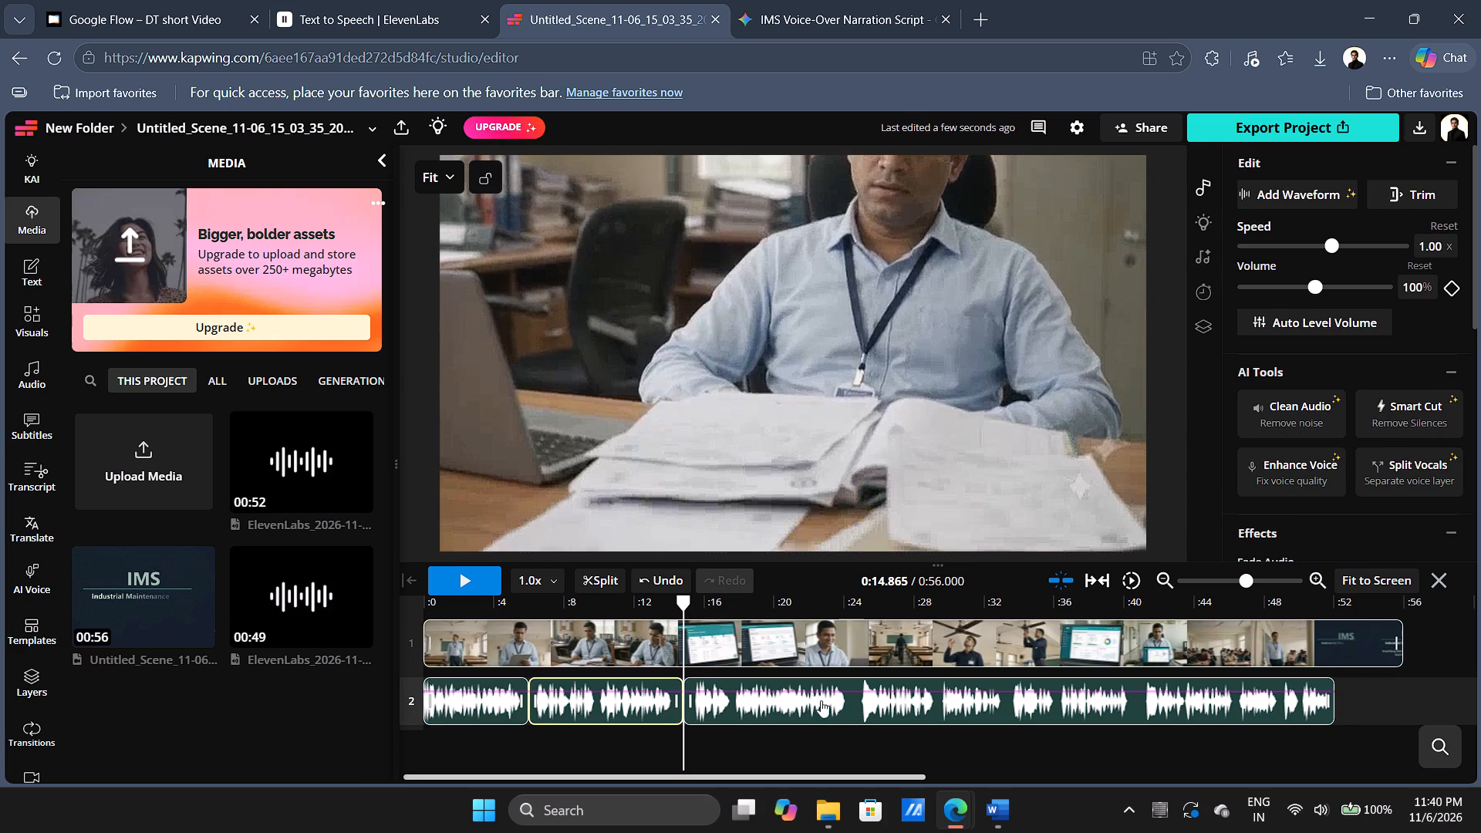
Split the remaining narration audio at about 24.5 s, in the pause after the third passage.
{"action": "left_click_drag", "start_coordinate": [684, 646], "coordinate": [838, 667]}
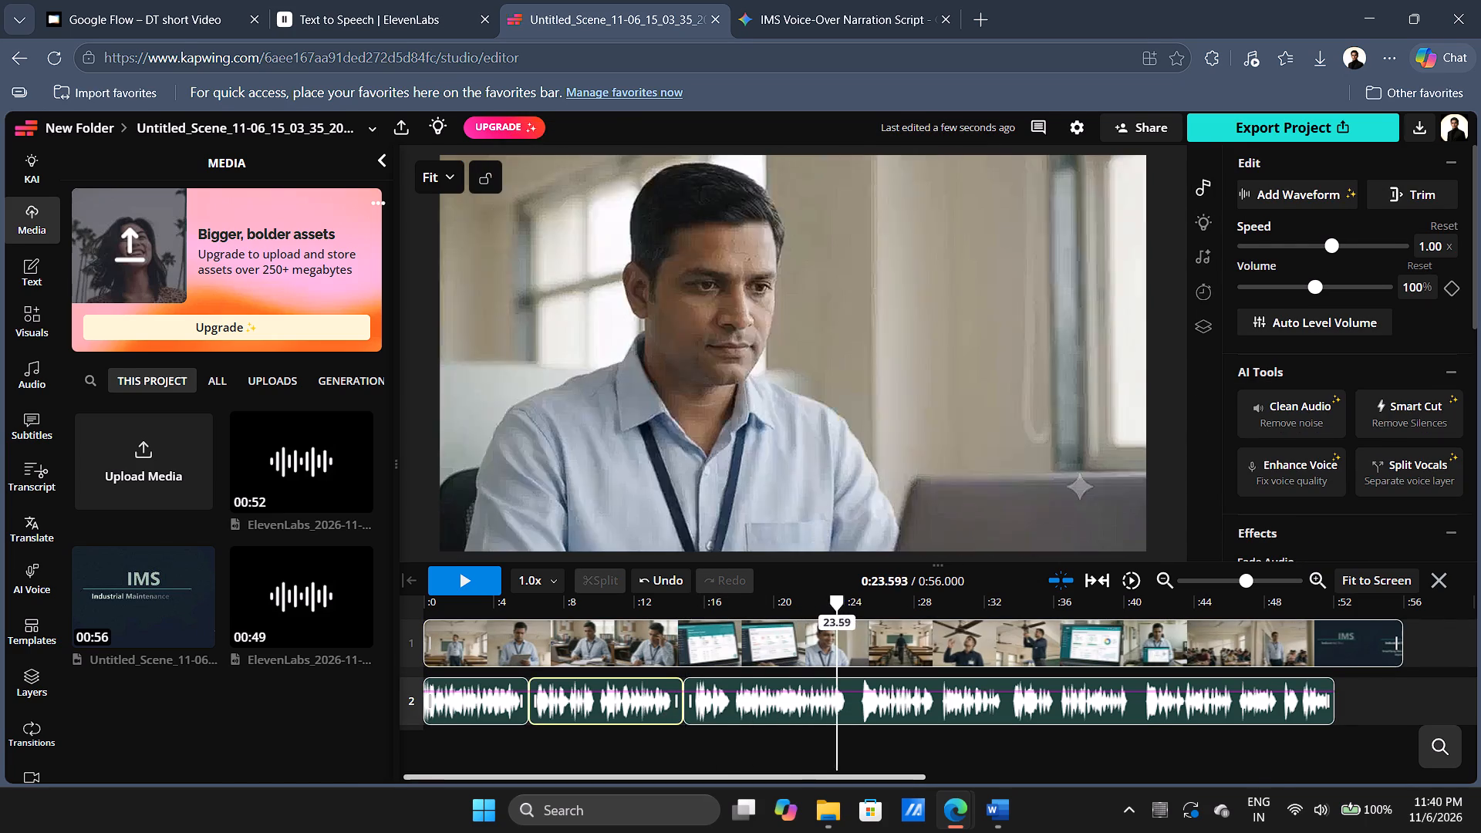
{"action": "left_click_drag", "start_coordinate": [838, 667], "coordinate": [849, 668]}
{"action": "key", "text": "s"}
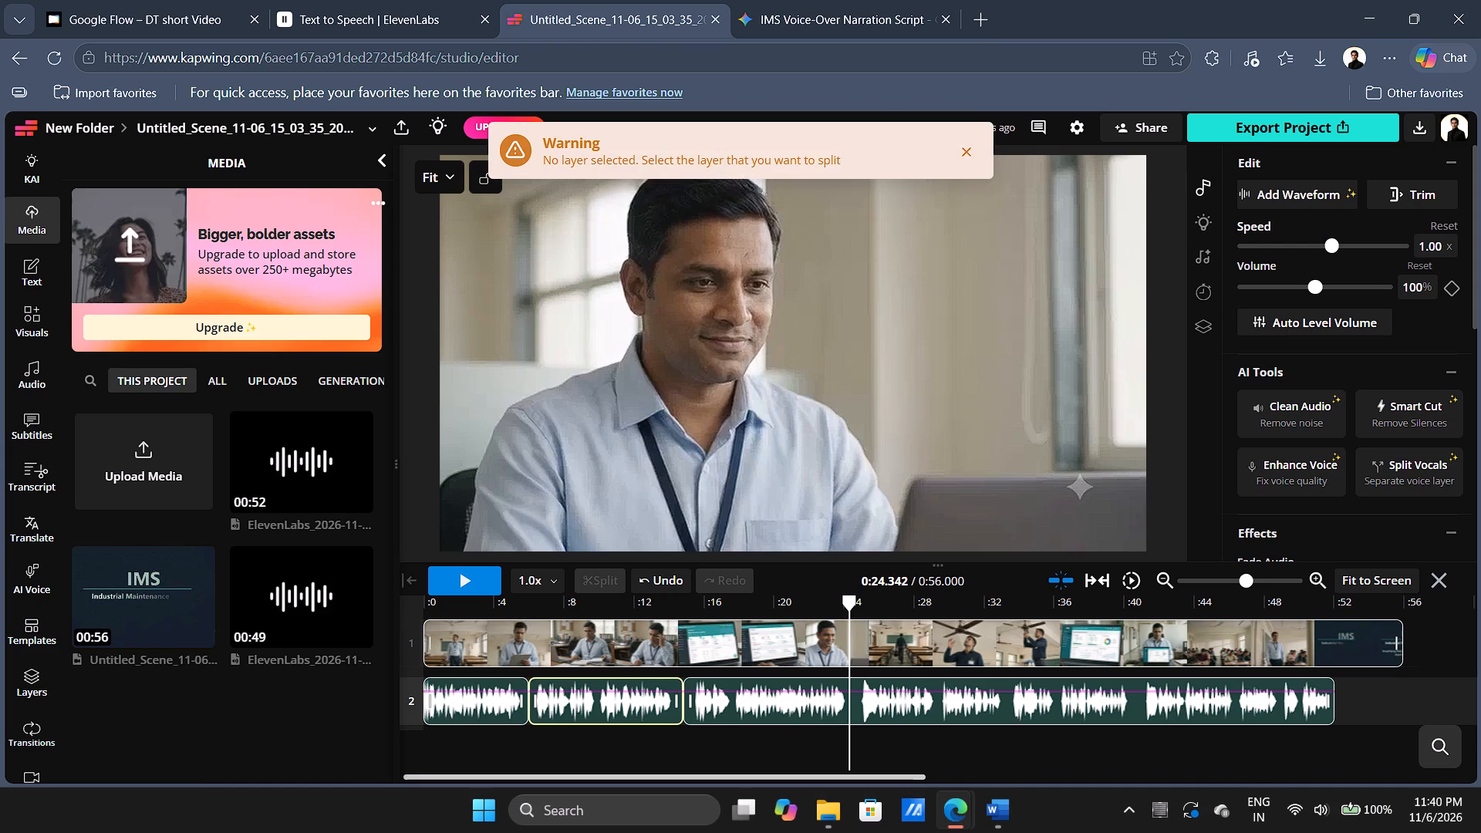
{"action": "left_click", "coordinate": [852, 713]}
{"action": "left_click", "coordinate": [833, 717]}
{"action": "key", "text": "s"}
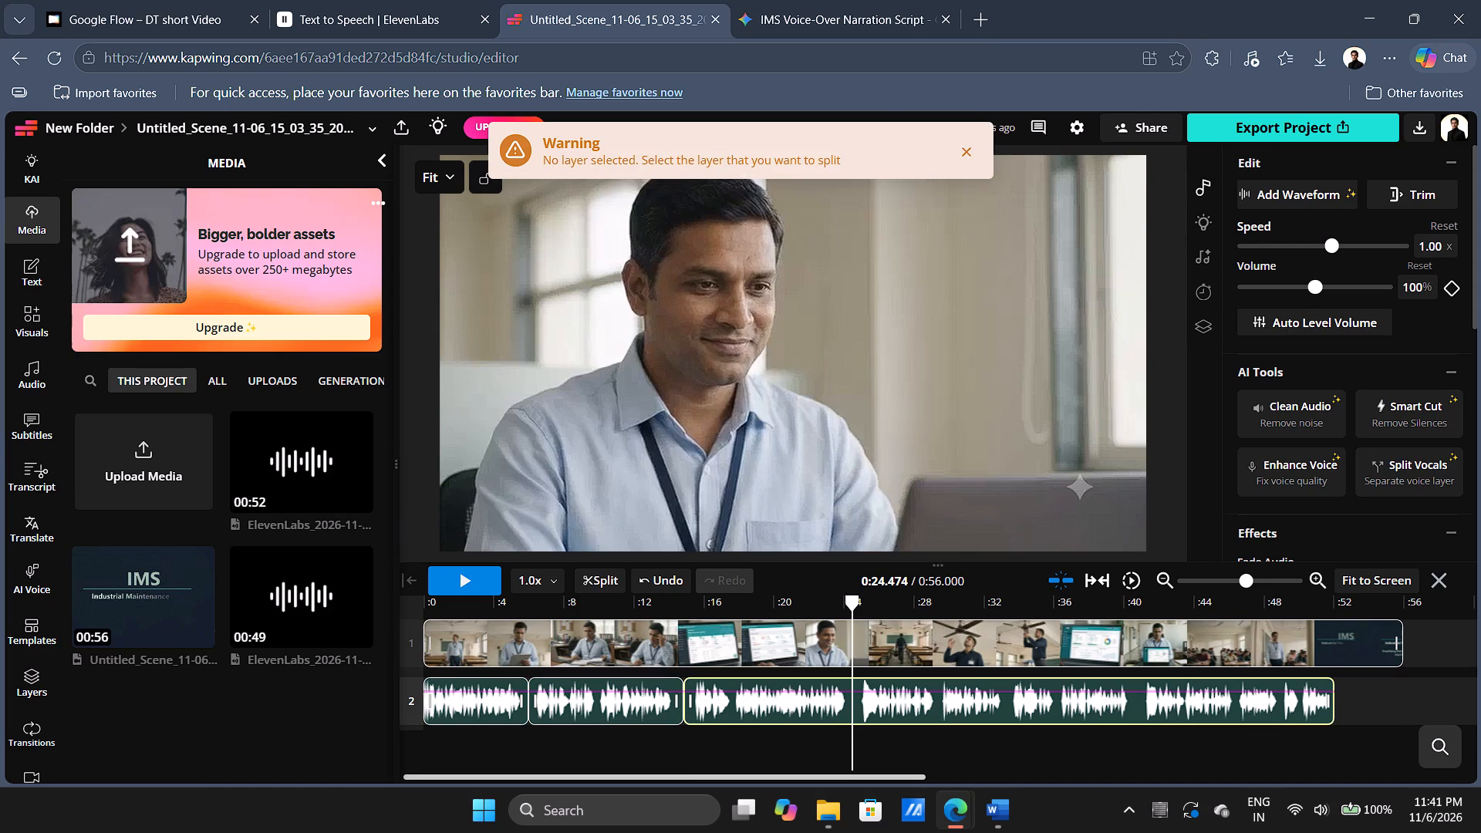
Split the remaining narration audio in its pauses at about 29.4 s and 33.4 s.
{"action": "left_click_drag", "start_coordinate": [852, 632], "coordinate": [937, 641]}
{"action": "left_click", "coordinate": [889, 711]}
{"action": "key", "text": "s"}
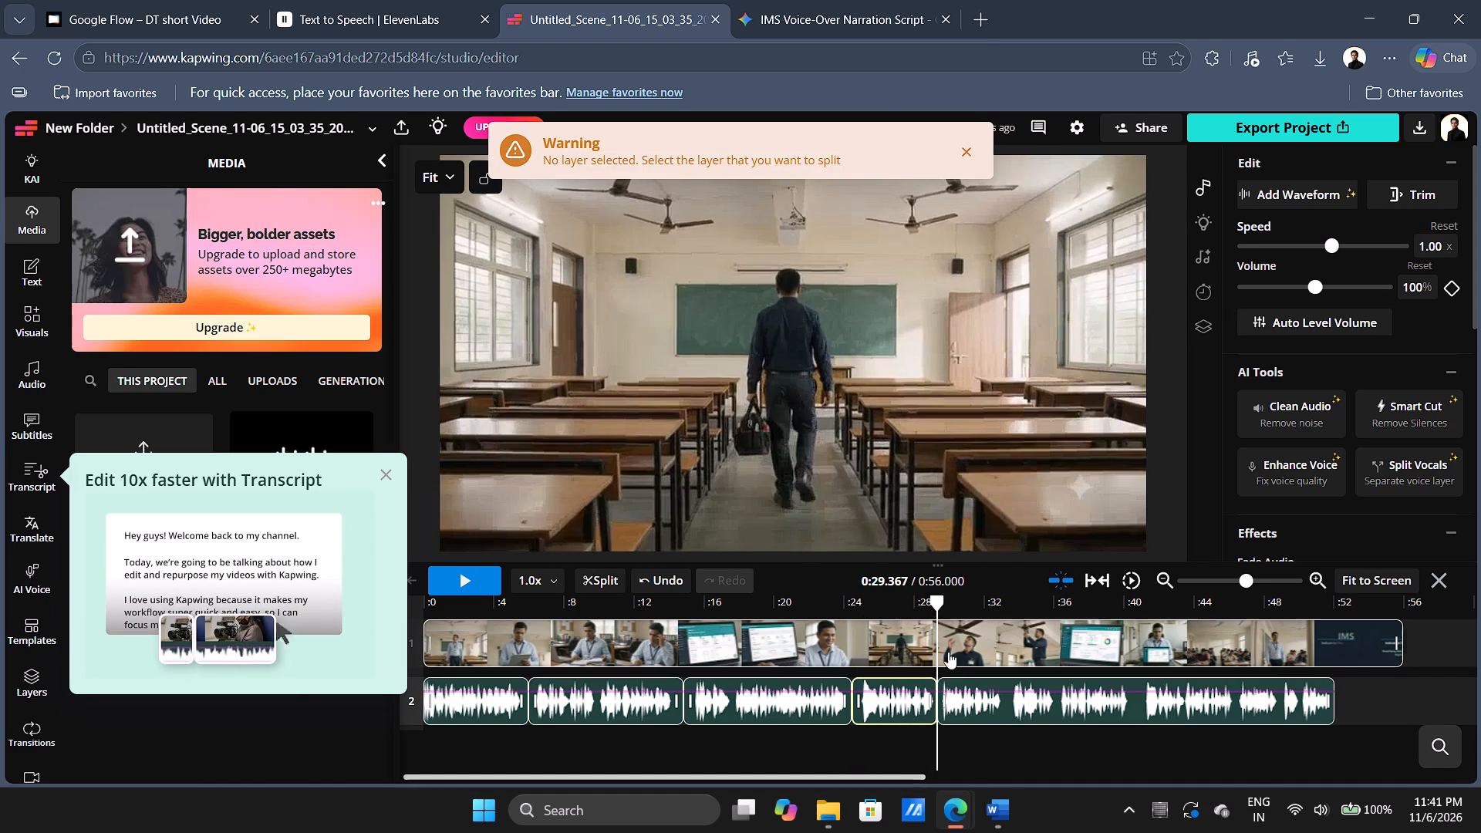
{"action": "left_click_drag", "start_coordinate": [937, 632], "coordinate": [1007, 642]}
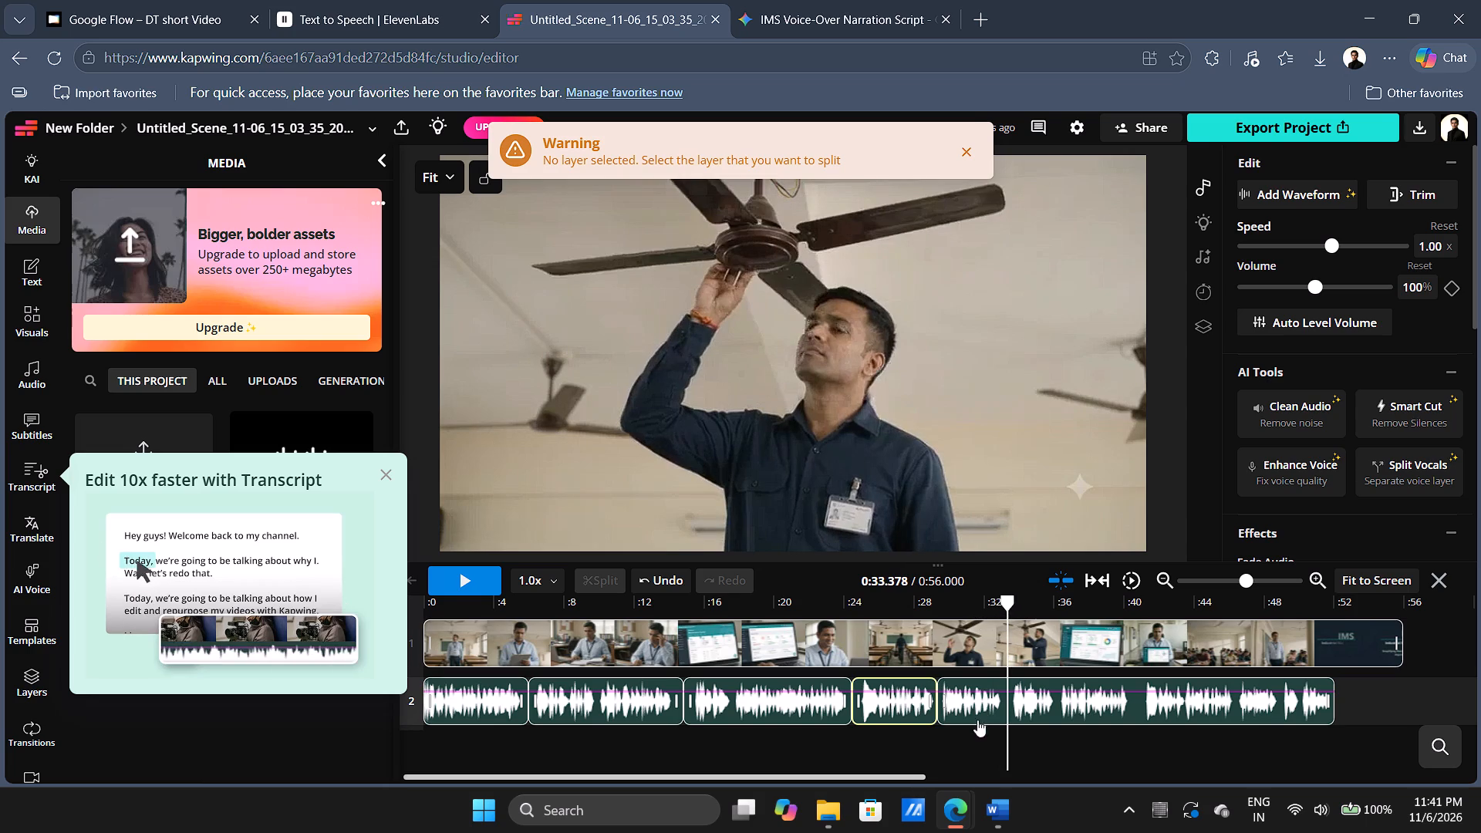
{"action": "left_click", "coordinate": [980, 698]}
{"action": "key", "text": "s"}
Split the remaining narration audio in its pauses at about 36 s and 40.8 s.
{"action": "left_click_drag", "start_coordinate": [1007, 648], "coordinate": [1058, 648]}
{"action": "left_click", "coordinate": [1026, 711]}
{"action": "key", "text": "s"}
{"action": "left_click_drag", "start_coordinate": [1055, 646], "coordinate": [1137, 646]}
{"action": "left_click", "coordinate": [1111, 707]}
{"action": "key", "text": "s"}
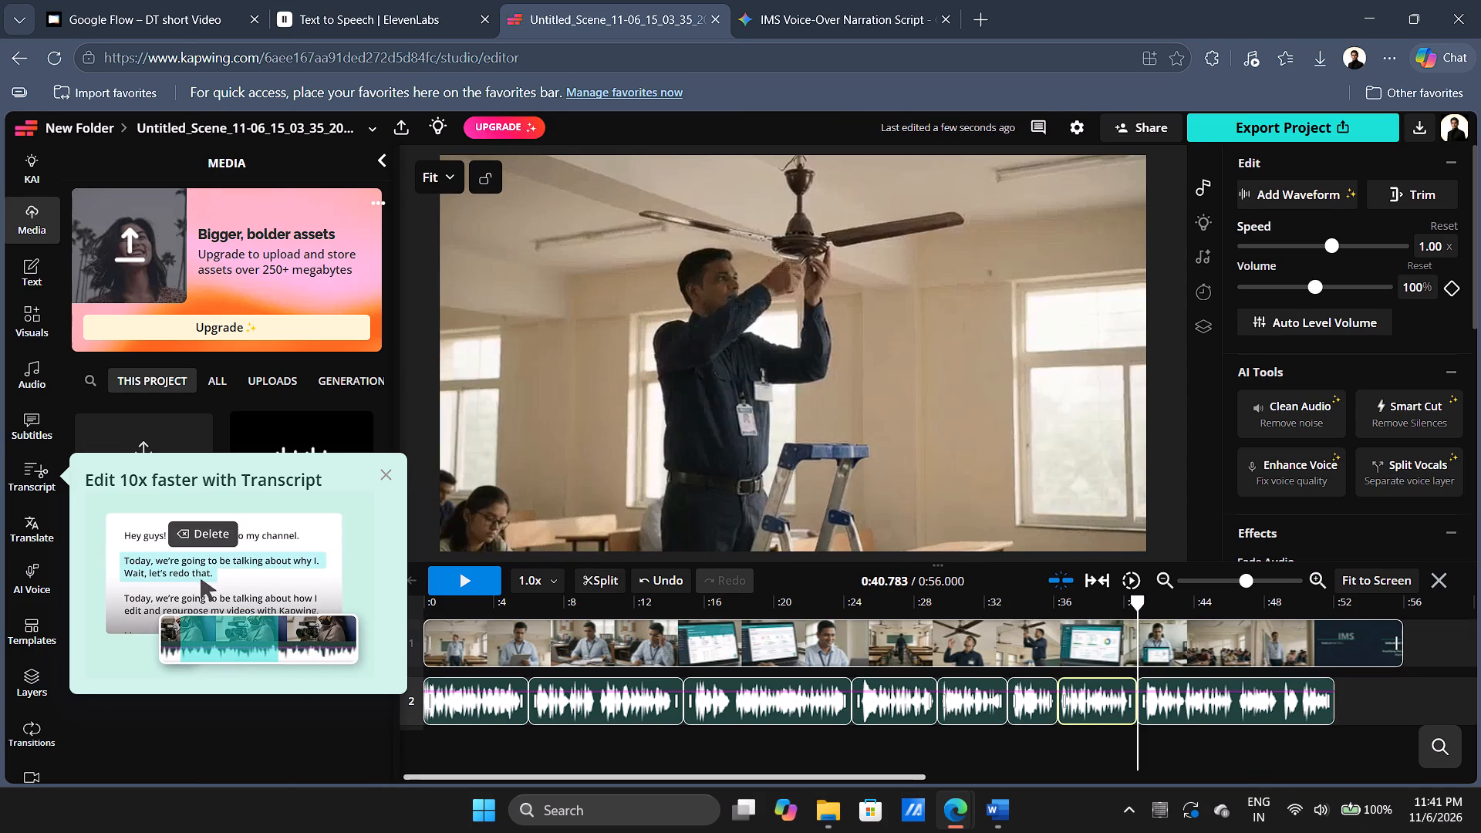
Split the remaining narration audio at about 46.4 s, in the pause after the eighth passage.
{"action": "left_click_drag", "start_coordinate": [1139, 653], "coordinate": [1216, 651]}
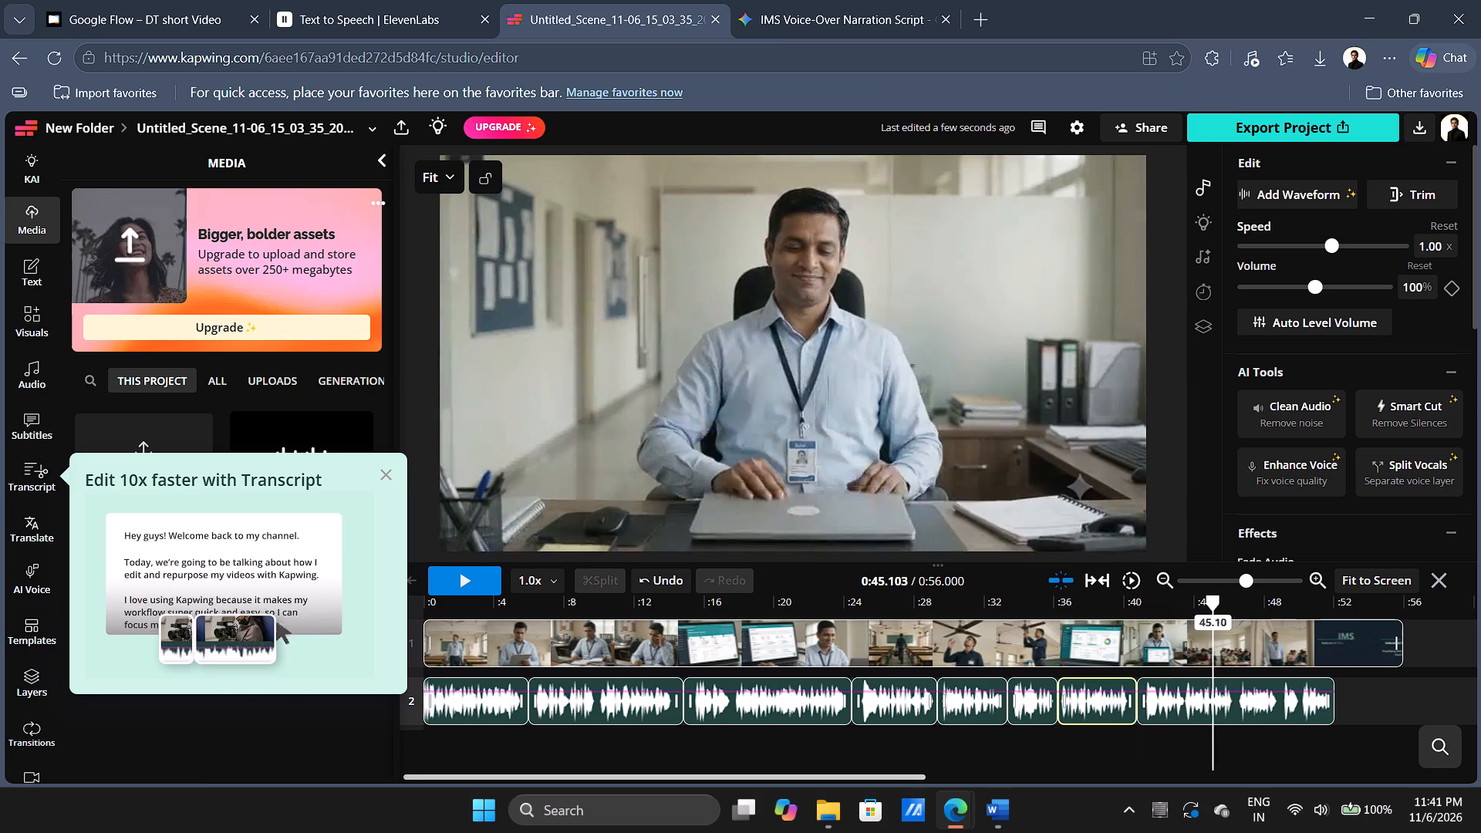
{"action": "left_click_drag", "start_coordinate": [1216, 651], "coordinate": [1234, 651]}
{"action": "left_click", "coordinate": [1234, 651]}
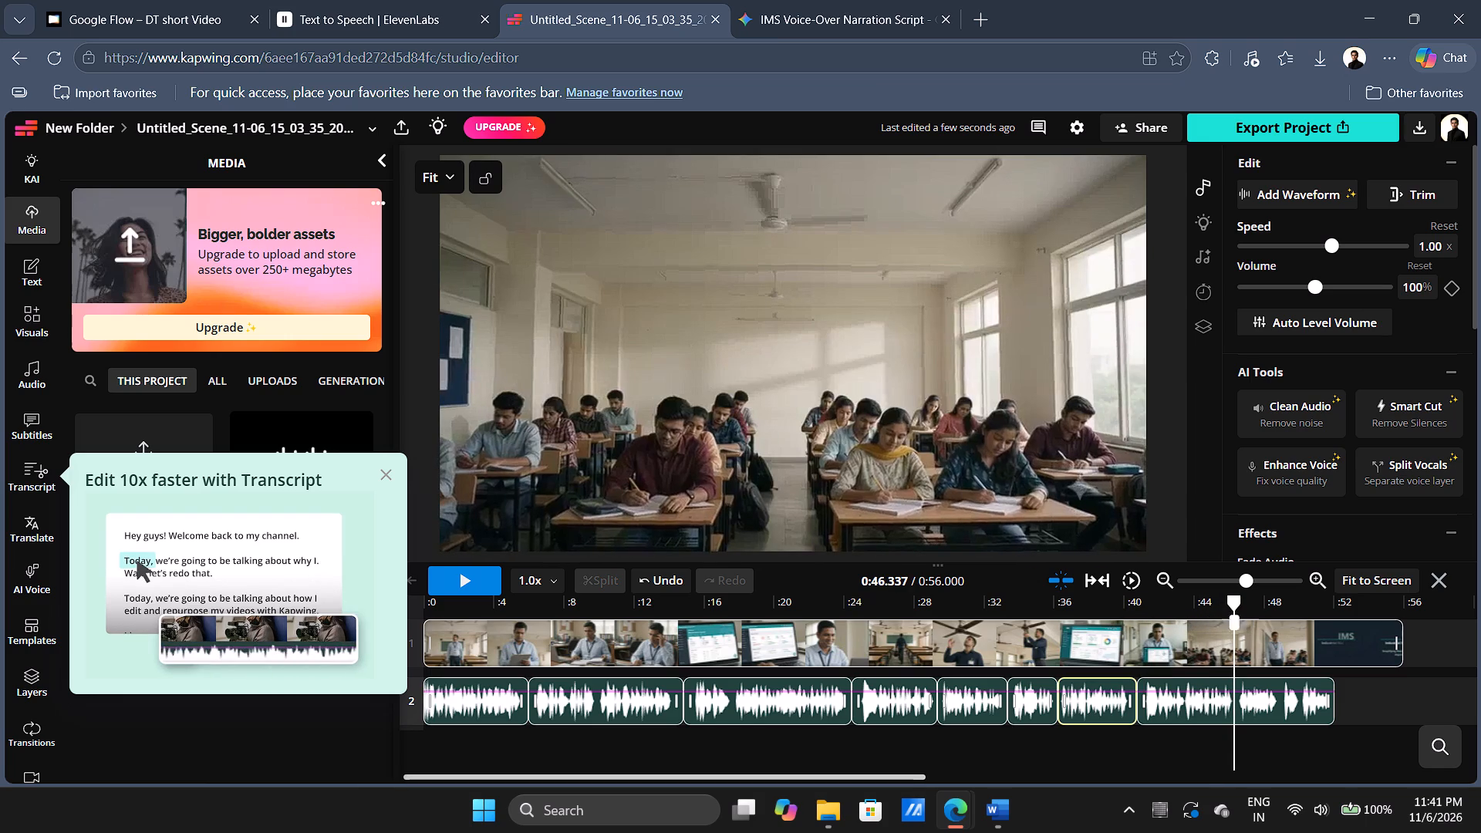
{"action": "key", "text": "s"}
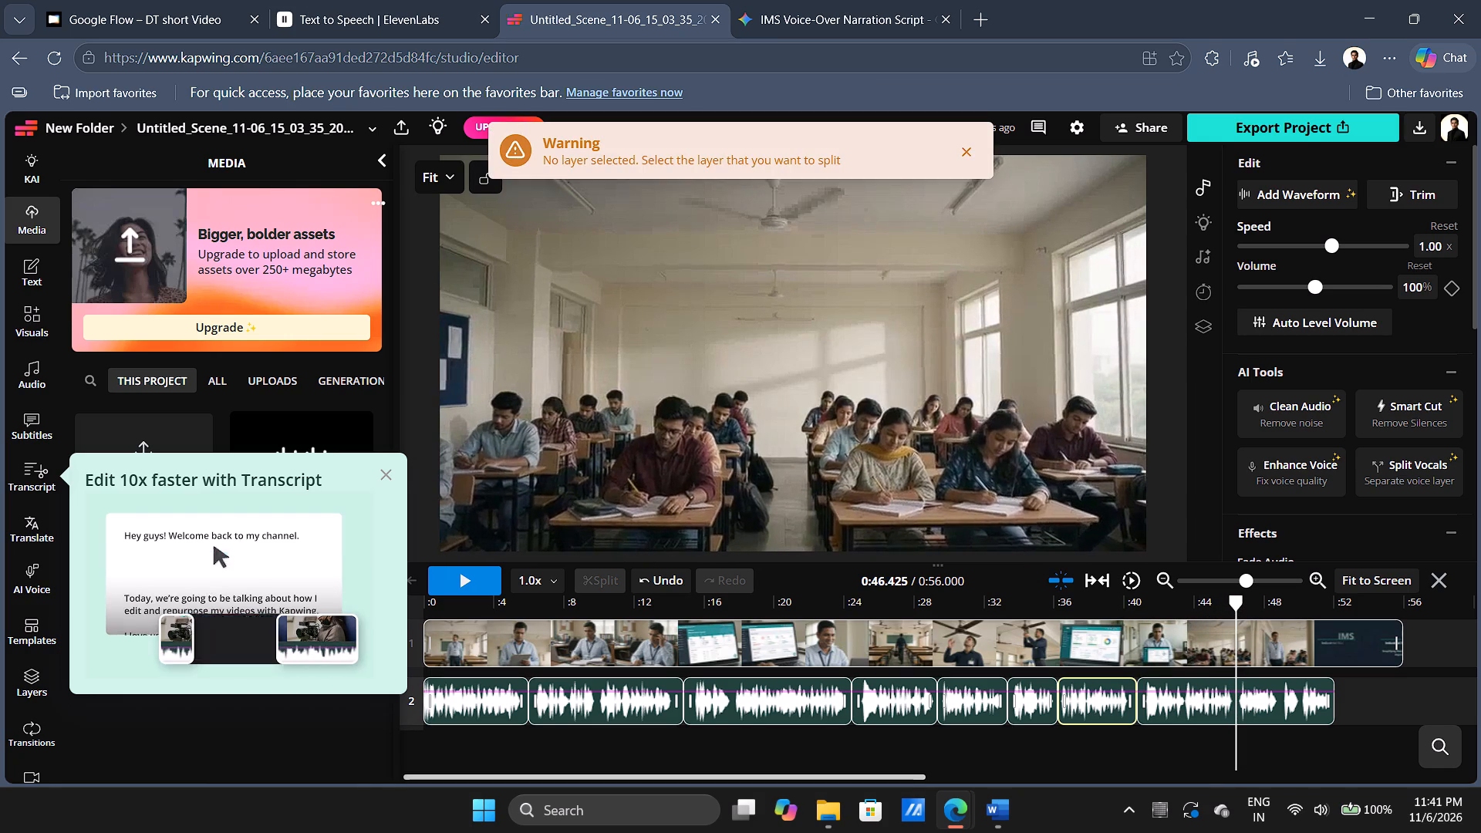
{"action": "left_click", "coordinate": [1220, 713]}
{"action": "key", "text": "s"}
Split the remaining narration audio at about 49 s to separate the final passage.
{"action": "left_click_drag", "start_coordinate": [1240, 646], "coordinate": [1273, 647]}
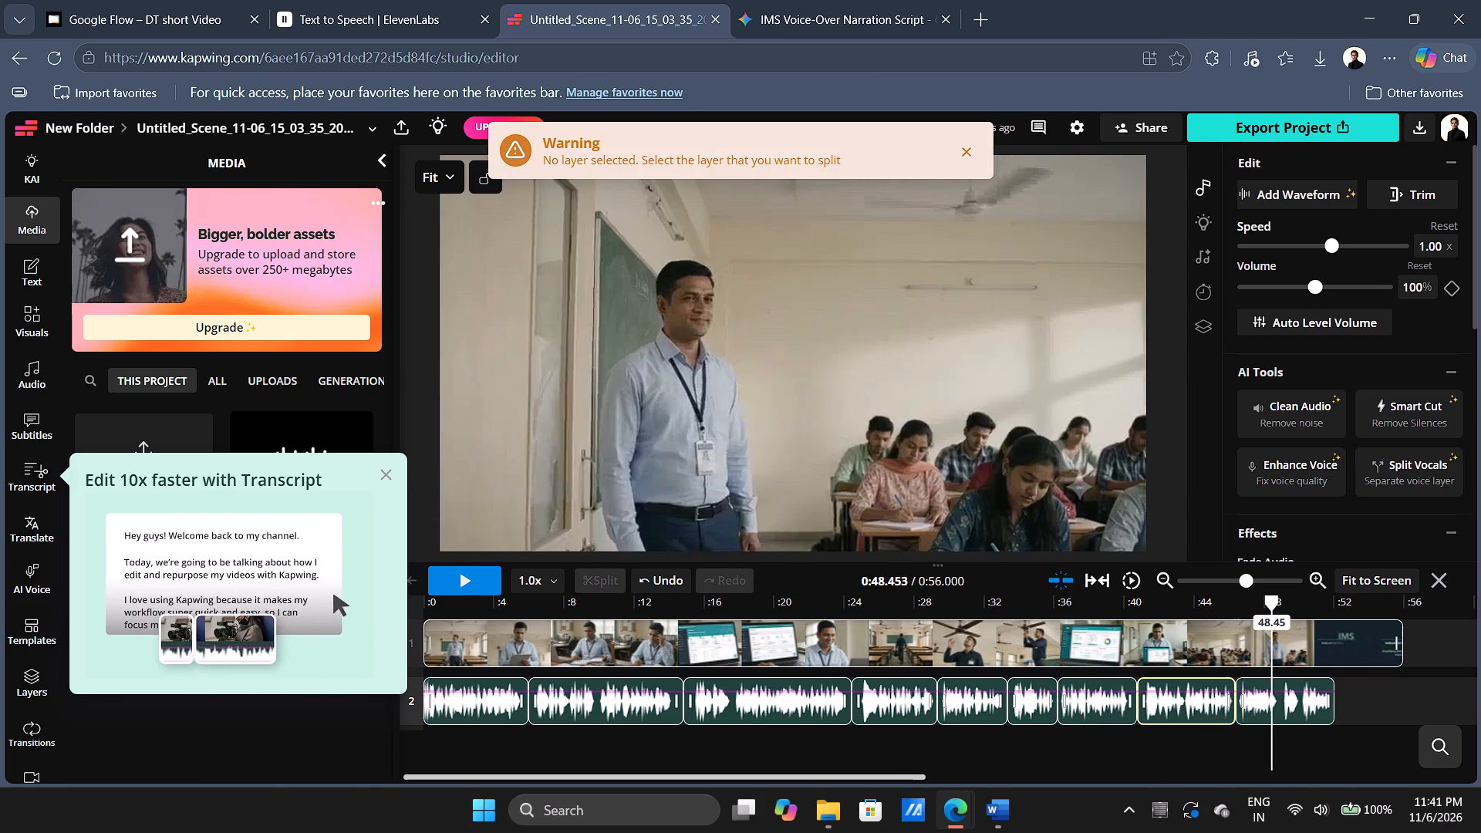
{"action": "left_click_drag", "start_coordinate": [1273, 647], "coordinate": [1280, 649]}
{"action": "left_click", "coordinate": [1256, 709]}
{"action": "key", "text": "s"}
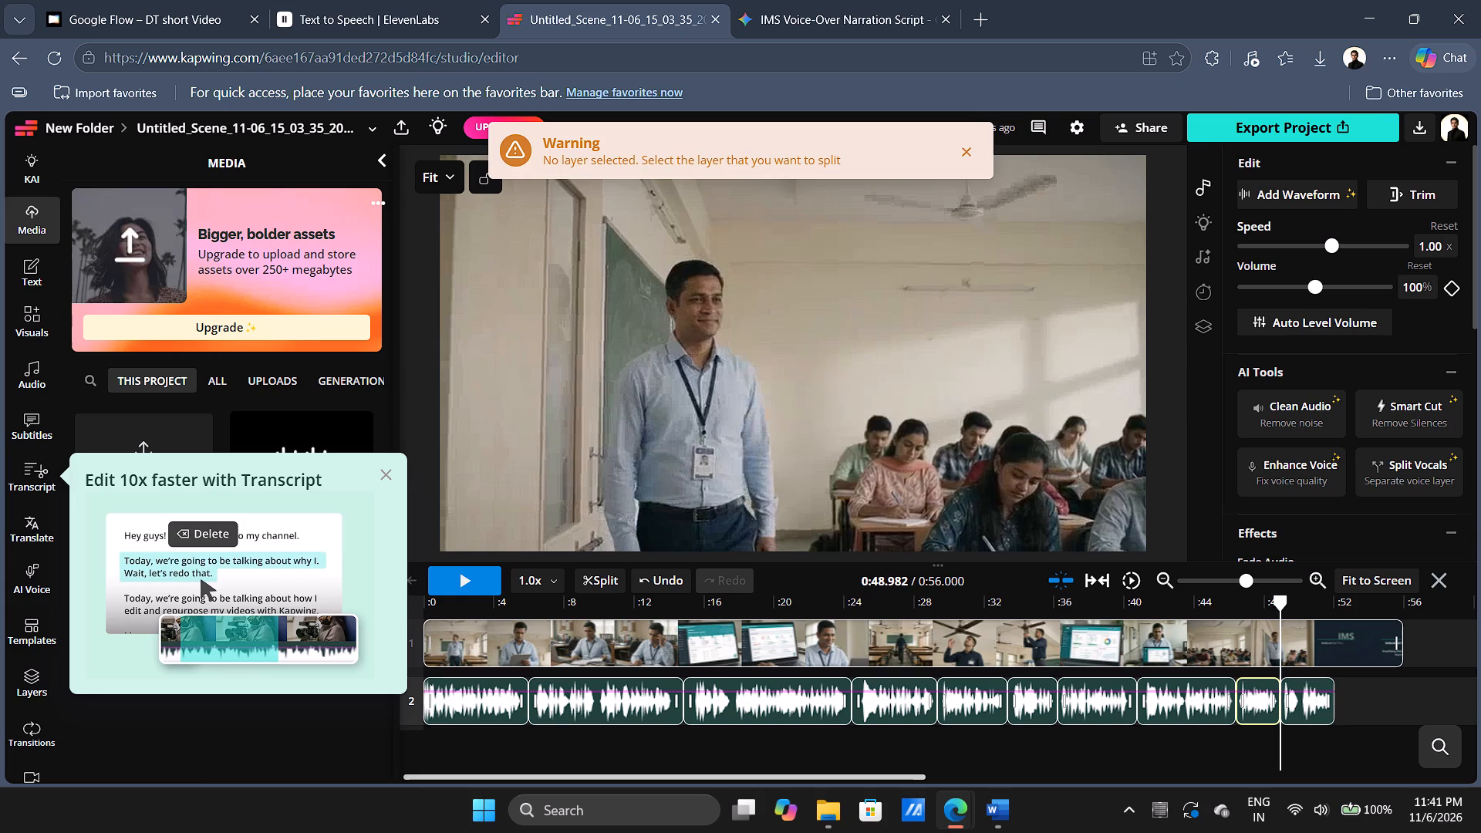
{"action": "left_click", "coordinate": [1276, 650]}
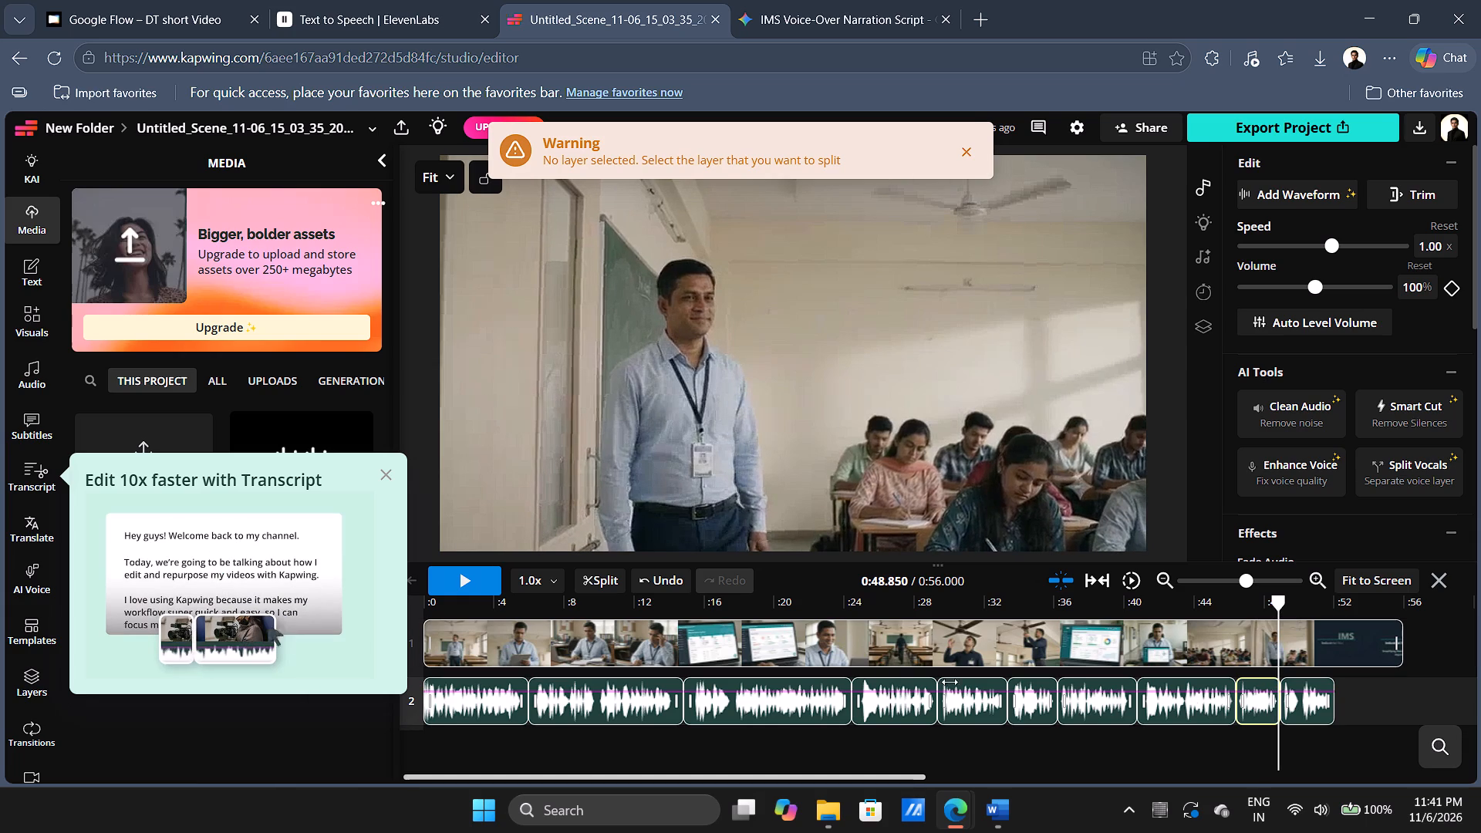
Play the end of the timeline and its first eight seconds to check the narration against the scenes.
{"action": "left_click", "coordinate": [498, 703]}
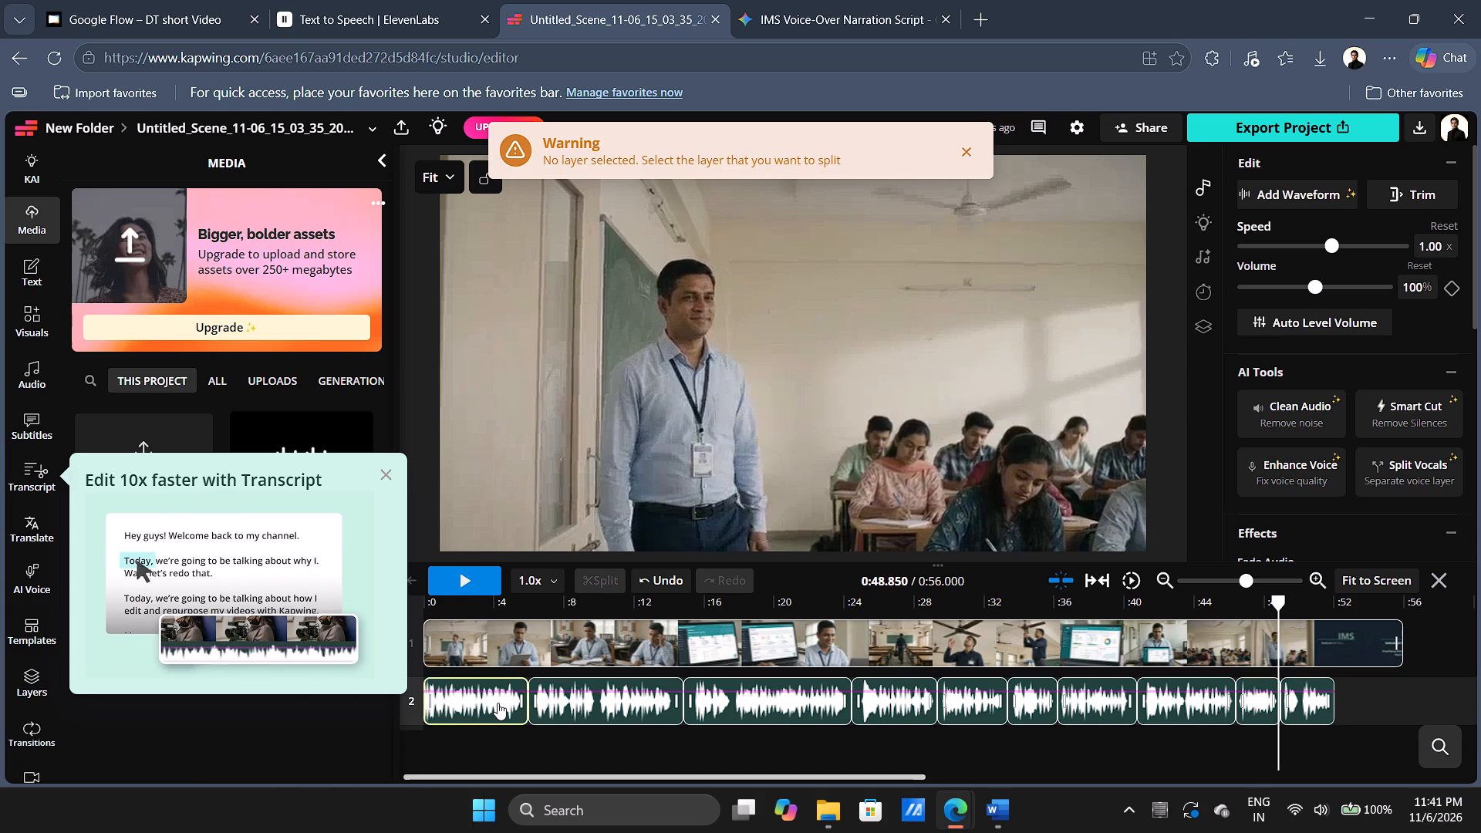
{"action": "left_click", "coordinate": [465, 582]}
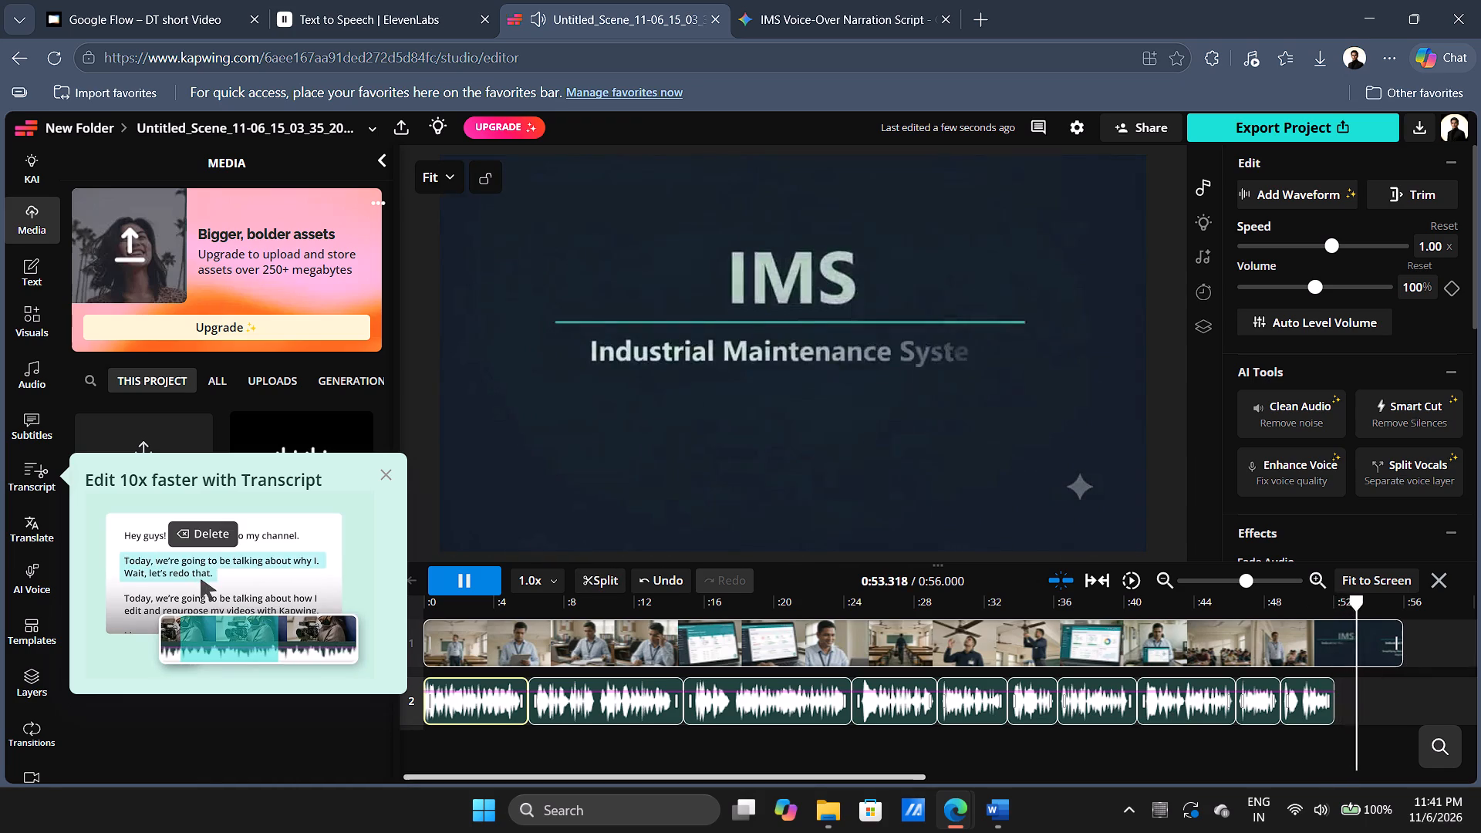
{"action": "left_click_drag", "start_coordinate": [1359, 673], "coordinate": [411, 727]}
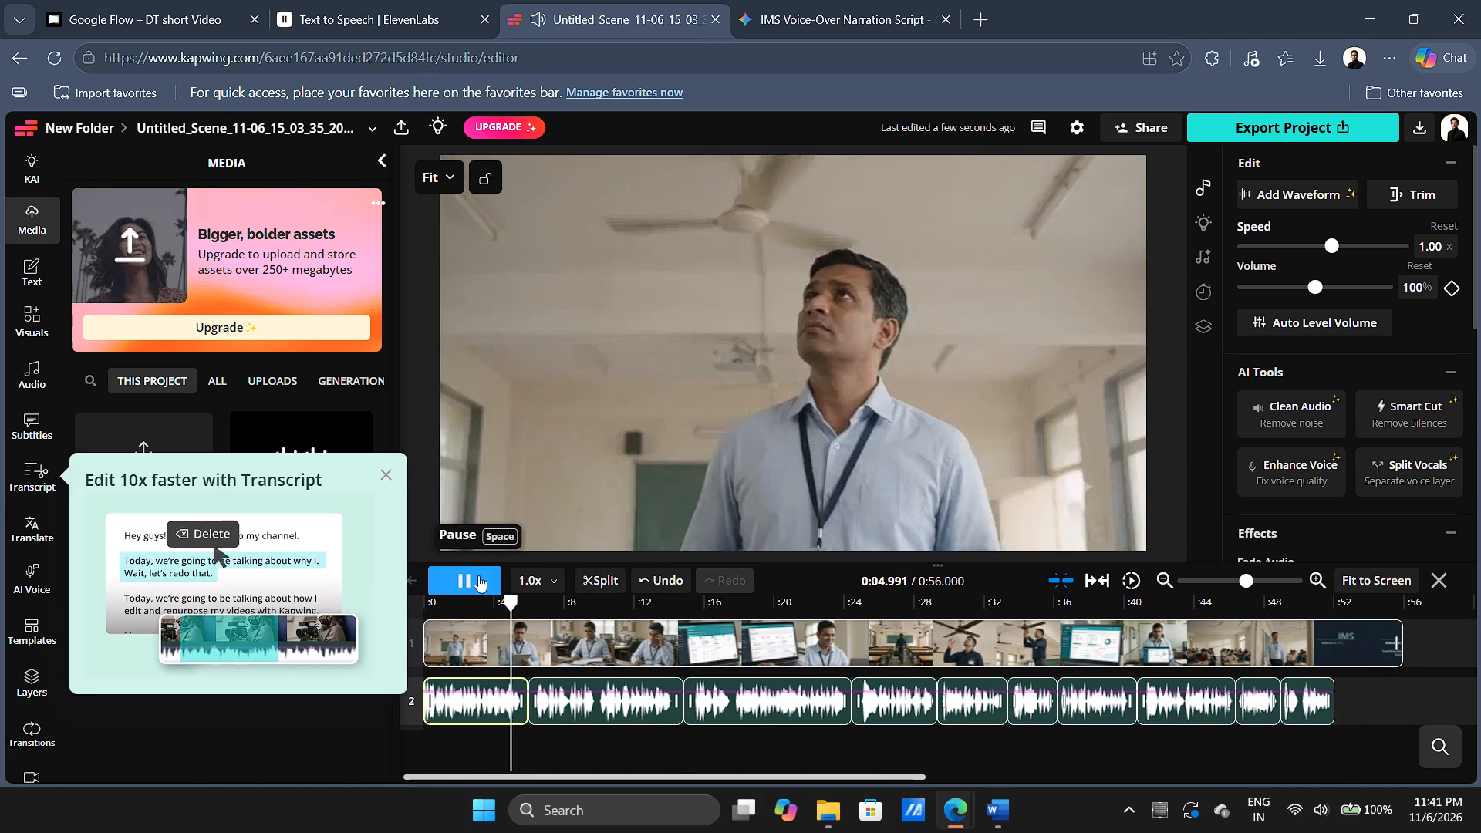
{"action": "left_click", "coordinate": [478, 575]}
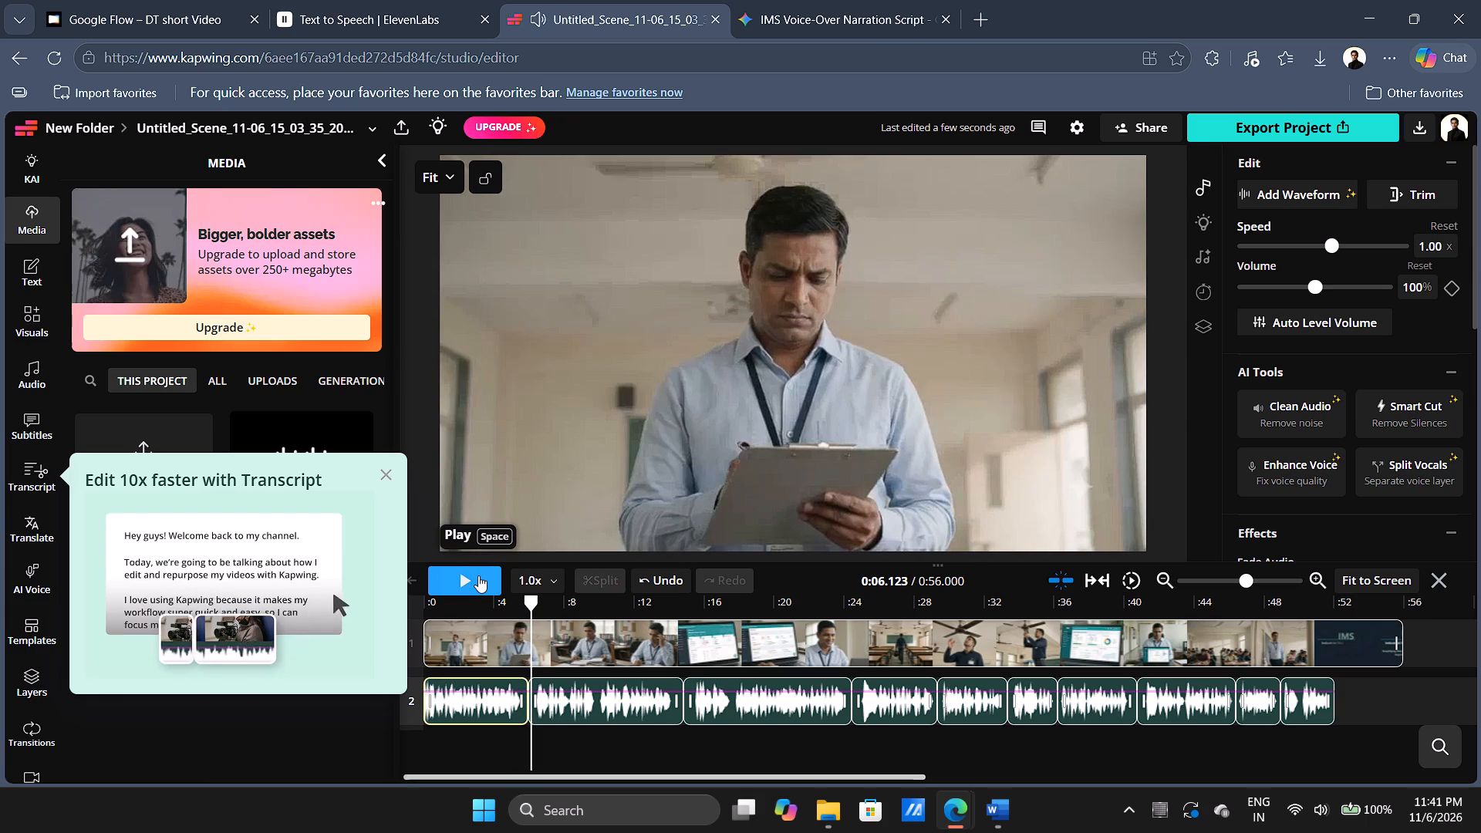
{"action": "left_click", "coordinate": [532, 636]}
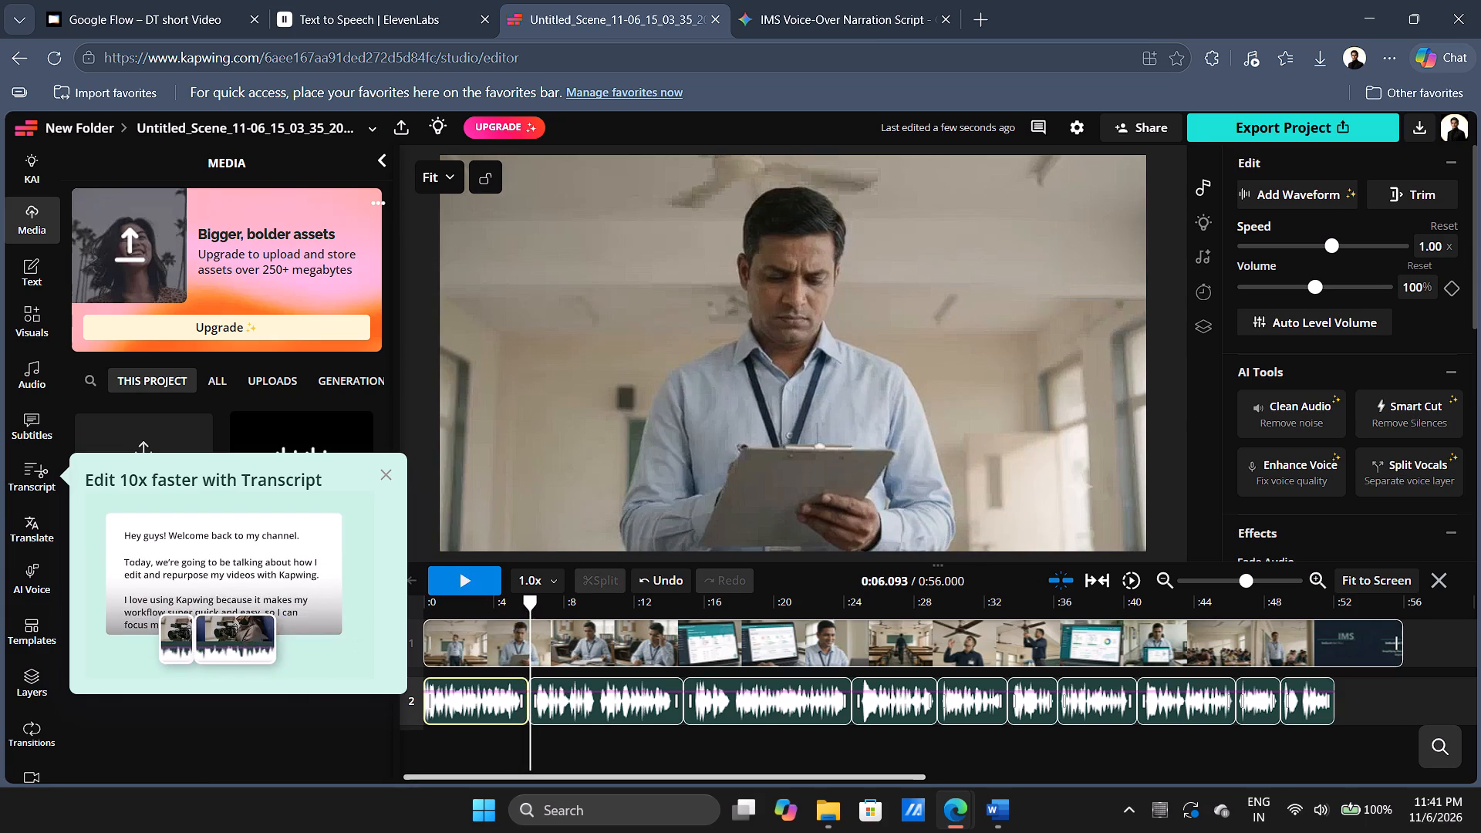
{"action": "left_click", "coordinate": [471, 582]}
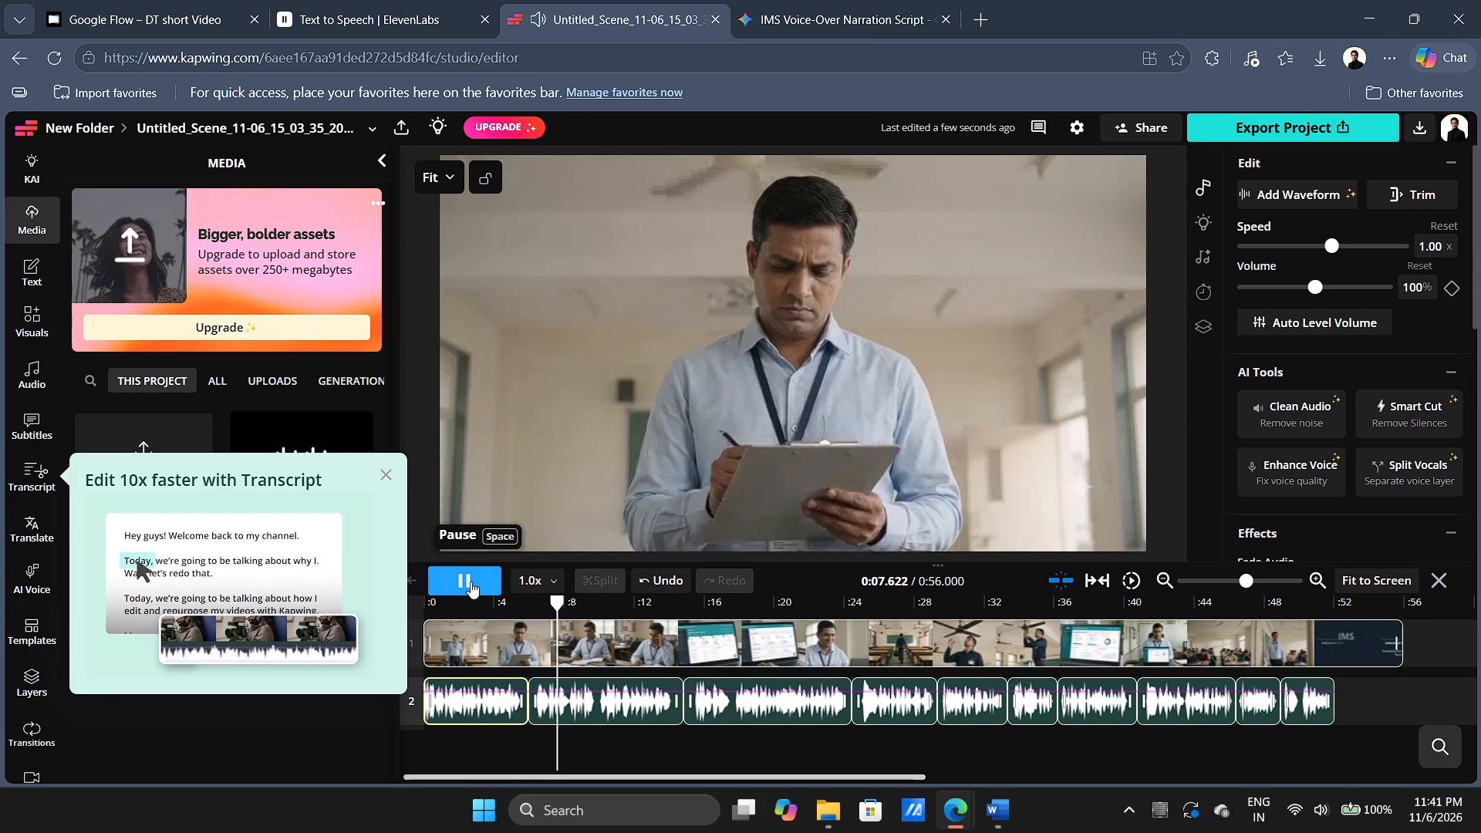
{"action": "left_click", "coordinate": [471, 580]}
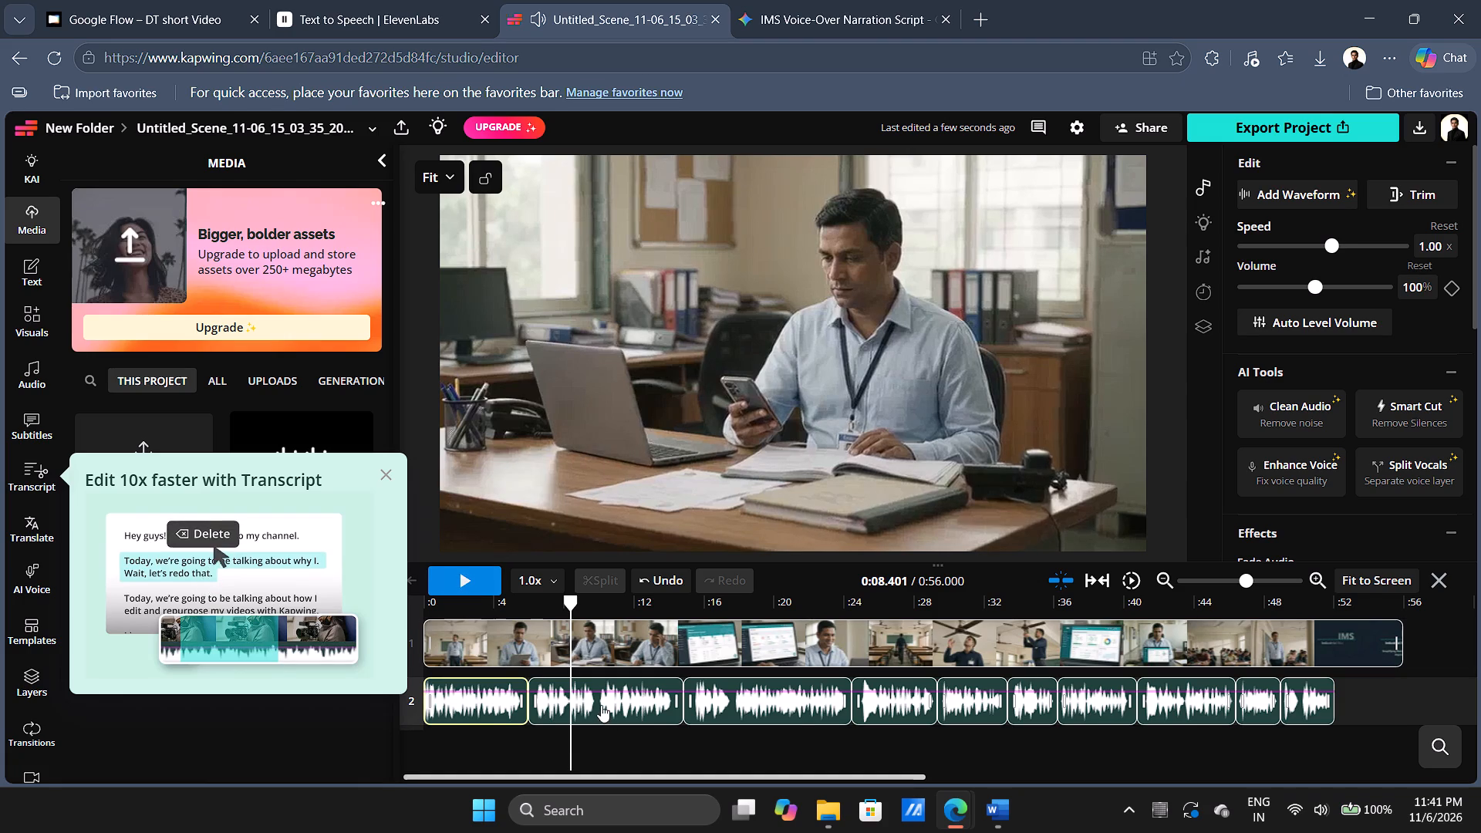
{"action": "left_click", "coordinate": [573, 639]}
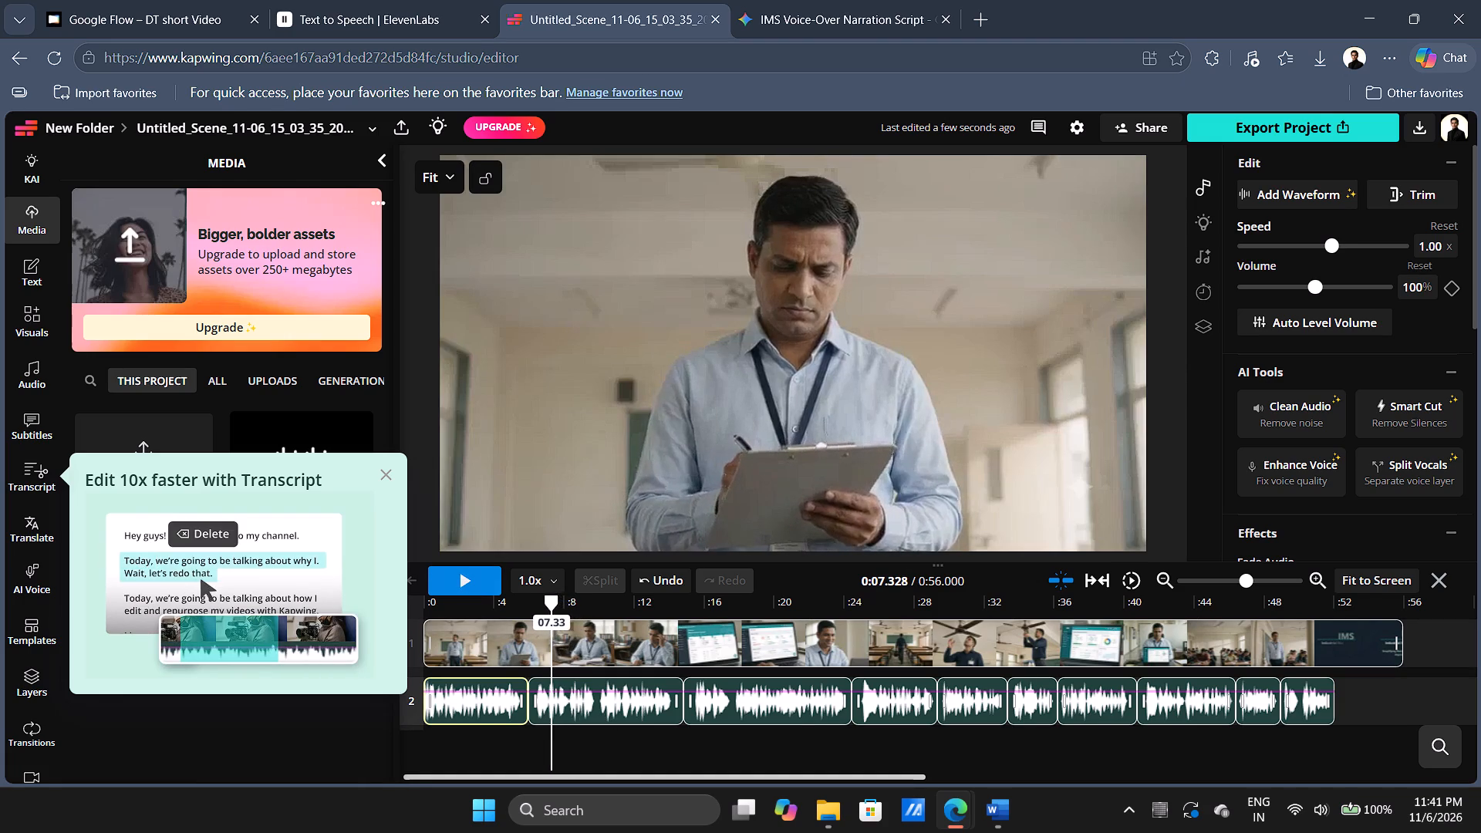
Try to shift the second narration segment later on the timeline and lower its volume to 93%.
{"action": "left_click_drag", "start_coordinate": [600, 700], "coordinate": [619, 700]}
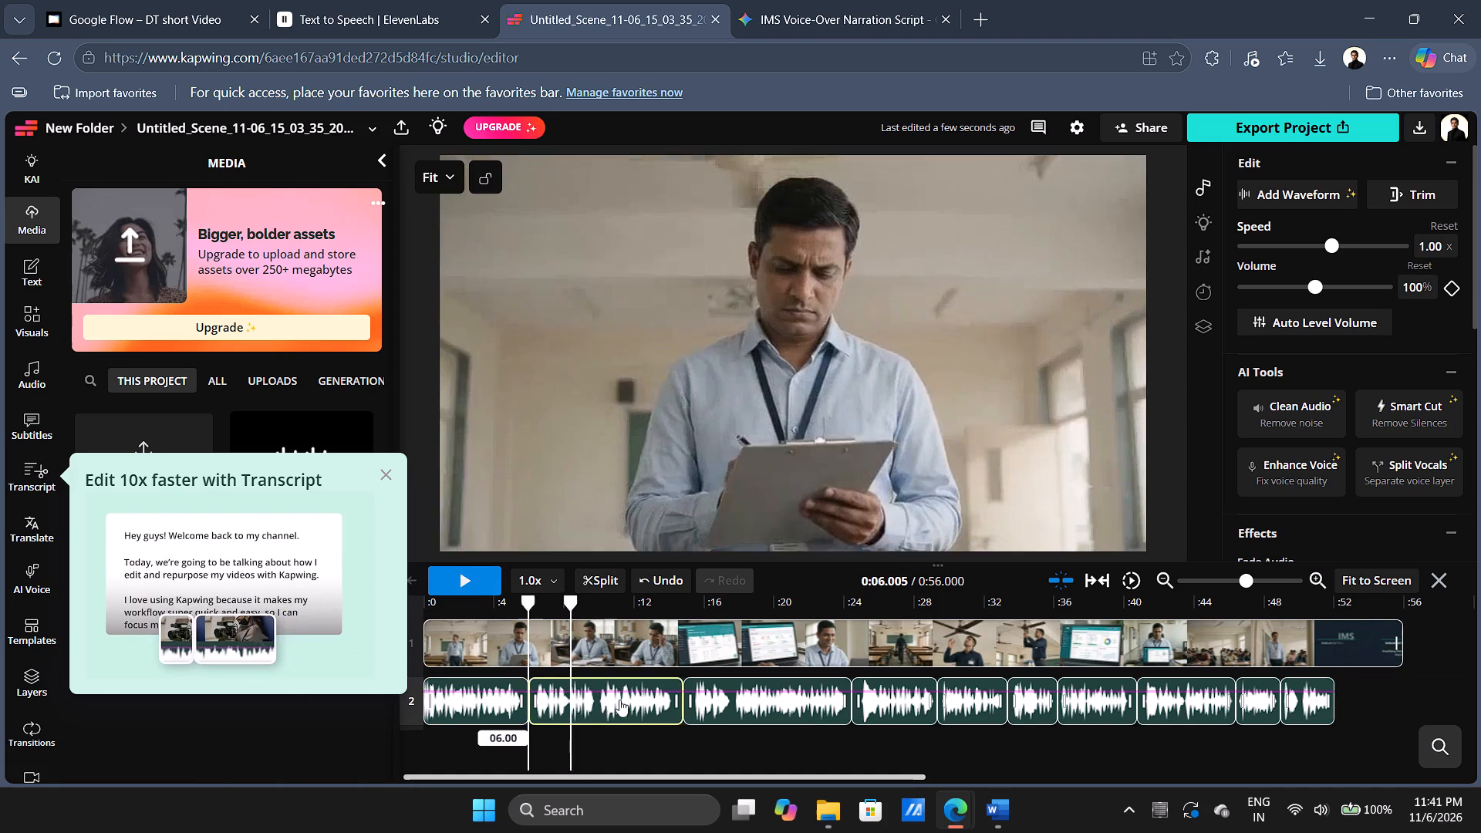
{"action": "left_click_drag", "start_coordinate": [619, 700], "coordinate": [637, 699]}
{"action": "left_click_drag", "start_coordinate": [582, 693], "coordinate": [601, 695]}
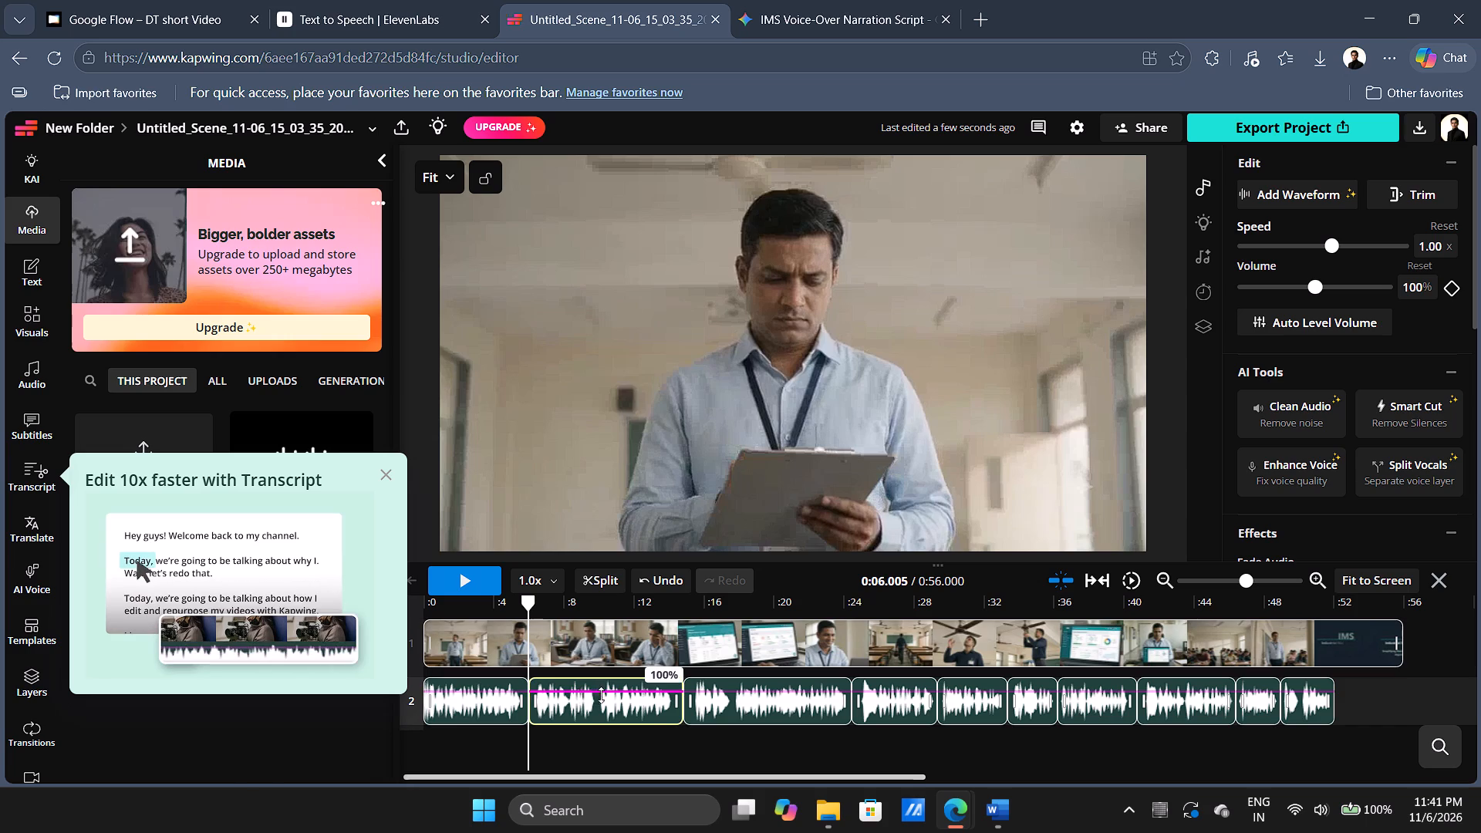
{"action": "left_click_drag", "start_coordinate": [601, 695], "coordinate": [608, 696]}
{"action": "left_click_drag", "start_coordinate": [599, 711], "coordinate": [631, 711]}
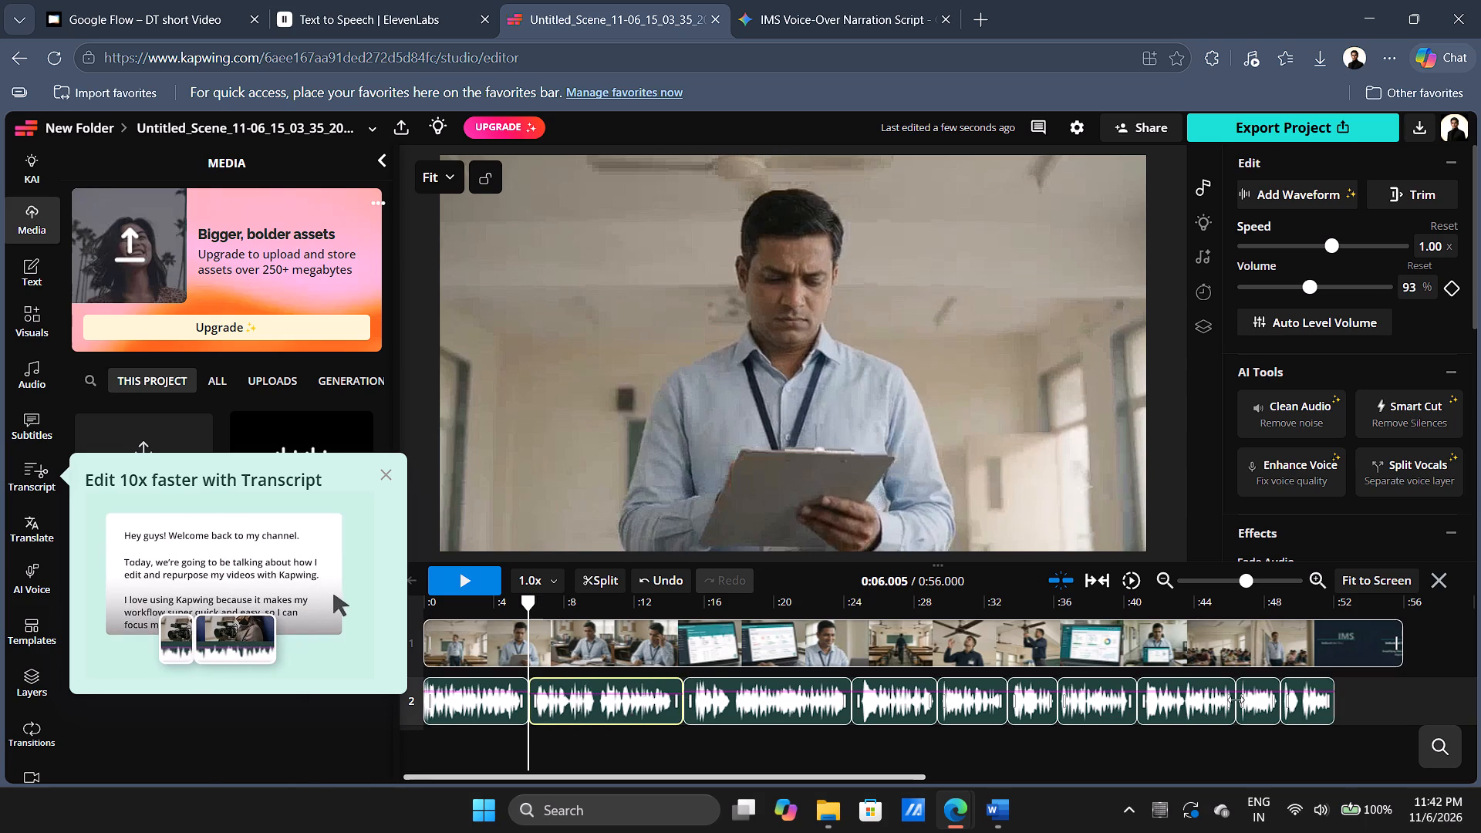
Move the last three narration segments later to start at about 42.1 s, 48.8 s and 52.9 s.
{"action": "left_click_drag", "start_coordinate": [1307, 703], "coordinate": [1375, 703]}
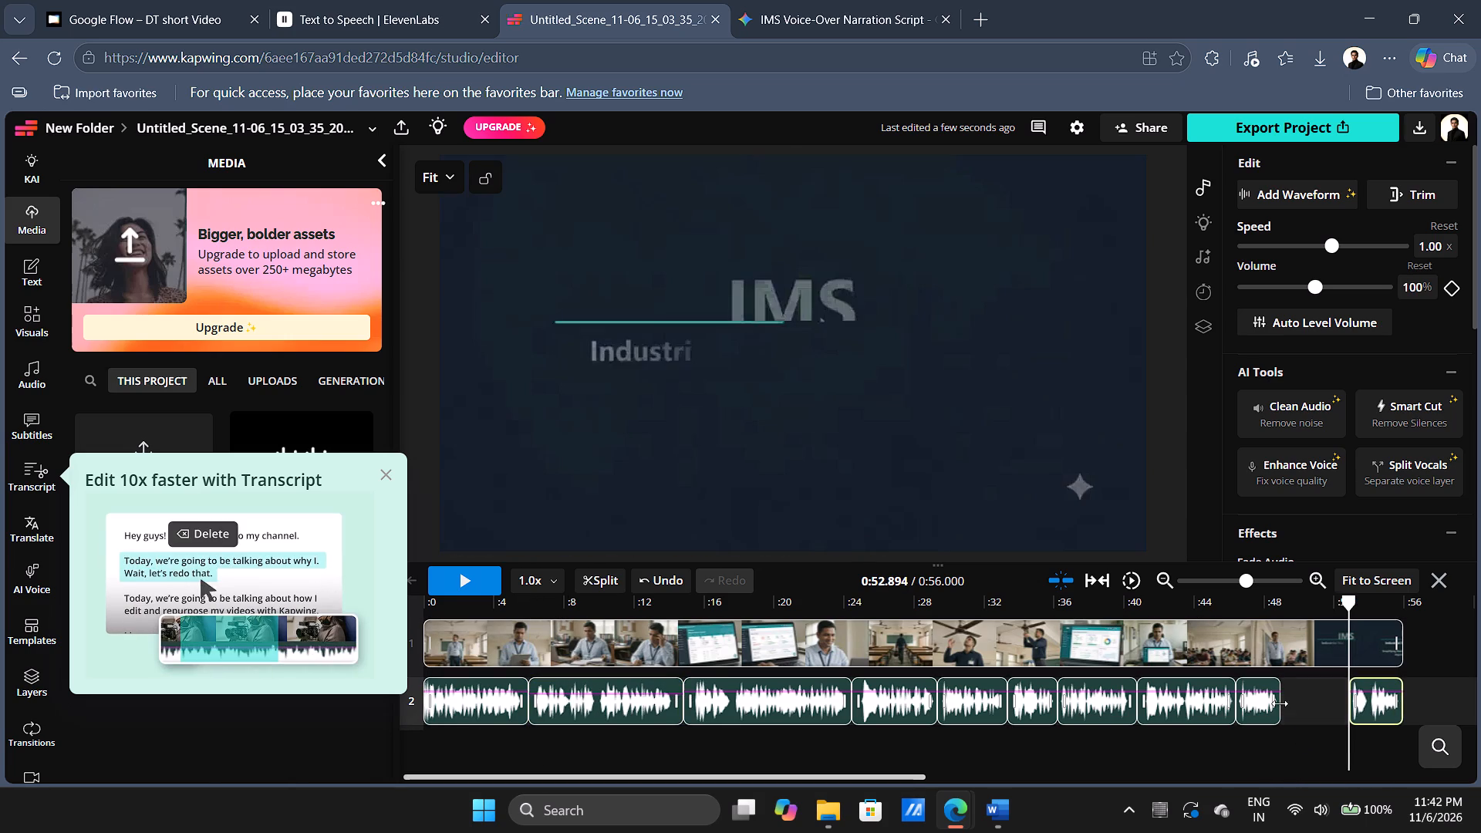
{"action": "left_click", "coordinate": [1273, 703]}
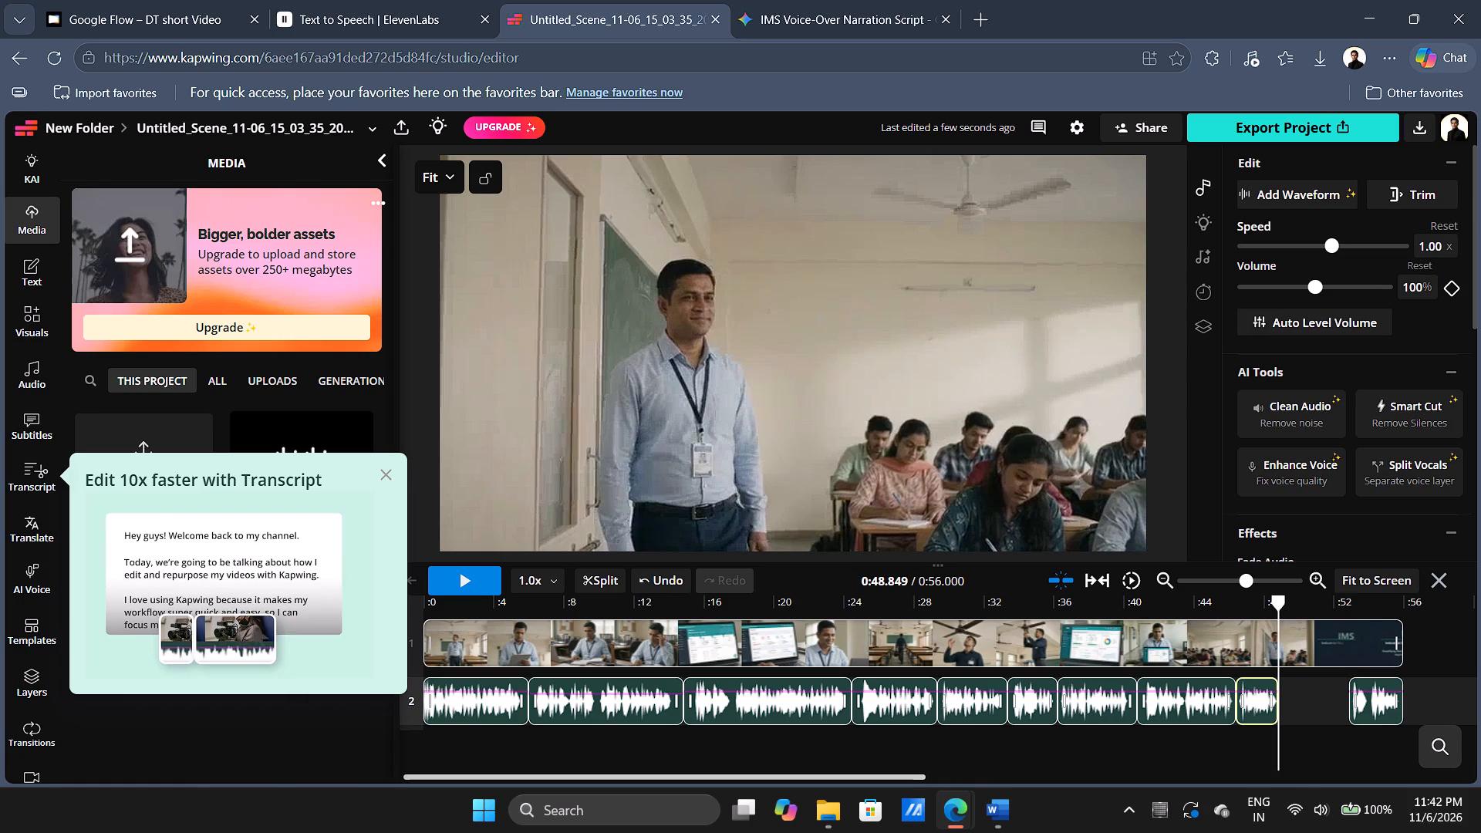
{"action": "key", "text": "ctrl+z"}
{"action": "left_click_drag", "start_coordinate": [1257, 708], "coordinate": [1299, 707]}
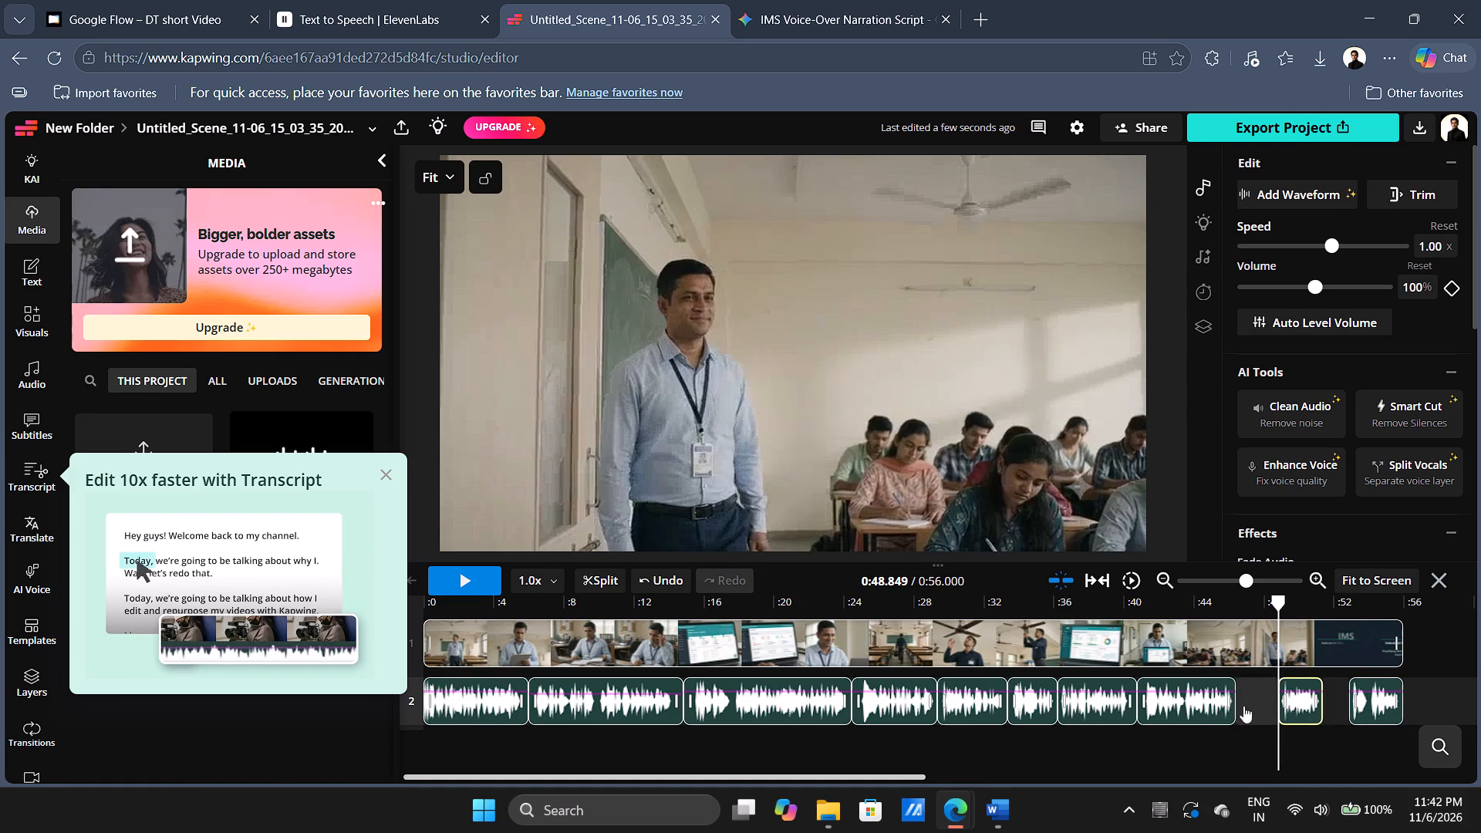
{"action": "left_click_drag", "start_coordinate": [1212, 704], "coordinate": [1235, 704]}
Move the seventh narration segment up against the eighth, and the sixth to start at about 34.7 s.
{"action": "left_click_drag", "start_coordinate": [1091, 700], "coordinate": [1095, 700]}
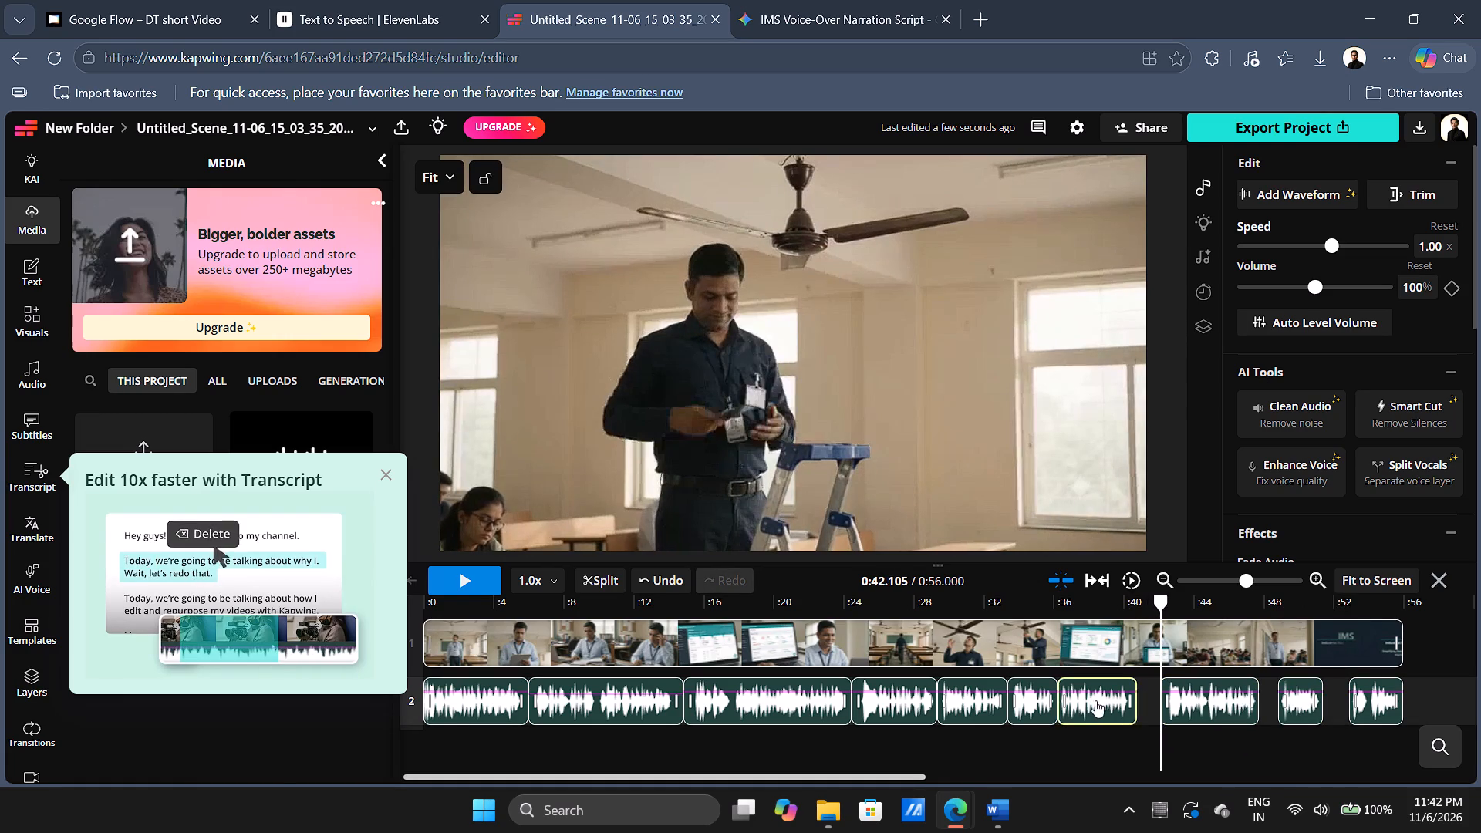
{"action": "left_click_drag", "start_coordinate": [1095, 700], "coordinate": [1106, 700]}
{"action": "left_click_drag", "start_coordinate": [1022, 707], "coordinate": [1053, 707]}
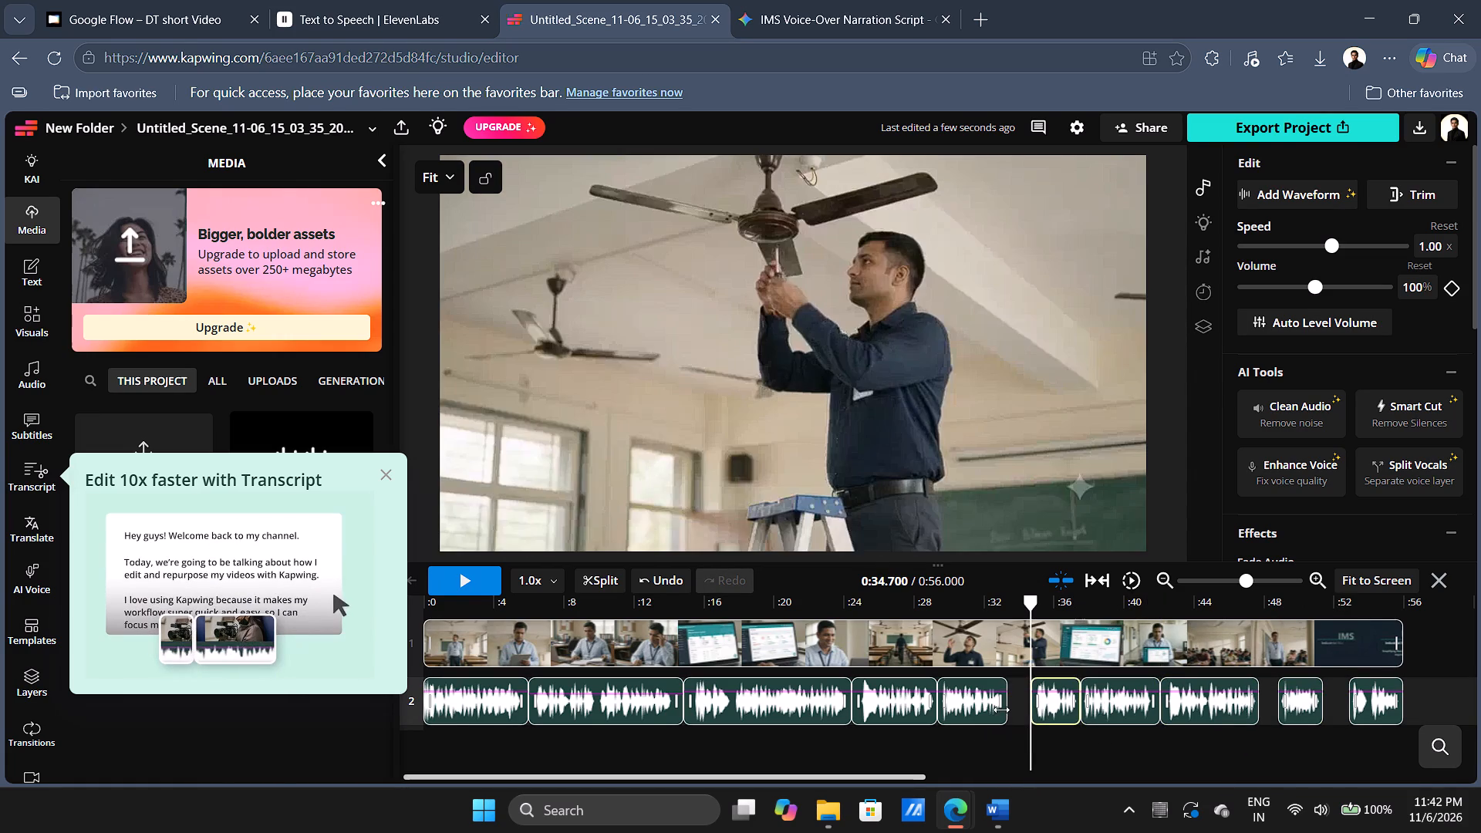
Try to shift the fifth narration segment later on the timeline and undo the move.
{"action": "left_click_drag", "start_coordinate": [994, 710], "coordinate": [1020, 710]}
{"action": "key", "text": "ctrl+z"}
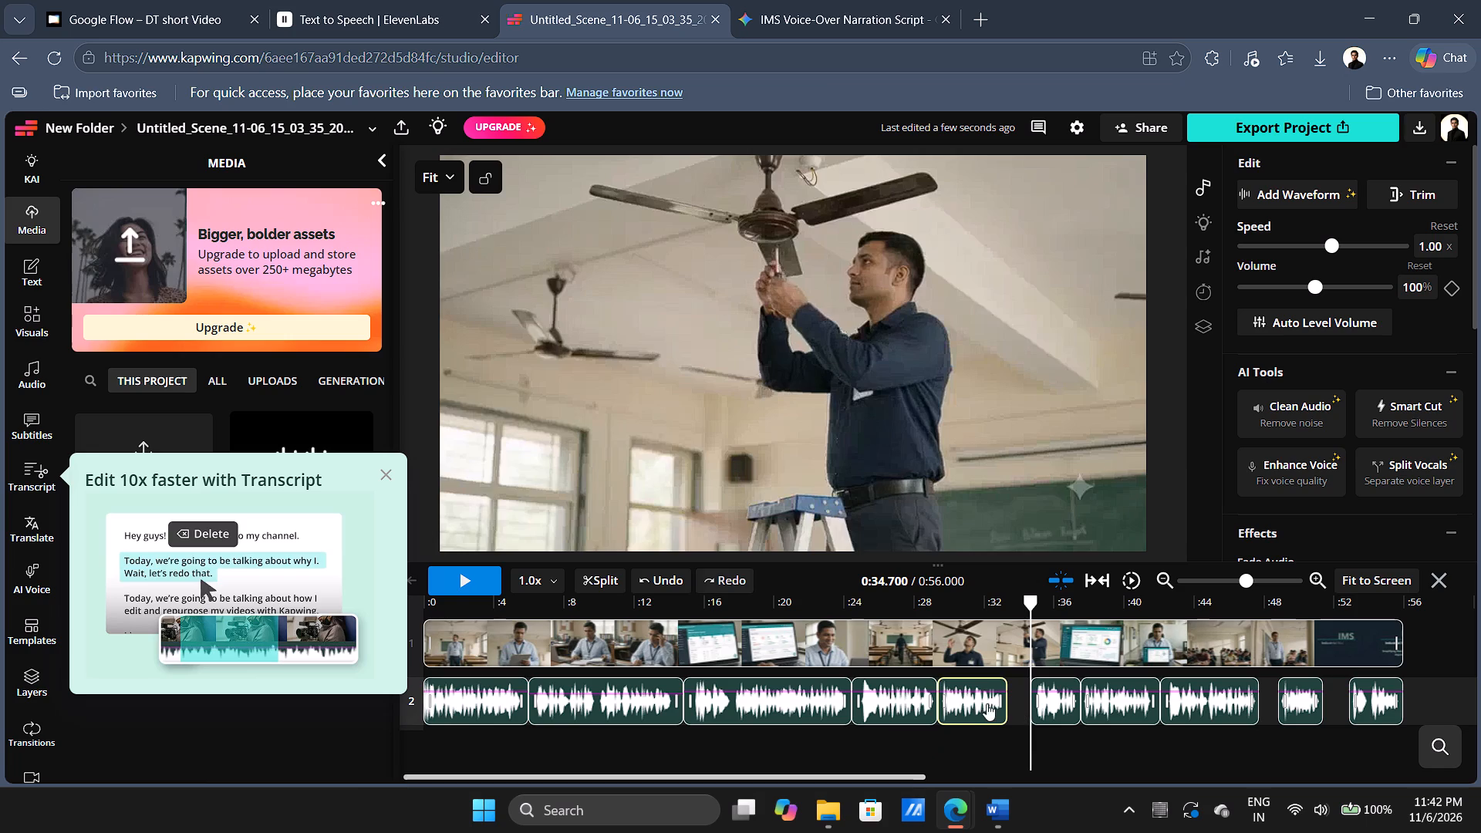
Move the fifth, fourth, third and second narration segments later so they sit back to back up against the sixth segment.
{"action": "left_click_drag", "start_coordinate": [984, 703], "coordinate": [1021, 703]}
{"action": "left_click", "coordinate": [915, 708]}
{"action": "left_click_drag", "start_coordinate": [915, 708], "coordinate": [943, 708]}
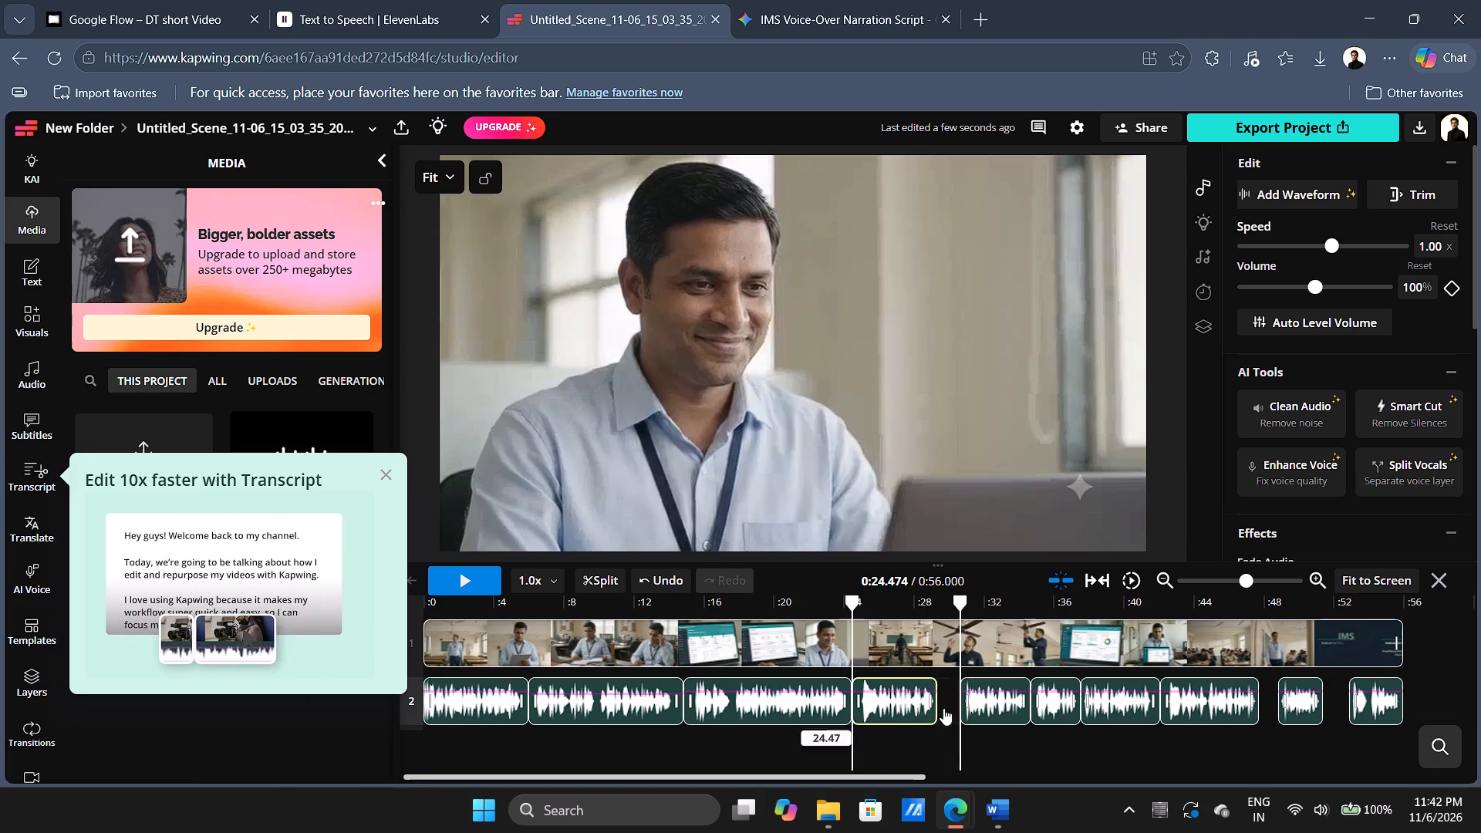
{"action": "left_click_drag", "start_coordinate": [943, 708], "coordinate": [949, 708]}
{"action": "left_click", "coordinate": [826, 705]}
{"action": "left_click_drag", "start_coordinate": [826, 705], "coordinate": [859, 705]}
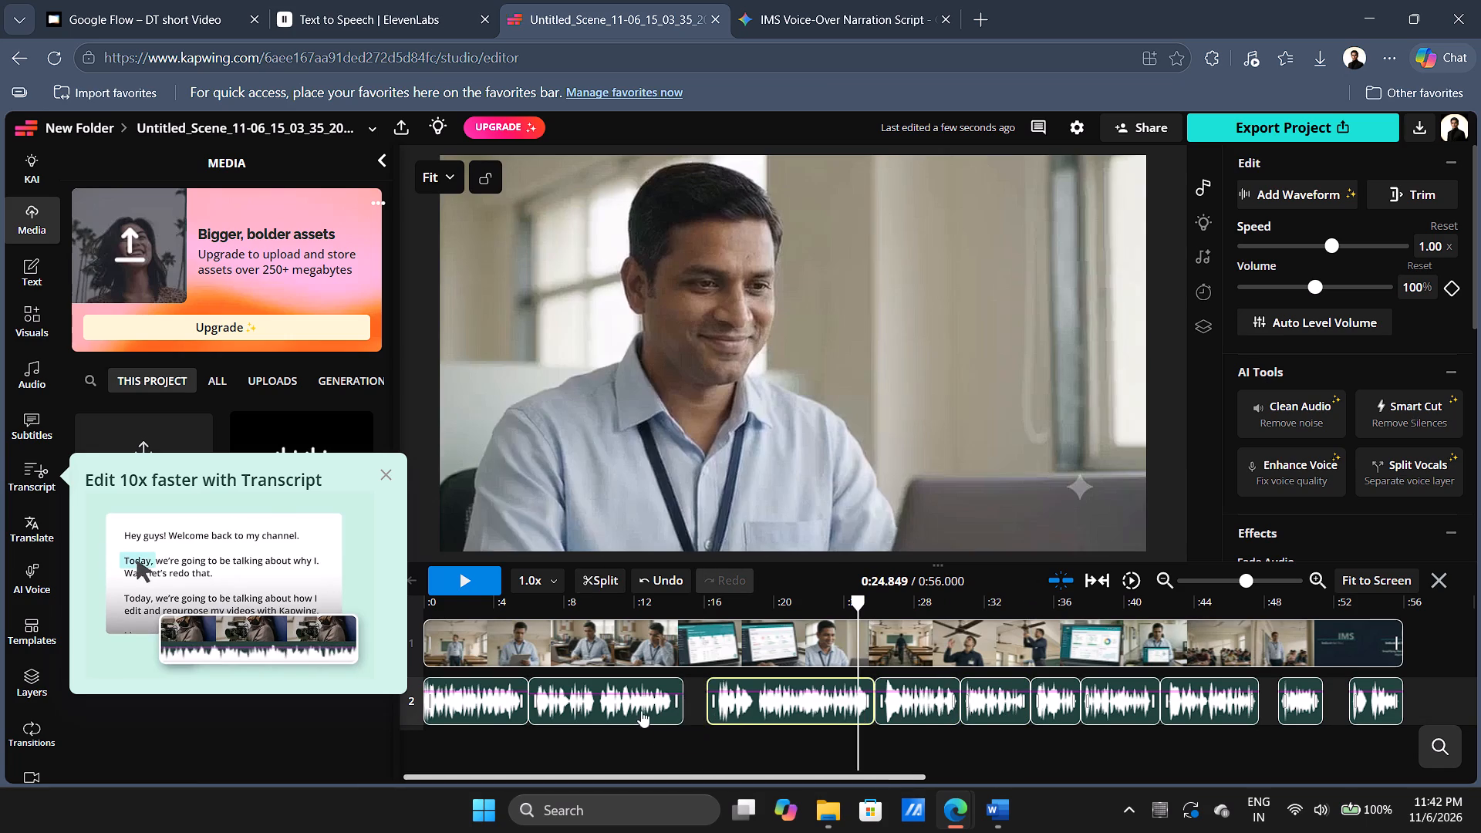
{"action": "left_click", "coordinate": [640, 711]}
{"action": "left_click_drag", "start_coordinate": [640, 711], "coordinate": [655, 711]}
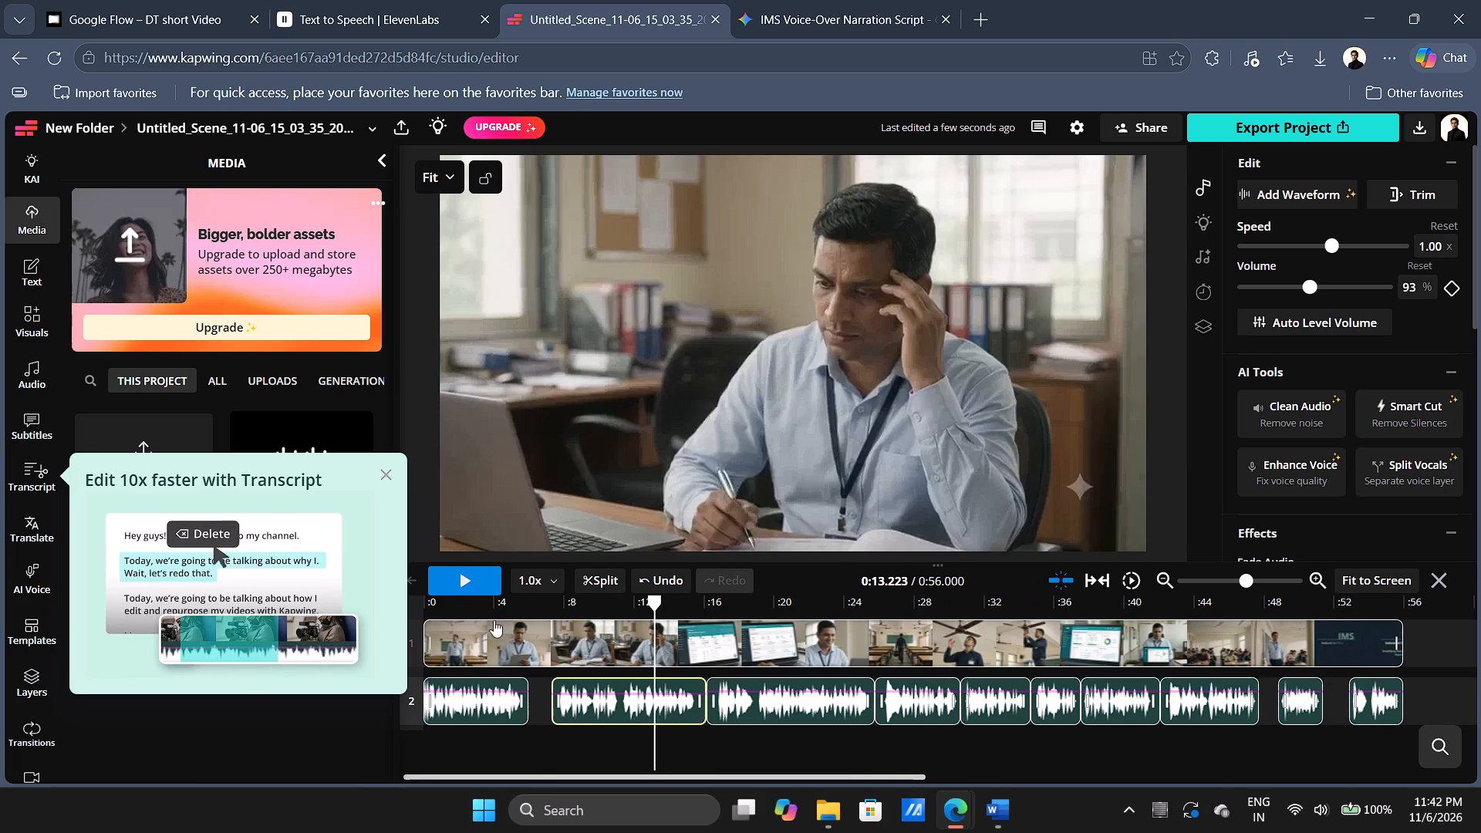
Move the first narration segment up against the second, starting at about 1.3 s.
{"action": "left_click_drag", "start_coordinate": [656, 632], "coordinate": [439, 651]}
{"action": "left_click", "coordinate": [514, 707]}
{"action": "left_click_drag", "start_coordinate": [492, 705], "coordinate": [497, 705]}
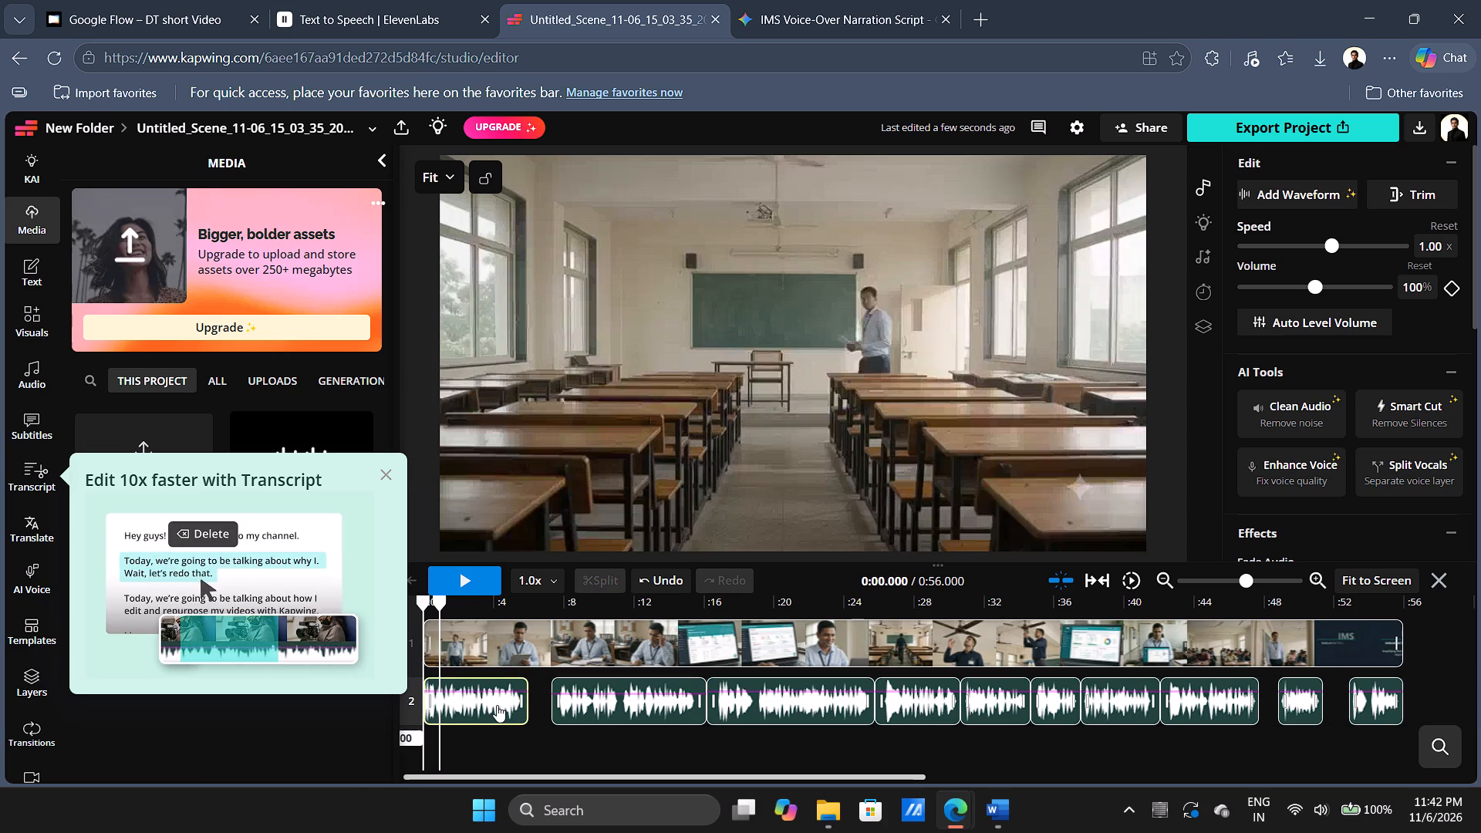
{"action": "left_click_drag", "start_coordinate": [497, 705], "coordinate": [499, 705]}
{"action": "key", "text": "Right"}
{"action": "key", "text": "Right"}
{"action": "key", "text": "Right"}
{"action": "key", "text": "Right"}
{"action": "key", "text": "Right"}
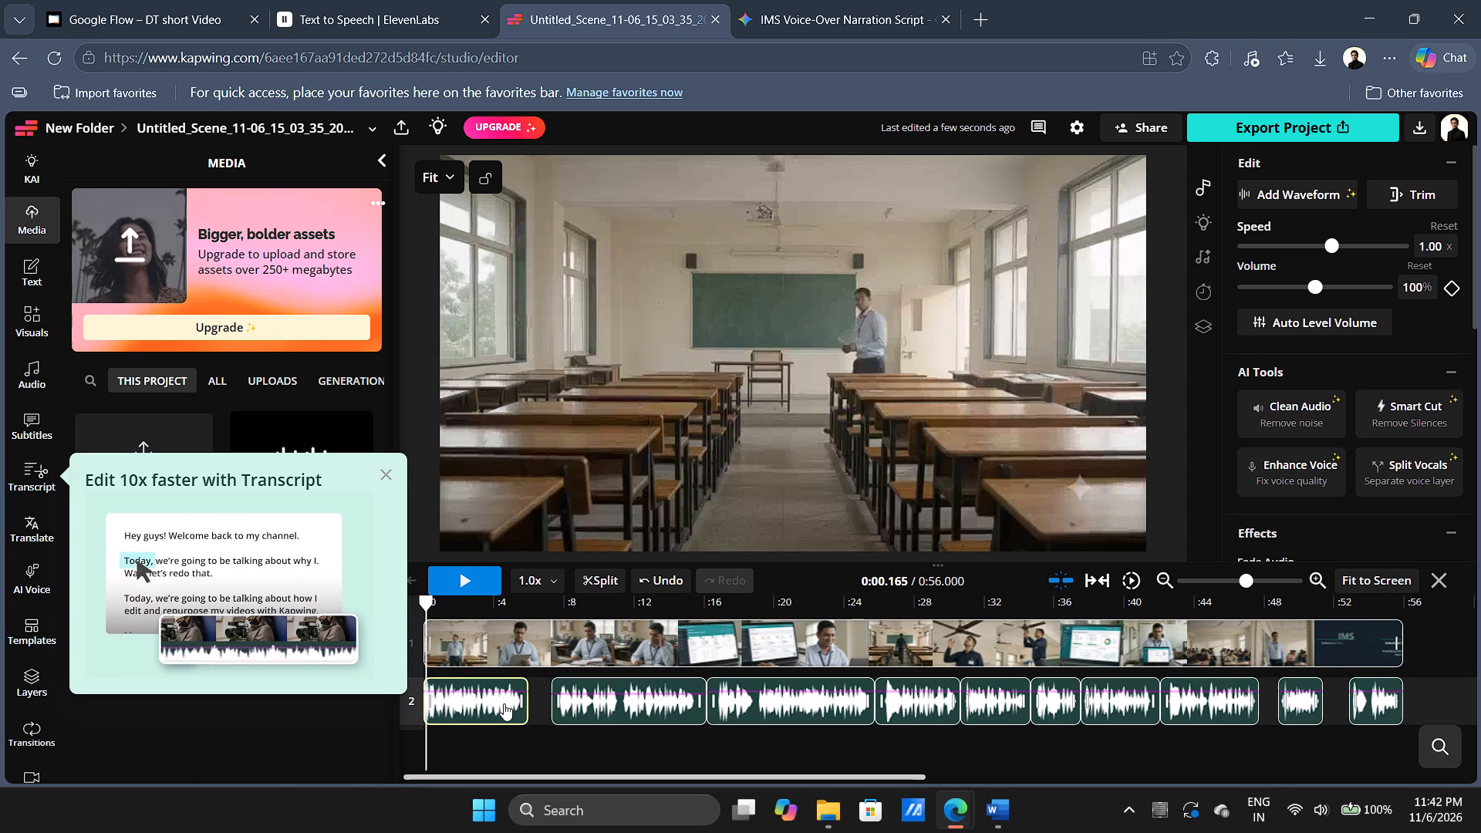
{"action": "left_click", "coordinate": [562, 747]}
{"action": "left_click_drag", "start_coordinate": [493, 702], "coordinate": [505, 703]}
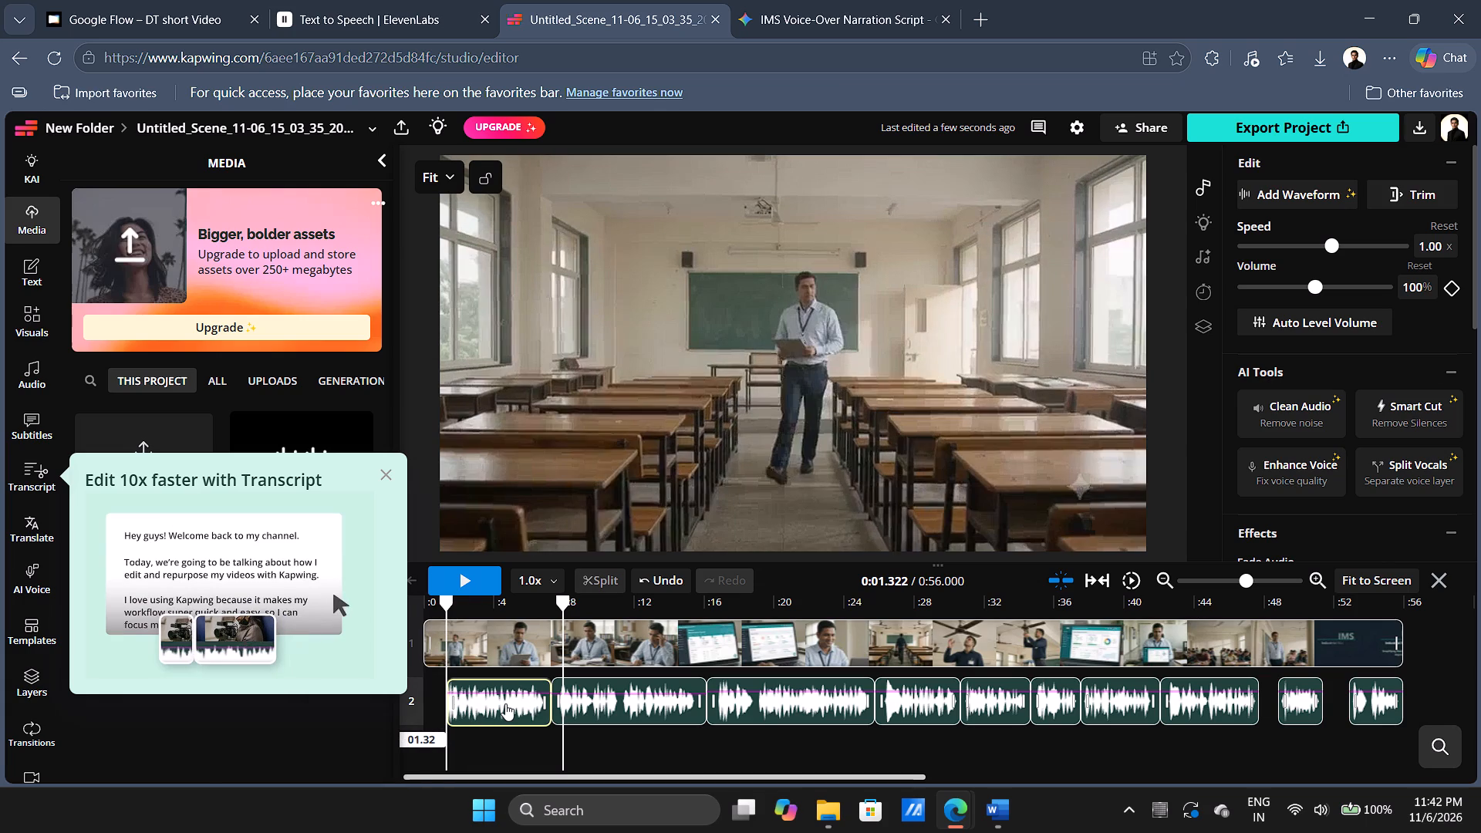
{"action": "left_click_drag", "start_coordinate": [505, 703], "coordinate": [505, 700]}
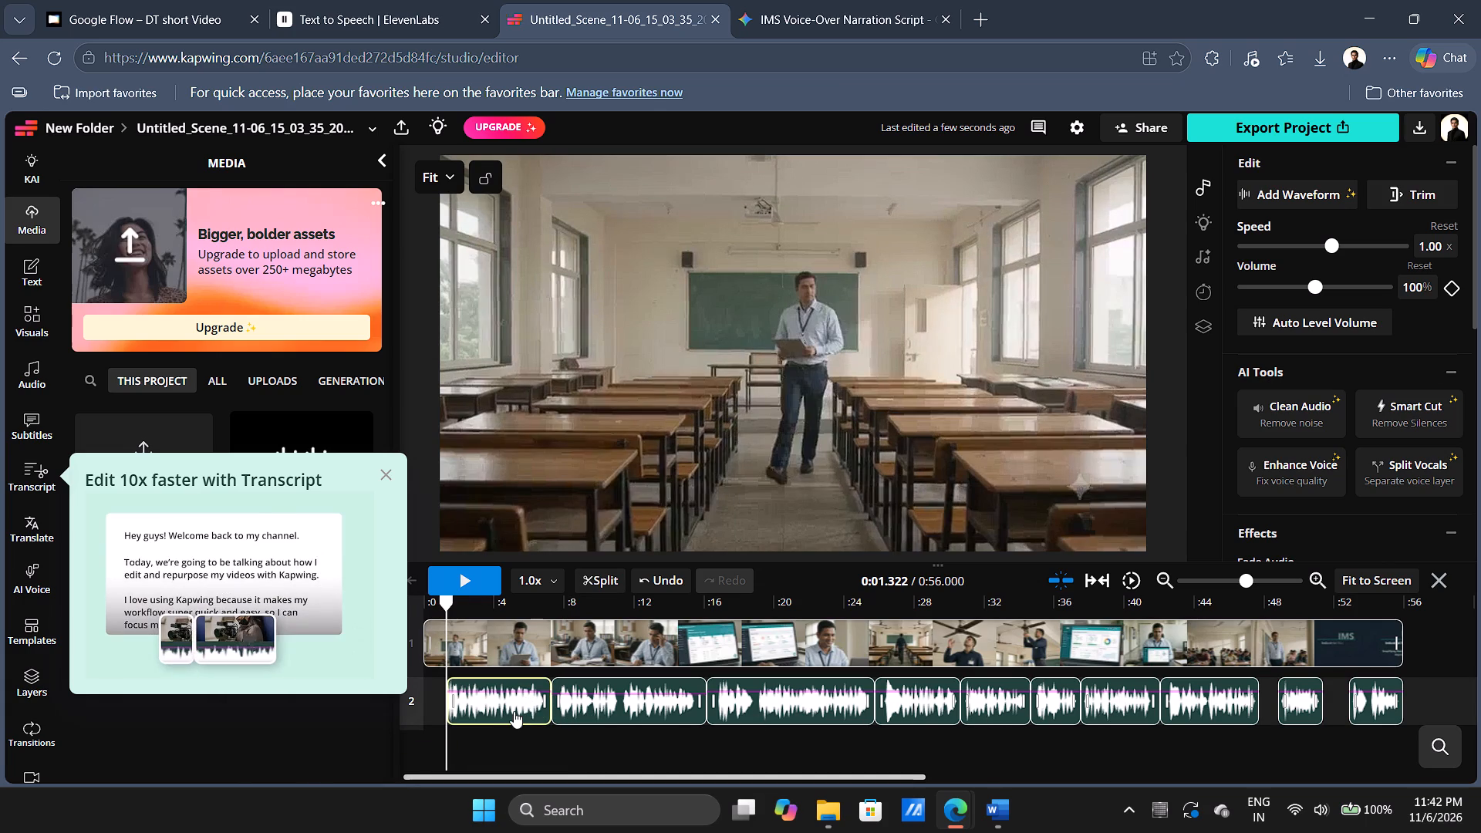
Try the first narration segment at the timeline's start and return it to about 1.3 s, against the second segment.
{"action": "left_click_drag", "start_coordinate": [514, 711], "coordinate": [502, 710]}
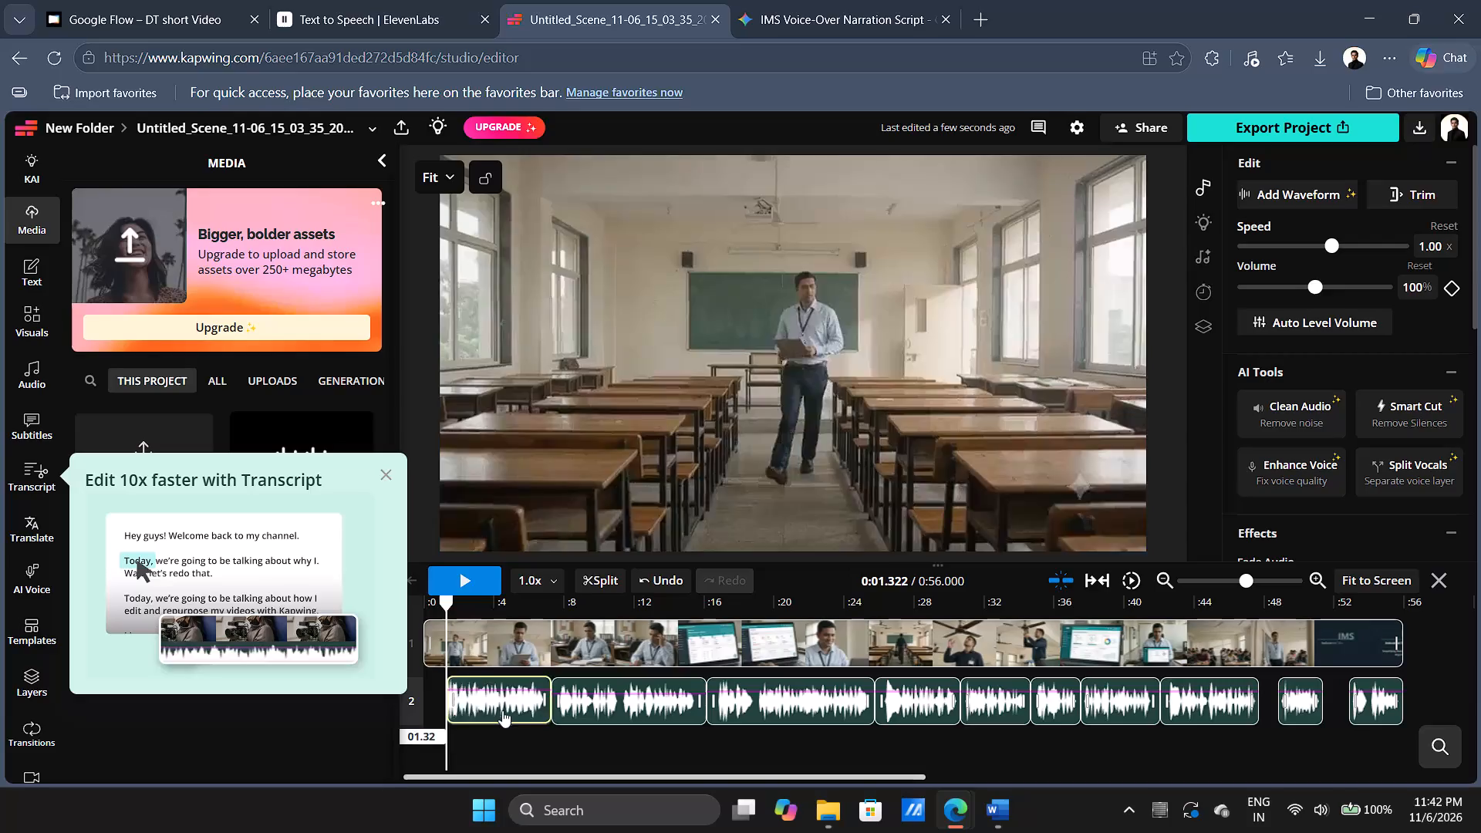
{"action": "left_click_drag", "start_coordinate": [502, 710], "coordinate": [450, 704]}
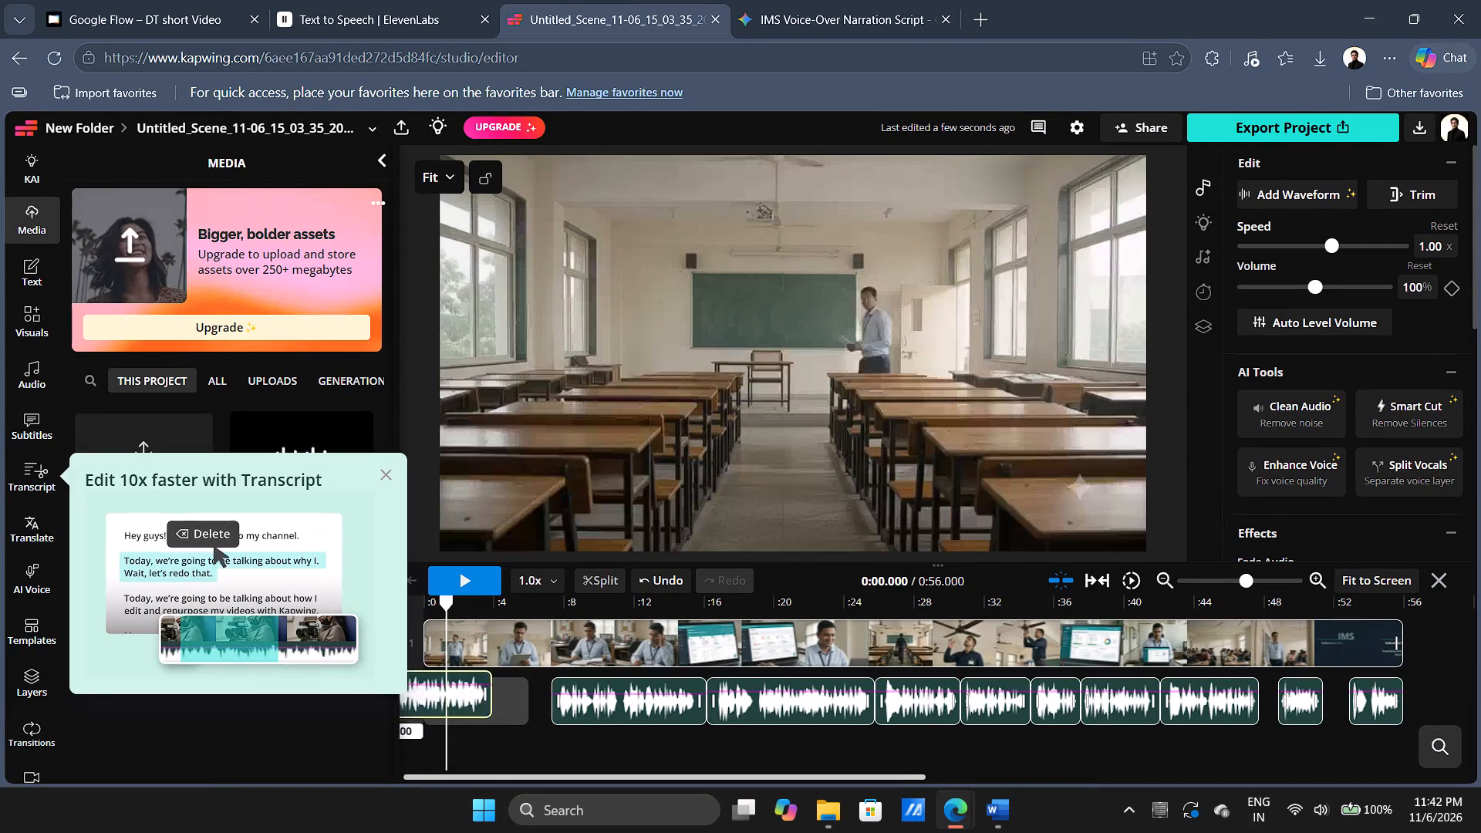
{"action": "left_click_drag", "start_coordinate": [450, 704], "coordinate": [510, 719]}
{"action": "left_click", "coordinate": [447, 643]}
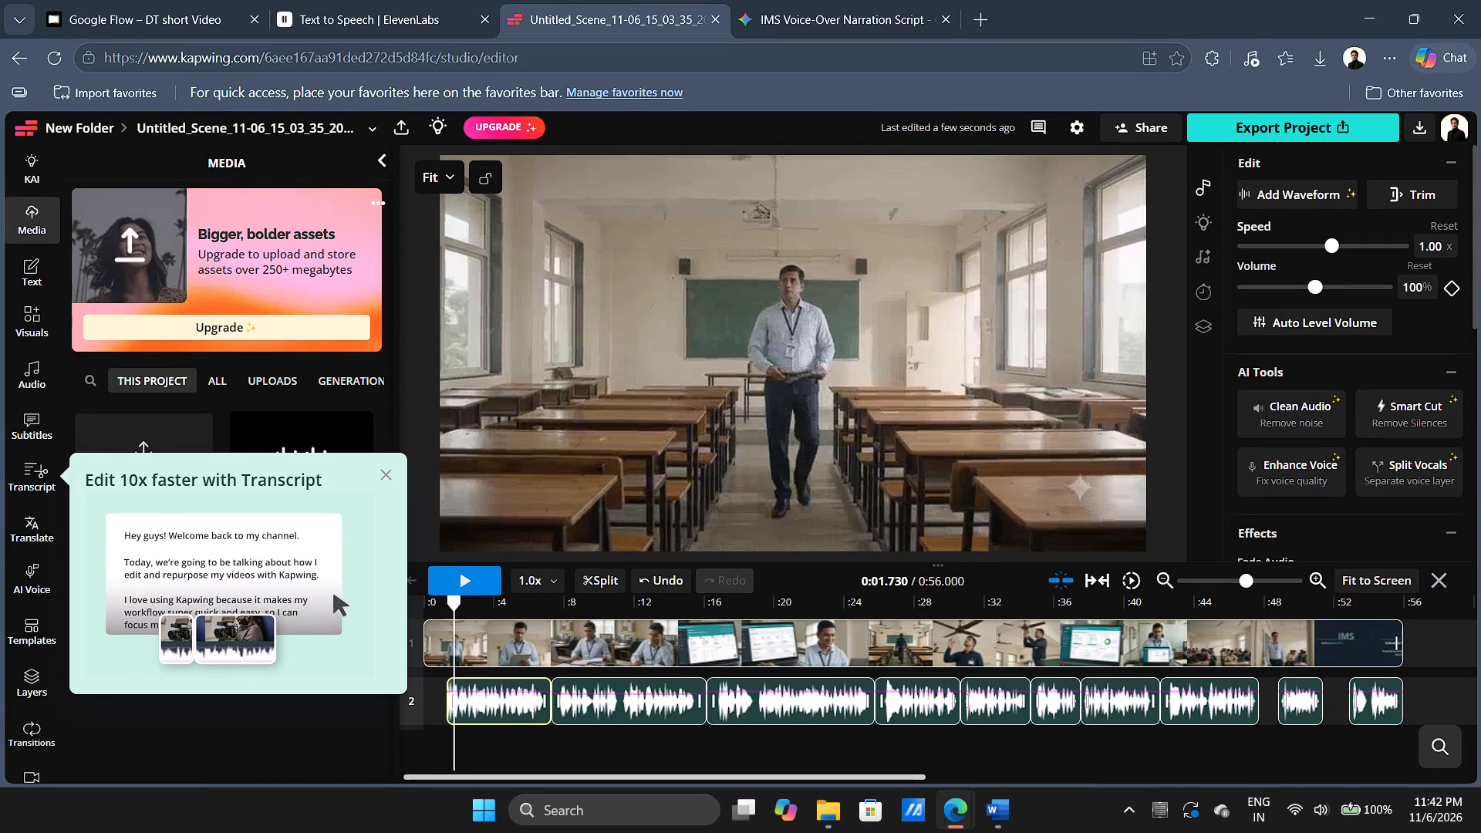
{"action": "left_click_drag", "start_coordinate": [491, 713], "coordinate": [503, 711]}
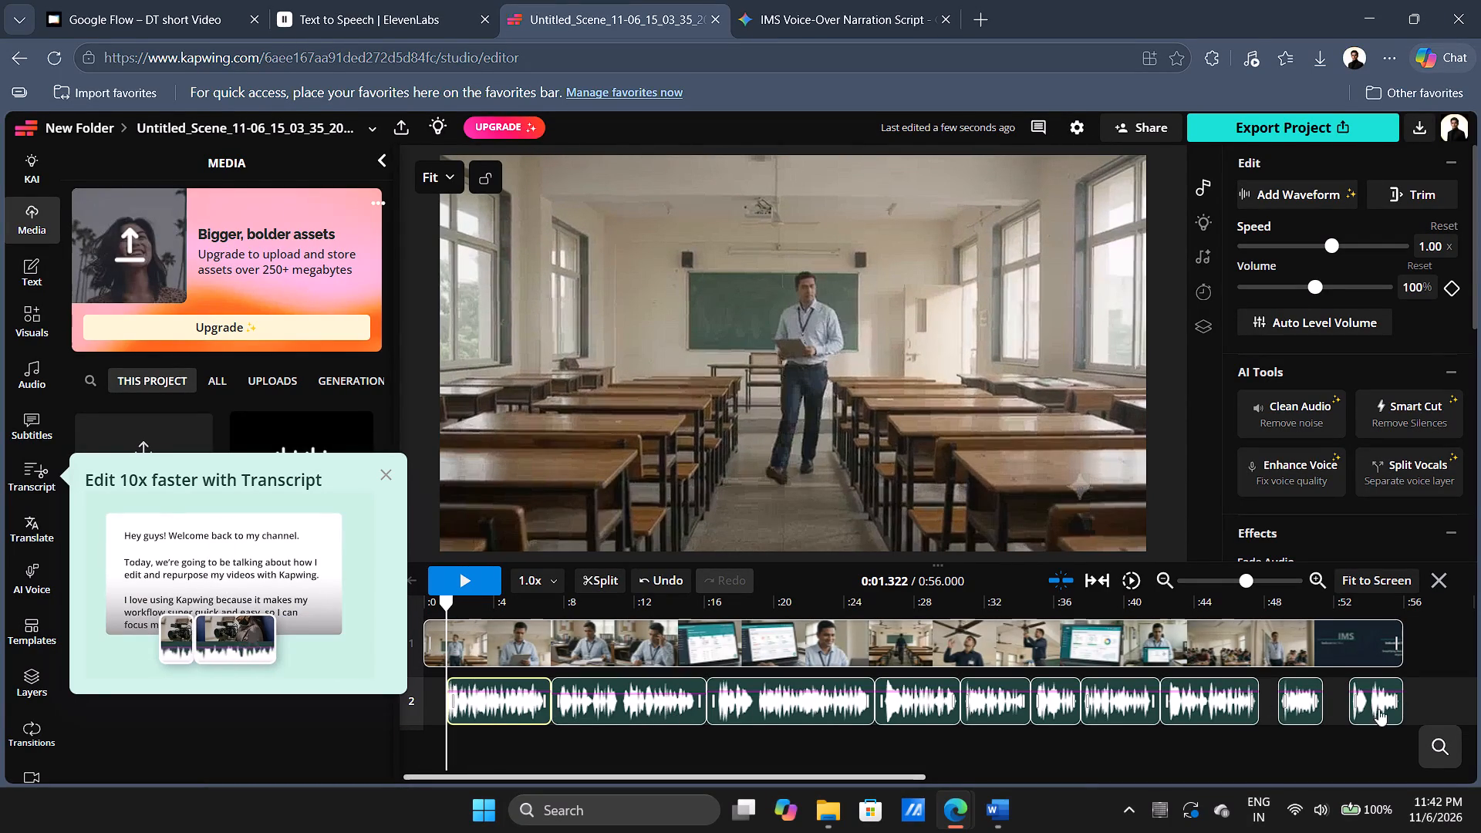
Move the tenth narration segment to the video's end at 56 s and pack segments nine to six back to back, starting at about 39.5 s.
{"action": "left_click_drag", "start_coordinate": [1370, 710], "coordinate": [1427, 715]}
{"action": "left_click", "coordinate": [1290, 710]}
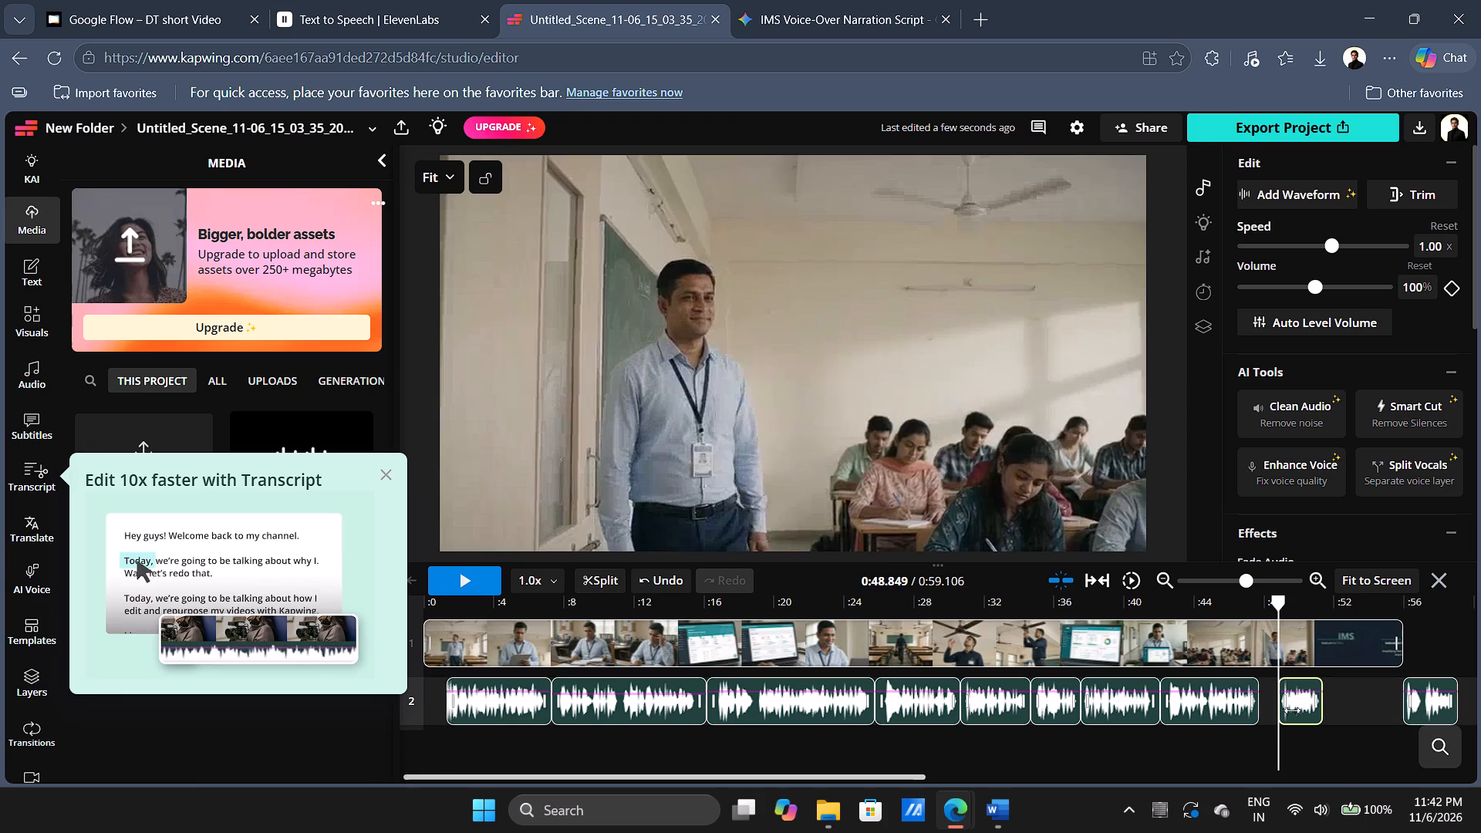
{"action": "left_click_drag", "start_coordinate": [1301, 708], "coordinate": [1366, 710]}
{"action": "left_click_drag", "start_coordinate": [1228, 710], "coordinate": [1311, 710]}
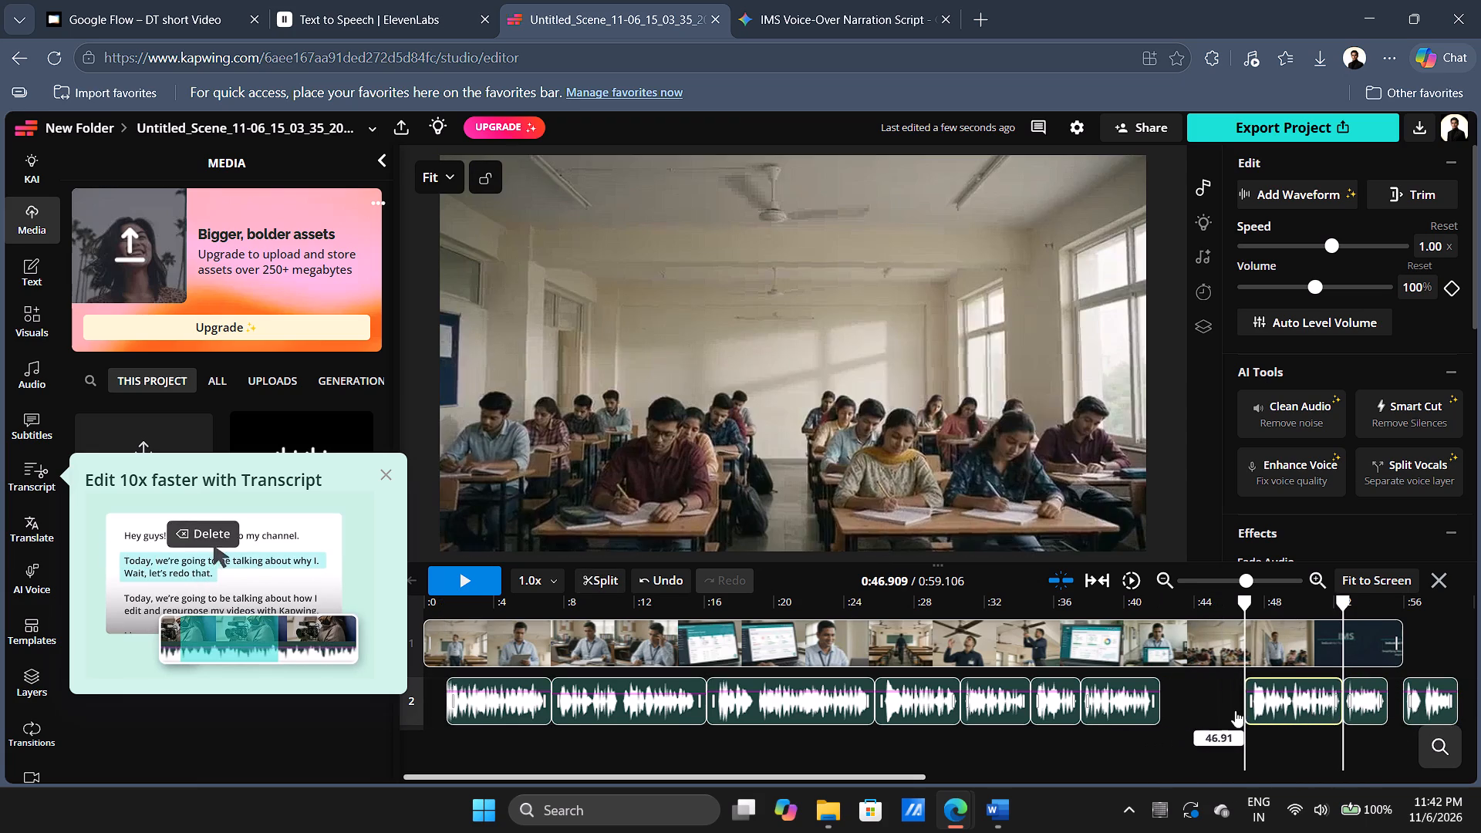
{"action": "left_click_drag", "start_coordinate": [1125, 711], "coordinate": [1222, 708]}
{"action": "left_click_drag", "start_coordinate": [1058, 708], "coordinate": [1149, 703]}
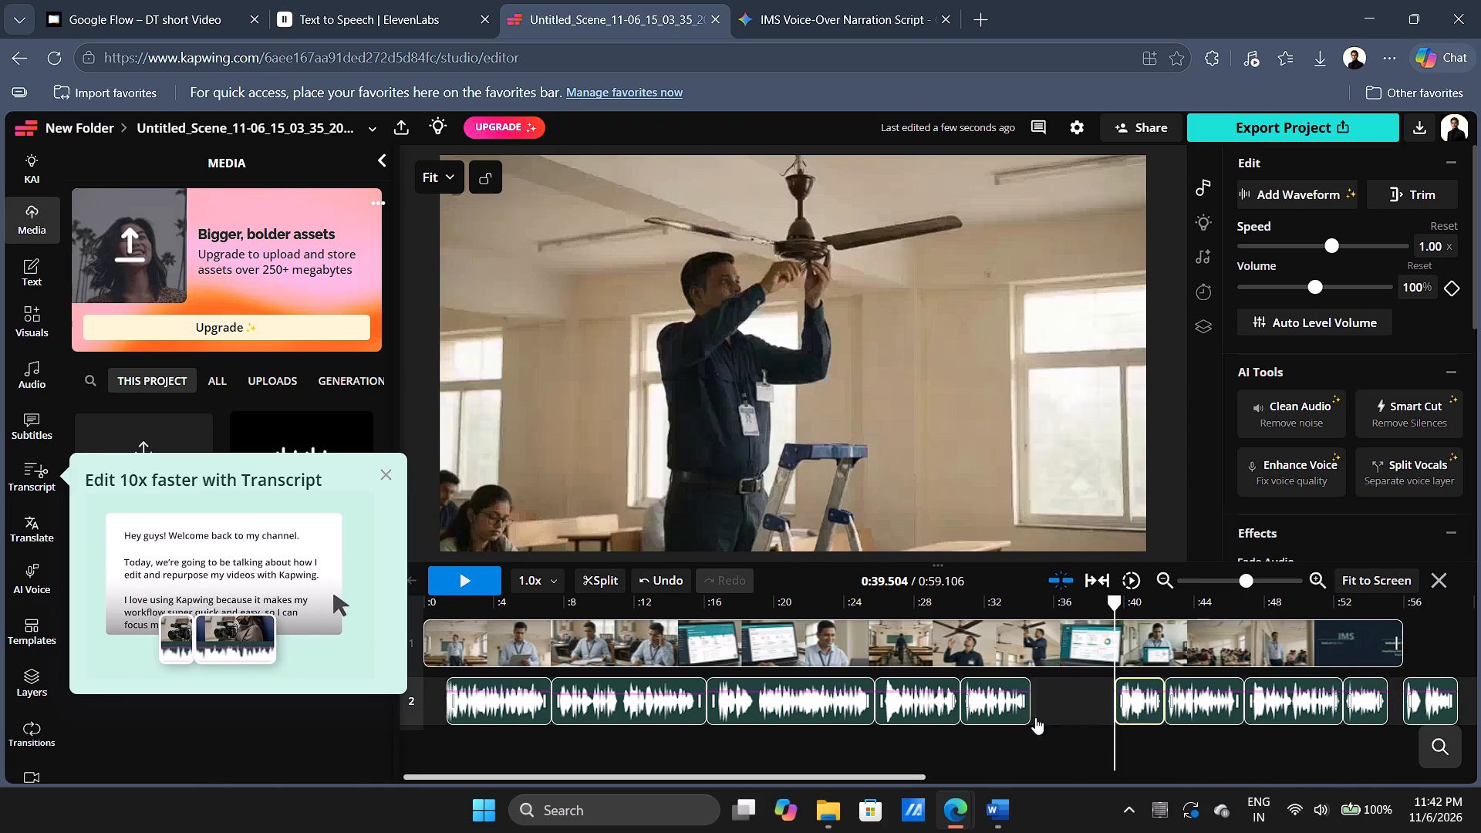
Move the fifth, fourth, third and second narration segments later, back to back before the sixth, with the second starting at about 12.1 s.
{"action": "left_click_drag", "start_coordinate": [997, 712], "coordinate": [1078, 712]}
{"action": "left_click_drag", "start_coordinate": [931, 700], "coordinate": [1028, 705]}
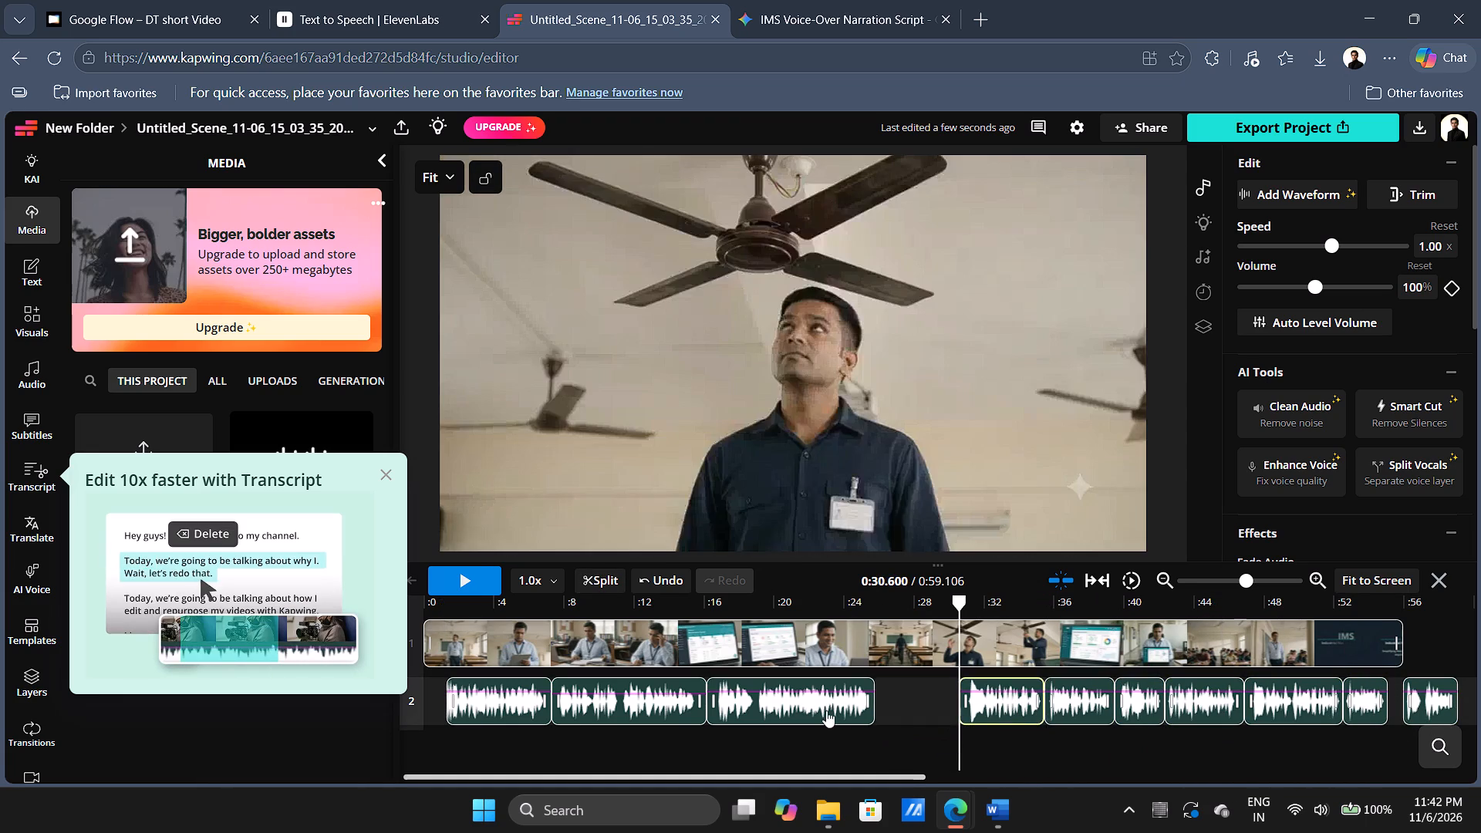
{"action": "left_click_drag", "start_coordinate": [821, 710], "coordinate": [942, 709]}
{"action": "left_click_drag", "start_coordinate": [657, 705], "coordinate": [746, 711]}
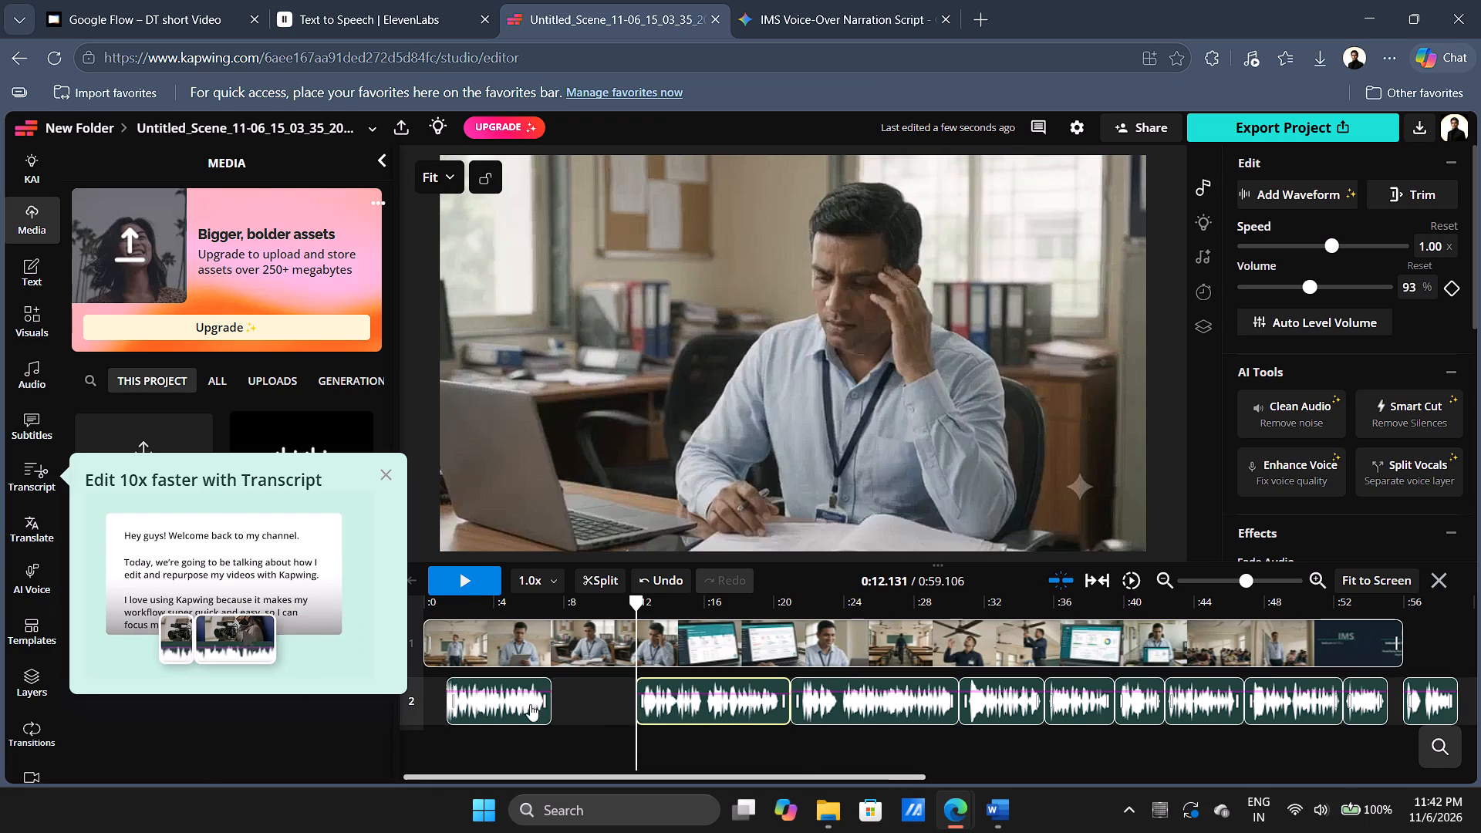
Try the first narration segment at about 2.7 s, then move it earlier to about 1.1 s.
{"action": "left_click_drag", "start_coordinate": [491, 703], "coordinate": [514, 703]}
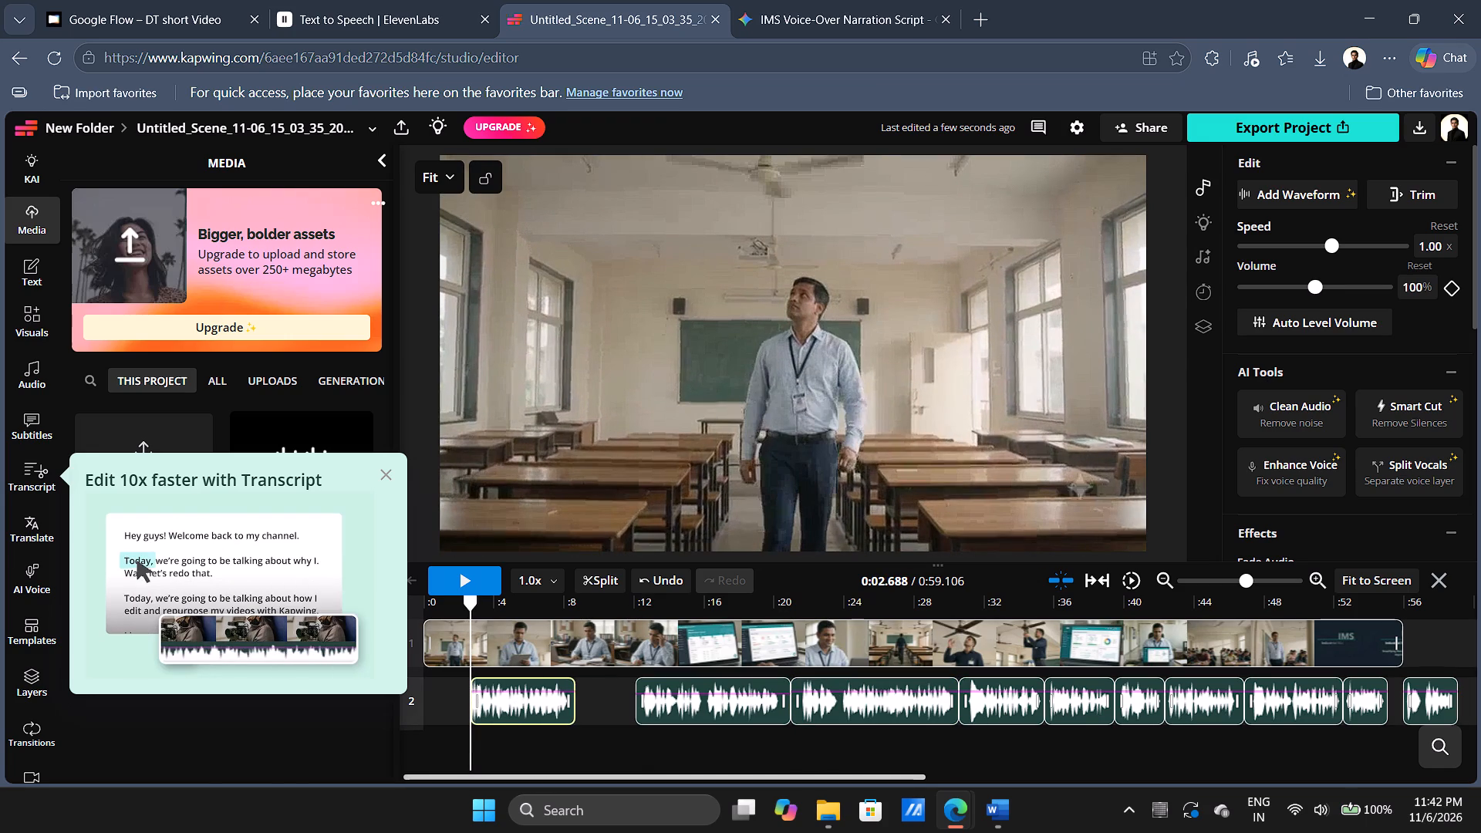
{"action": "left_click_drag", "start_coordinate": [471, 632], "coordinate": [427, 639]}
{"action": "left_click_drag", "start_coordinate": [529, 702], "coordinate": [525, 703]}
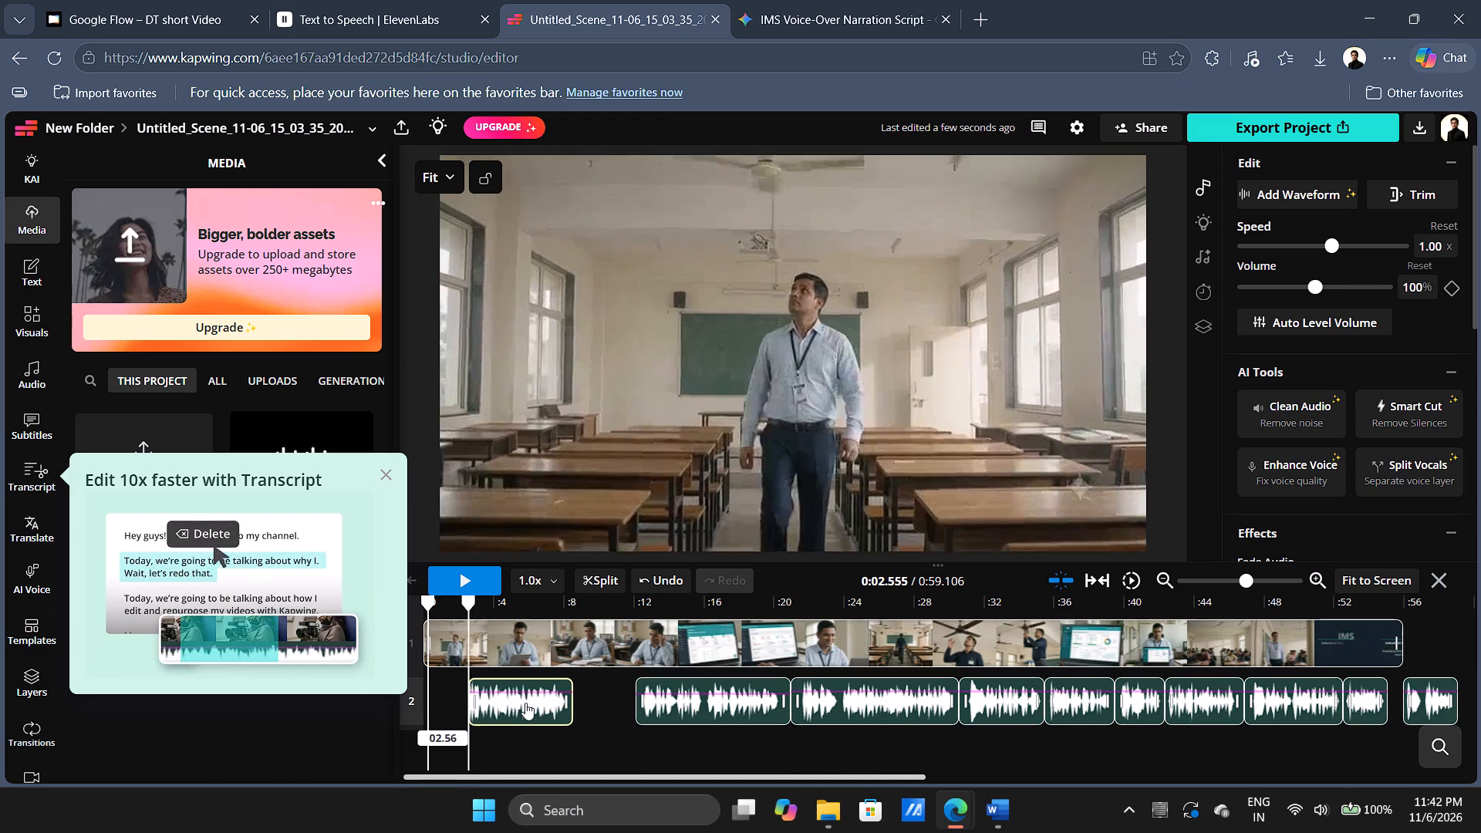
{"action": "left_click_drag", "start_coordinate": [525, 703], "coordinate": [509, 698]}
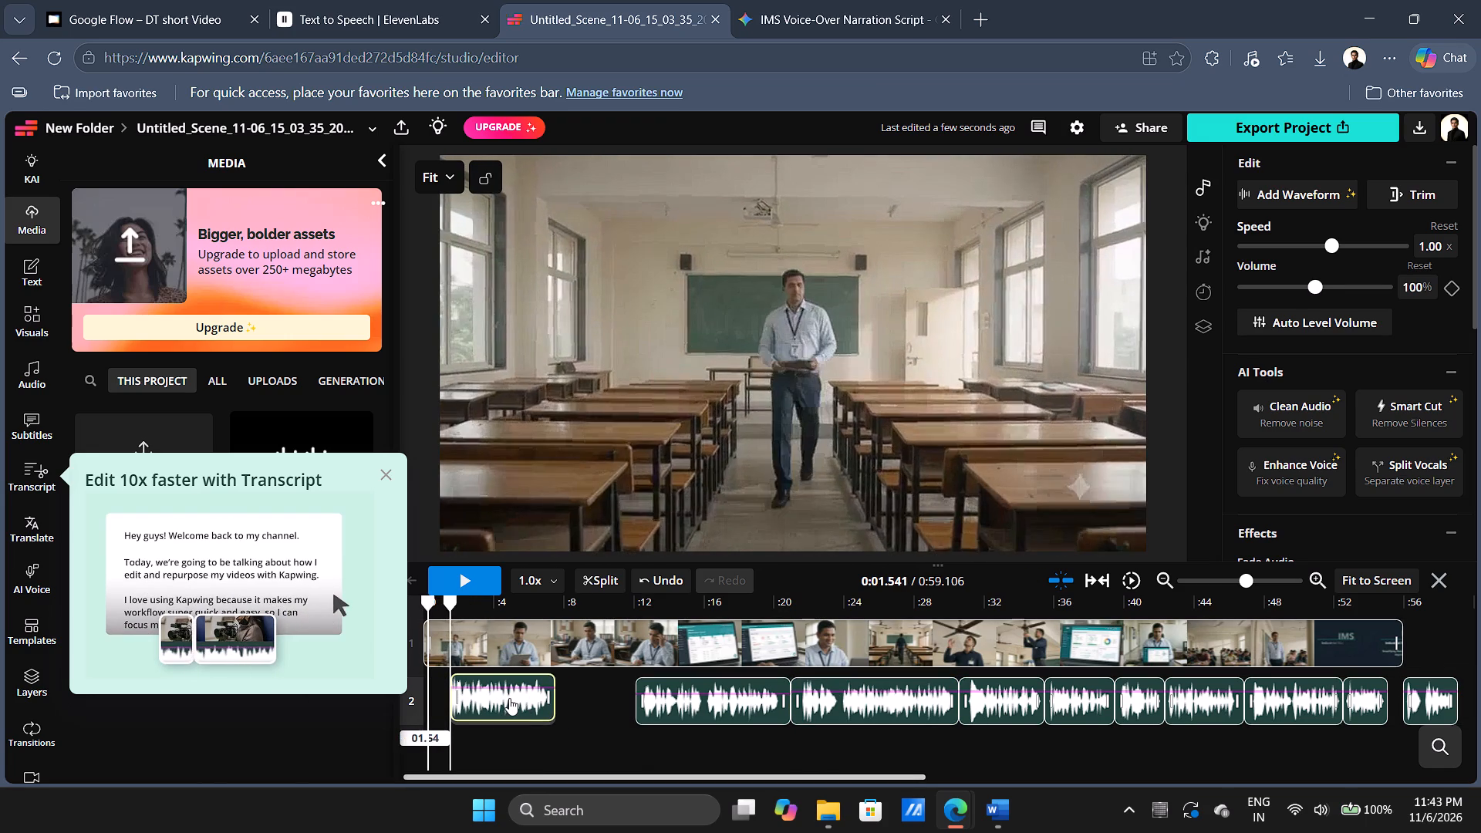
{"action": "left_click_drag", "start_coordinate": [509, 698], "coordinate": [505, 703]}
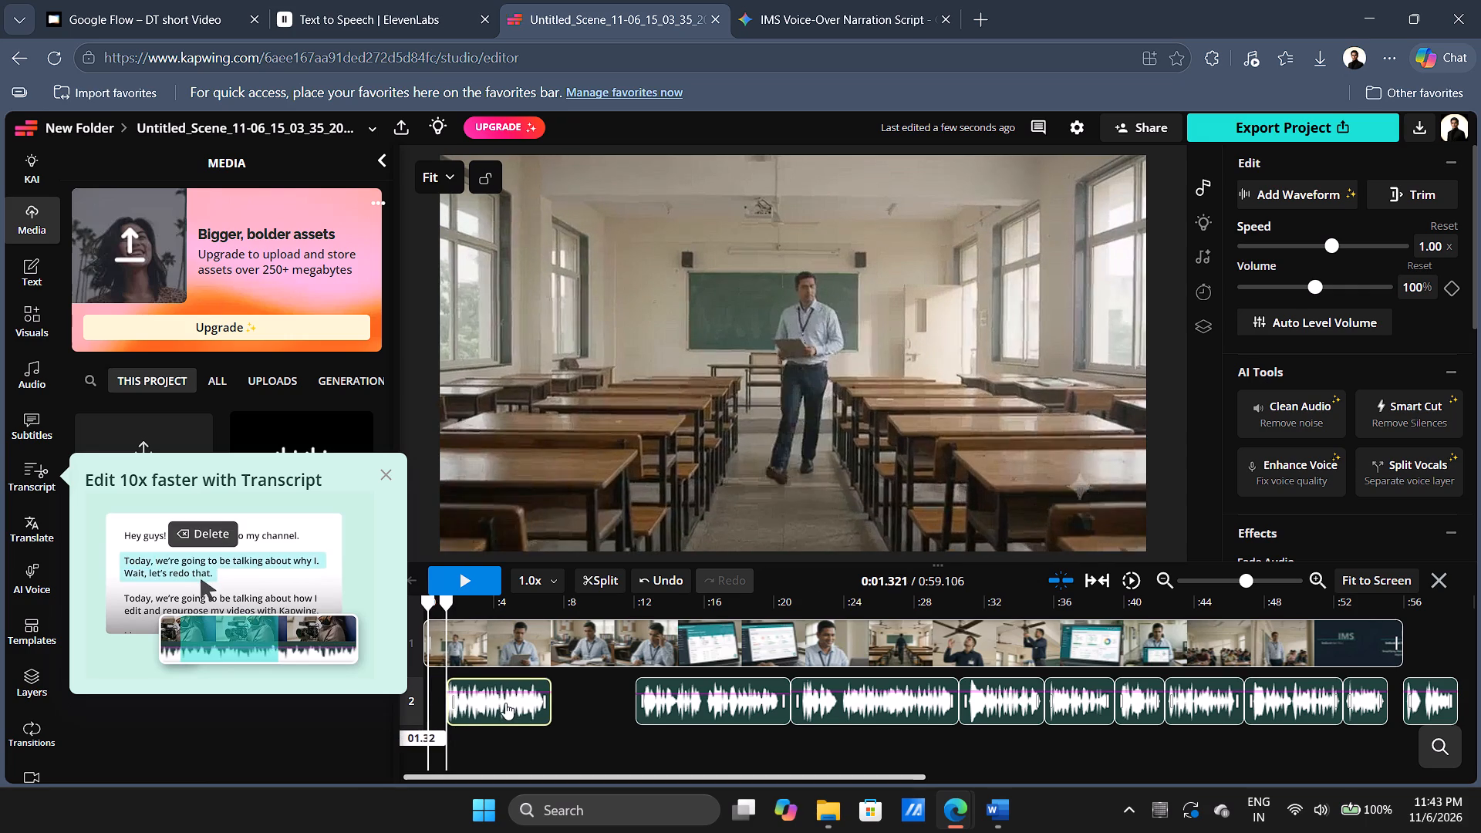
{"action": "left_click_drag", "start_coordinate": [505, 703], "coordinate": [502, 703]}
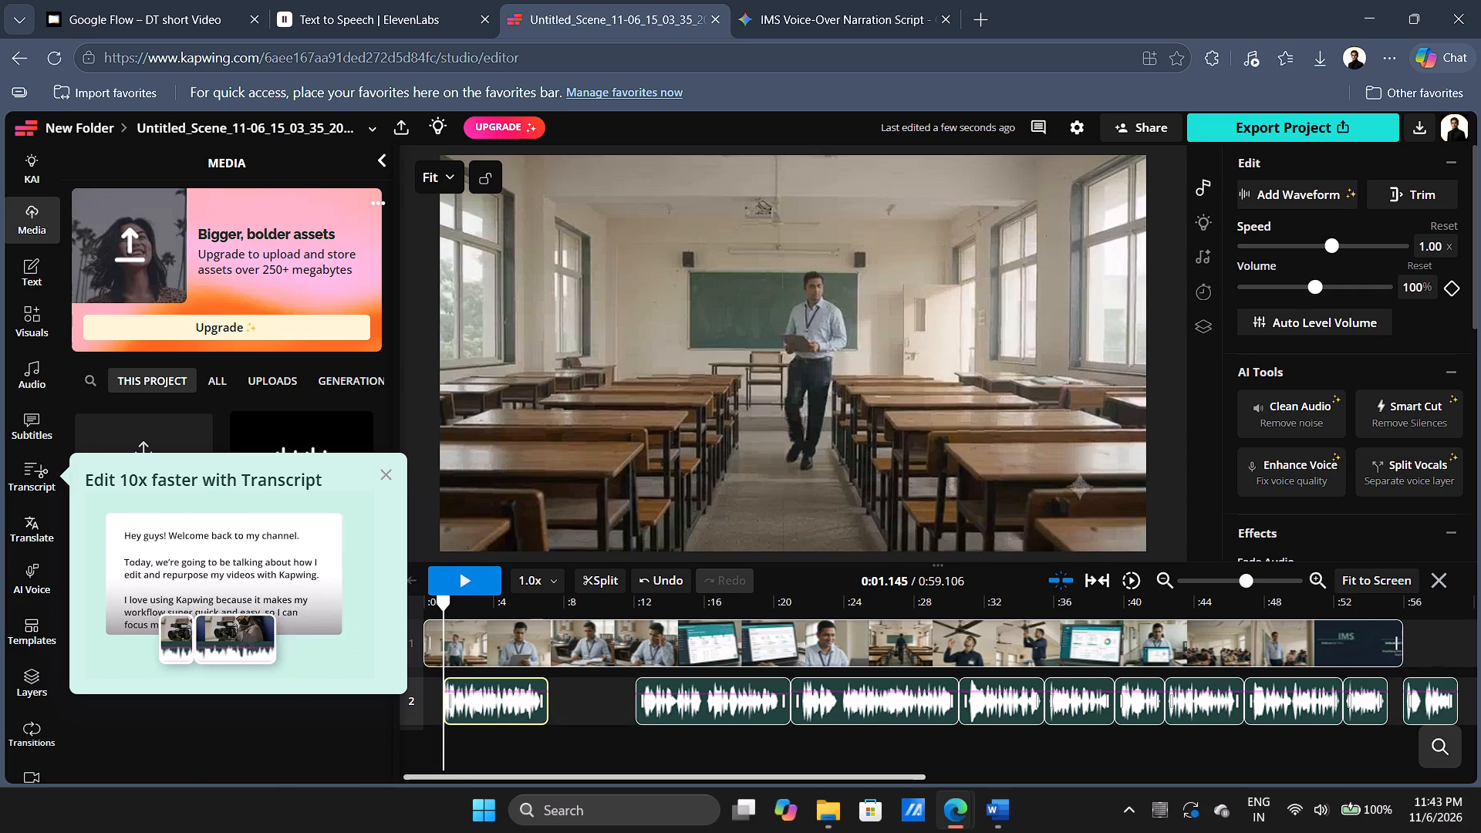
Play the opening scene and move the first narration segment back to the start of the timeline at 0 s.
{"action": "left_click_drag", "start_coordinate": [446, 610], "coordinate": [417, 612]}
{"action": "left_click", "coordinate": [451, 586]}
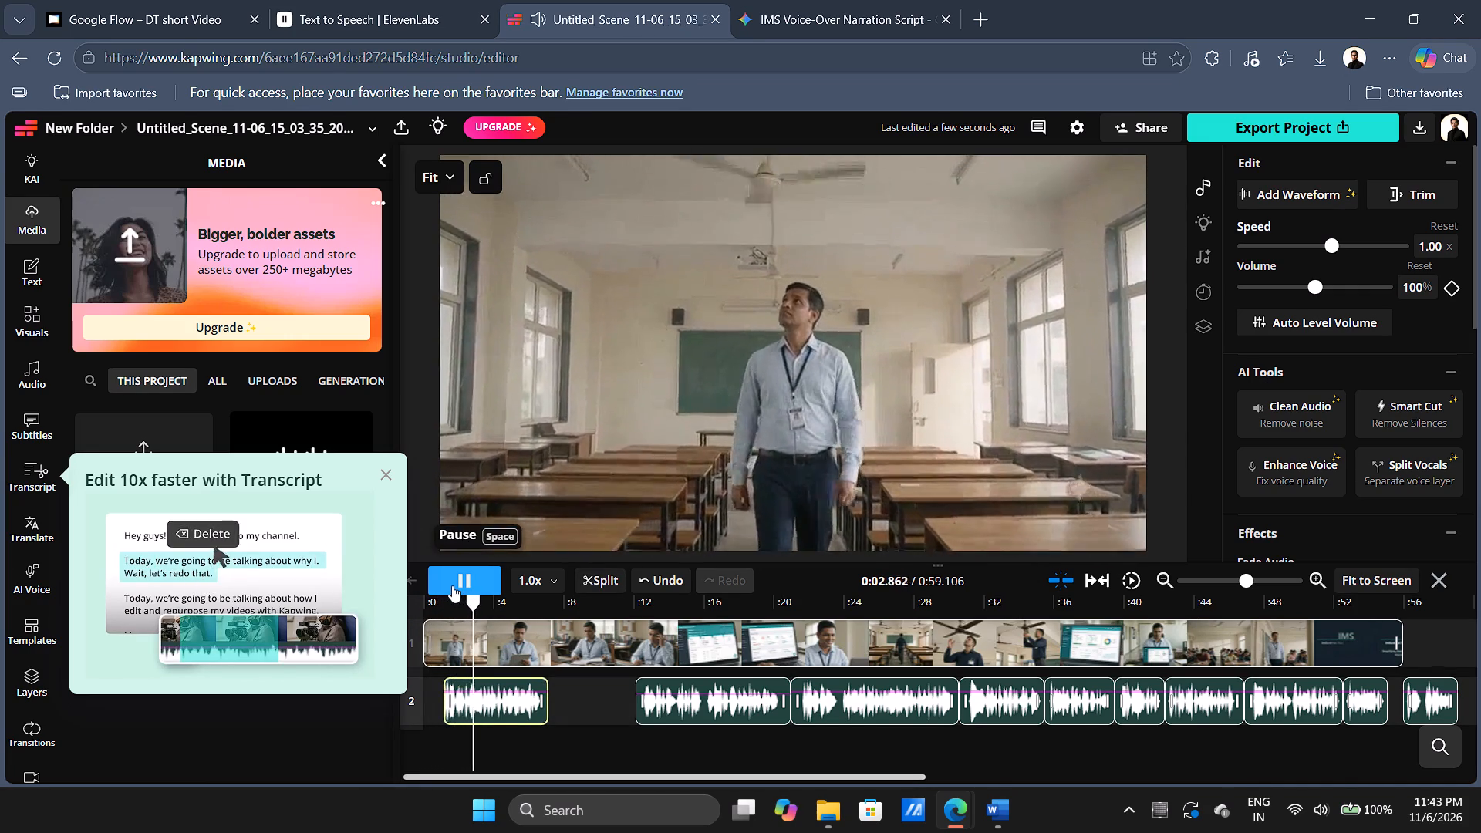
{"action": "left_click_drag", "start_coordinate": [520, 707], "coordinate": [518, 707]}
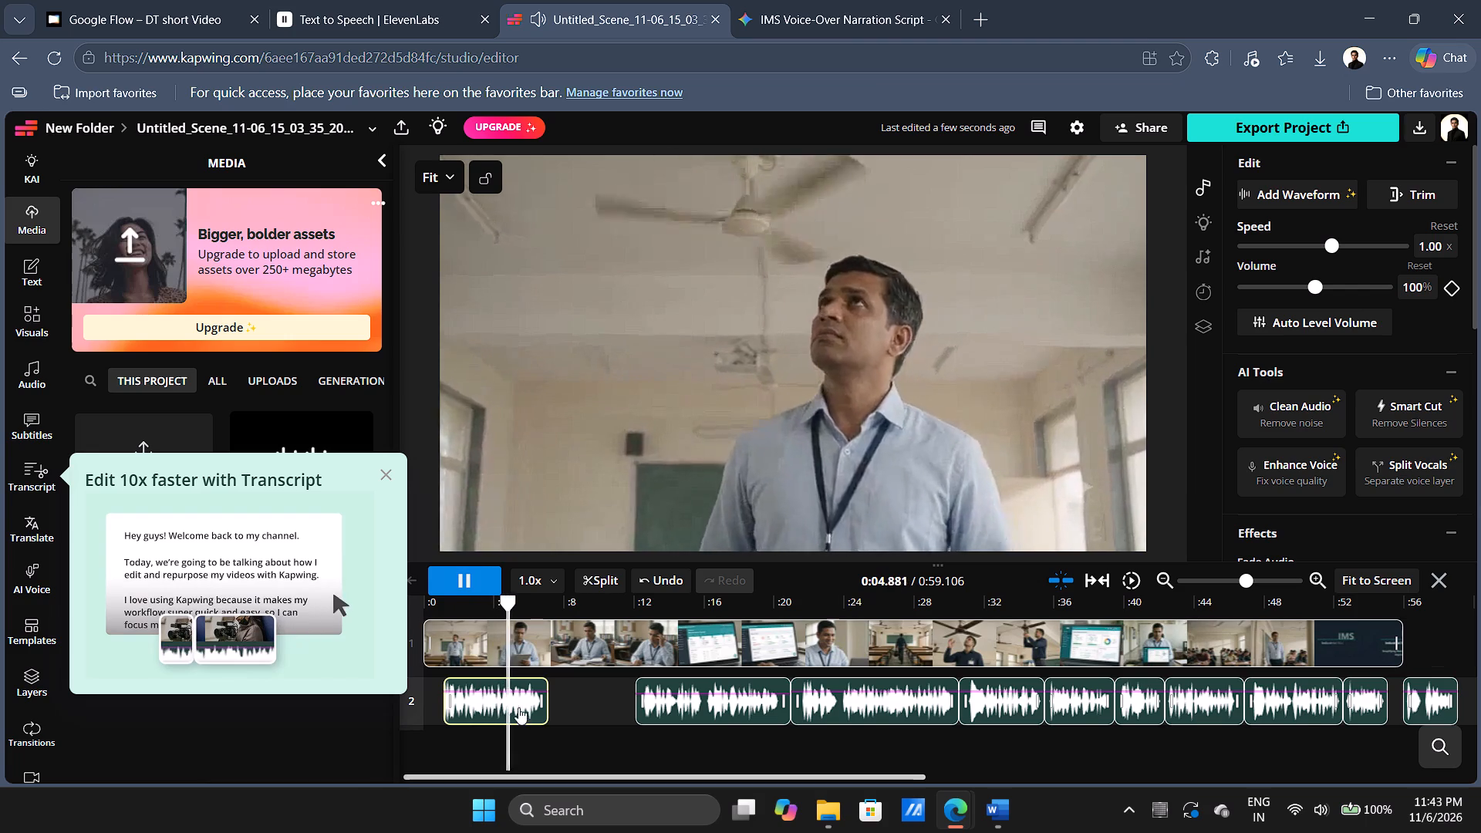
{"action": "left_click_drag", "start_coordinate": [518, 707], "coordinate": [508, 710]}
{"action": "left_click", "coordinate": [470, 575]}
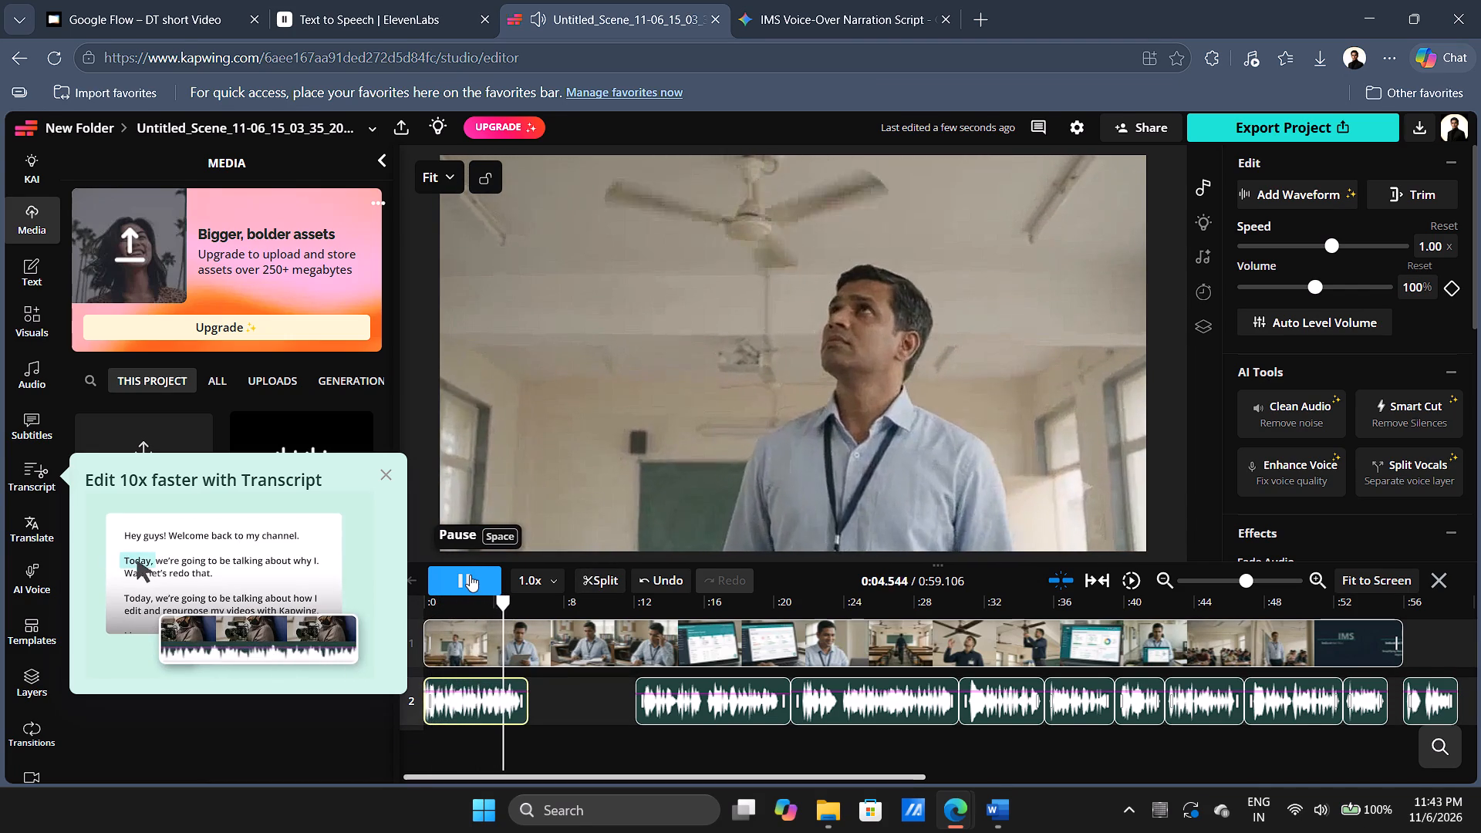
{"action": "left_click", "coordinate": [470, 575]}
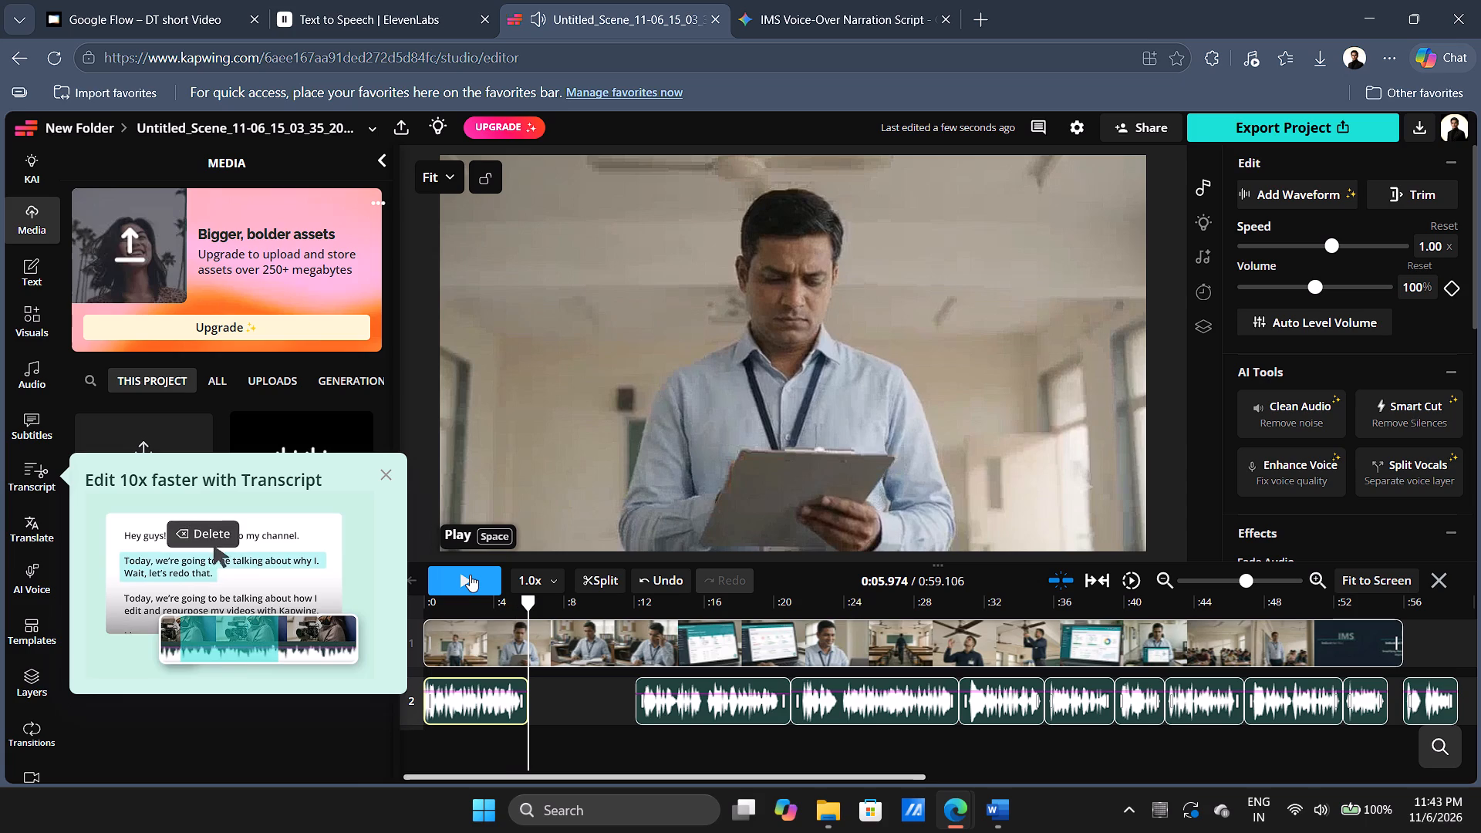
Split the video clip at about 6.0 s, at the end of the first narration segment.
{"action": "left_click", "coordinate": [536, 641]}
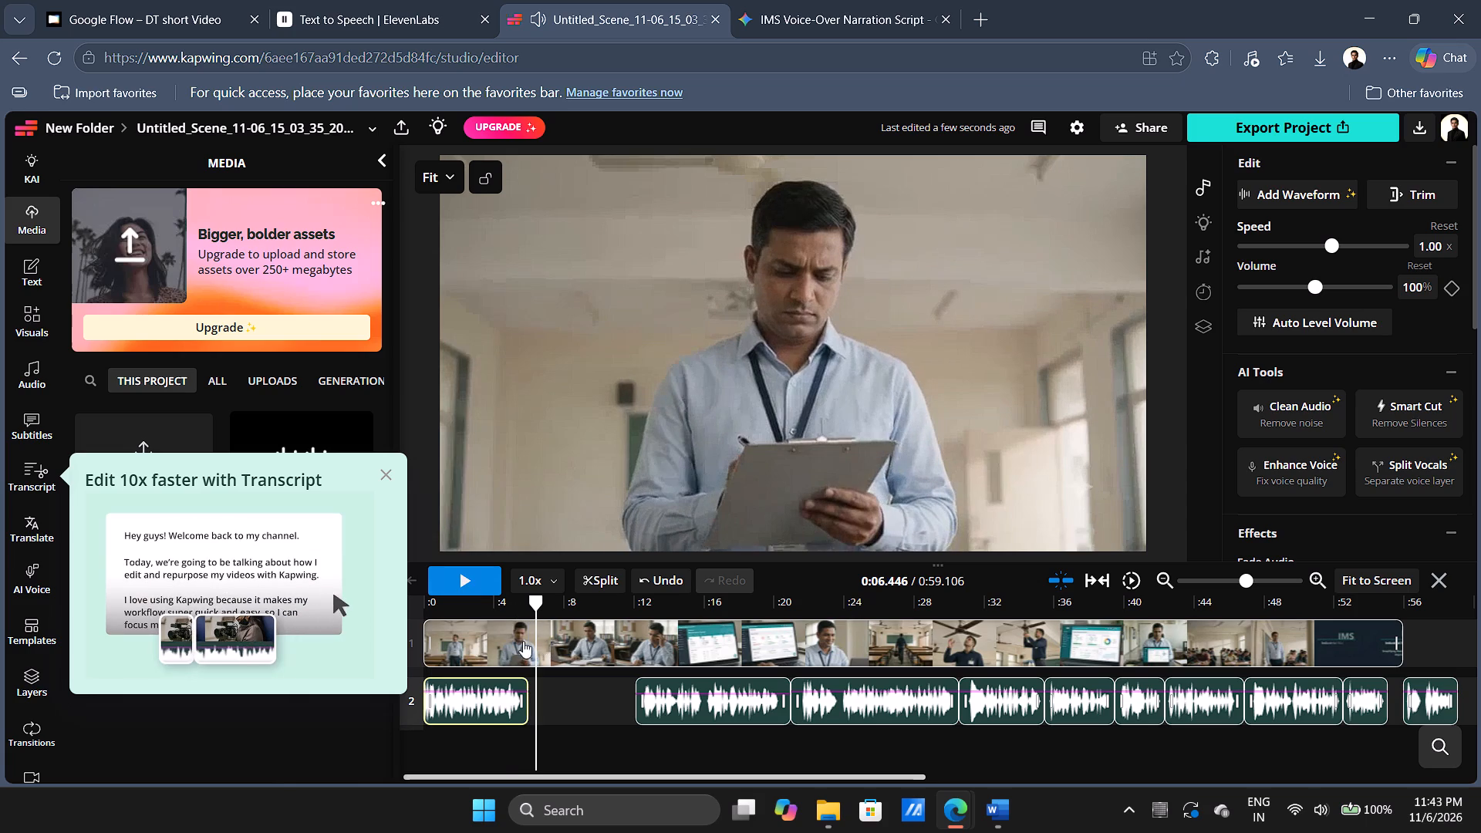
{"action": "left_click_drag", "start_coordinate": [536, 630], "coordinate": [528, 631]}
{"action": "right_click", "coordinate": [528, 631]}
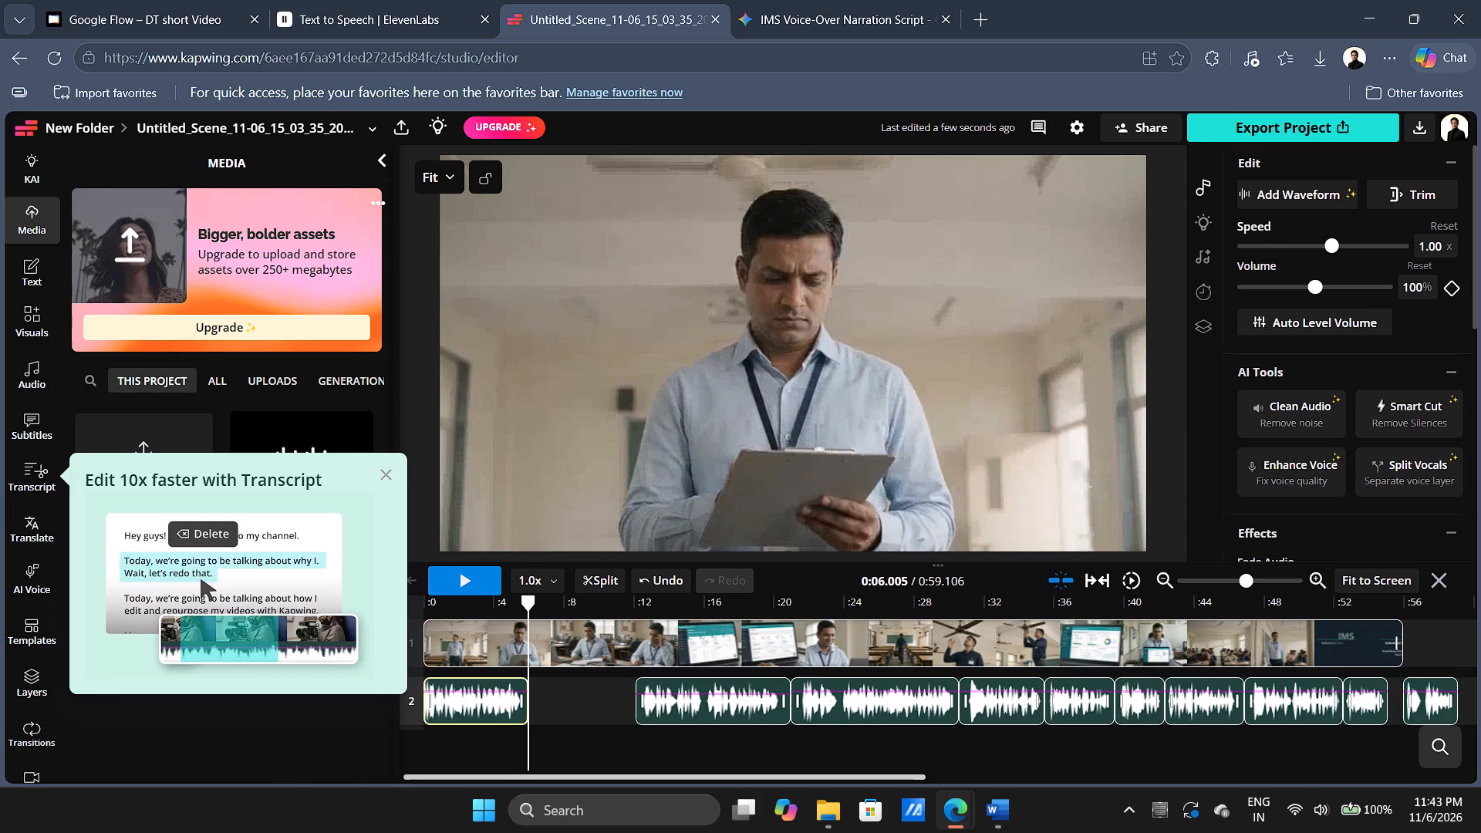
{"action": "left_click", "coordinate": [554, 674]}
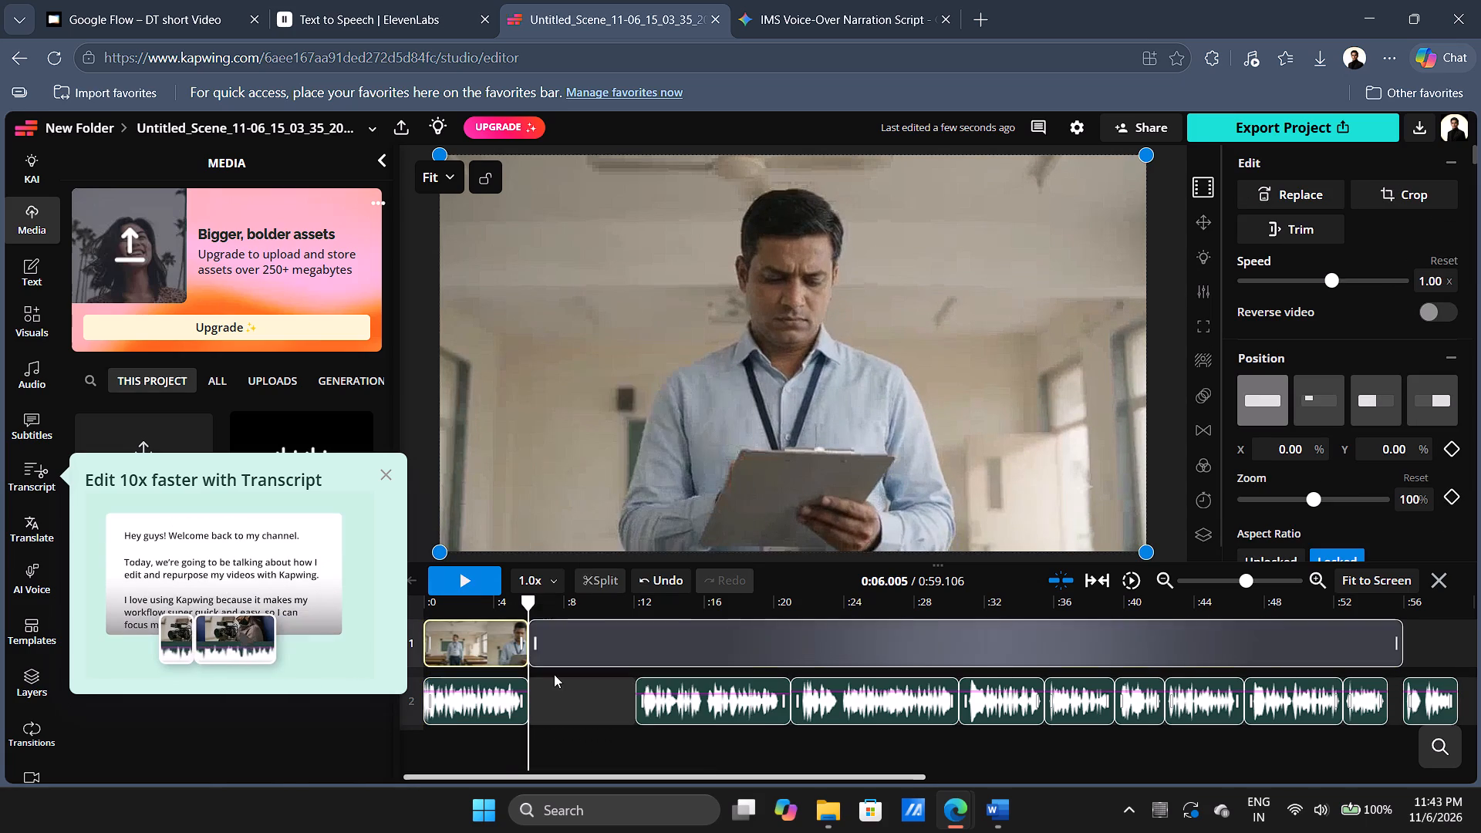
Play the video past the split to find the scene change and move the second narration segment to start at about 8.0 s.
{"action": "left_click", "coordinate": [456, 575]}
{"action": "left_click", "coordinate": [456, 575]}
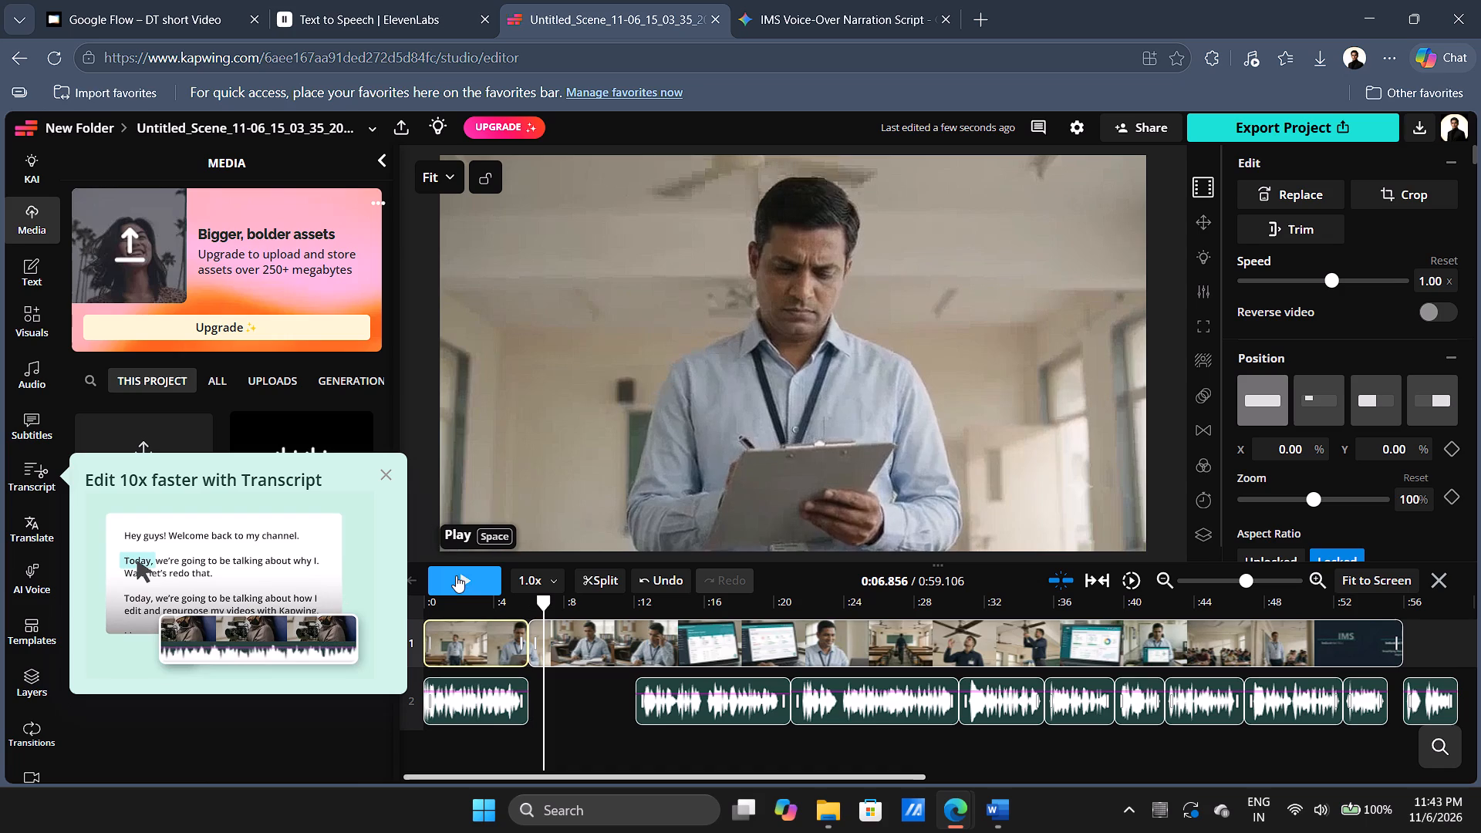
{"action": "triple_click", "coordinate": [456, 575]}
{"action": "triple_click", "coordinate": [456, 575]}
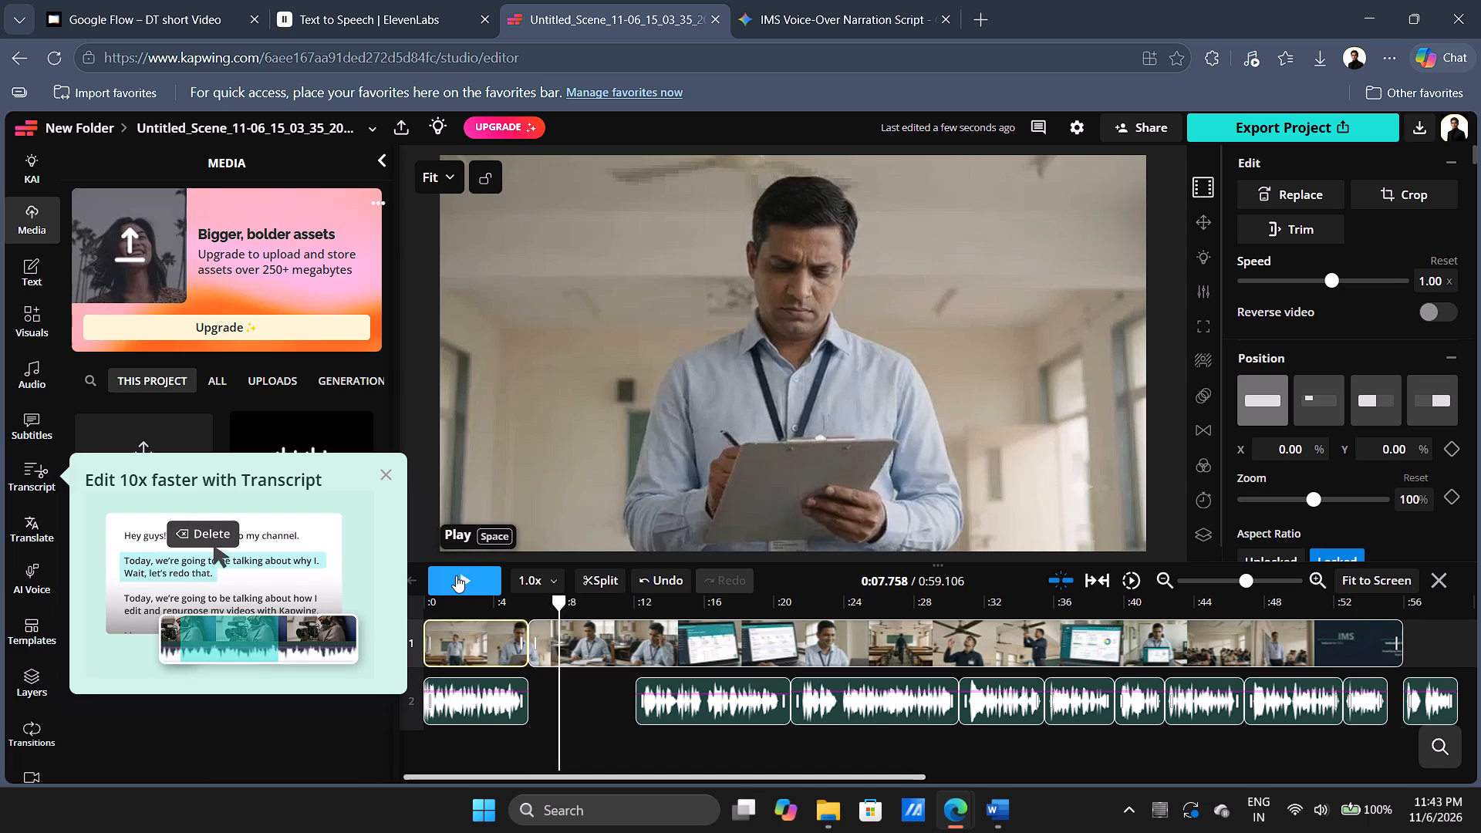
{"action": "double_click", "coordinate": [456, 575]}
{"action": "left_click_drag", "start_coordinate": [707, 711], "coordinate": [642, 715]}
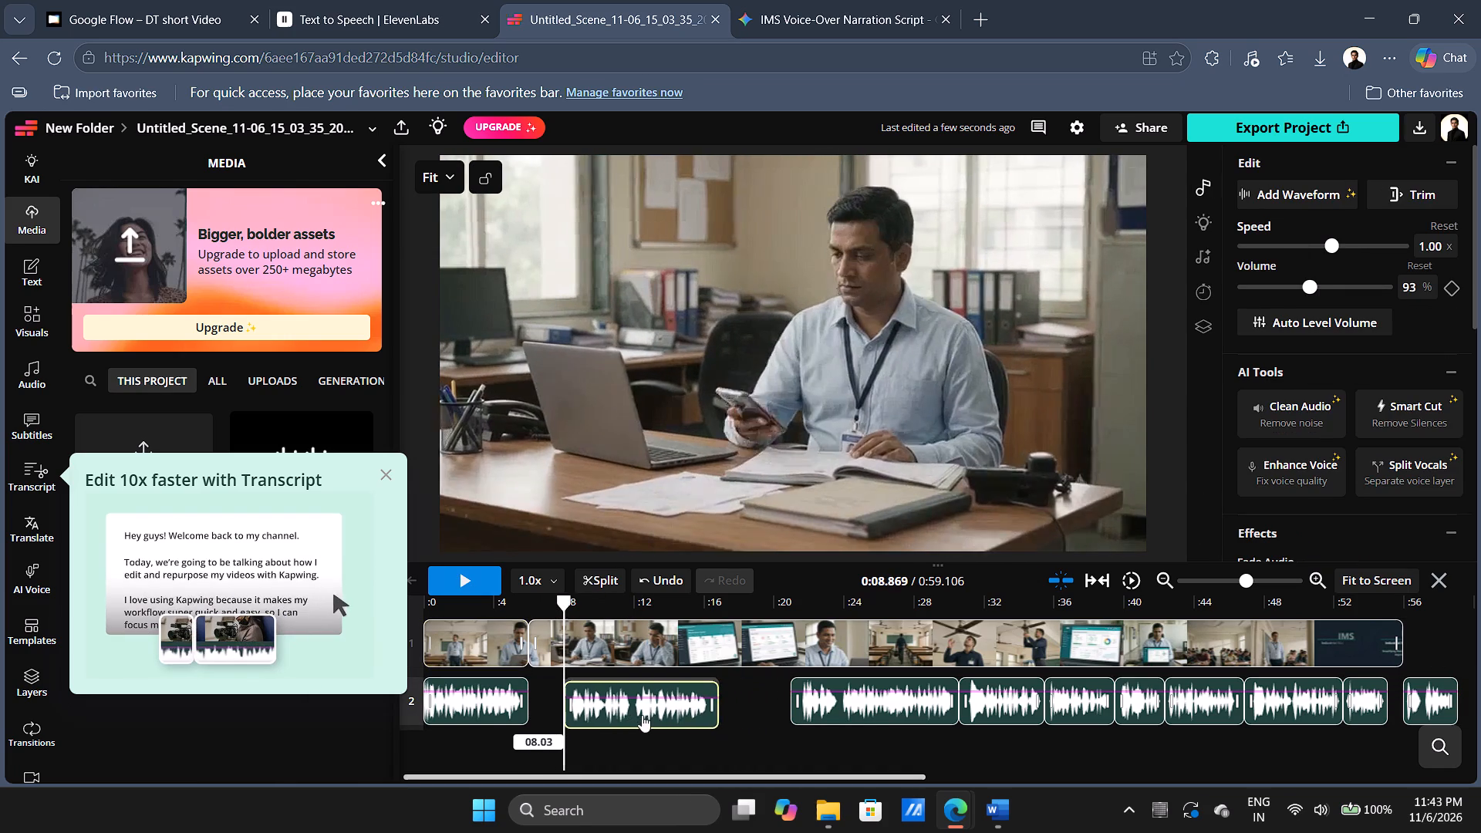
{"action": "left_click_drag", "start_coordinate": [642, 715], "coordinate": [633, 715]}
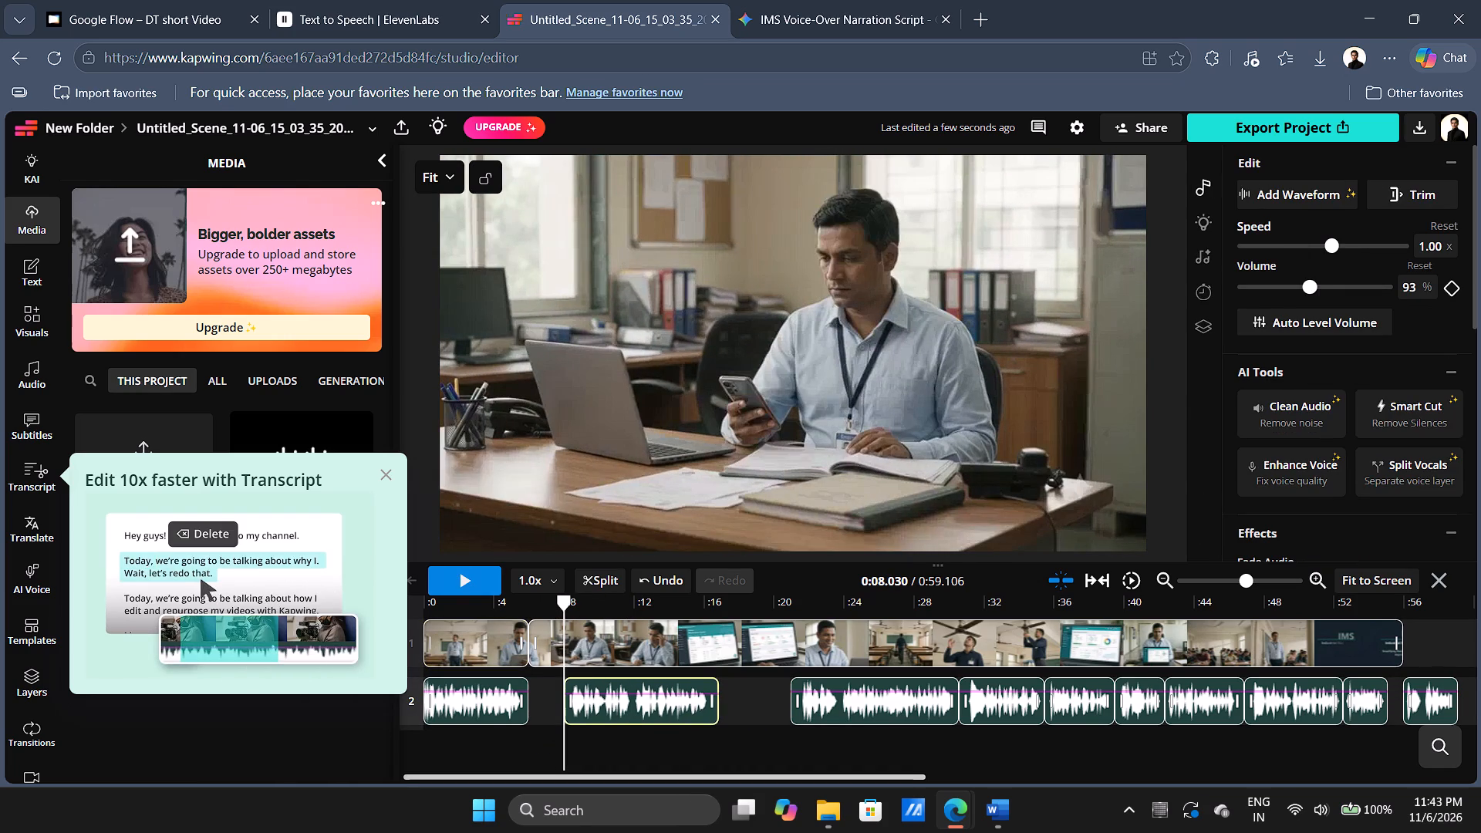
Play through the scene change and split the second narration segment at about 8.2 s.
{"action": "left_click", "coordinate": [554, 643]}
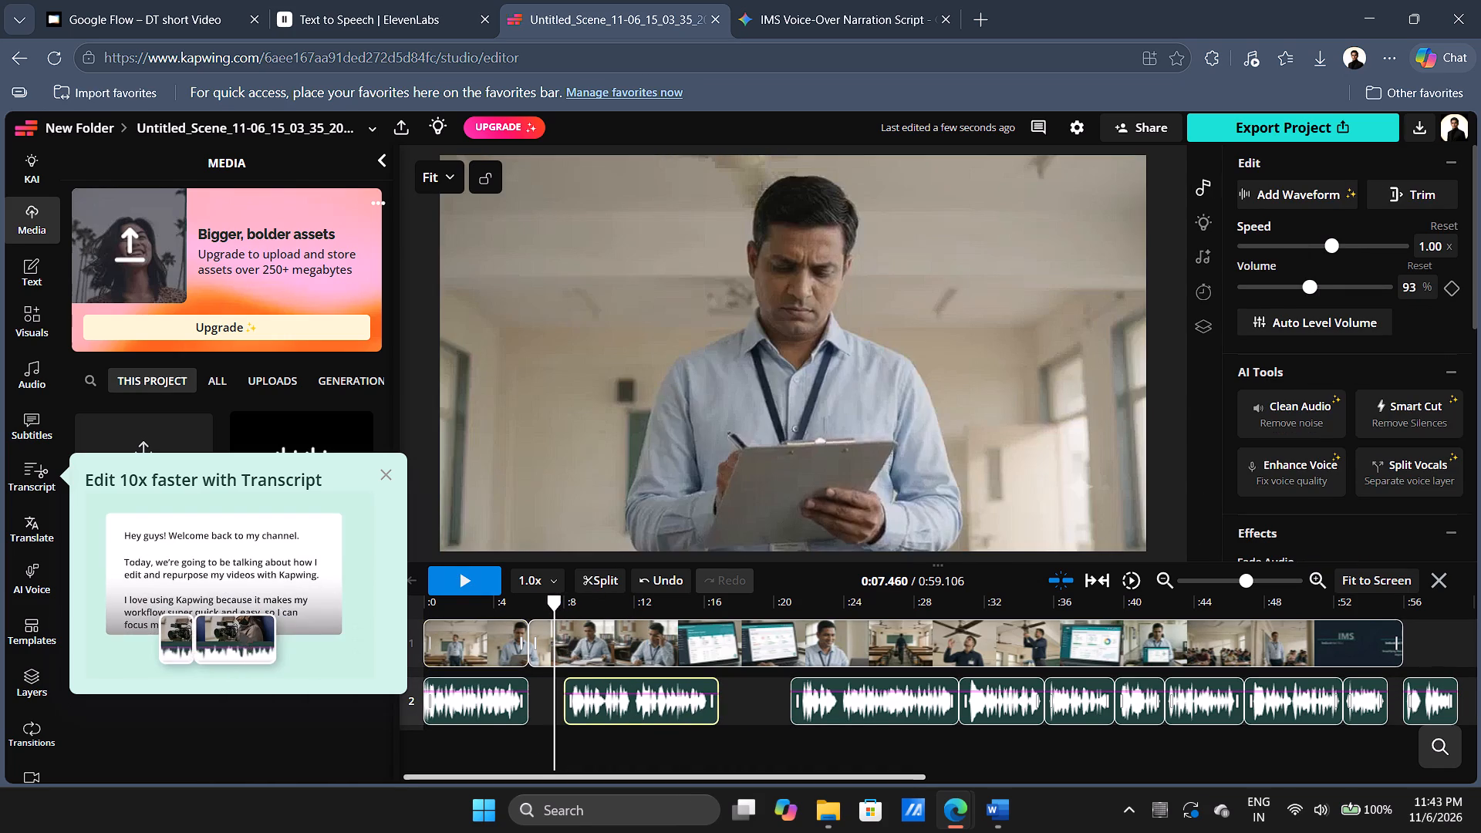
{"action": "left_click", "coordinate": [450, 584]}
{"action": "left_click", "coordinate": [461, 580]}
{"action": "double_click", "coordinate": [461, 580]}
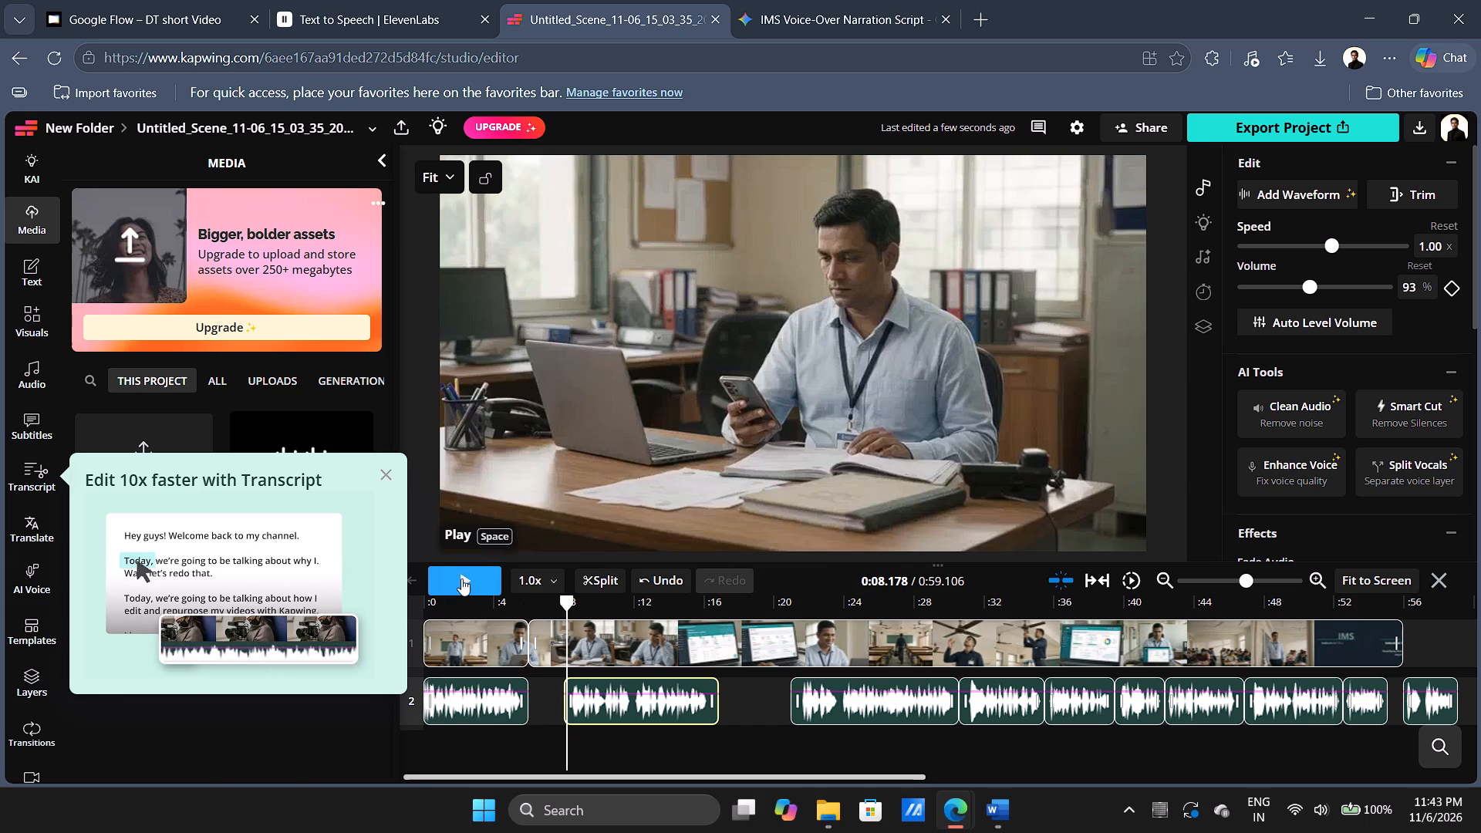
{"action": "key", "text": "s"}
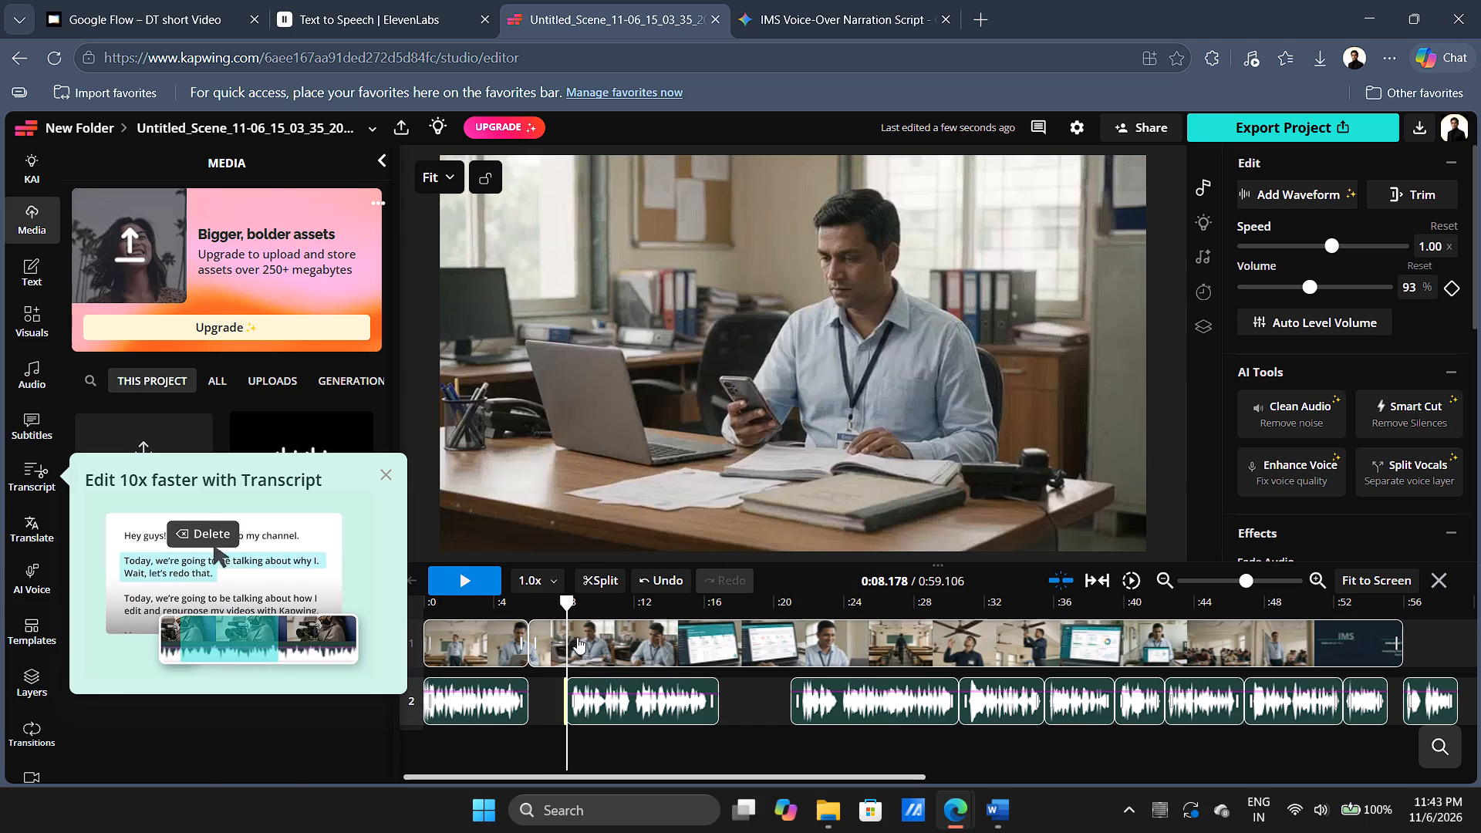
Undo the split of the second narration segment.
{"action": "key", "text": "ctrl+z"}
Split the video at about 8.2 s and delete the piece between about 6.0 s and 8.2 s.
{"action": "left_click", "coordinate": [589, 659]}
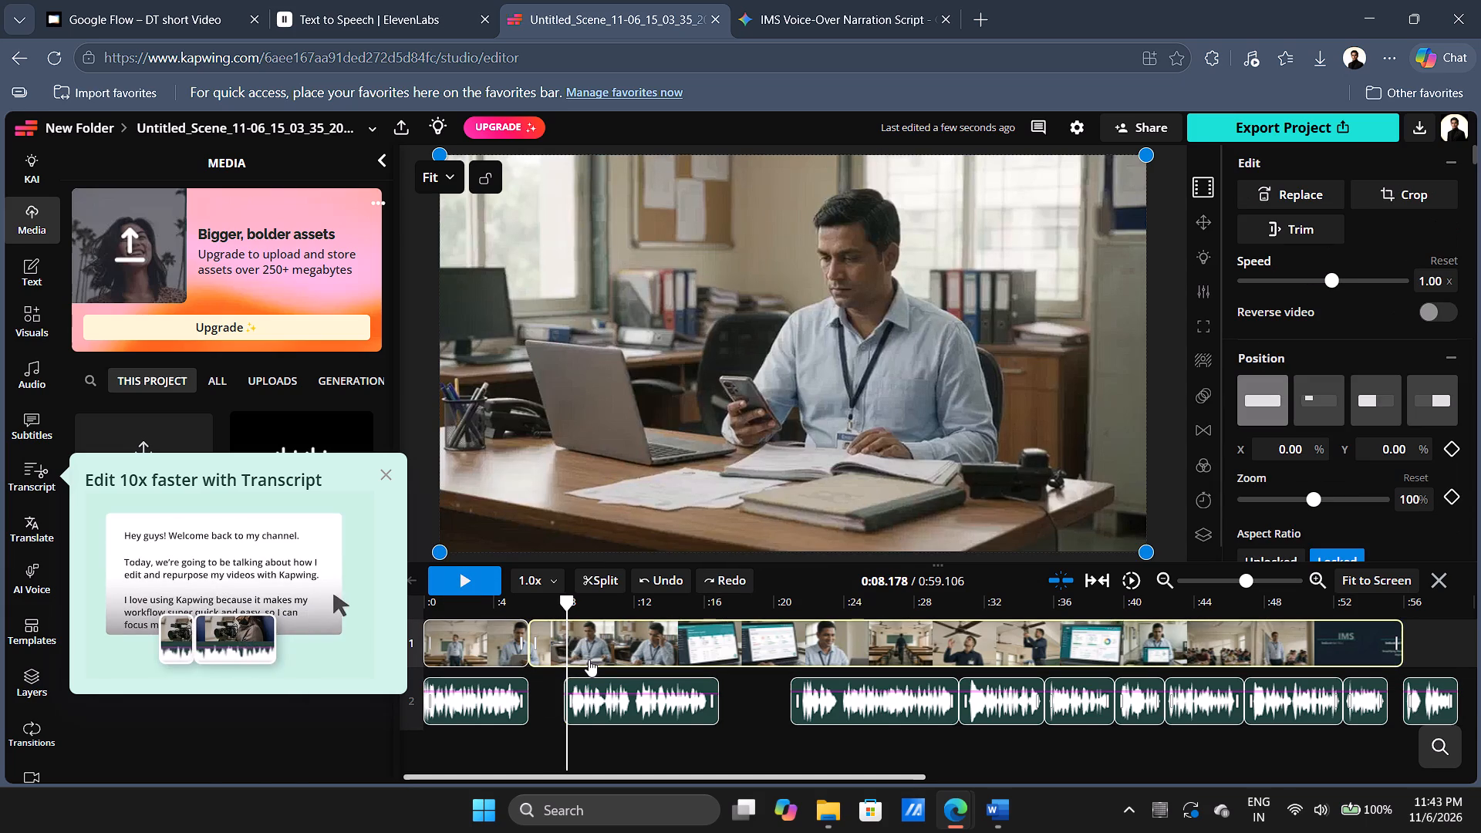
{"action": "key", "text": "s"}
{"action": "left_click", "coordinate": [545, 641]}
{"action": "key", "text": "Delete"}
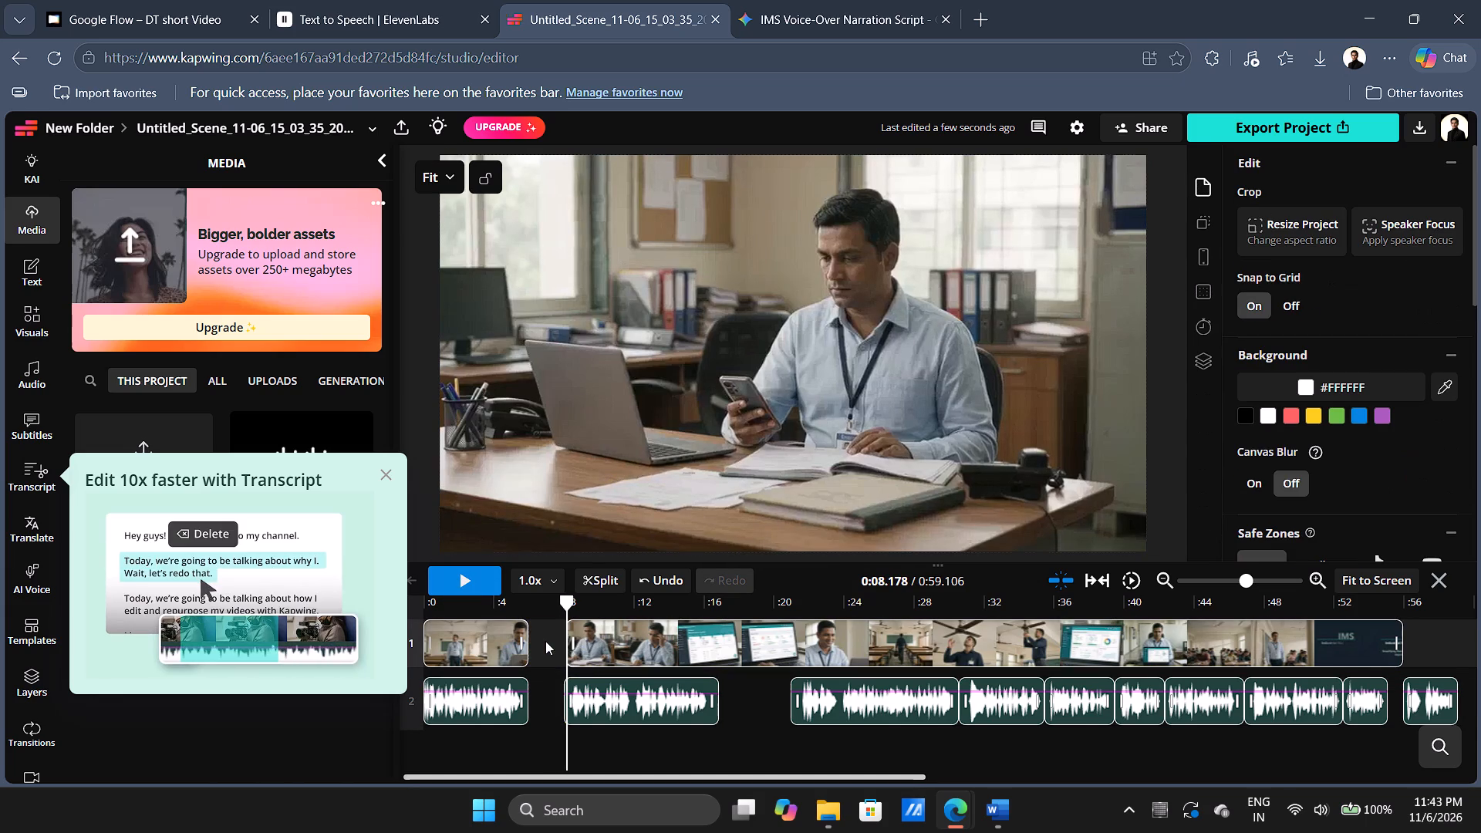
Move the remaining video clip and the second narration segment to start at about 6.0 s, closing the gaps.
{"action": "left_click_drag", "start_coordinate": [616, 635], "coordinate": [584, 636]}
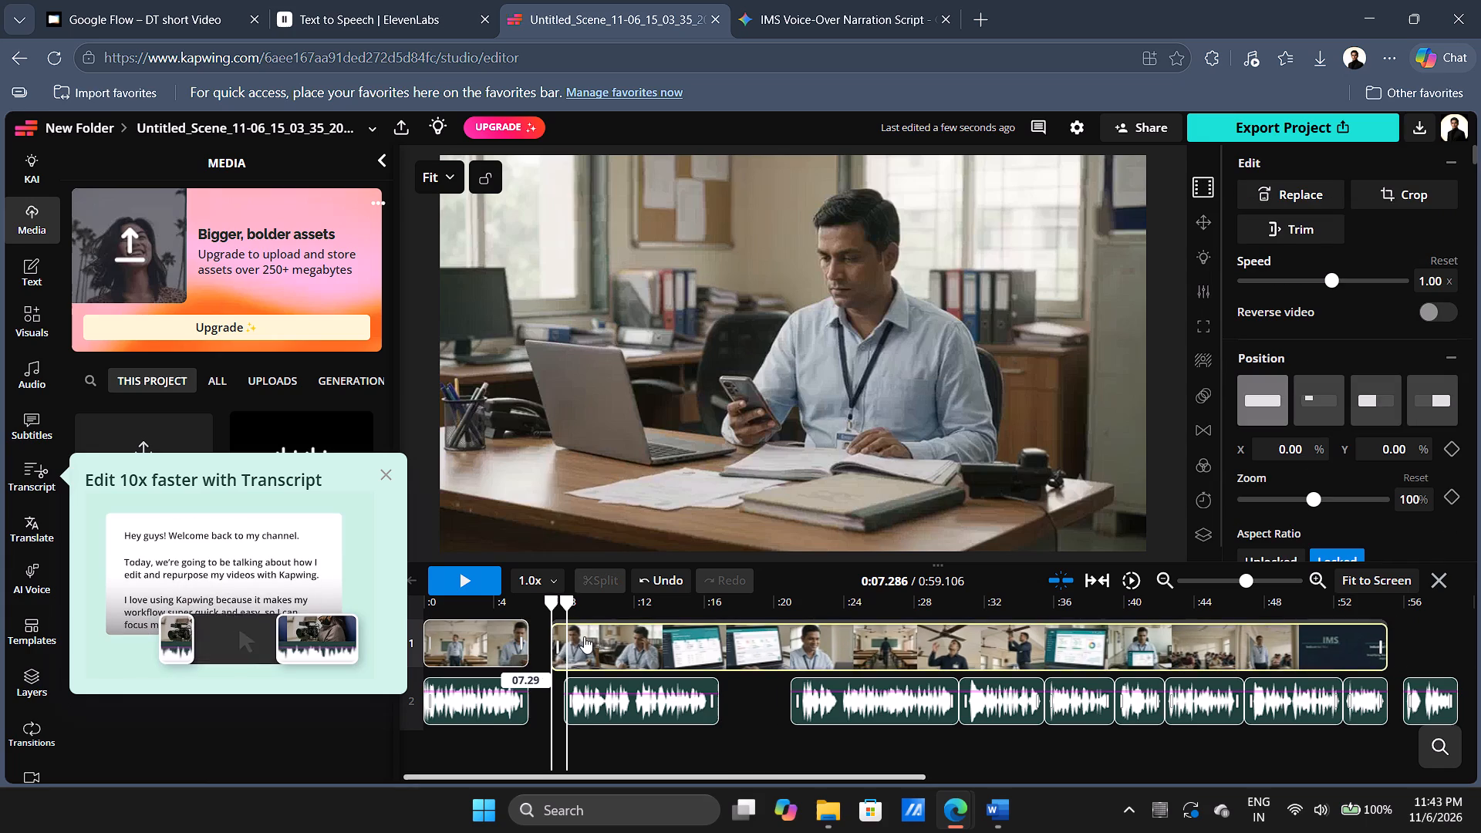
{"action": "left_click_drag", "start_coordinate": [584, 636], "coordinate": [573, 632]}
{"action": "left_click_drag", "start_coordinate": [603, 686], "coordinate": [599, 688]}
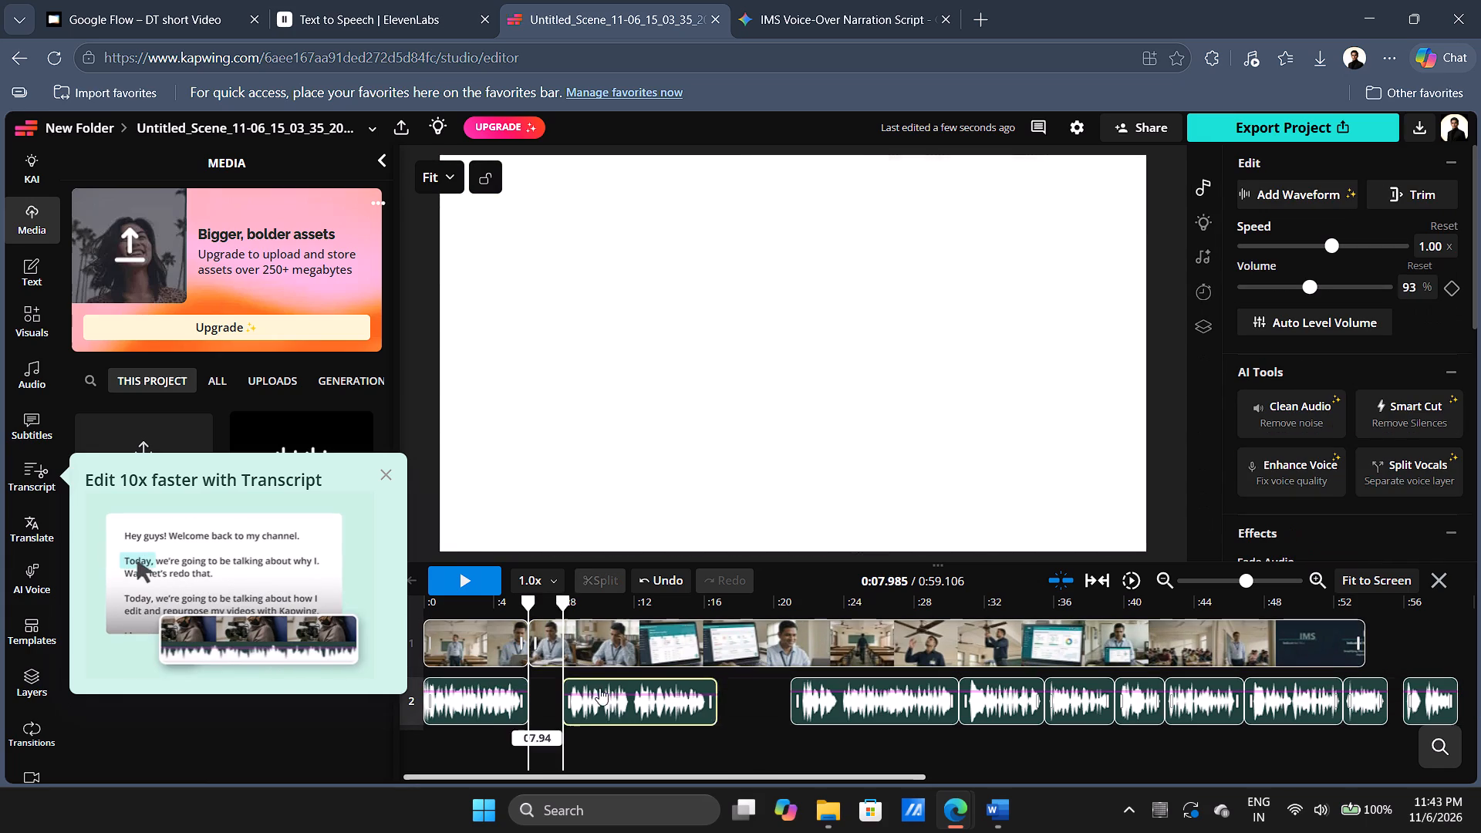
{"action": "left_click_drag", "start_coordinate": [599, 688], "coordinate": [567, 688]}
Play the project from the start through the end of the second narration segment to check the sync.
{"action": "left_click_drag", "start_coordinate": [530, 606], "coordinate": [402, 610]}
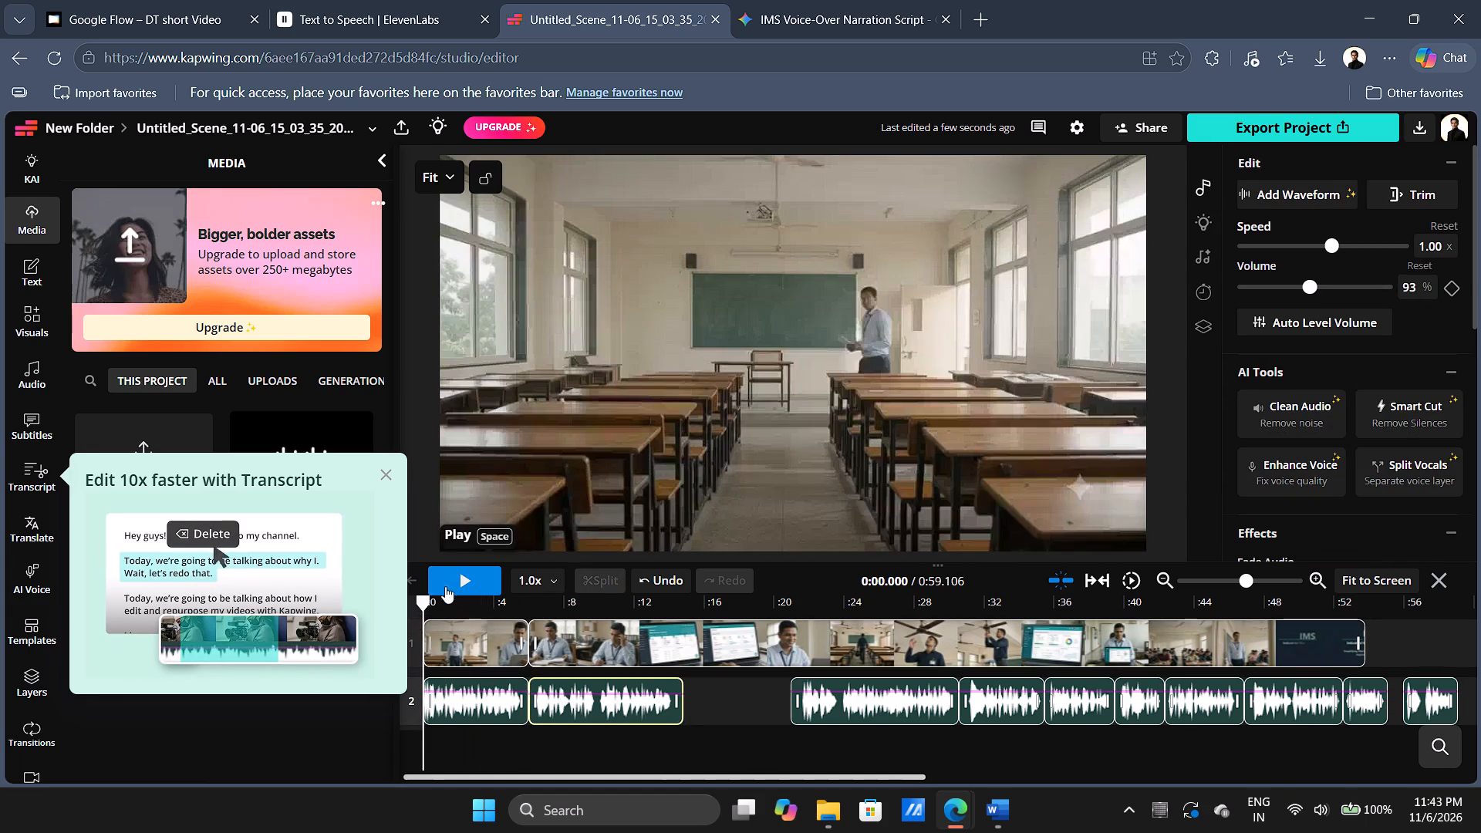
{"action": "left_click", "coordinate": [452, 582]}
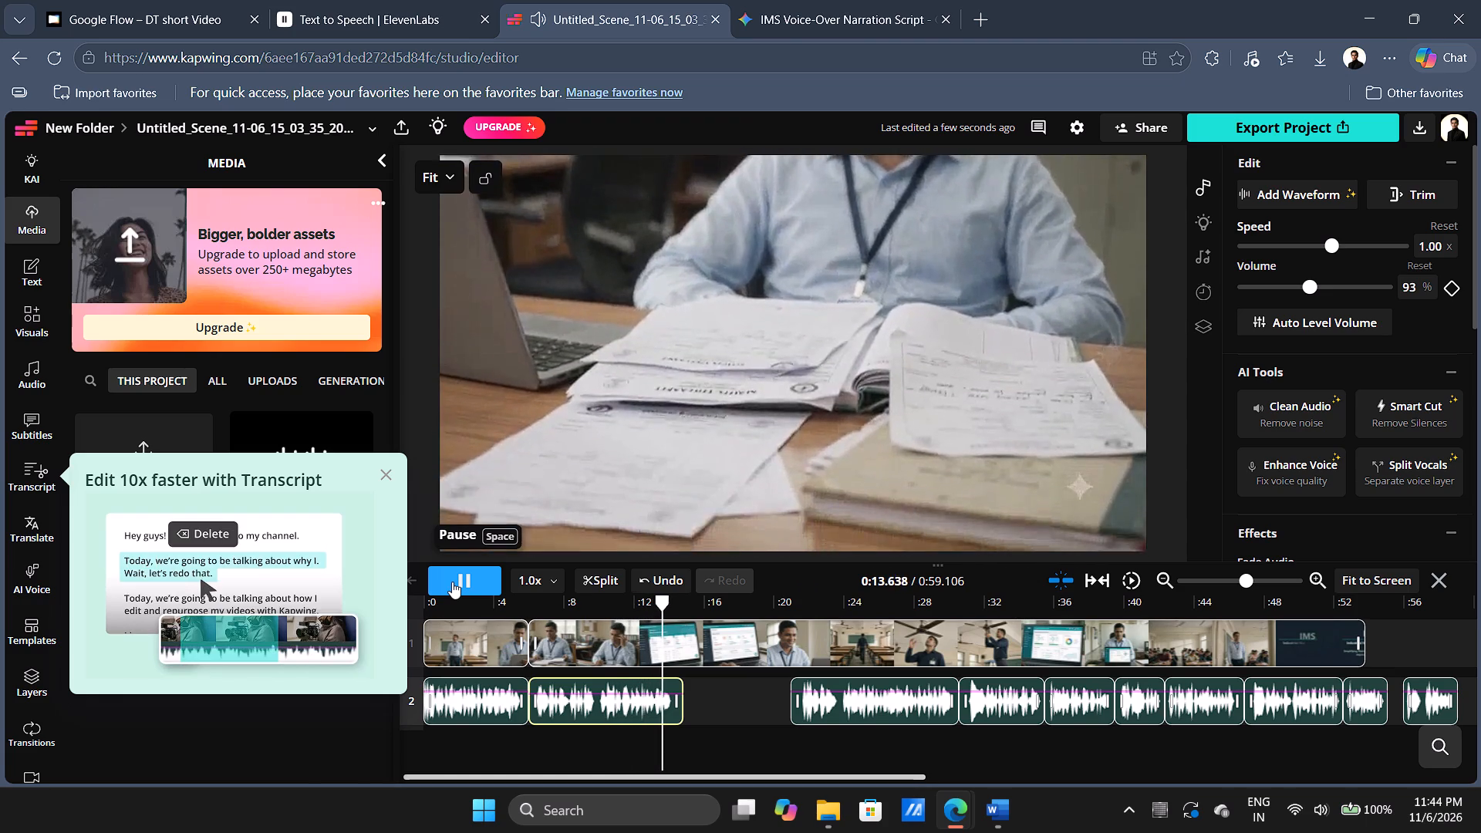
{"action": "left_click", "coordinate": [482, 592]}
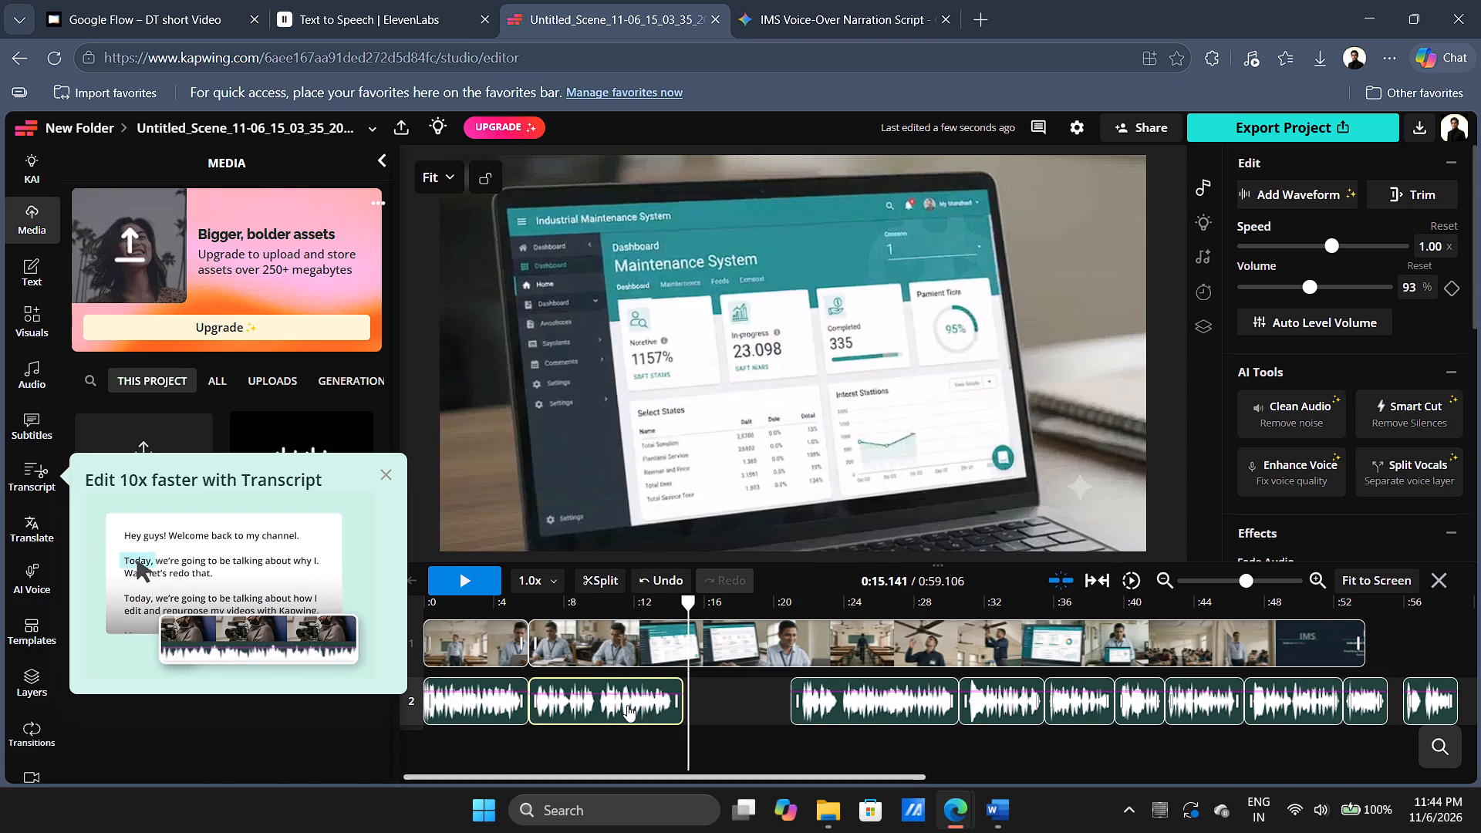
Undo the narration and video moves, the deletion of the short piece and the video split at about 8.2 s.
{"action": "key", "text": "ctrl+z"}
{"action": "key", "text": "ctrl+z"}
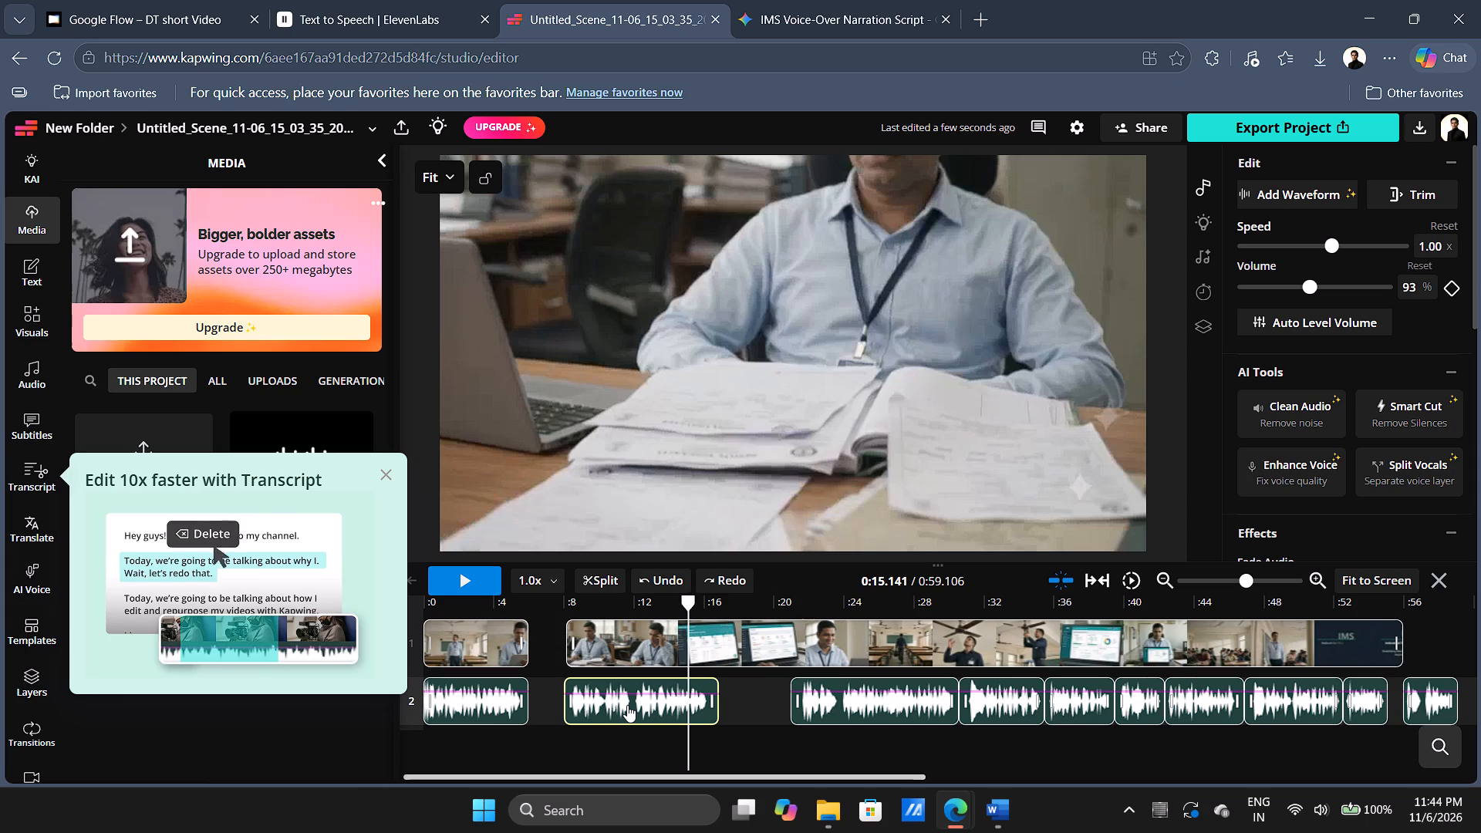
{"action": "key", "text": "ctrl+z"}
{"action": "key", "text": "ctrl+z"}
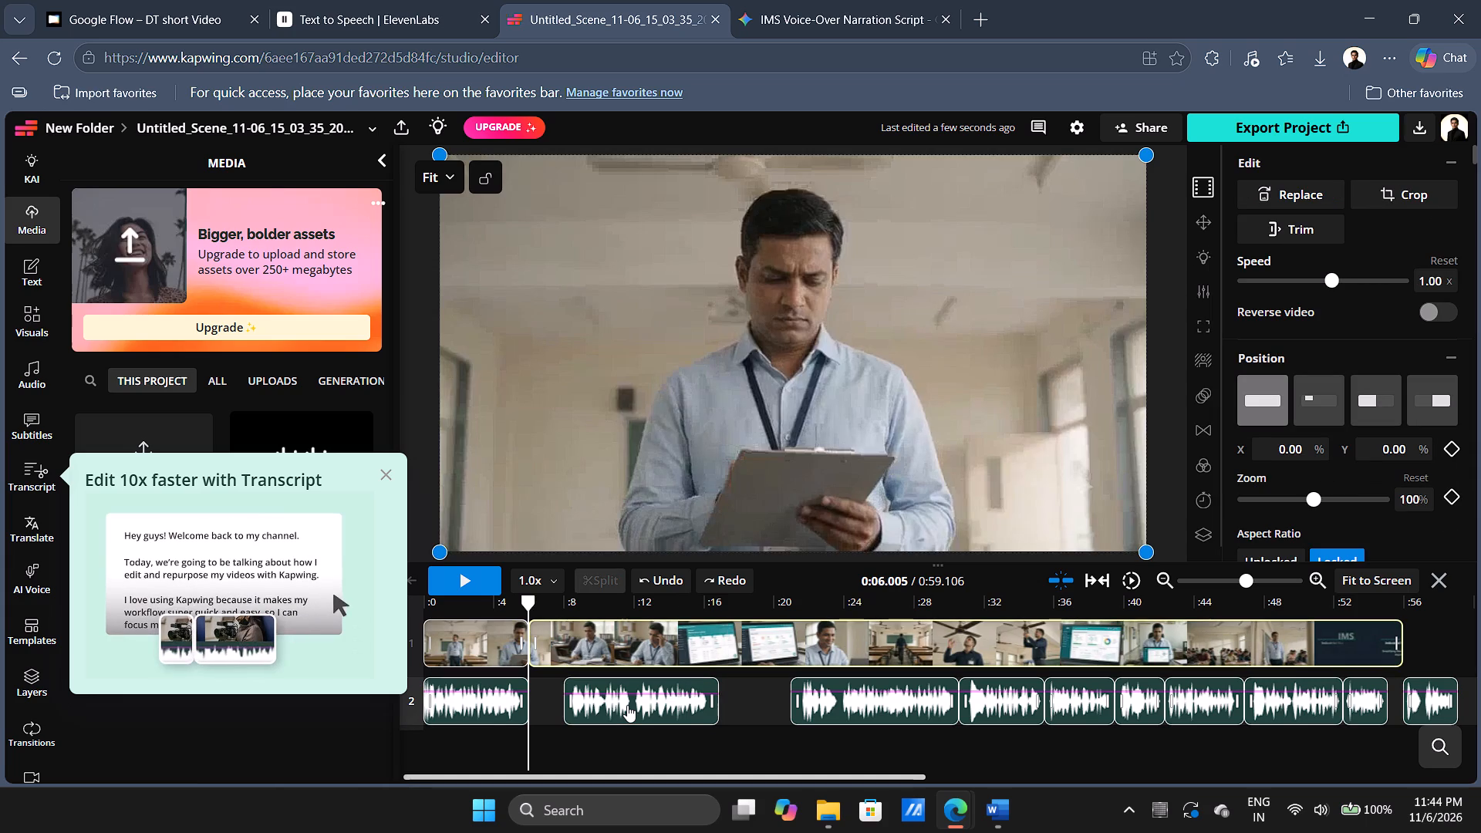
Undo the second narration segment's move to about 8.0 s and the video split at about 6.0 s.
{"action": "key", "text": "ctrl+z"}
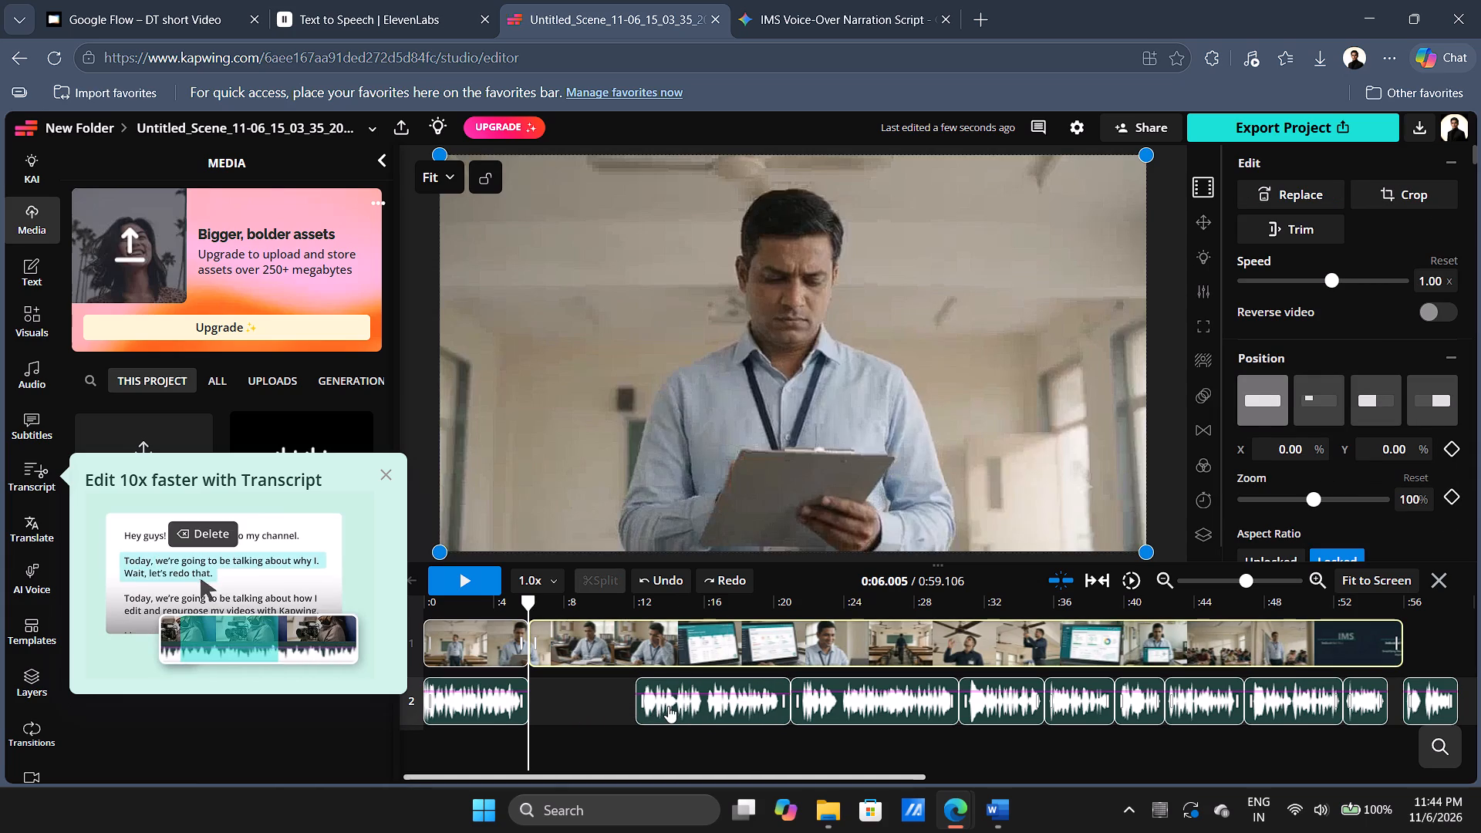
{"action": "key", "text": "ctrl+z"}
Move the second narration segment to start at about 6.0 s, directly after the first segment.
{"action": "left_click_drag", "start_coordinate": [669, 704], "coordinate": [577, 704]}
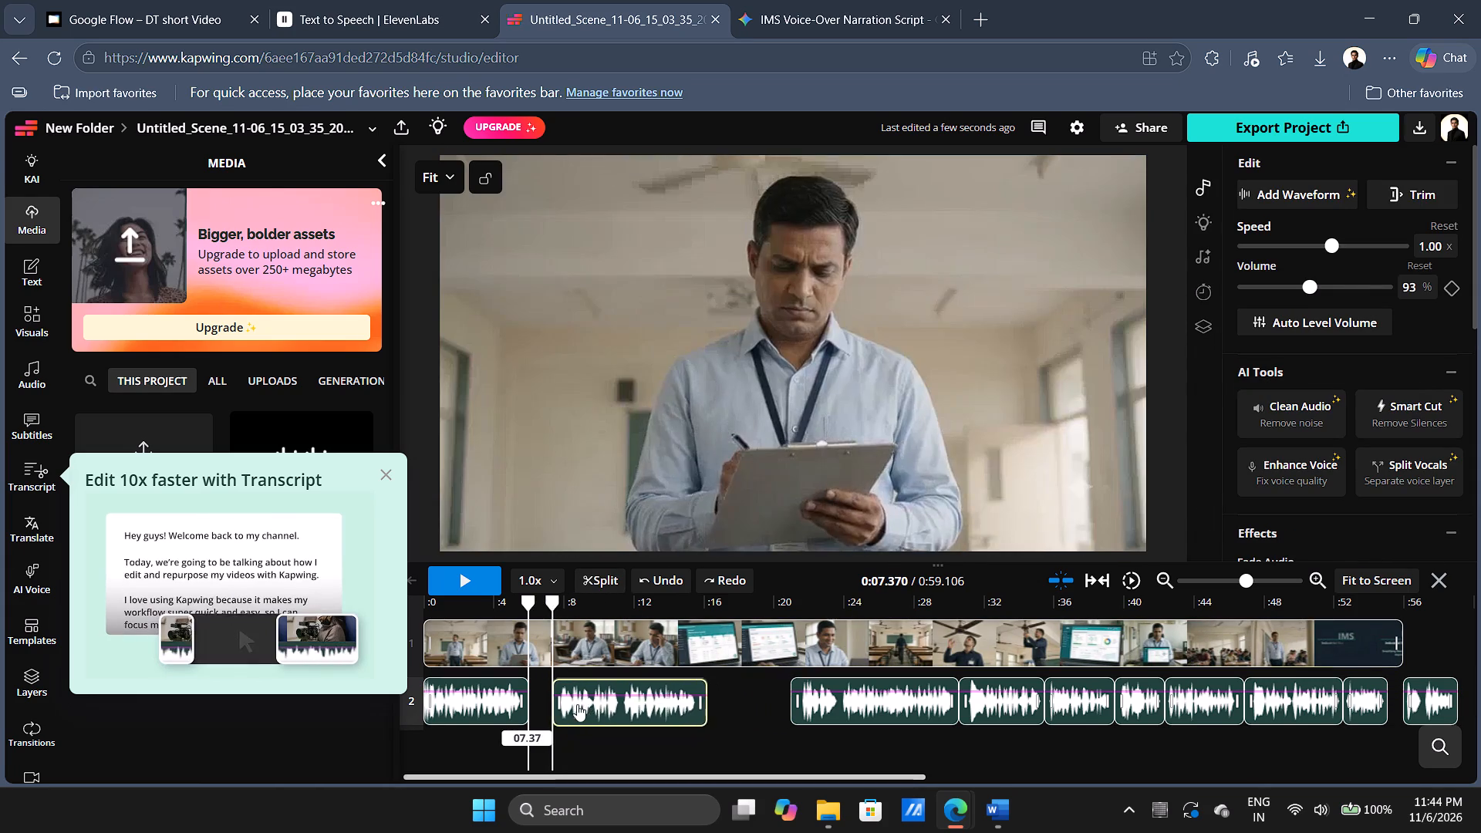
{"action": "left_click_drag", "start_coordinate": [577, 704], "coordinate": [561, 704]}
Play through the second narration segment and move the third segment to start right after it at about 14.9 s.
{"action": "left_click", "coordinate": [494, 575]}
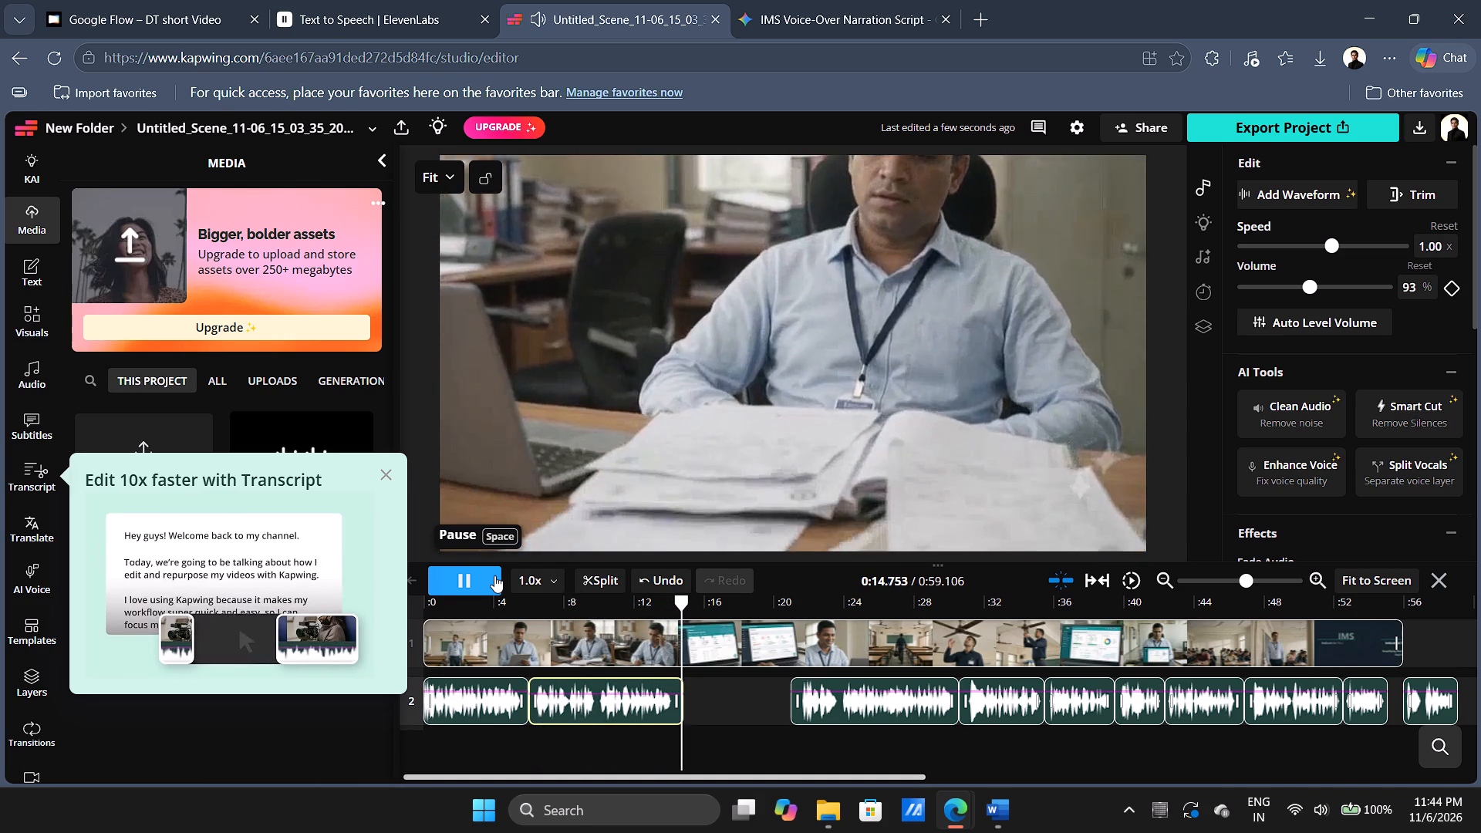
{"action": "left_click", "coordinate": [509, 573]}
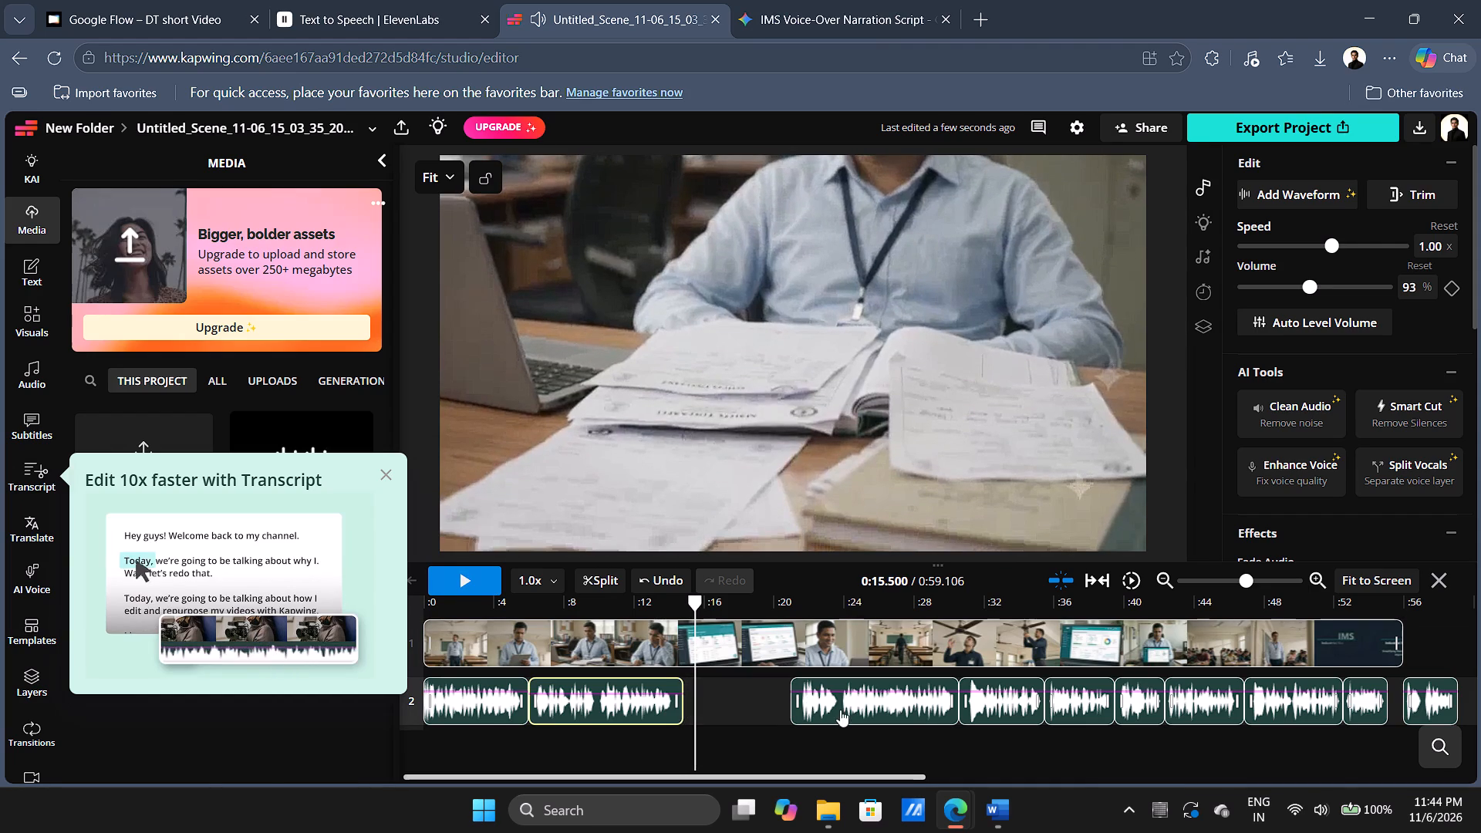
{"action": "left_click_drag", "start_coordinate": [840, 710], "coordinate": [730, 710]}
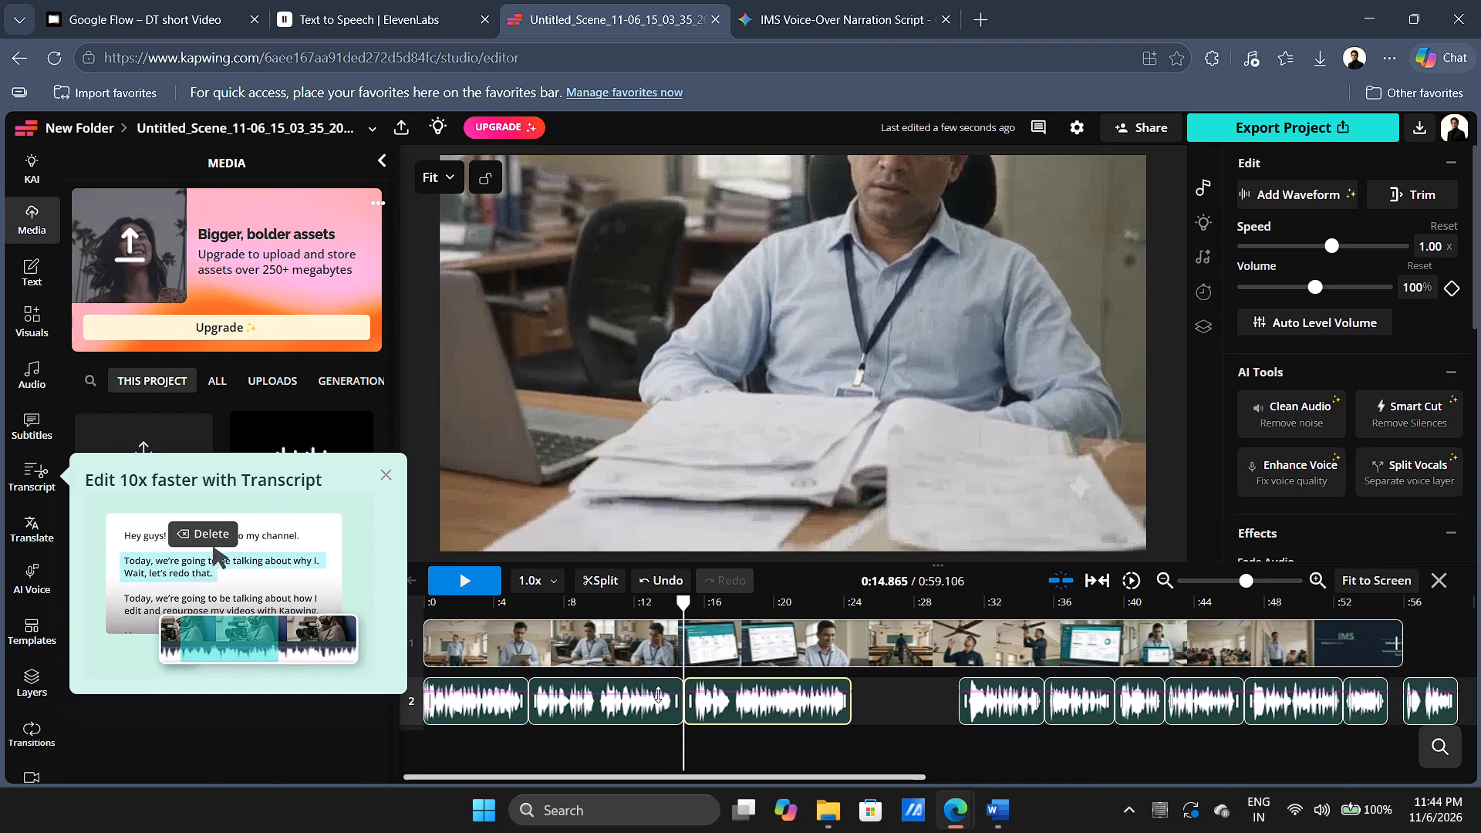
Replay from about 12 s across the join between the second and third narration segments.
{"action": "left_click_drag", "start_coordinate": [682, 649], "coordinate": [633, 649]}
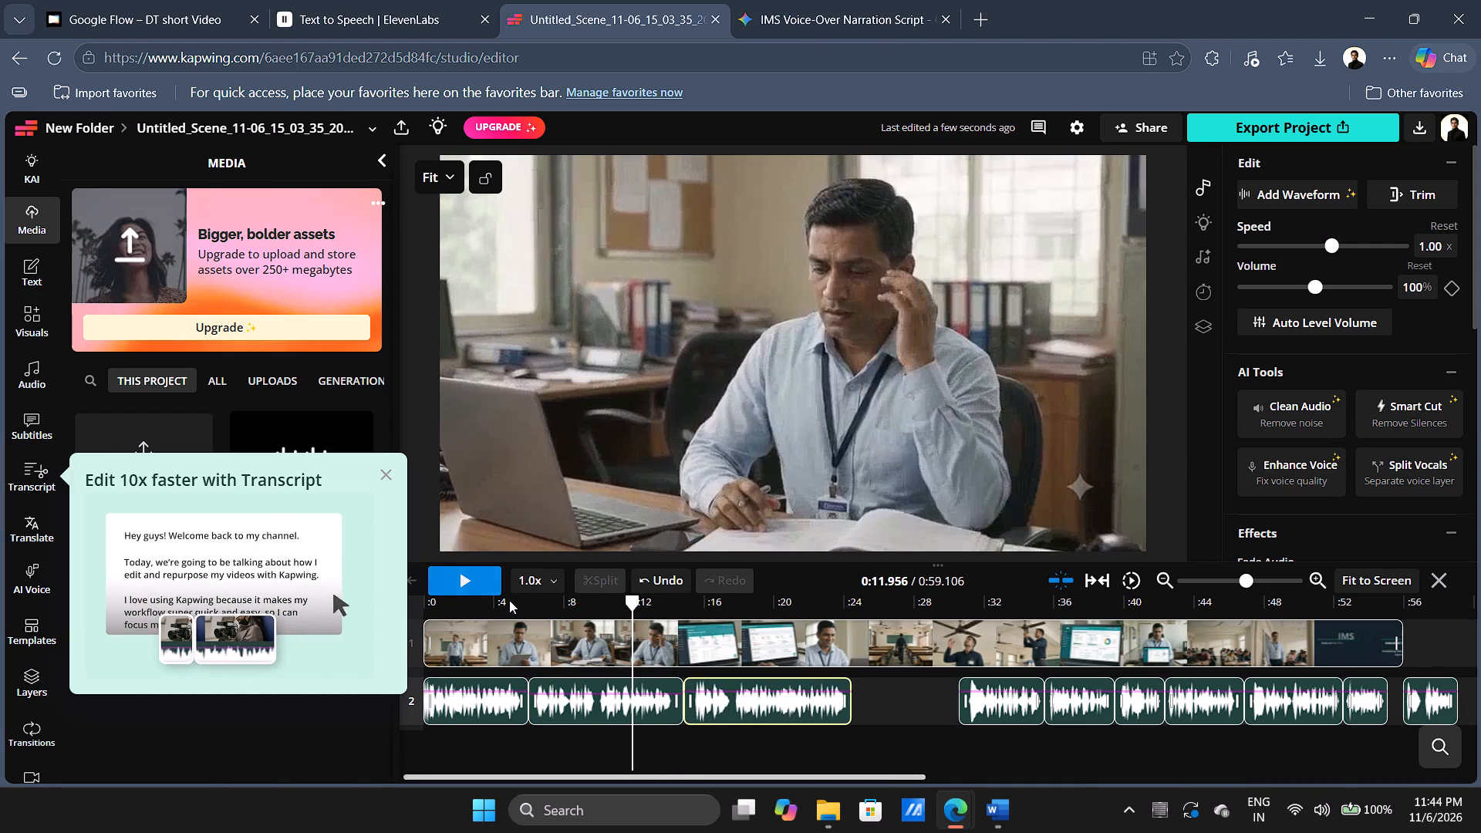
{"action": "left_click", "coordinate": [470, 572]}
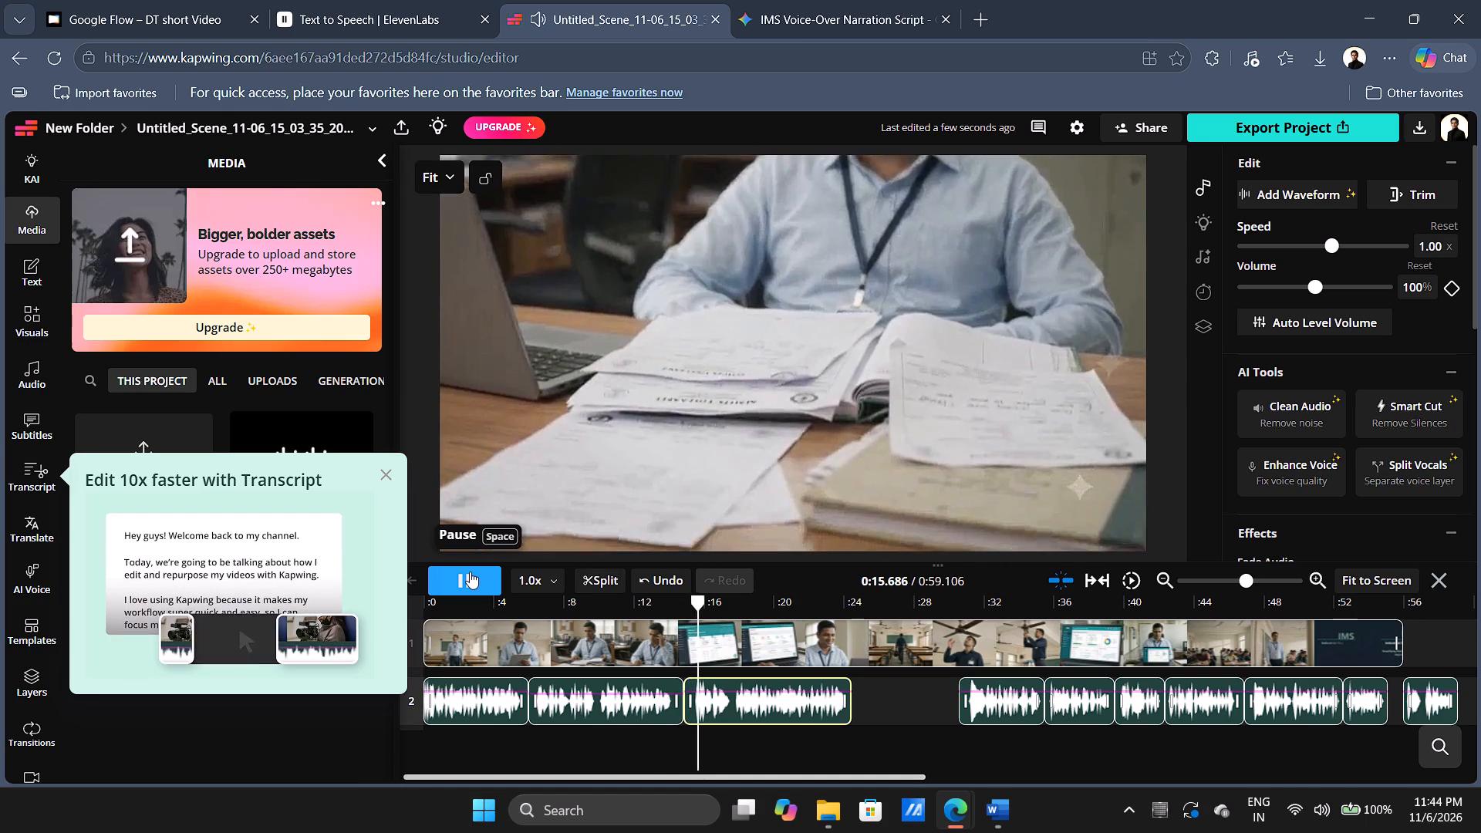
{"action": "left_click", "coordinate": [461, 587]}
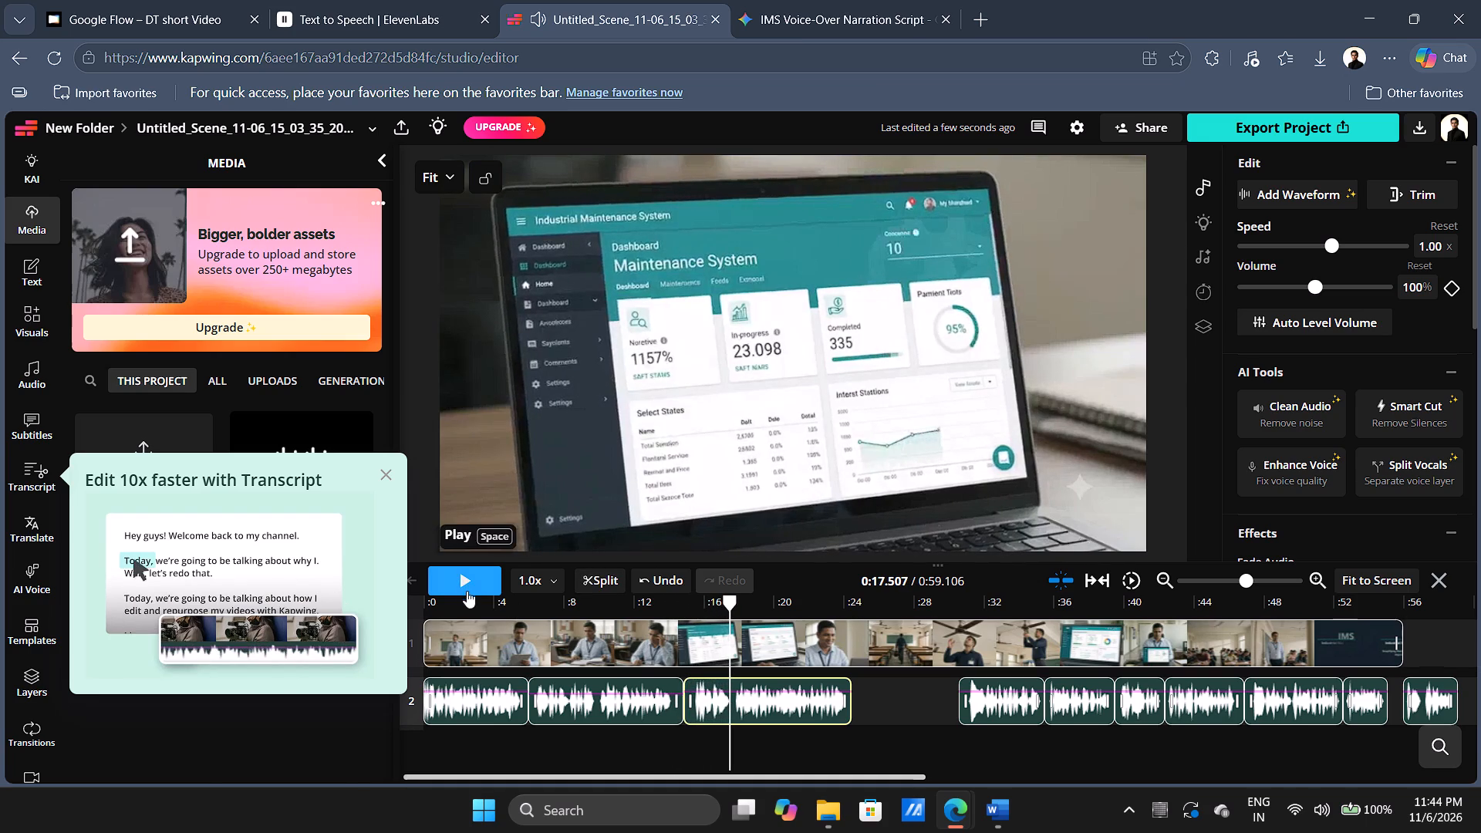
Adjust the computer's sound volume for listening to the narration.
{"action": "left_click", "coordinate": [1317, 816]}
{"action": "left_click", "coordinate": [1302, 696]}
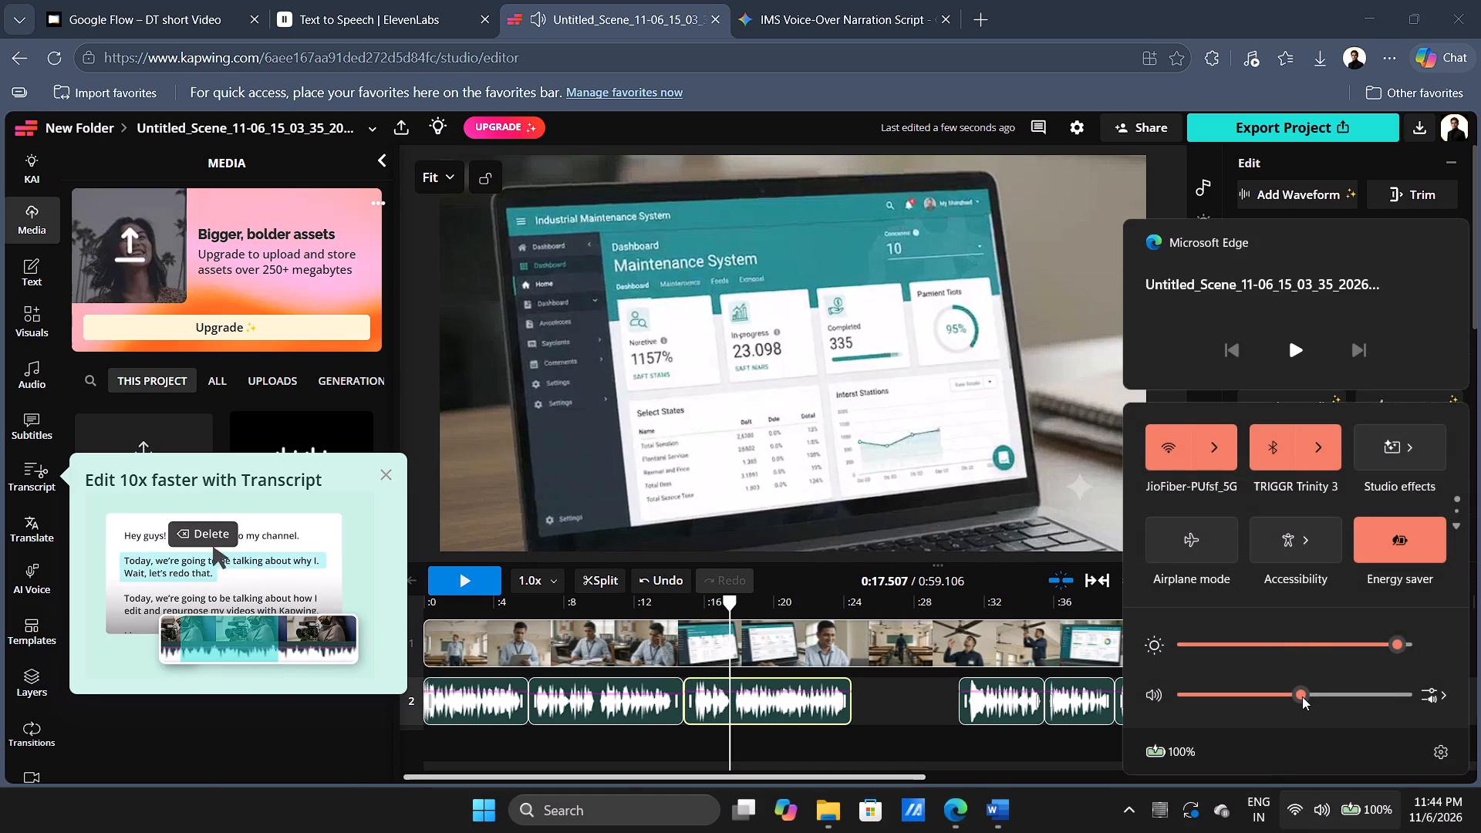
{"action": "left_click", "coordinate": [1302, 696]}
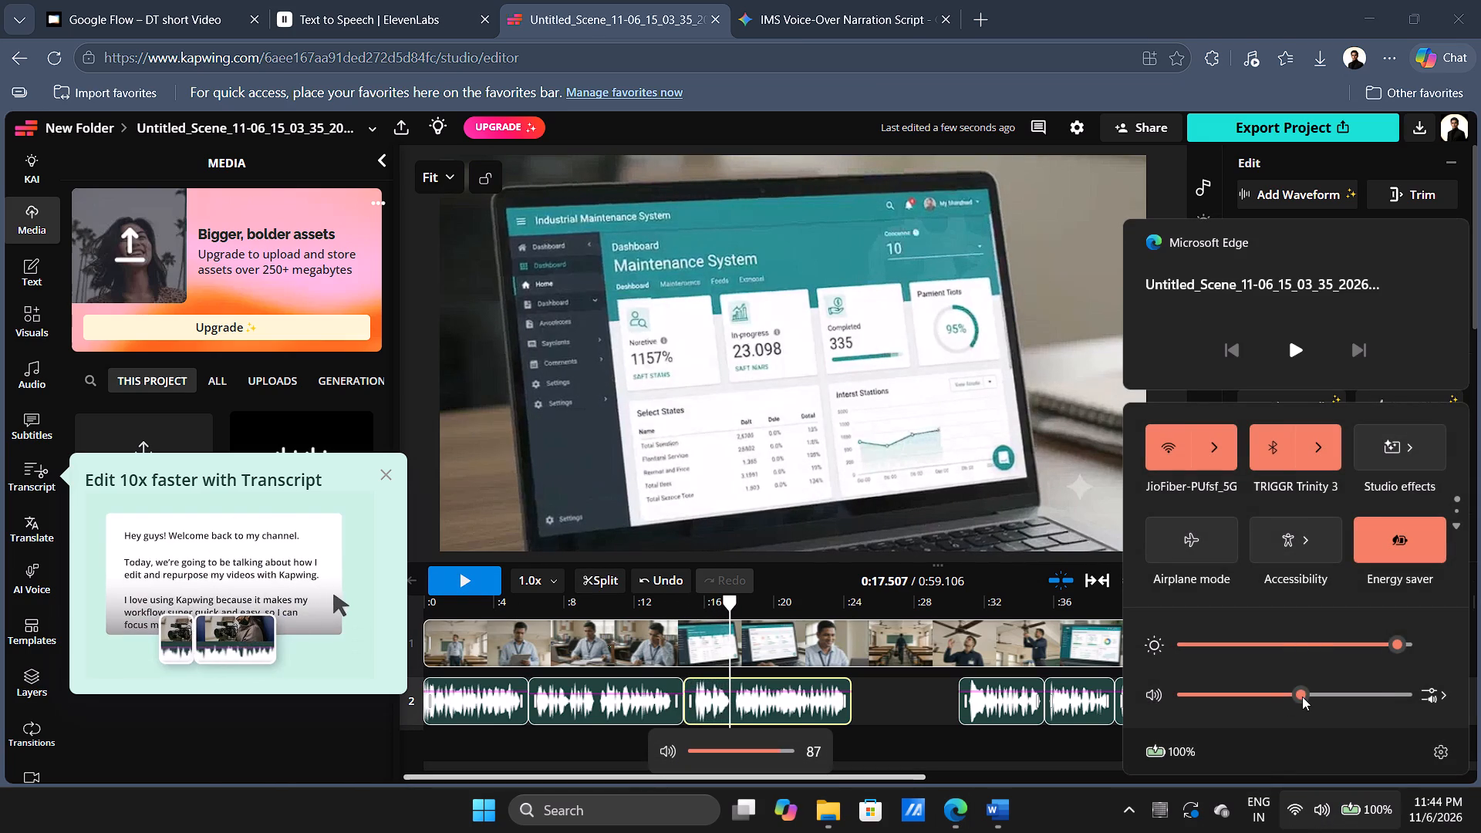
{"action": "left_click", "coordinate": [1034, 745]}
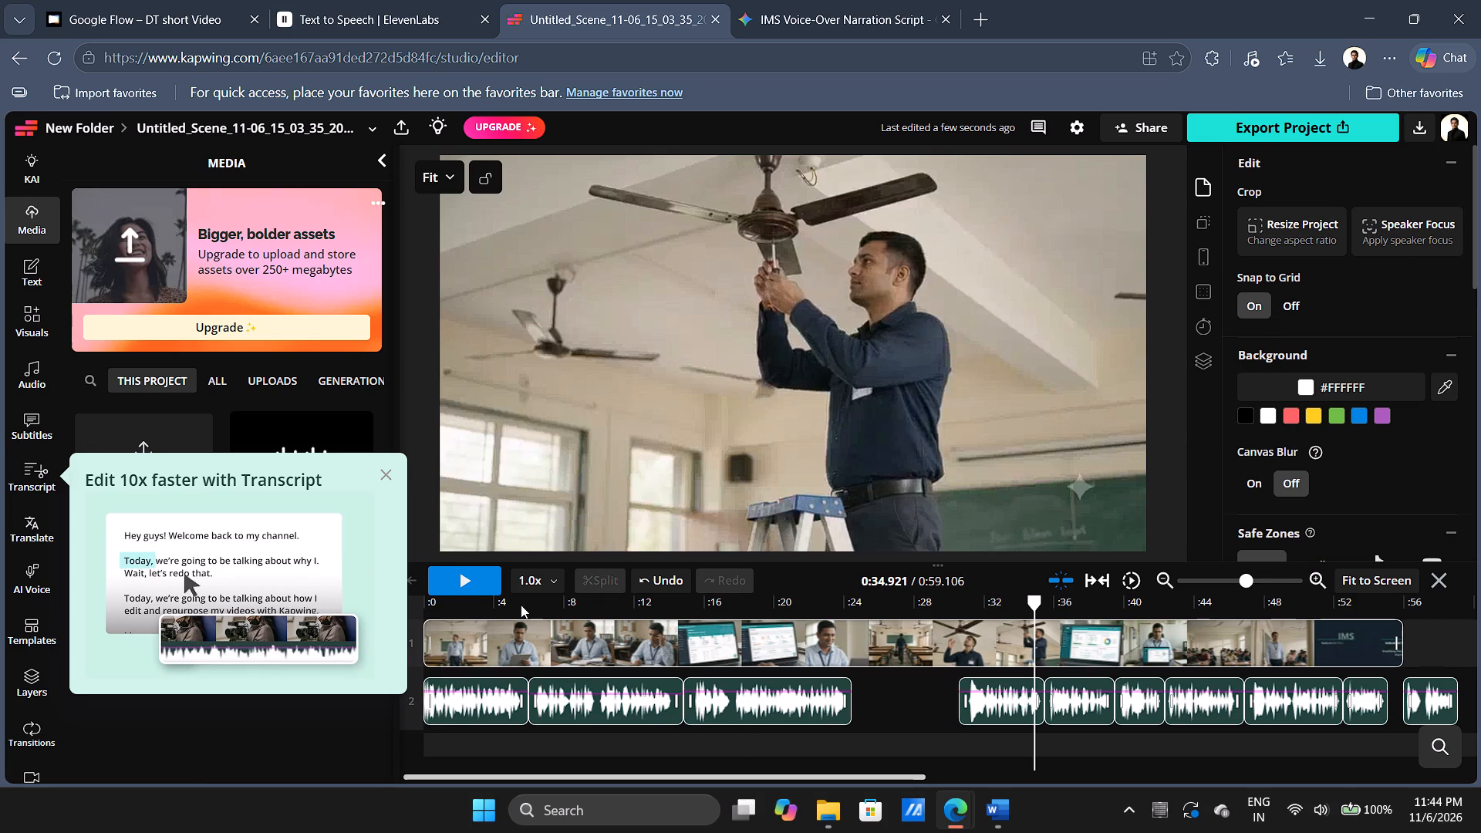
Play through the second and third narration segments and move the fourth to start at about 24.6 s, after the third.
{"action": "left_click", "coordinate": [521, 635]}
{"action": "left_click", "coordinate": [477, 582]}
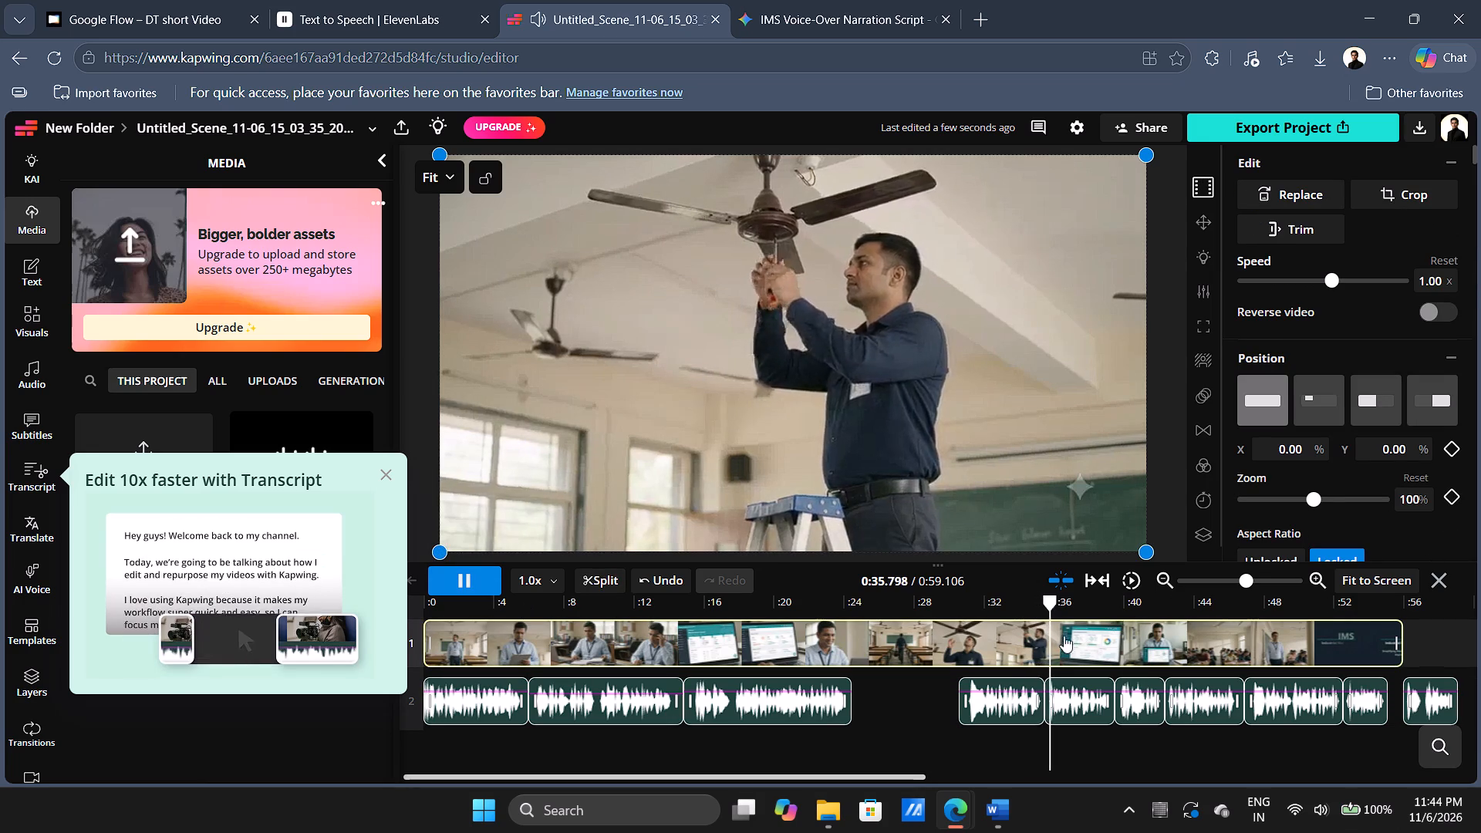
{"action": "left_click_drag", "start_coordinate": [1058, 636], "coordinate": [535, 646]}
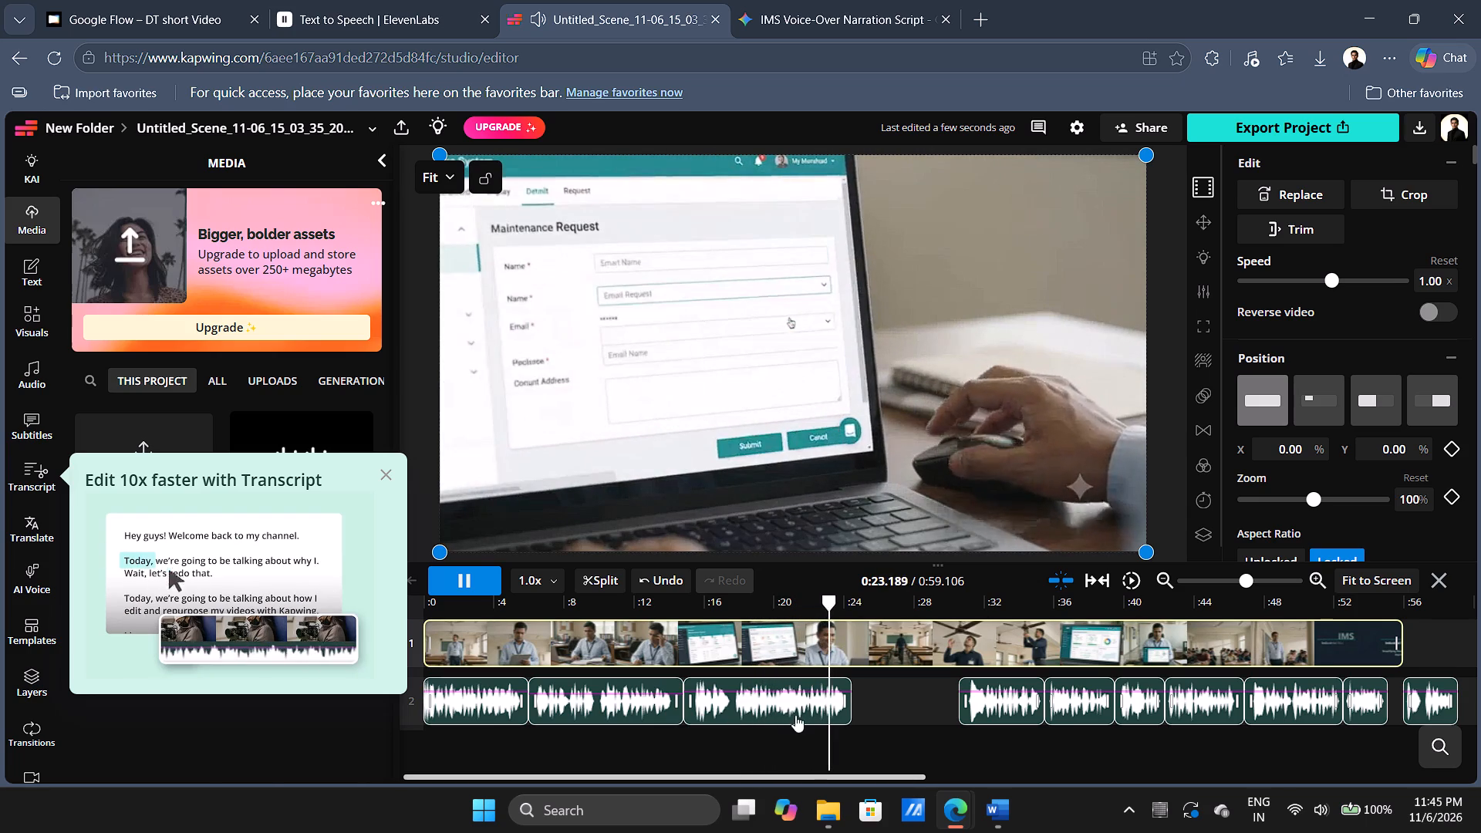
{"action": "left_click", "coordinate": [489, 575]}
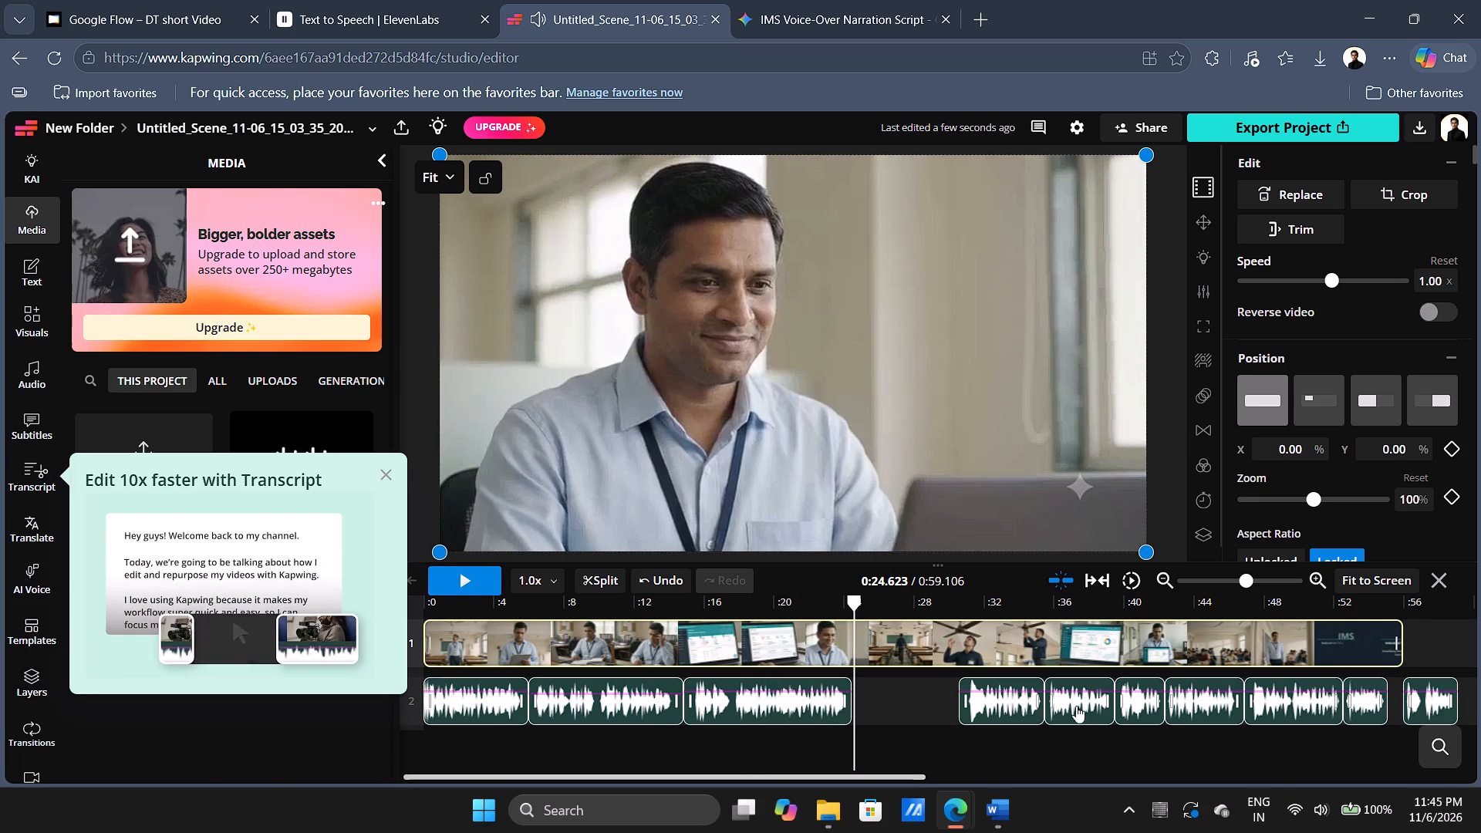
{"action": "left_click_drag", "start_coordinate": [1003, 710], "coordinate": [899, 709]}
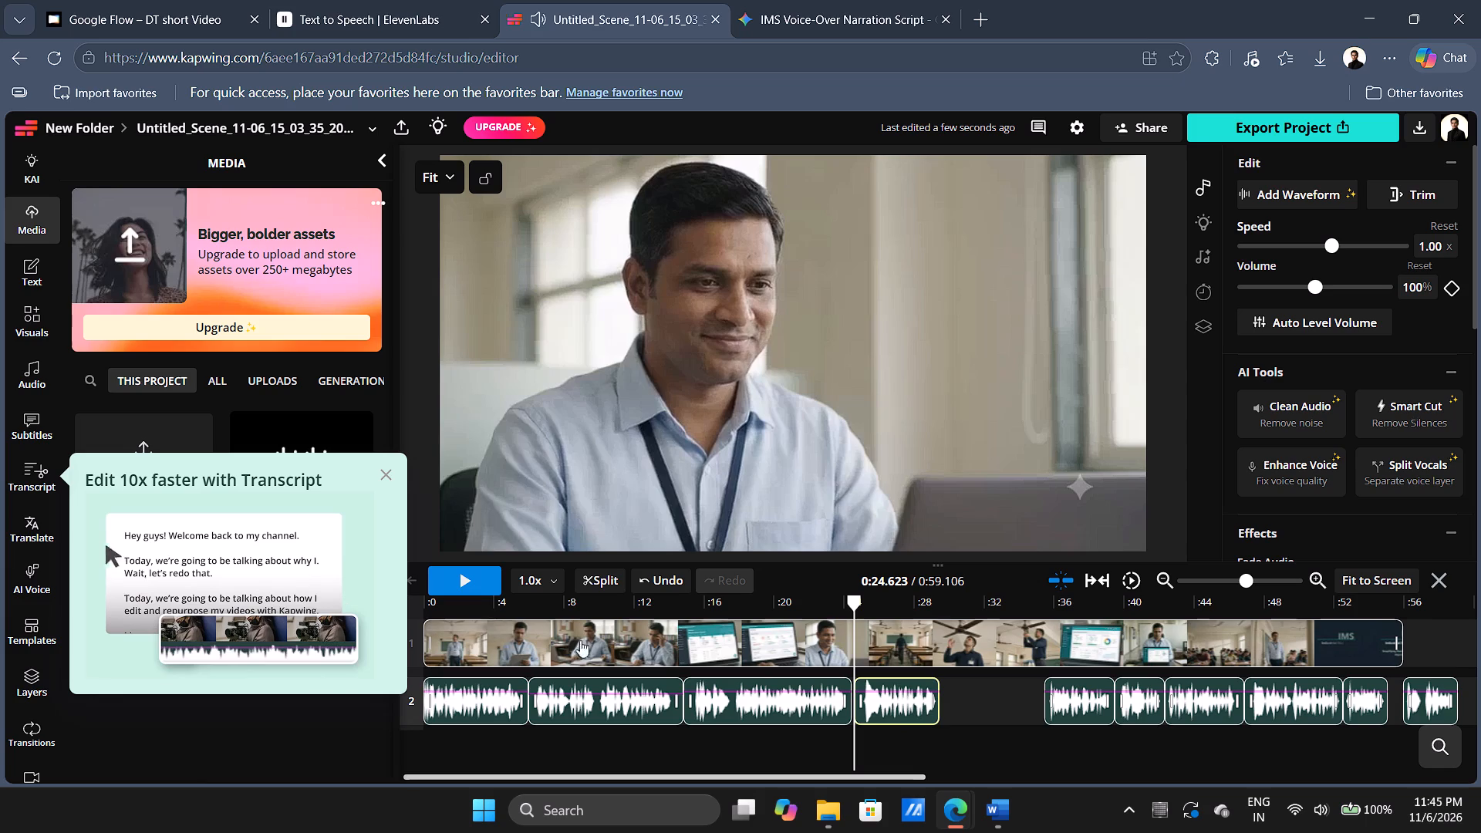
Play the fourth narration segment and the video just past its end to compare the narration with the scenes.
{"action": "left_click", "coordinate": [471, 582]}
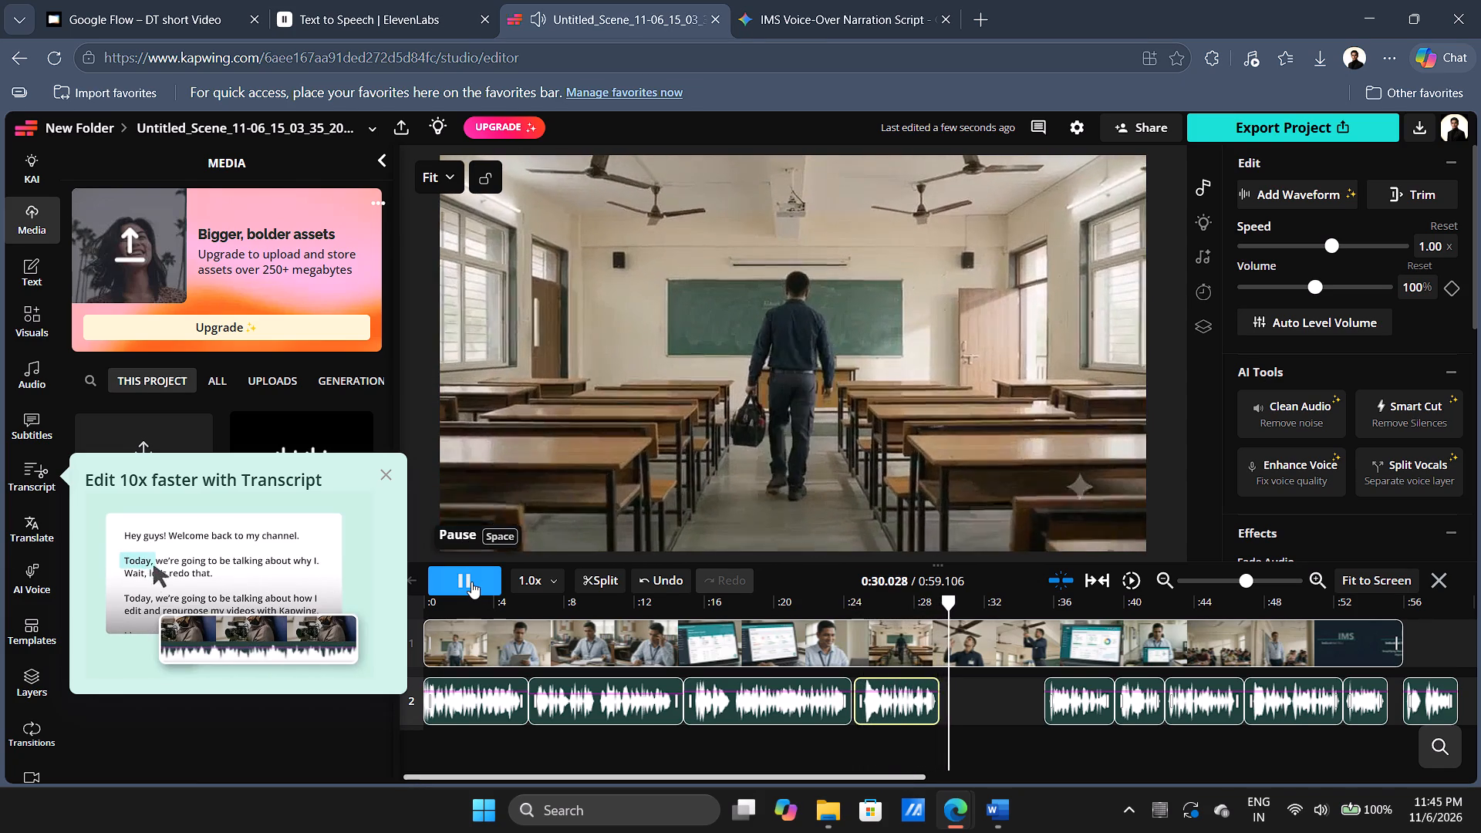
{"action": "left_click", "coordinate": [471, 582]}
{"action": "left_click", "coordinate": [471, 582]}
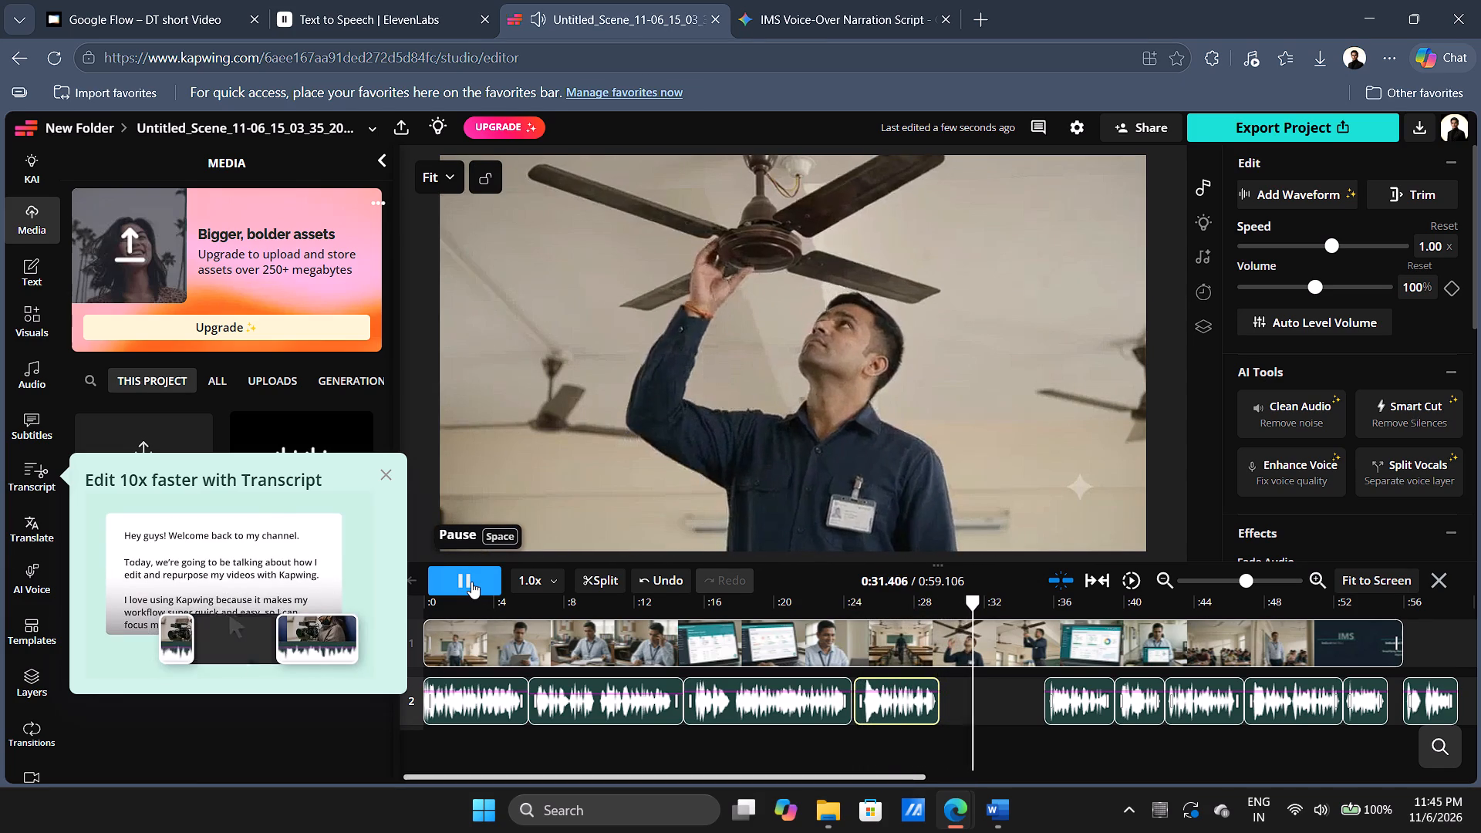
{"action": "left_click", "coordinate": [471, 582]}
{"action": "double_click", "coordinate": [471, 582]}
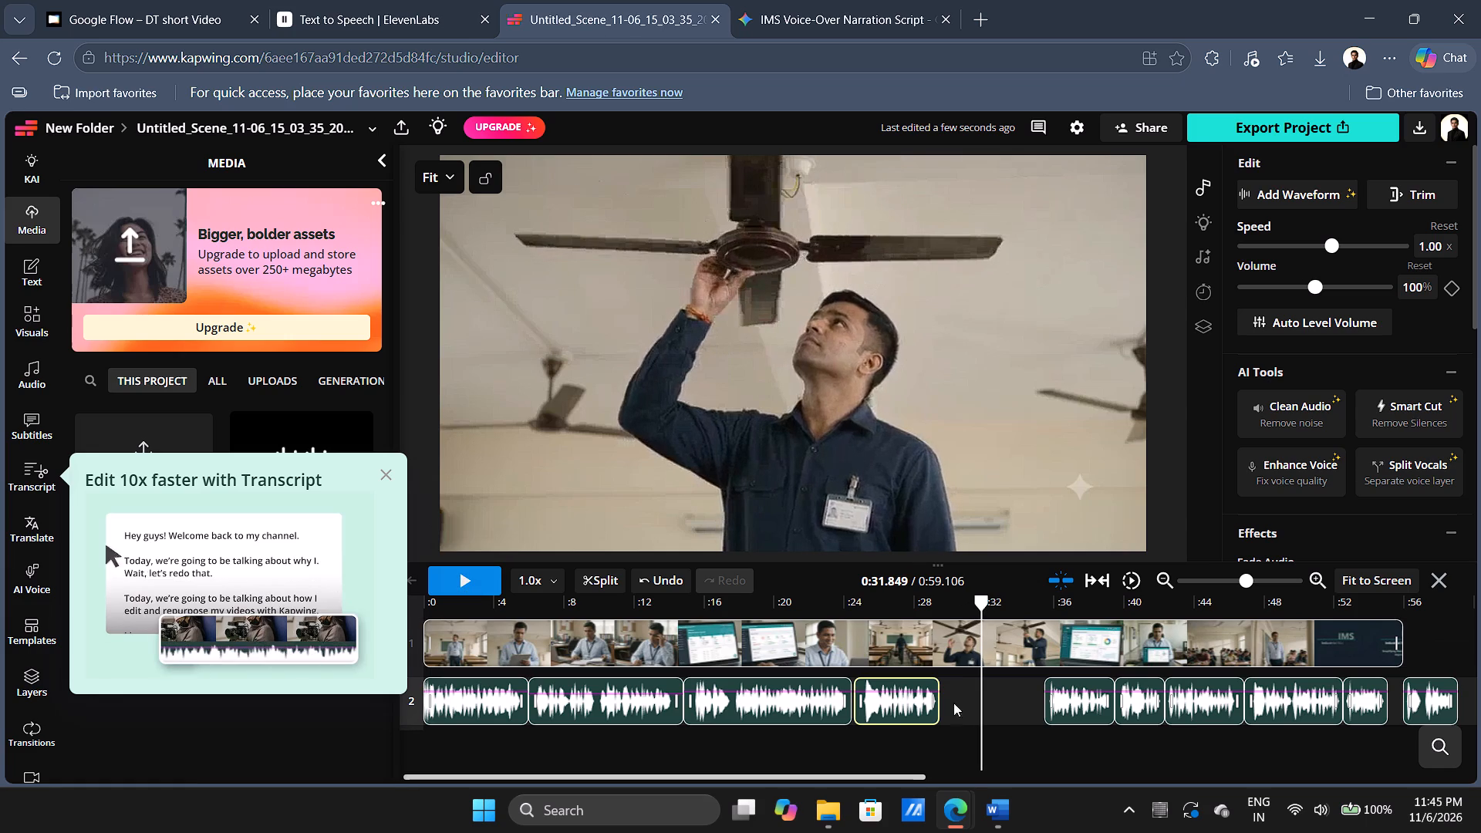
{"action": "left_click_drag", "start_coordinate": [983, 720], "coordinate": [905, 713]}
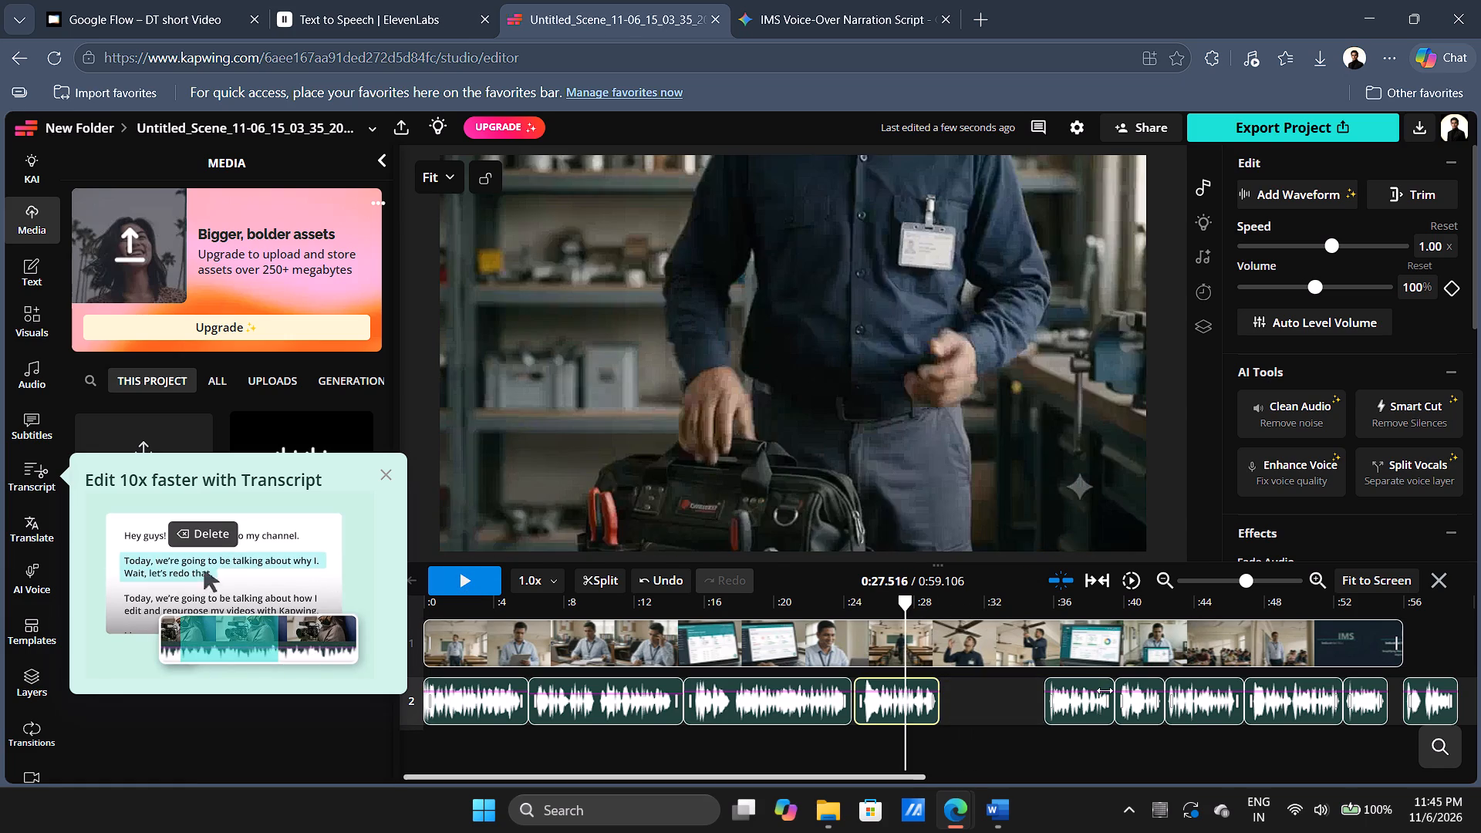
Move the fifth through ninth narration segments earlier so they follow the fourth back to back, starting at about 29.5 s.
{"action": "left_click_drag", "start_coordinate": [1081, 706], "coordinate": [977, 713]}
{"action": "left_click", "coordinate": [977, 713]}
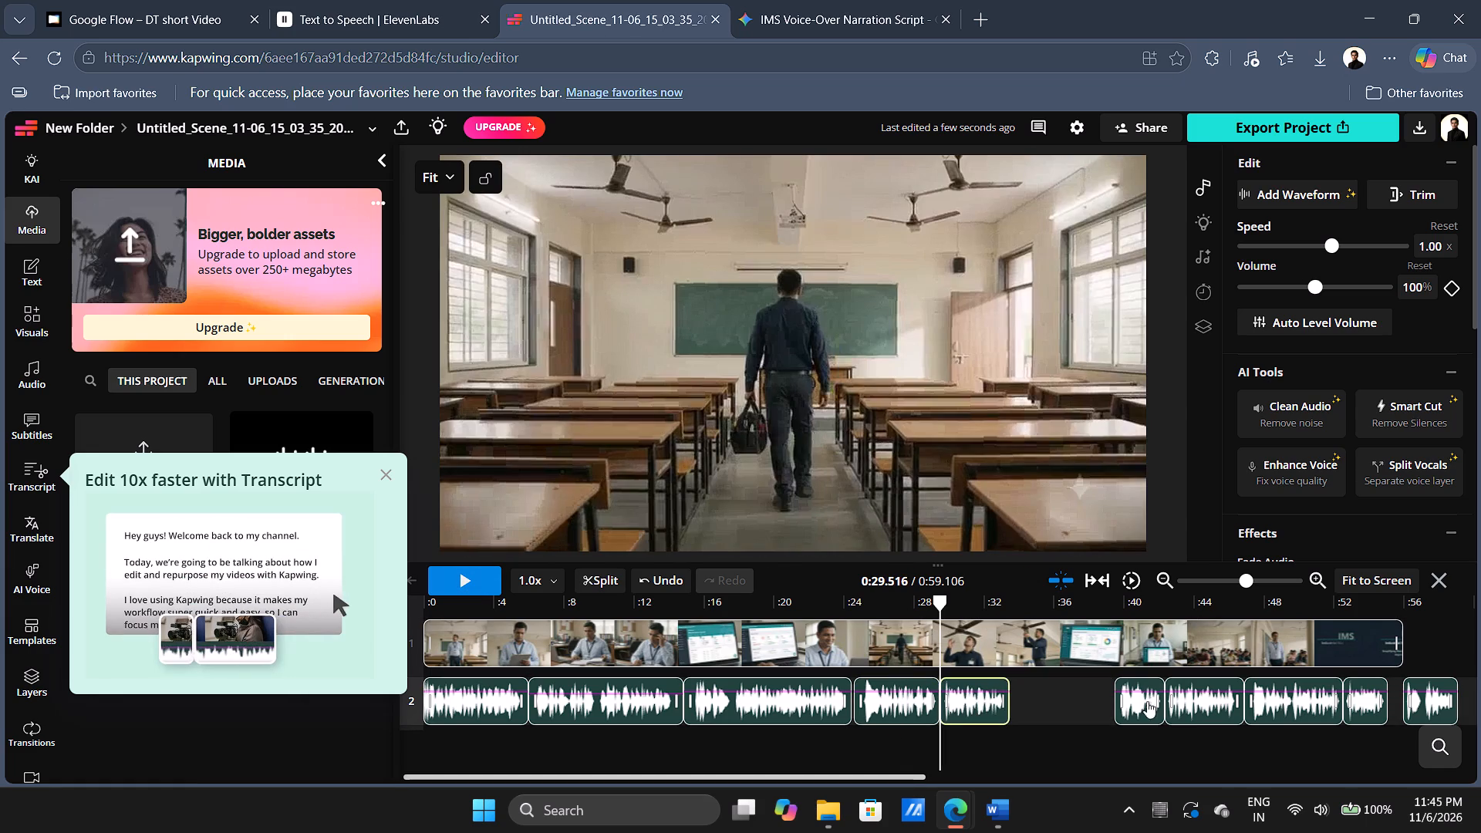
{"action": "left_click_drag", "start_coordinate": [1146, 702], "coordinate": [1056, 707]}
{"action": "left_click_drag", "start_coordinate": [1201, 703], "coordinate": [1194, 703]}
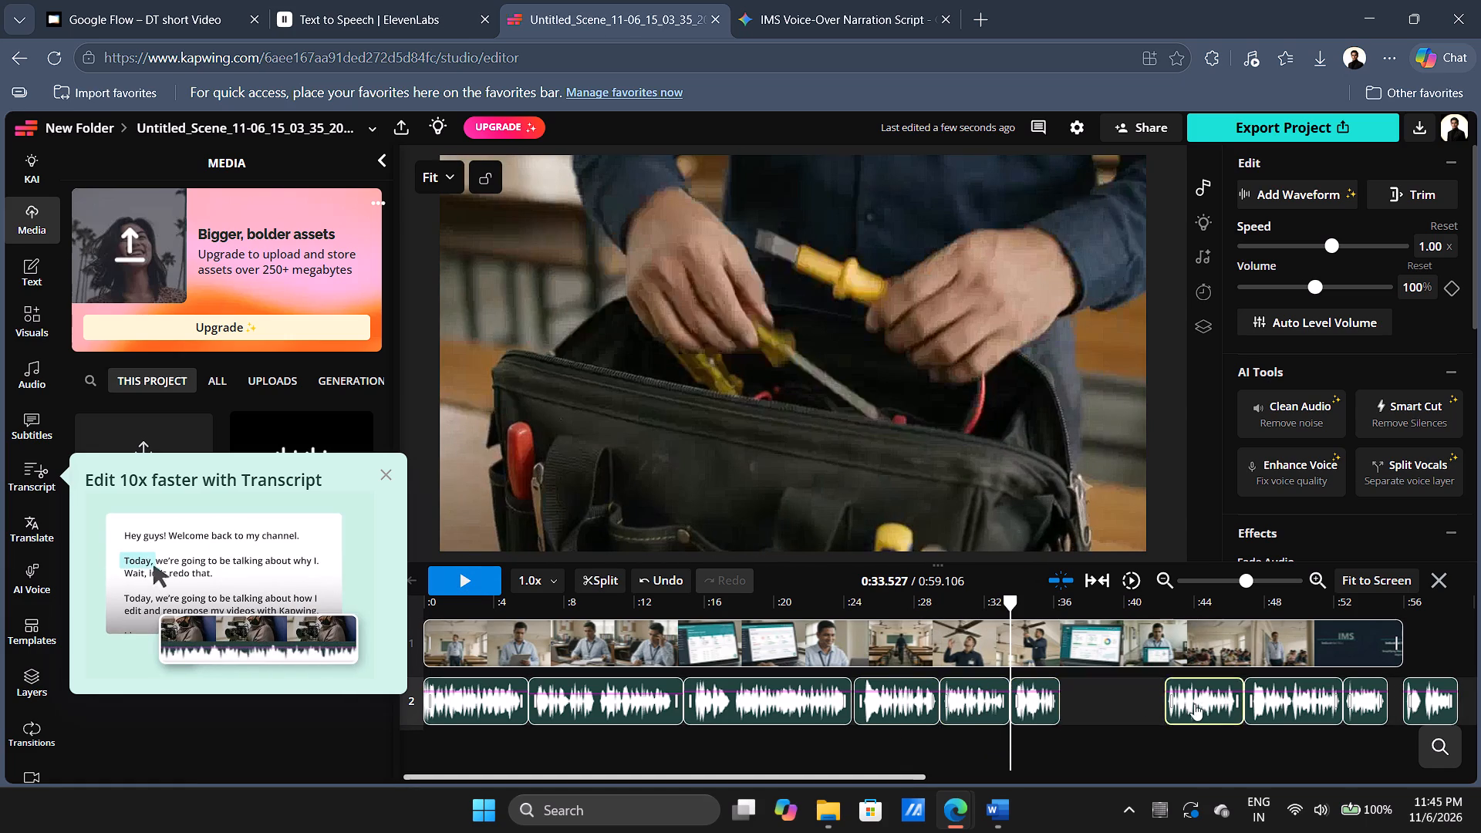
{"action": "left_click_drag", "start_coordinate": [1194, 703], "coordinate": [1096, 708]}
{"action": "left_click_drag", "start_coordinate": [1297, 709], "coordinate": [1165, 710]}
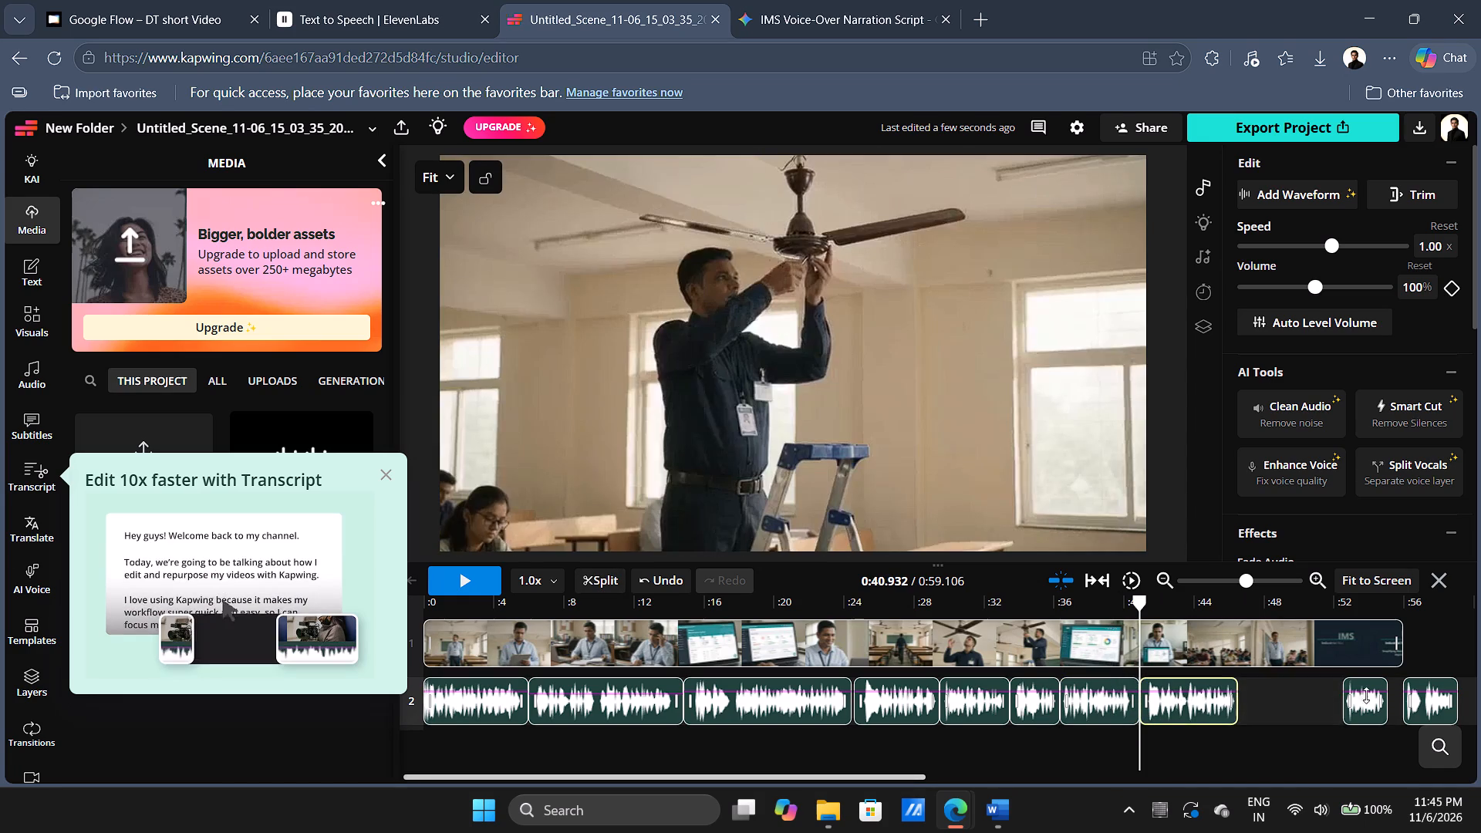
{"action": "left_click_drag", "start_coordinate": [1365, 705], "coordinate": [1271, 709]}
Move the last narration segment directly after the ninth, keeping its full length by undoing any accidental trim.
{"action": "left_click_drag", "start_coordinate": [1449, 706], "coordinate": [1337, 713]}
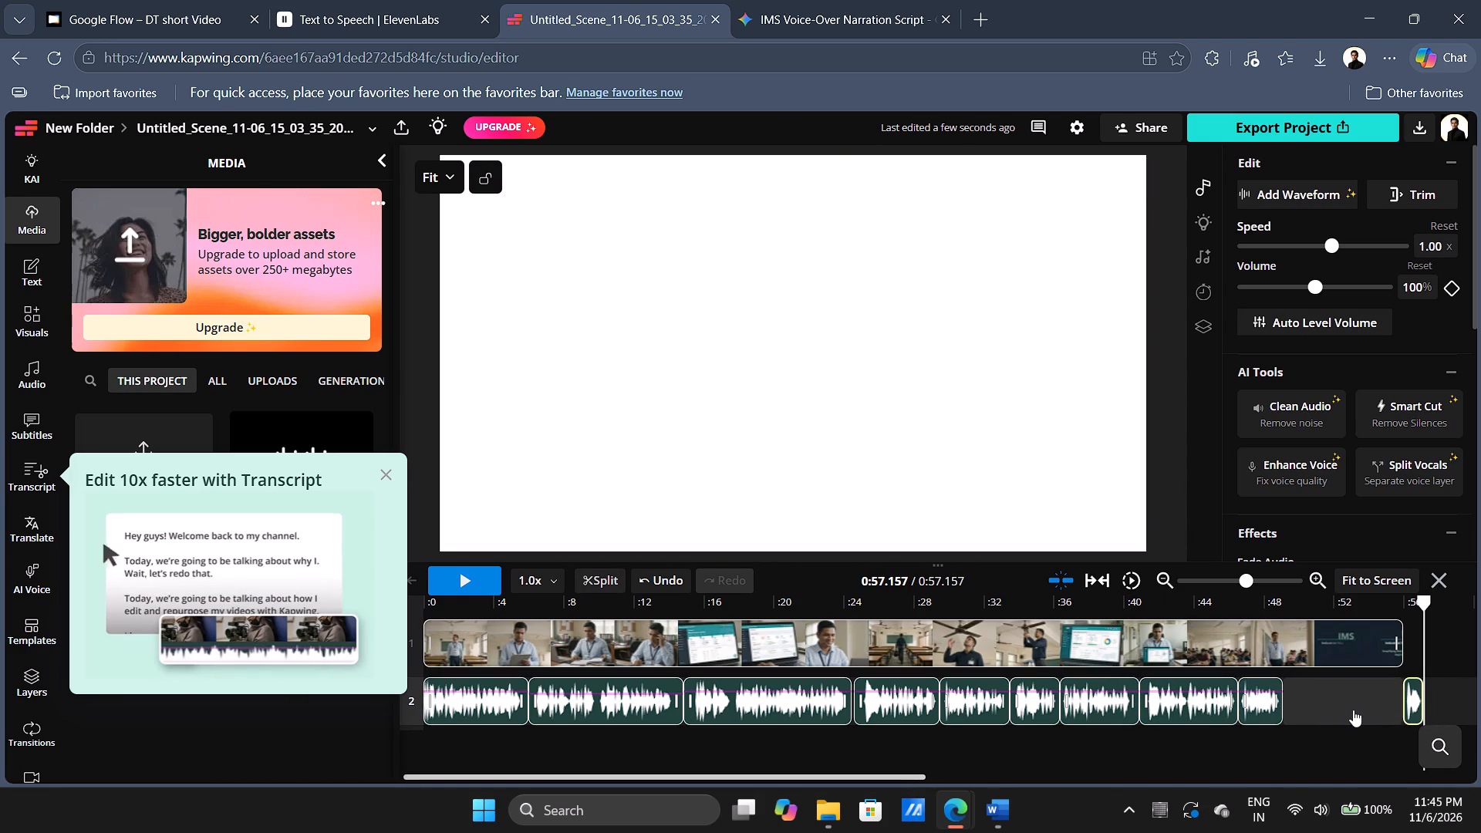
{"action": "key", "text": "ctrl+z"}
{"action": "left_click_drag", "start_coordinate": [1434, 703], "coordinate": [1336, 714]}
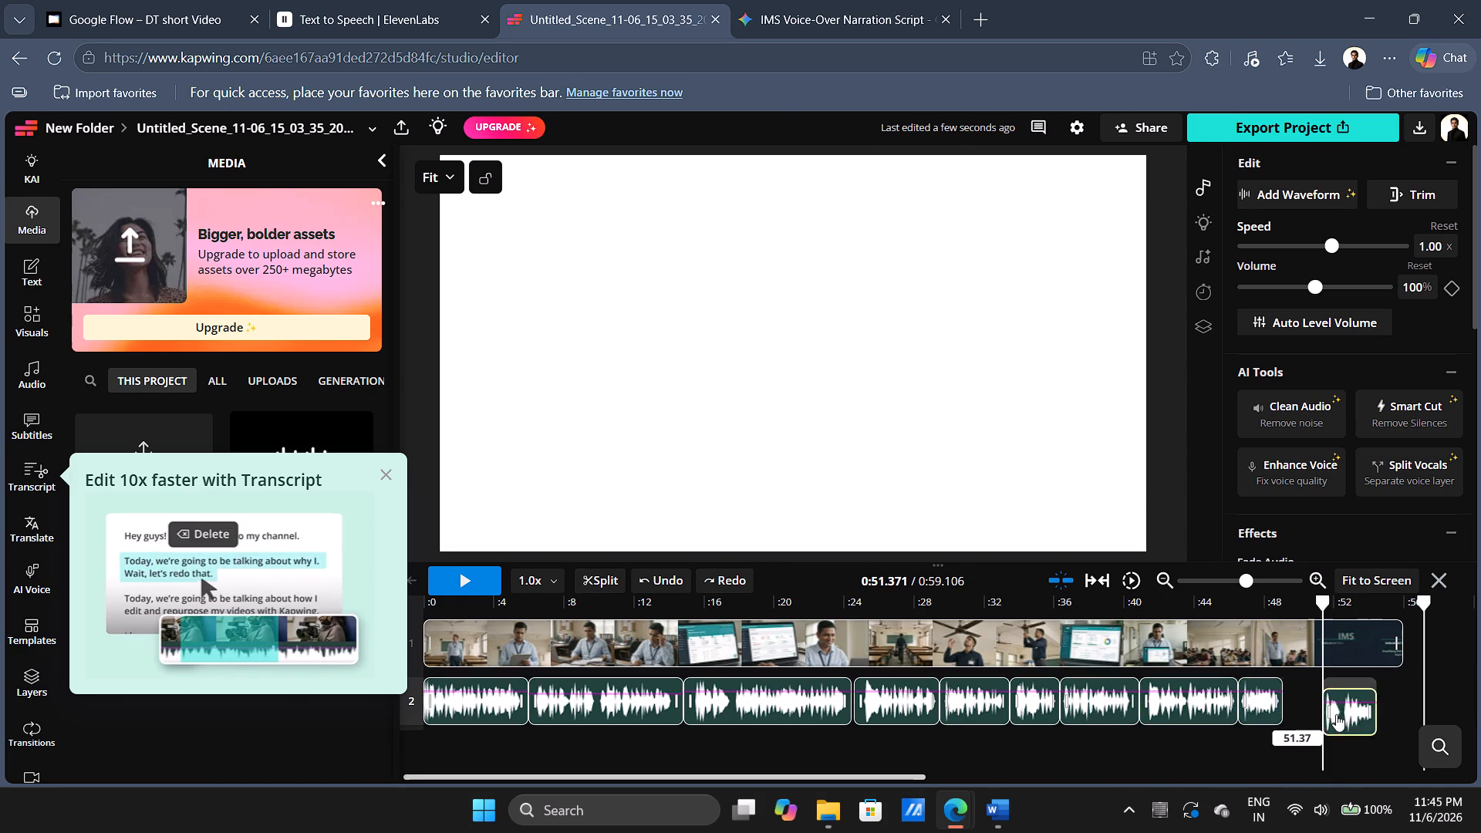
{"action": "left_click_drag", "start_coordinate": [1336, 714], "coordinate": [1316, 714]}
Play the video from about 25.2 s through the fourth to sixth narration segments to compare them with the scenes.
{"action": "left_click", "coordinate": [865, 740]}
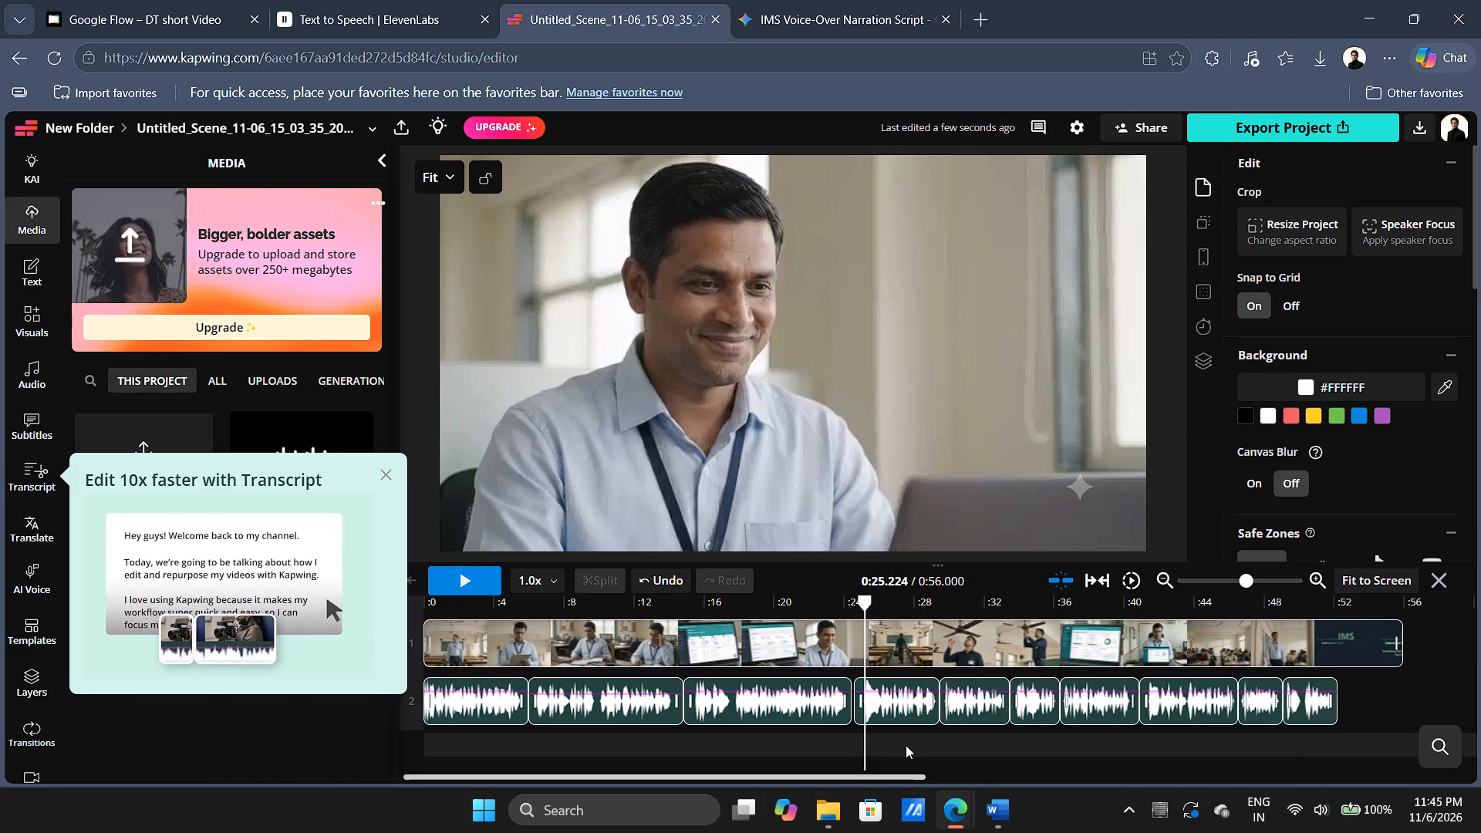
{"action": "key", "text": "space"}
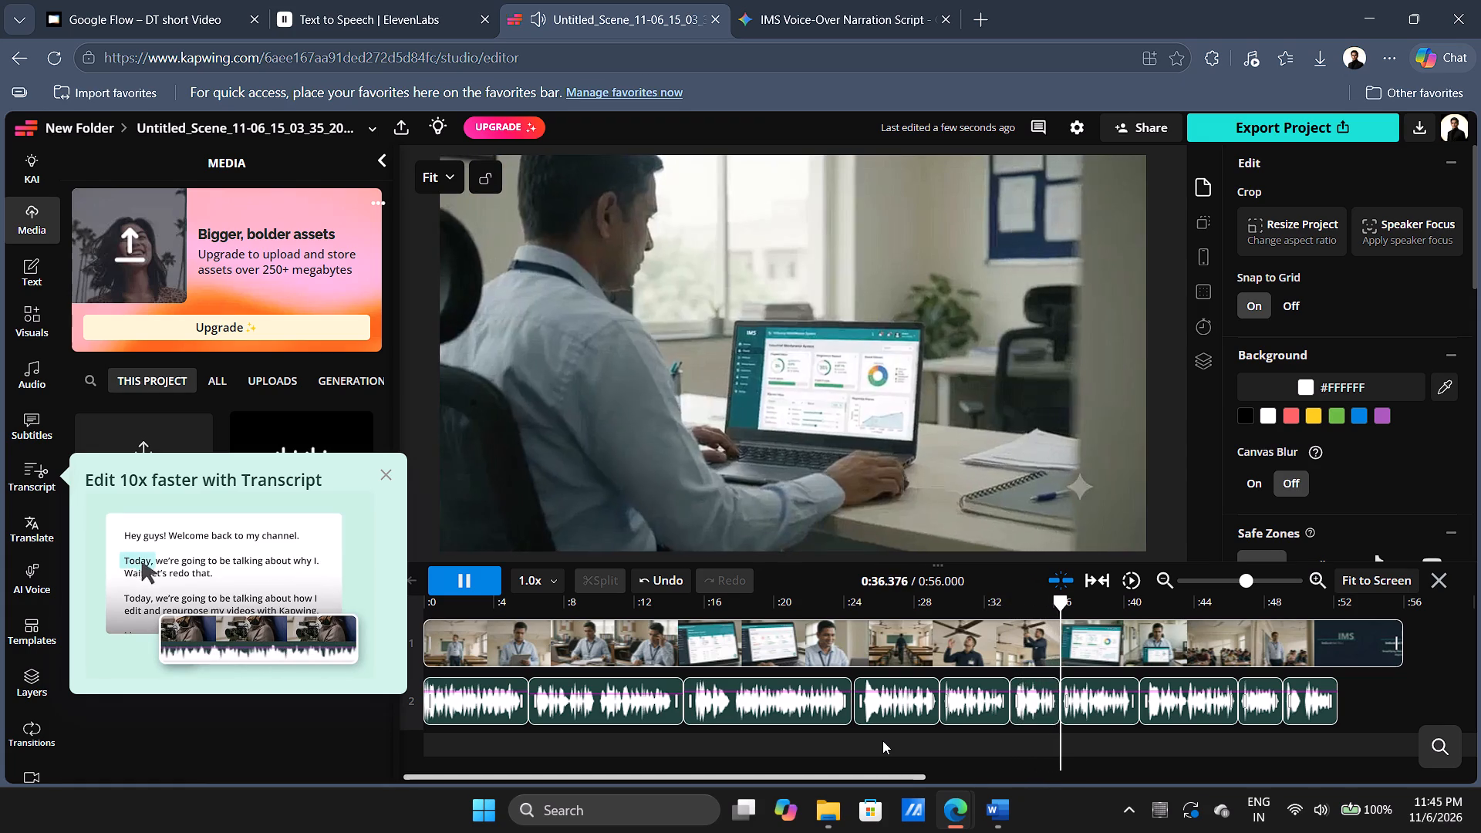
{"action": "key", "text": "space"}
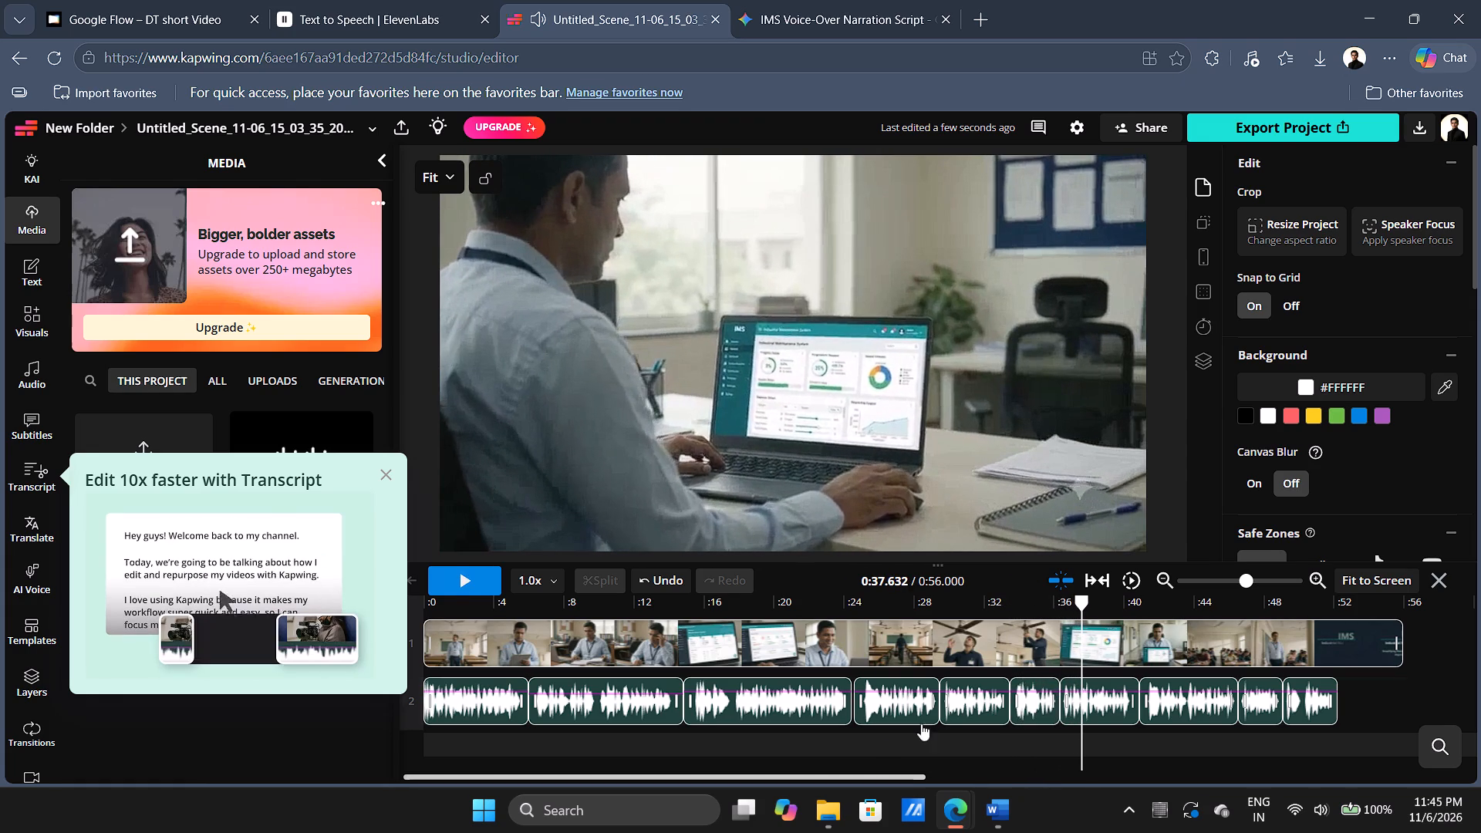
Move the last narration segment to the video's end, starting at about 52.9 s, and shift the ninth through sixth later.
{"action": "left_click_drag", "start_coordinate": [1316, 702], "coordinate": [1382, 702]}
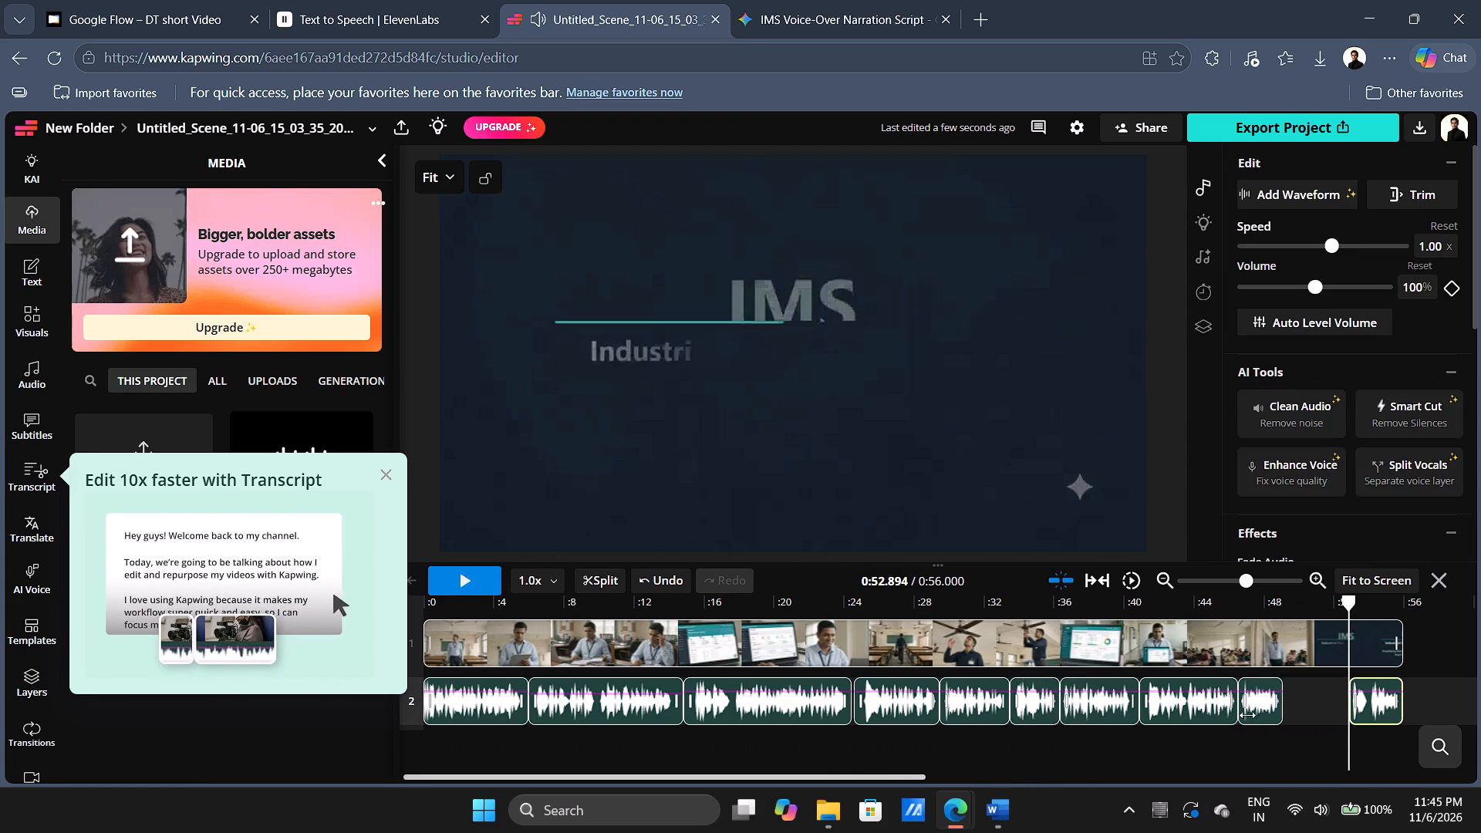
{"action": "left_click_drag", "start_coordinate": [1257, 715], "coordinate": [1294, 716]}
{"action": "left_click_drag", "start_coordinate": [1195, 712], "coordinate": [1236, 713]}
{"action": "left_click_drag", "start_coordinate": [1102, 710], "coordinate": [1156, 710]}
{"action": "left_click_drag", "start_coordinate": [1044, 704], "coordinate": [1060, 704]}
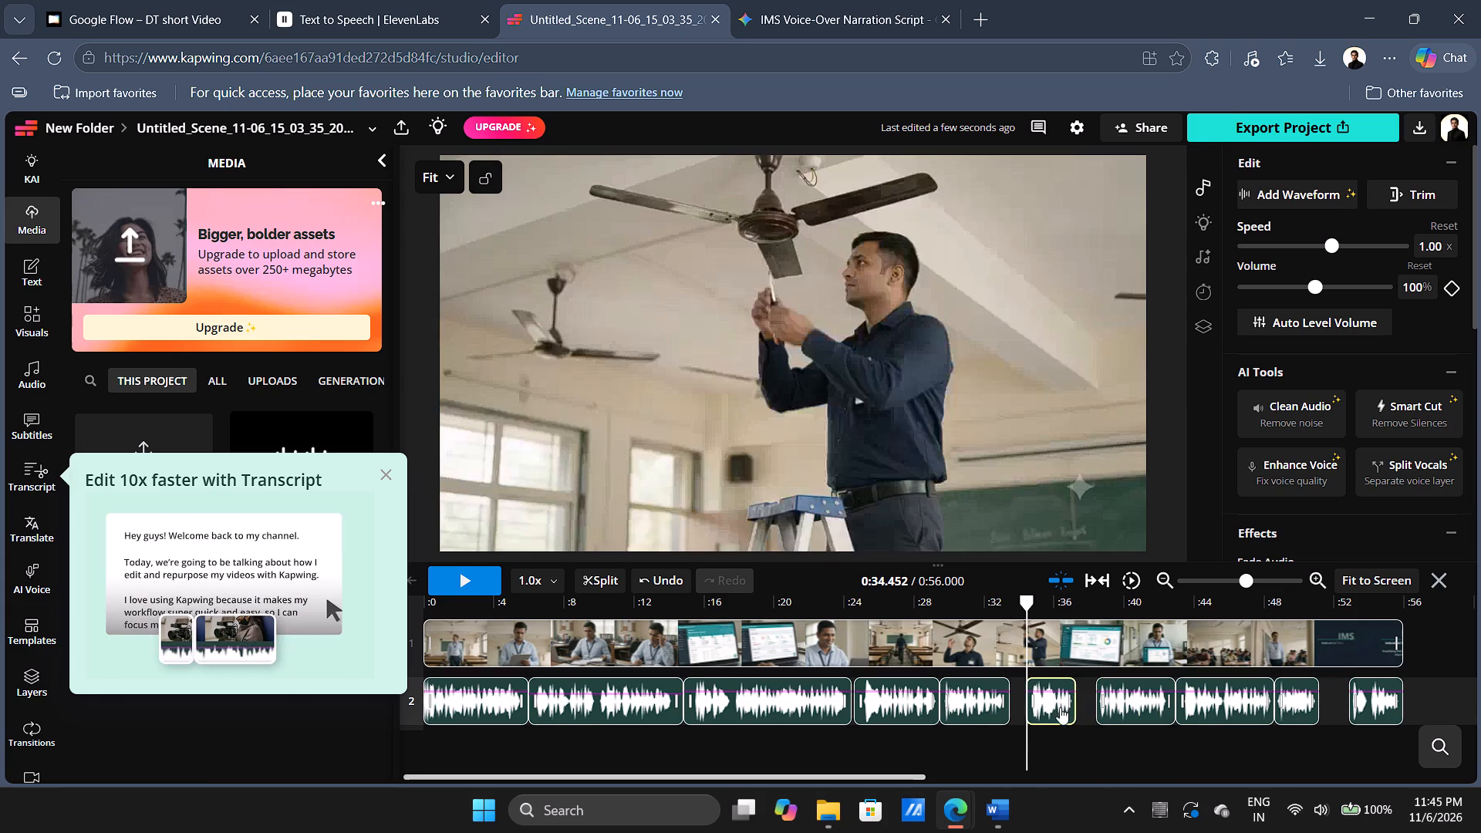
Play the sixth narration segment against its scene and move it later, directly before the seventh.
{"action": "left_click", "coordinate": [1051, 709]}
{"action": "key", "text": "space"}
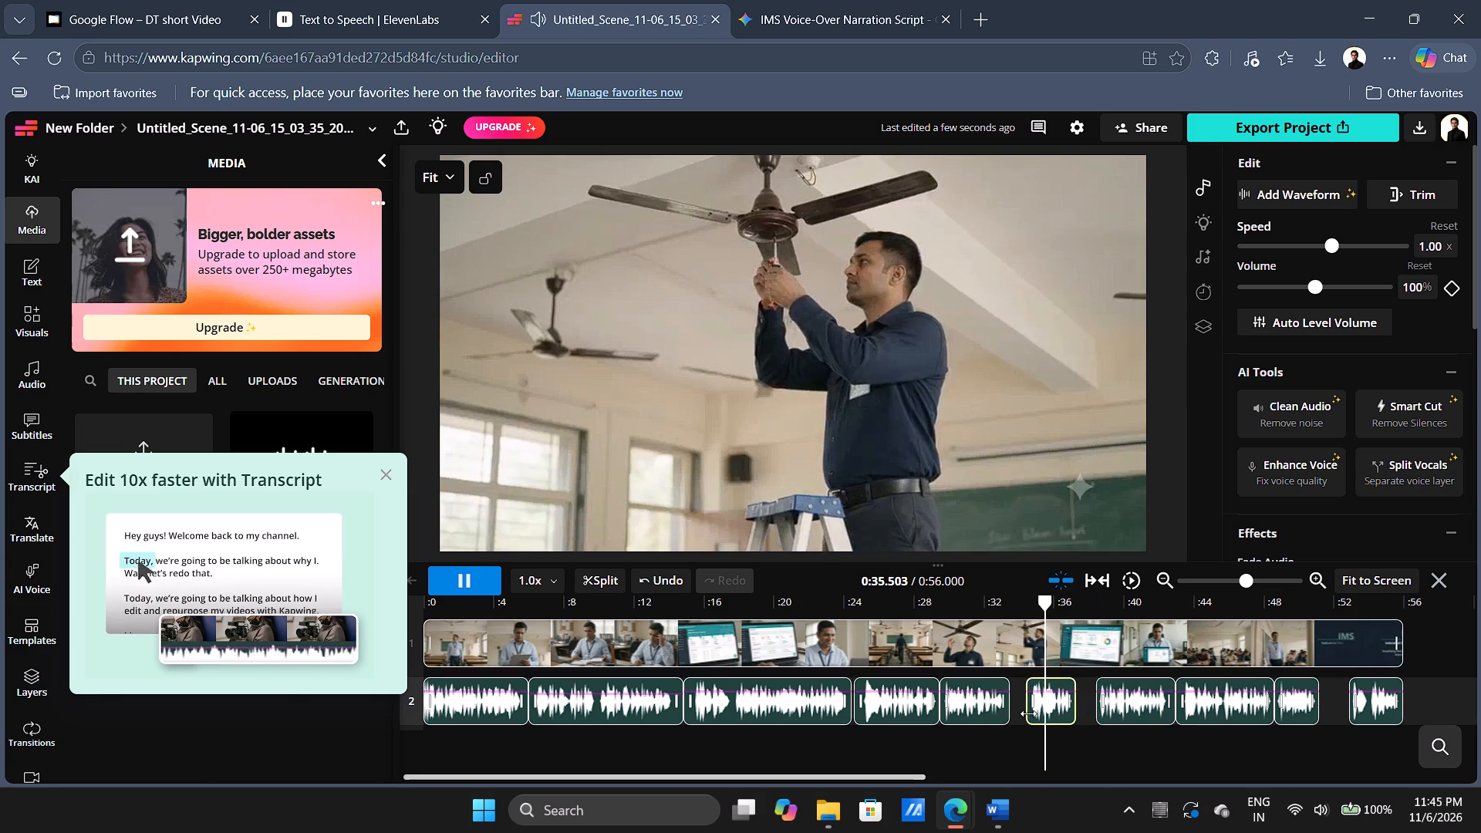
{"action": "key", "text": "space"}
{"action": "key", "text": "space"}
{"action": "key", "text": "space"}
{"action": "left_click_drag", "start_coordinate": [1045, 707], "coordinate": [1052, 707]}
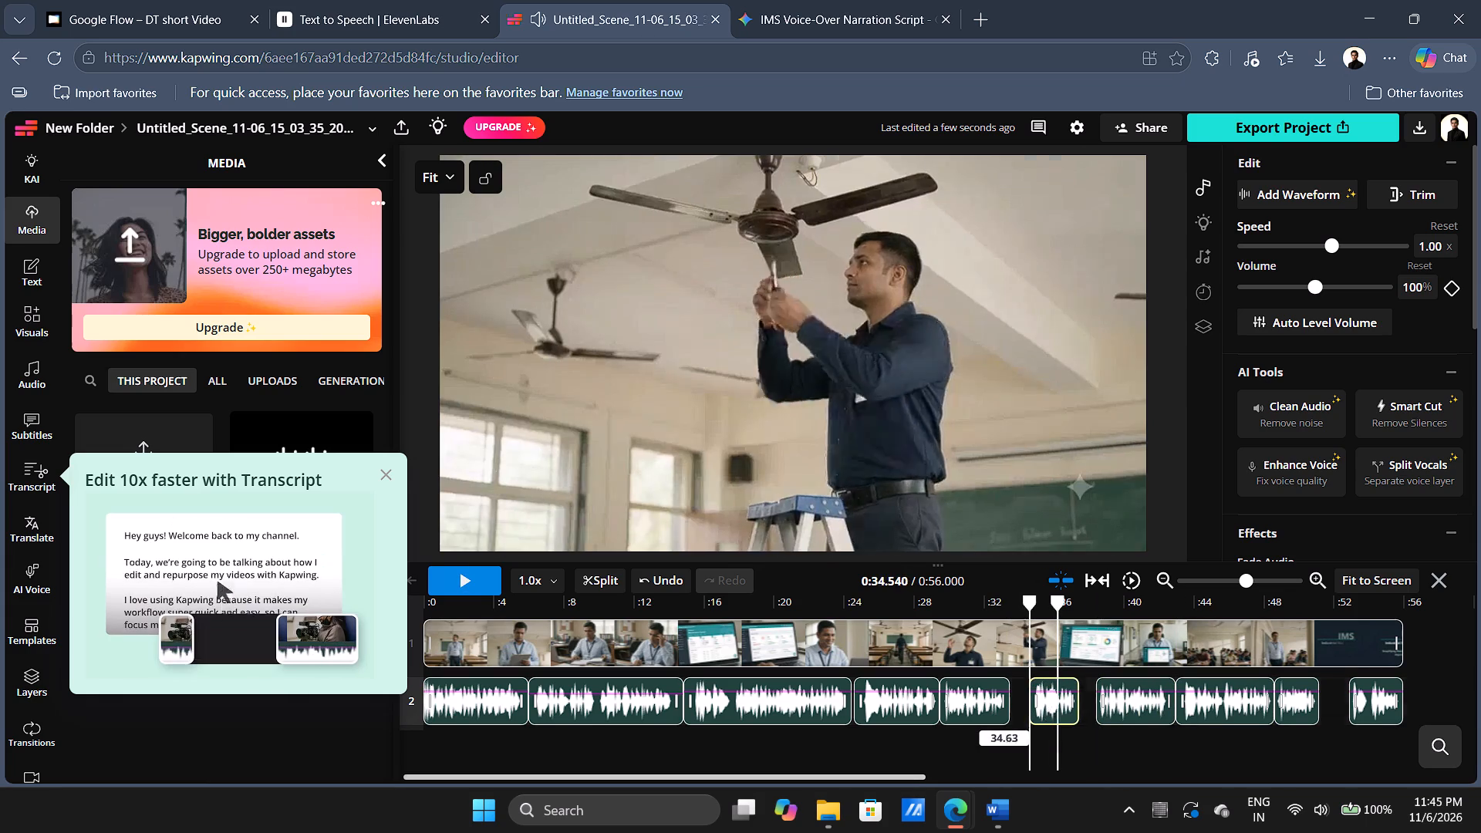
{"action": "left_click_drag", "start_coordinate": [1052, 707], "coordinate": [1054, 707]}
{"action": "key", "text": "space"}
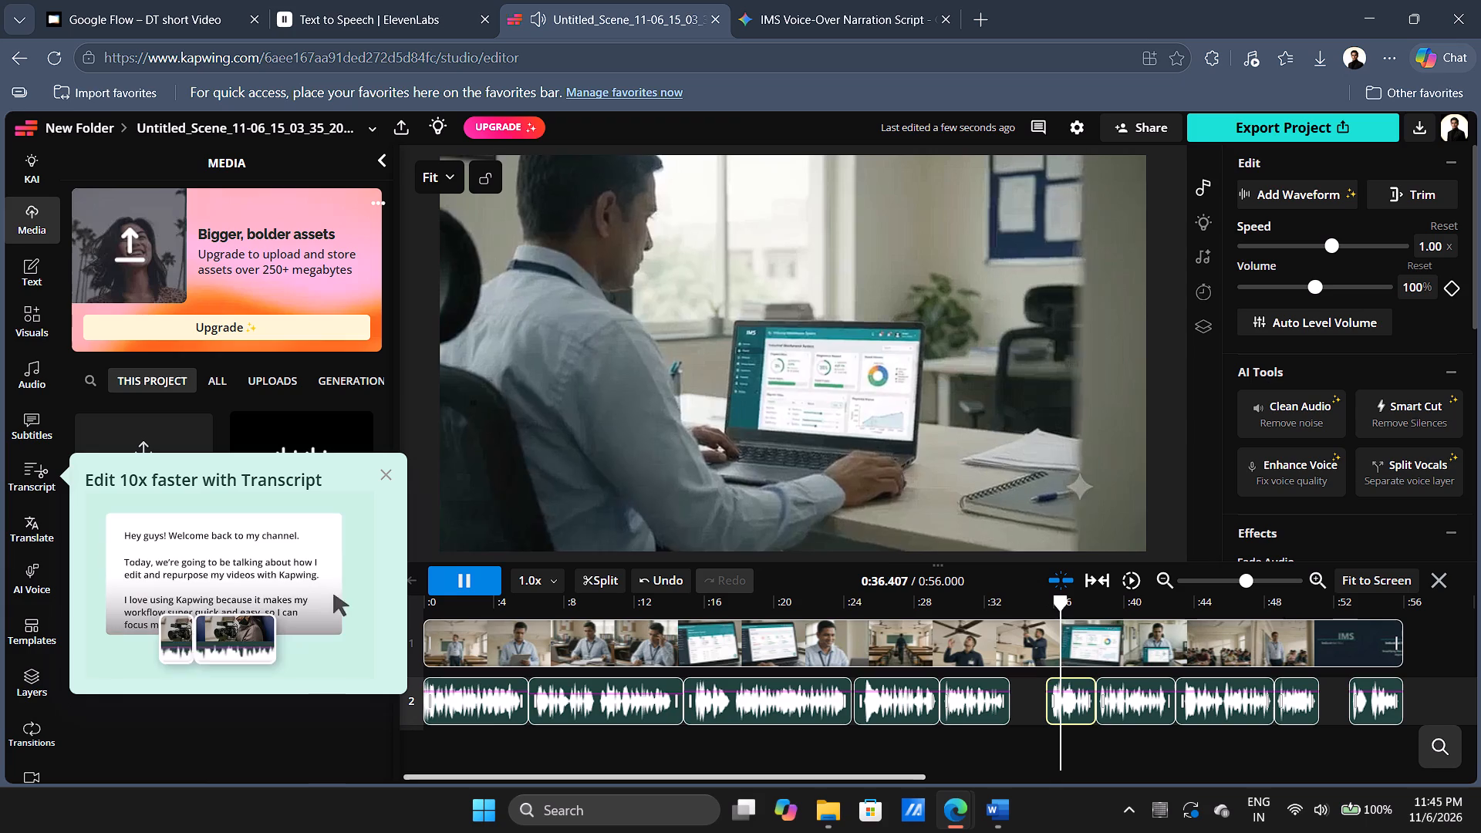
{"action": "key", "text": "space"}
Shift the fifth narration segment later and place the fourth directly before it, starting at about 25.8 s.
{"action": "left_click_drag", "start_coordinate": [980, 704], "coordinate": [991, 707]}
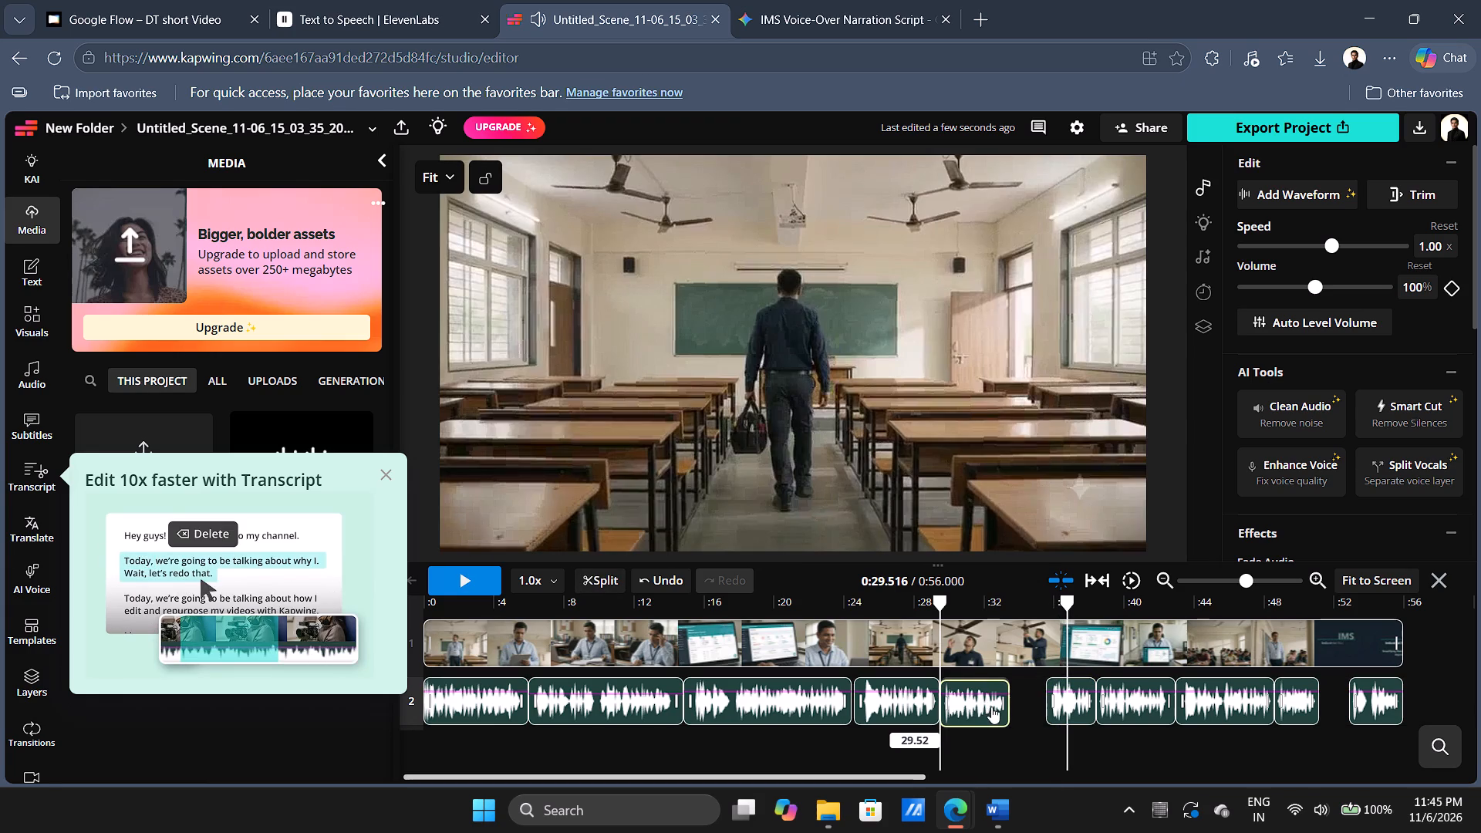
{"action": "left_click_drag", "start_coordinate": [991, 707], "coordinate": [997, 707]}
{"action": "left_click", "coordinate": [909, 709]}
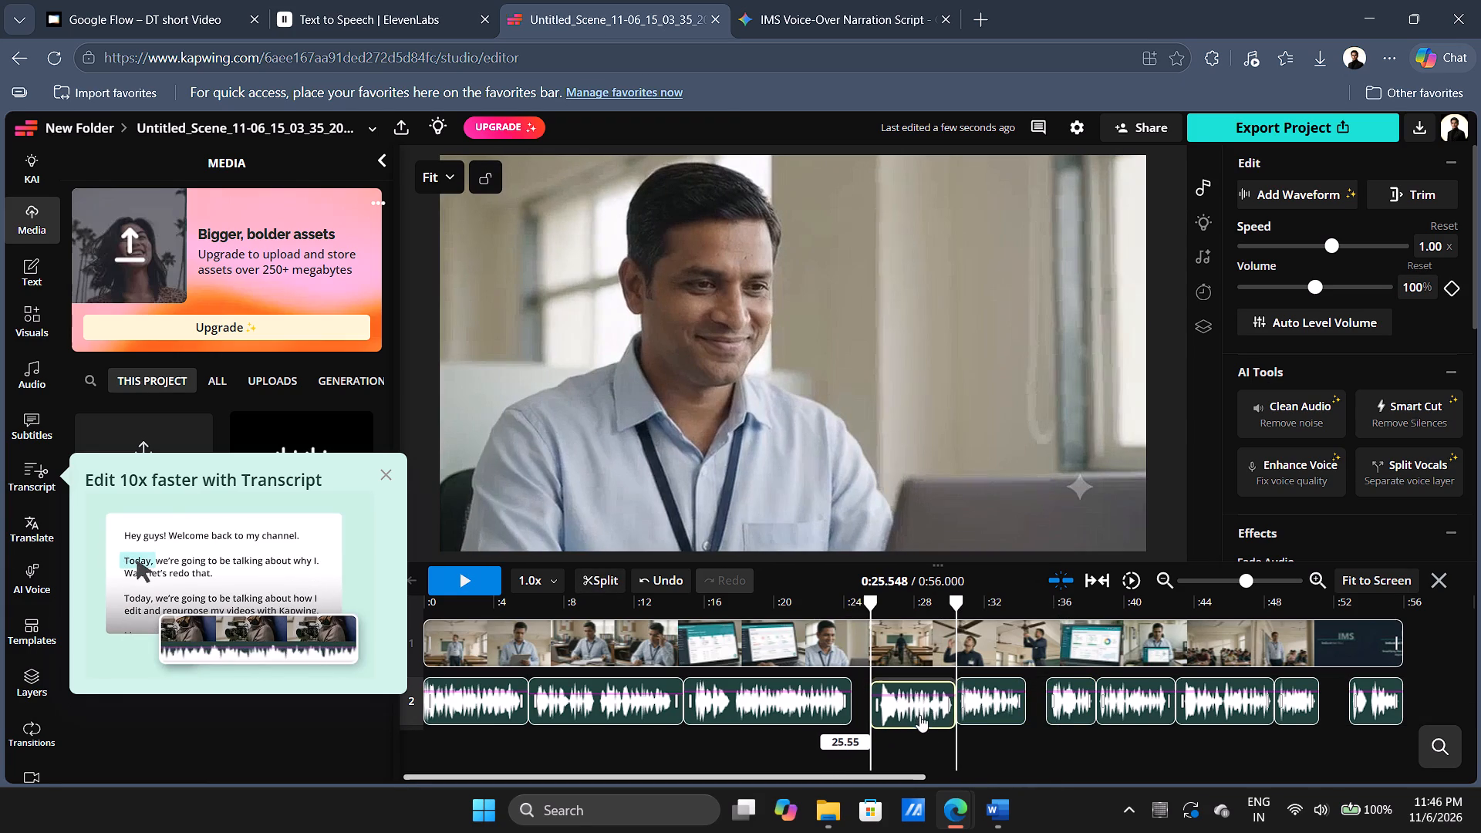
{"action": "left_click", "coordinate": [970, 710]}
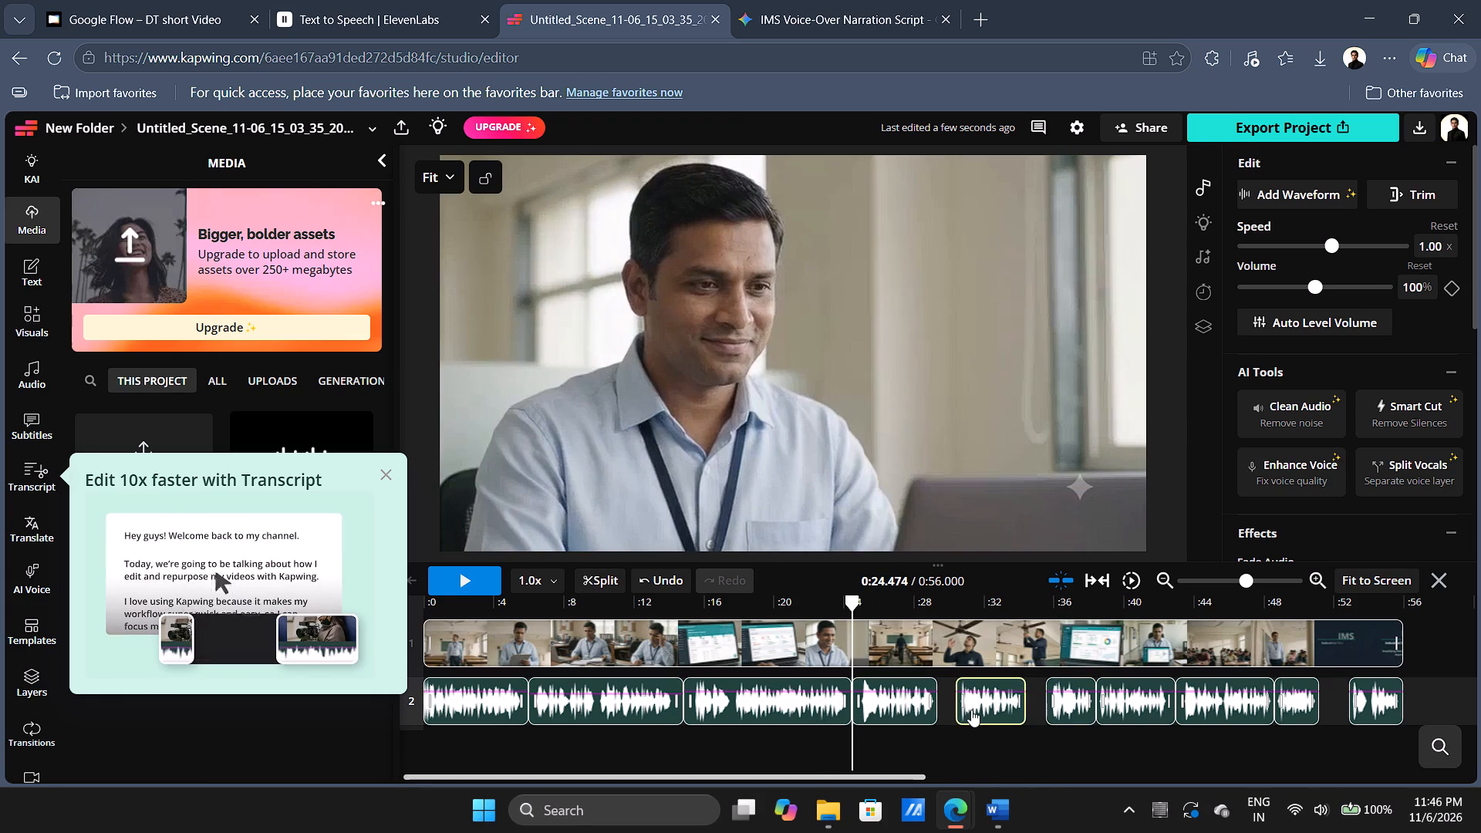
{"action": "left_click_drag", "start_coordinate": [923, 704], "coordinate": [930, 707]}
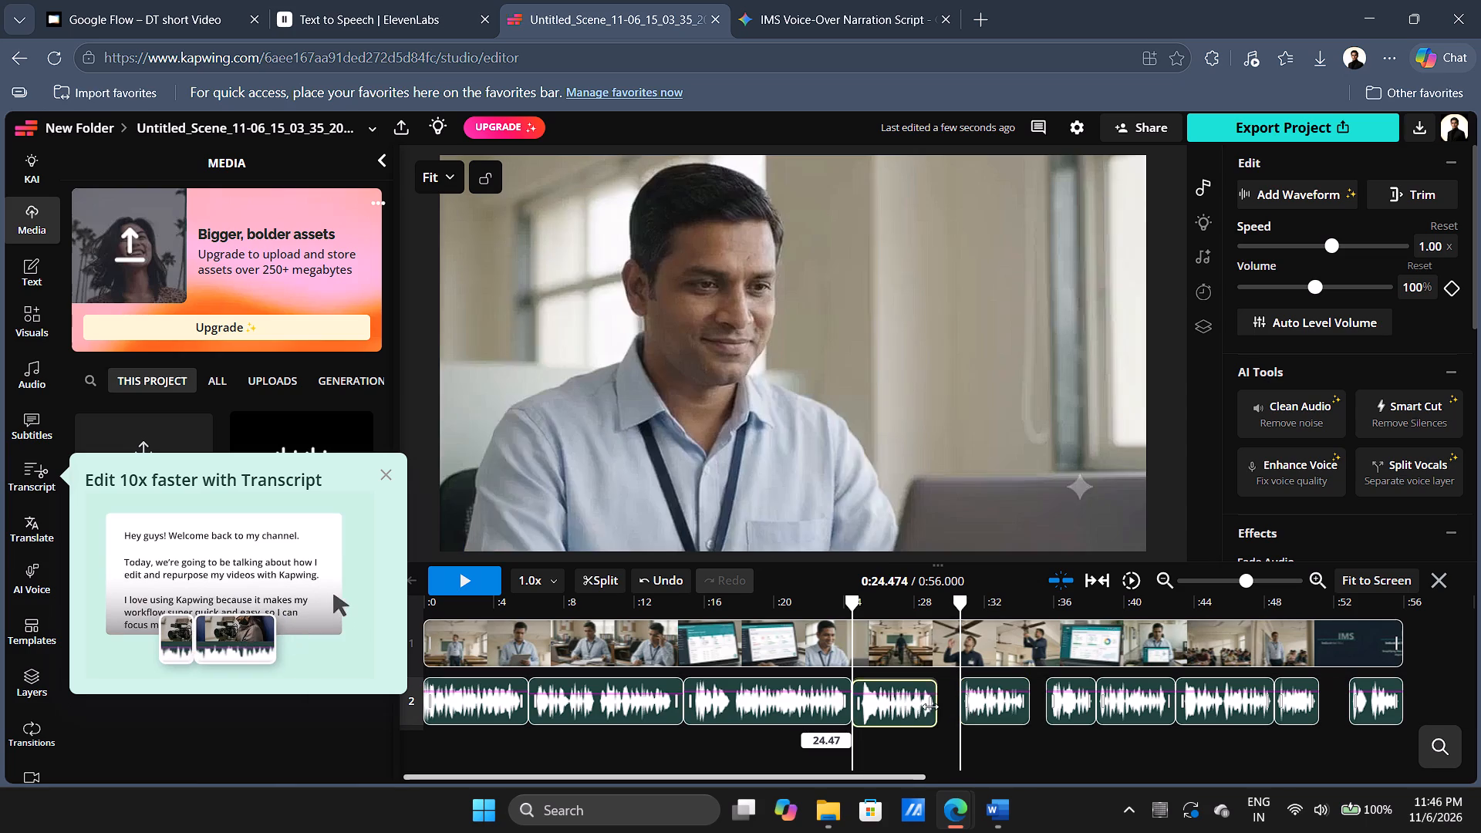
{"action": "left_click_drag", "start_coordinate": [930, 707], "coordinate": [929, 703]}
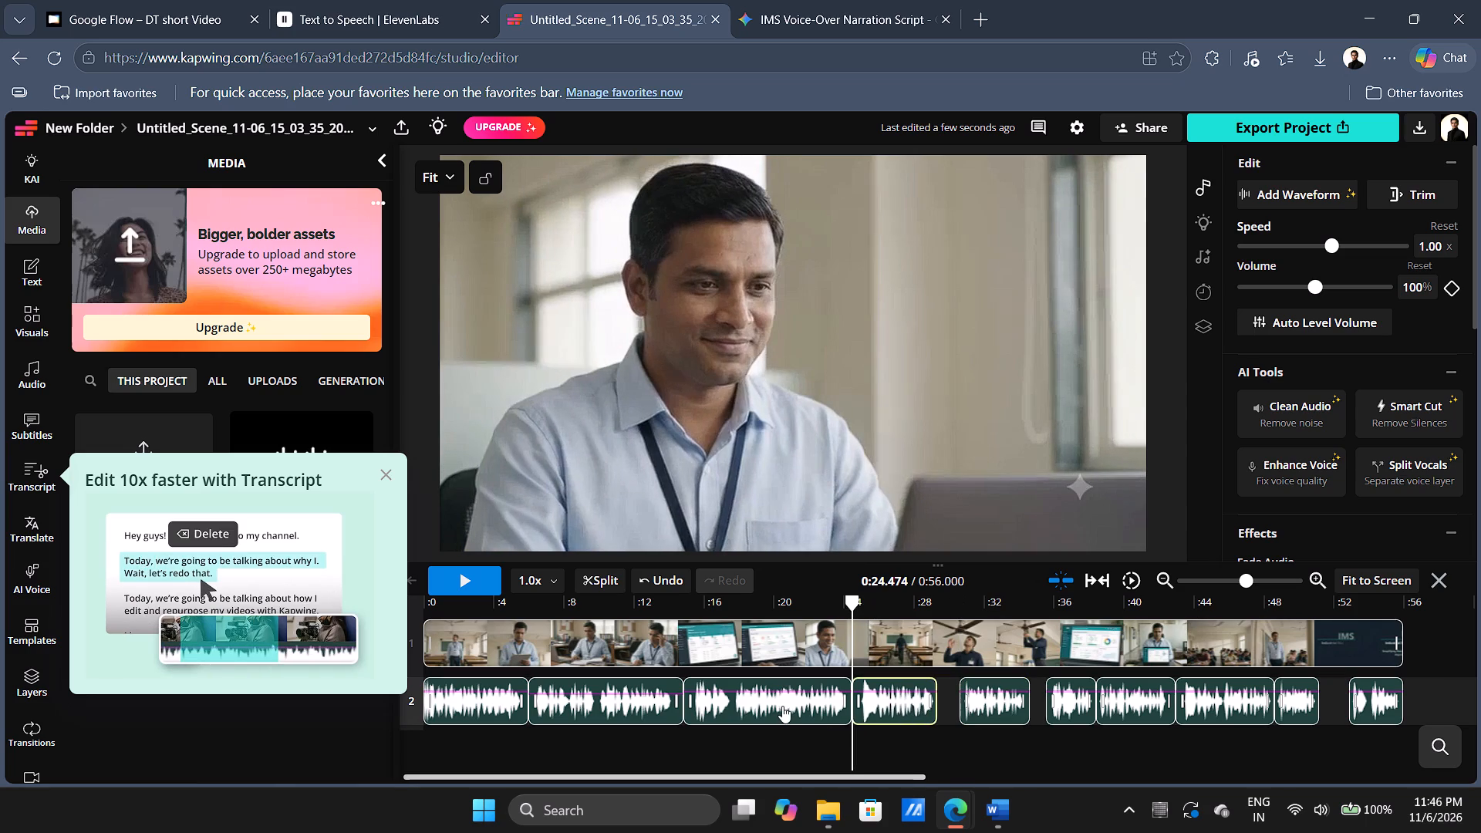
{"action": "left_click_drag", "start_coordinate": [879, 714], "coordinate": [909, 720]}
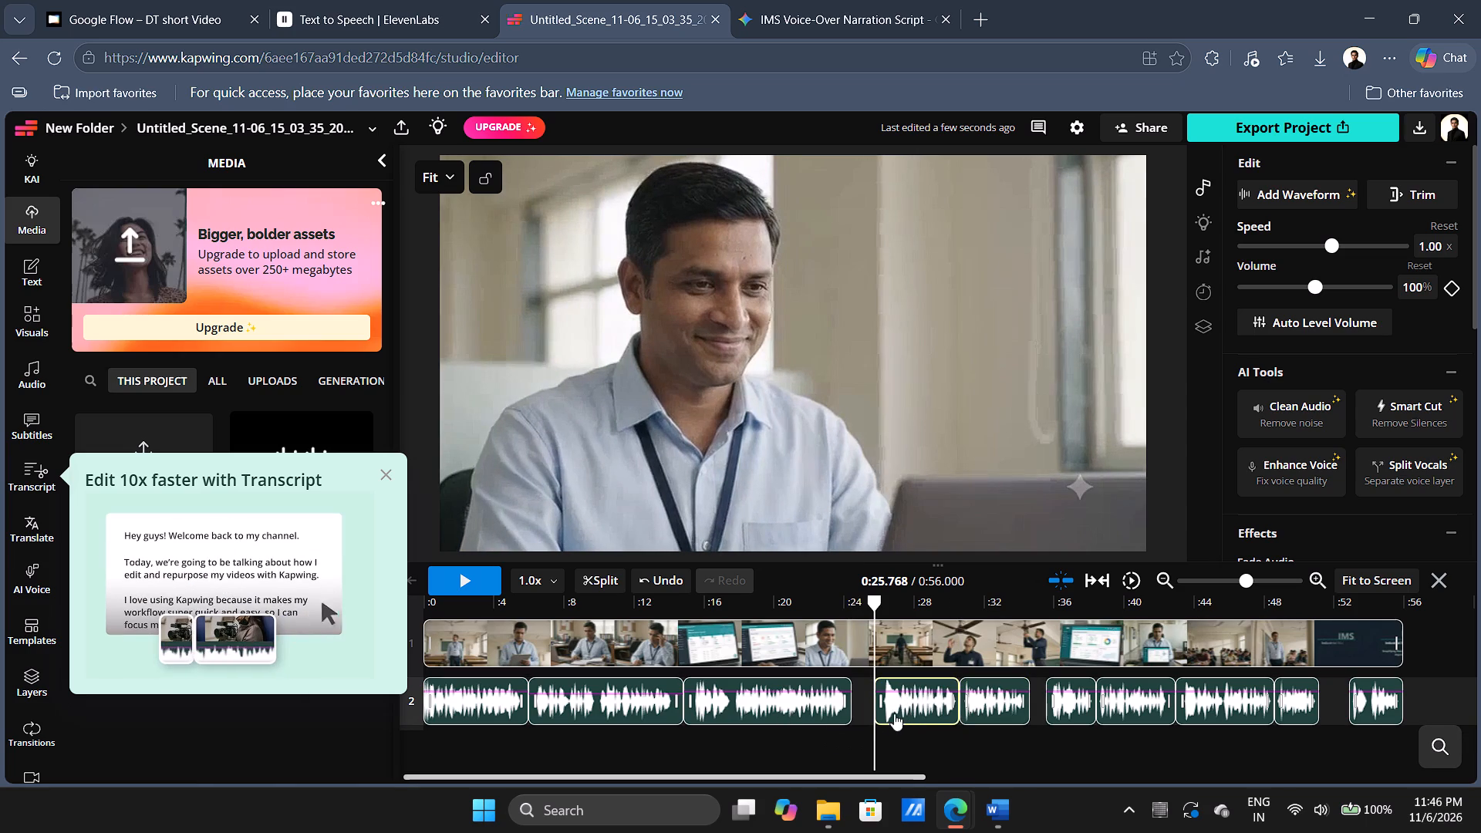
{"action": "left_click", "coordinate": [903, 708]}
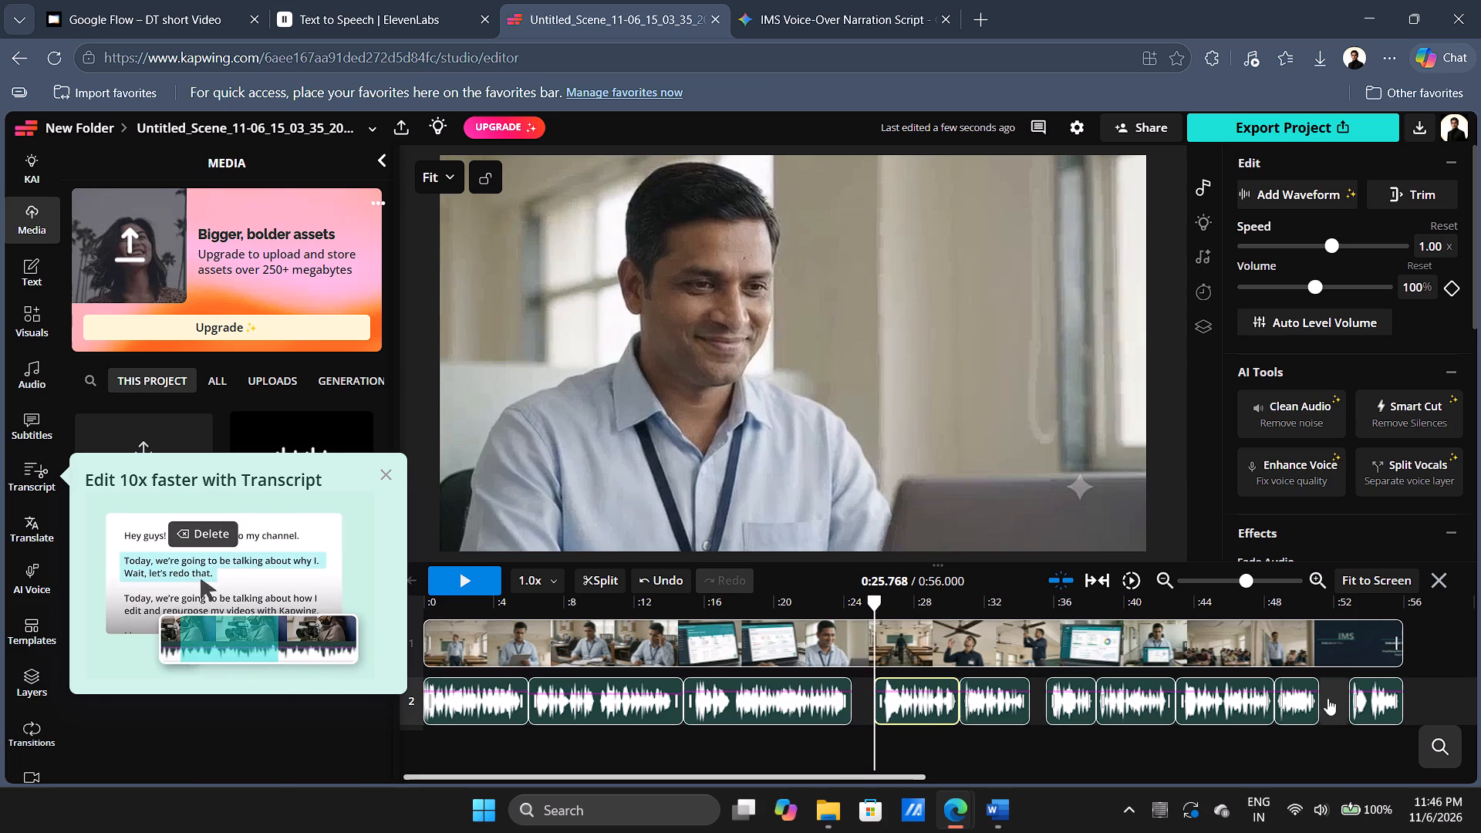
Move the ninth through fifth narration segments later, back to back before the last one, with the fifth starting at about 33.3 s.
{"action": "left_click_drag", "start_coordinate": [1293, 706], "coordinate": [1357, 706]}
{"action": "left_click_drag", "start_coordinate": [1229, 709], "coordinate": [1284, 705]}
{"action": "left_click_drag", "start_coordinate": [1154, 706], "coordinate": [1197, 704]}
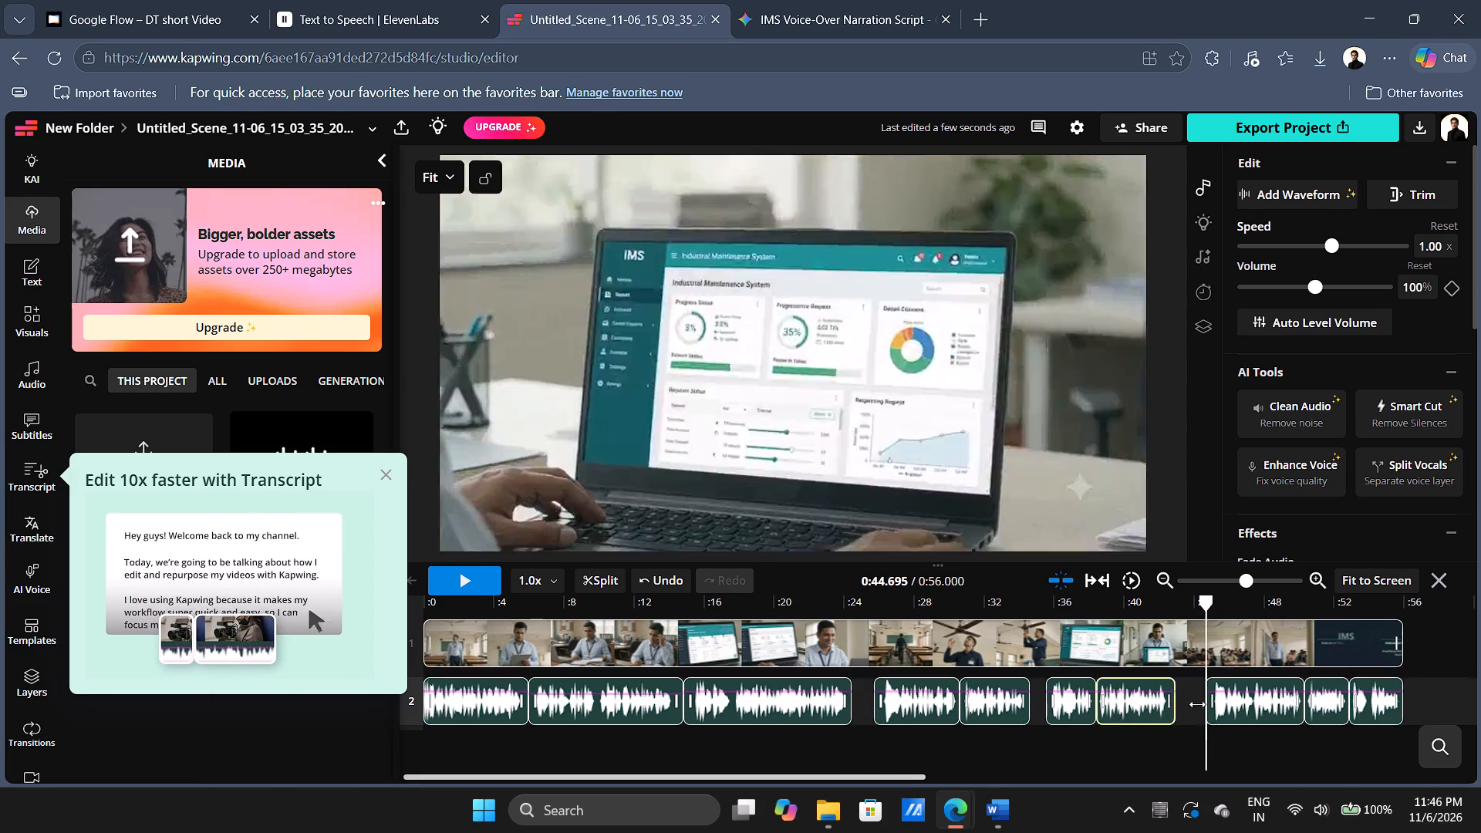
{"action": "left_click_drag", "start_coordinate": [1197, 704], "coordinate": [1211, 703]}
{"action": "left_click_drag", "start_coordinate": [1068, 713], "coordinate": [1125, 713]}
{"action": "left_click_drag", "start_coordinate": [1010, 711], "coordinate": [1074, 711]}
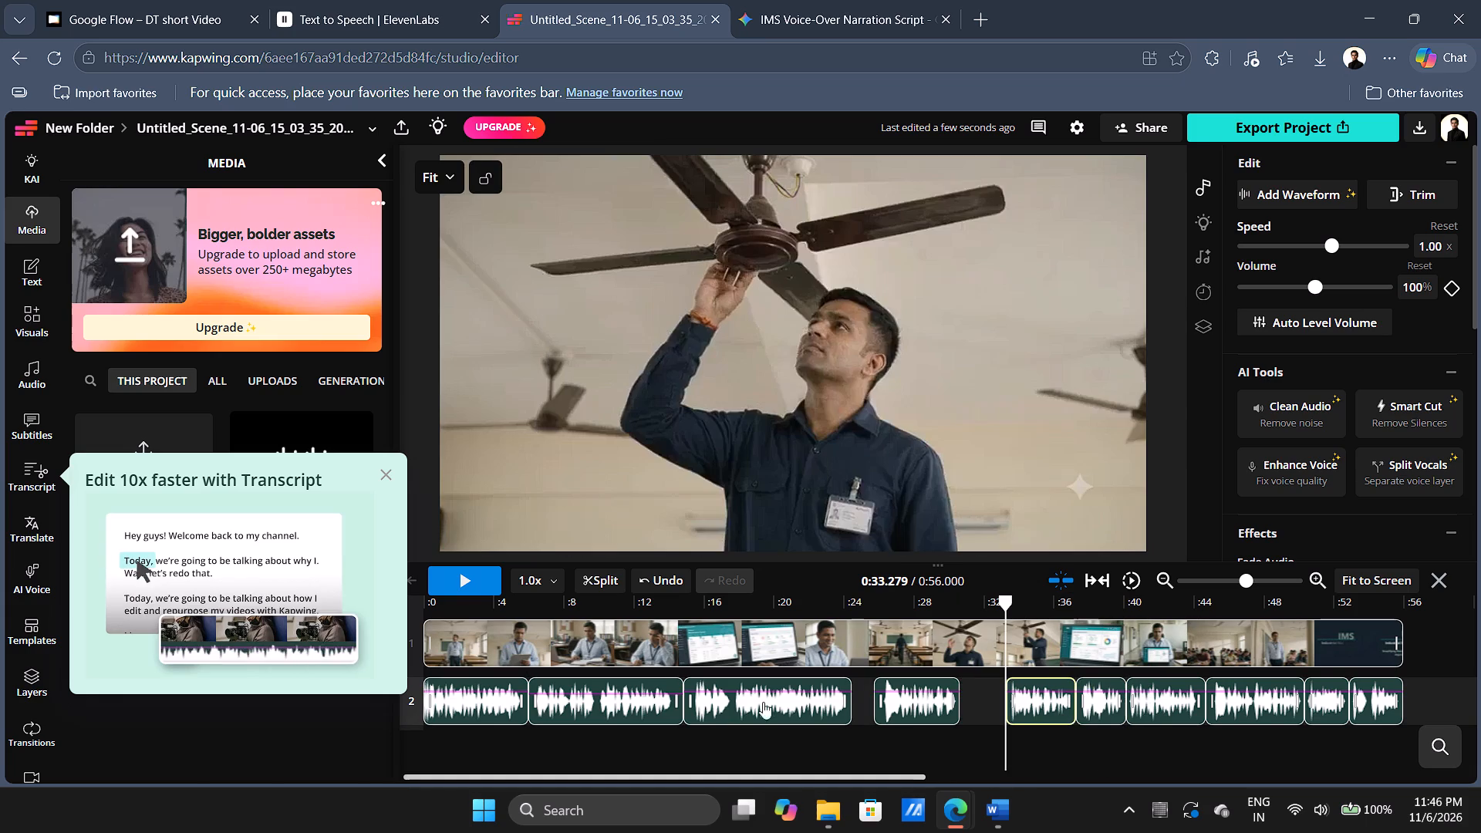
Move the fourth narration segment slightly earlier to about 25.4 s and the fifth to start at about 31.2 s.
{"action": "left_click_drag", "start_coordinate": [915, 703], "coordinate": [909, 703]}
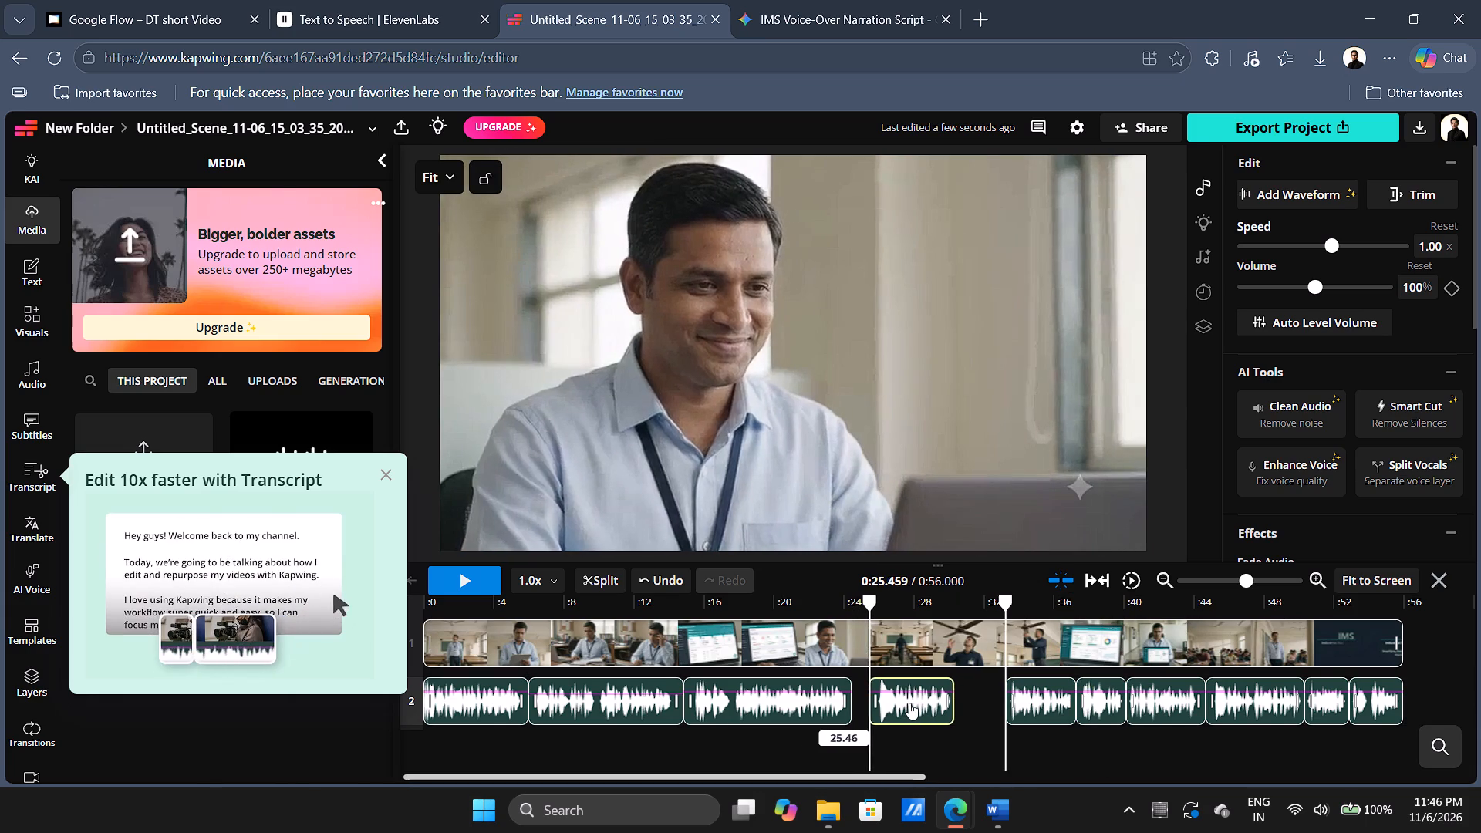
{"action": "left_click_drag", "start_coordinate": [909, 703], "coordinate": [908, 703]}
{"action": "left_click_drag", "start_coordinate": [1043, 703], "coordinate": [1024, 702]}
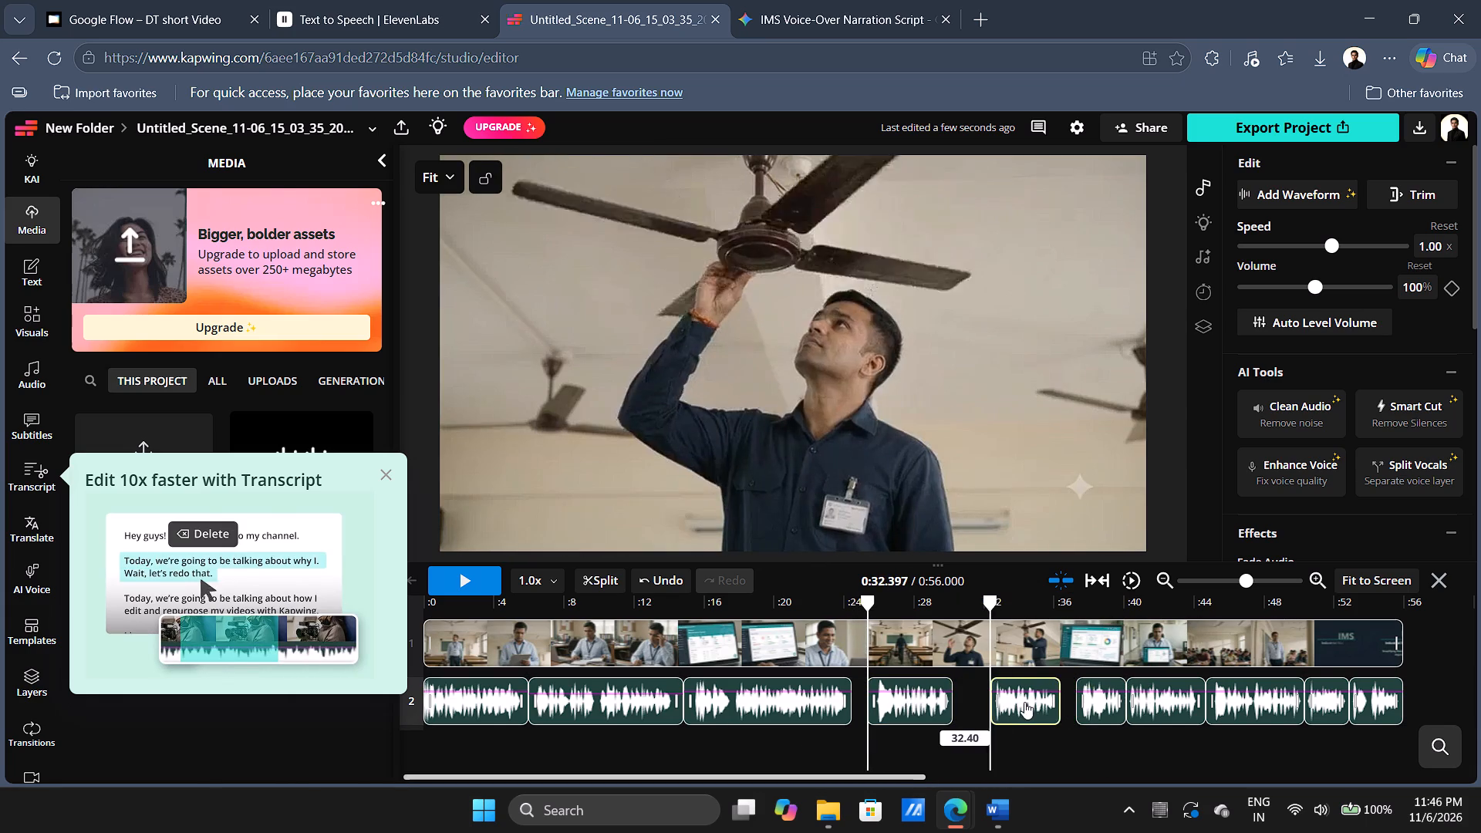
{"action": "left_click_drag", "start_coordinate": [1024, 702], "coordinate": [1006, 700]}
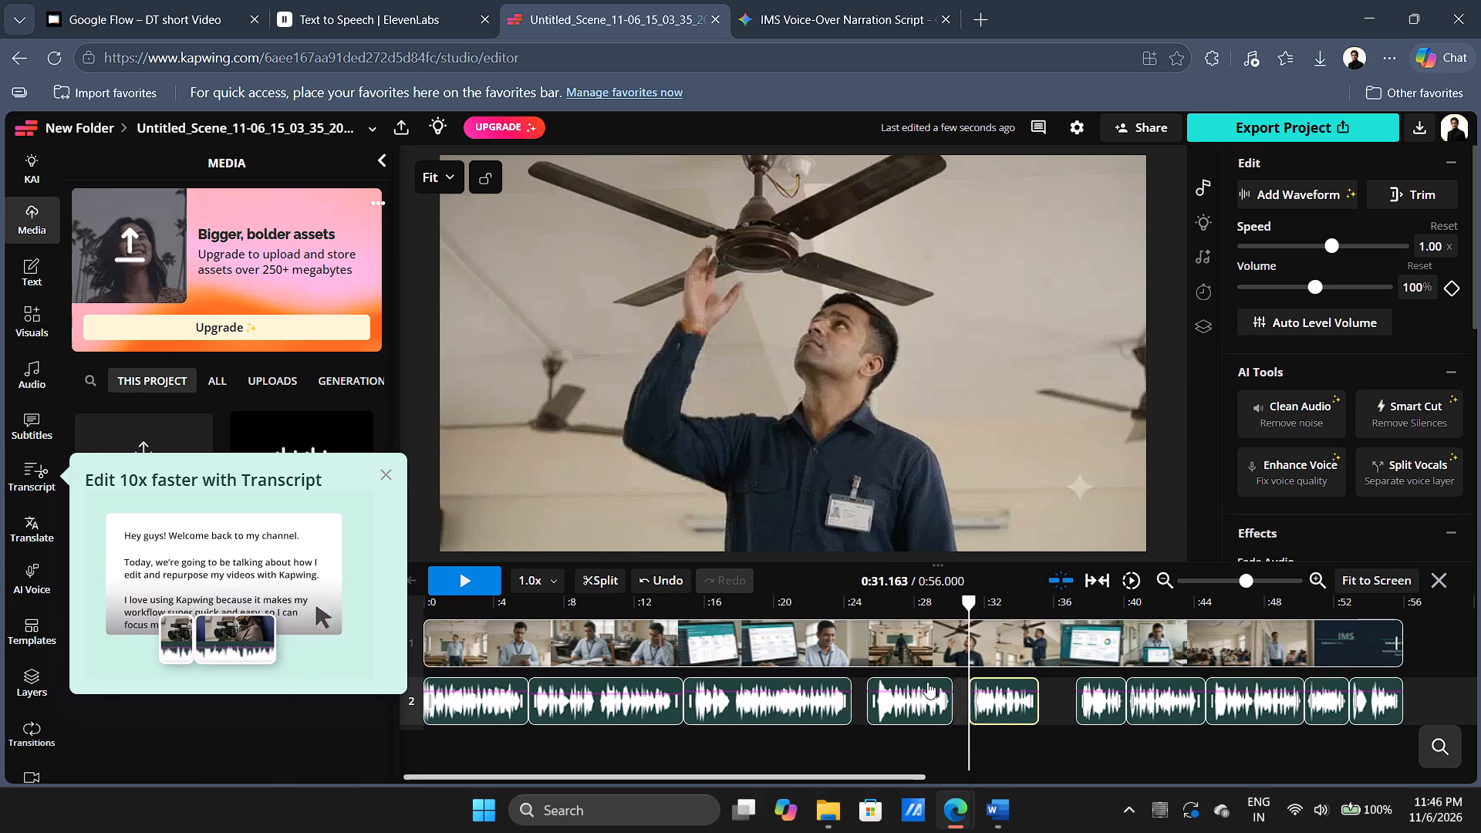
Play the video from about 21.8 s into the fifth narration segment to check the narration against the scenes.
{"action": "left_click", "coordinate": [805, 737]}
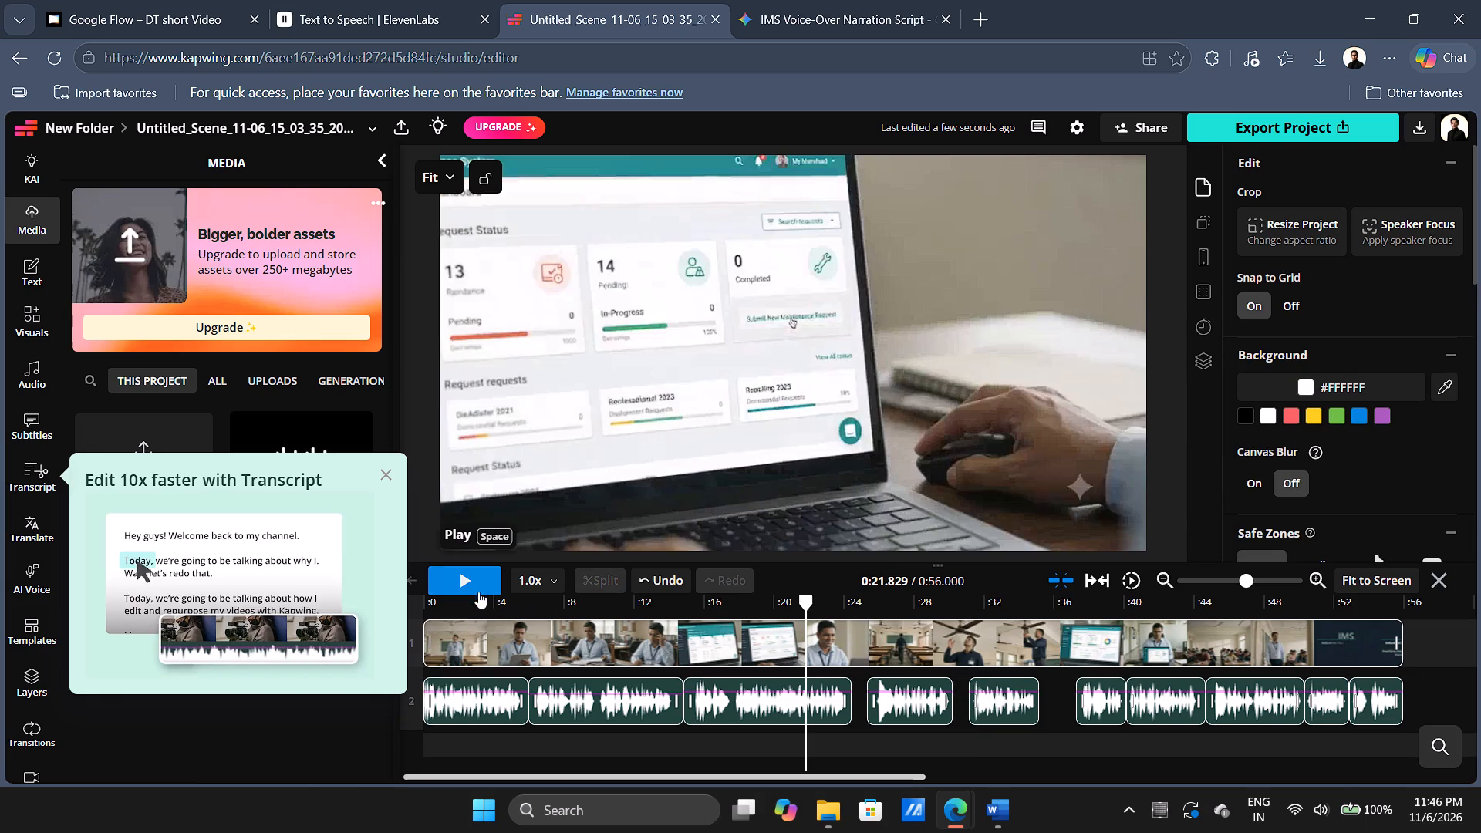
{"action": "left_click", "coordinate": [477, 586]}
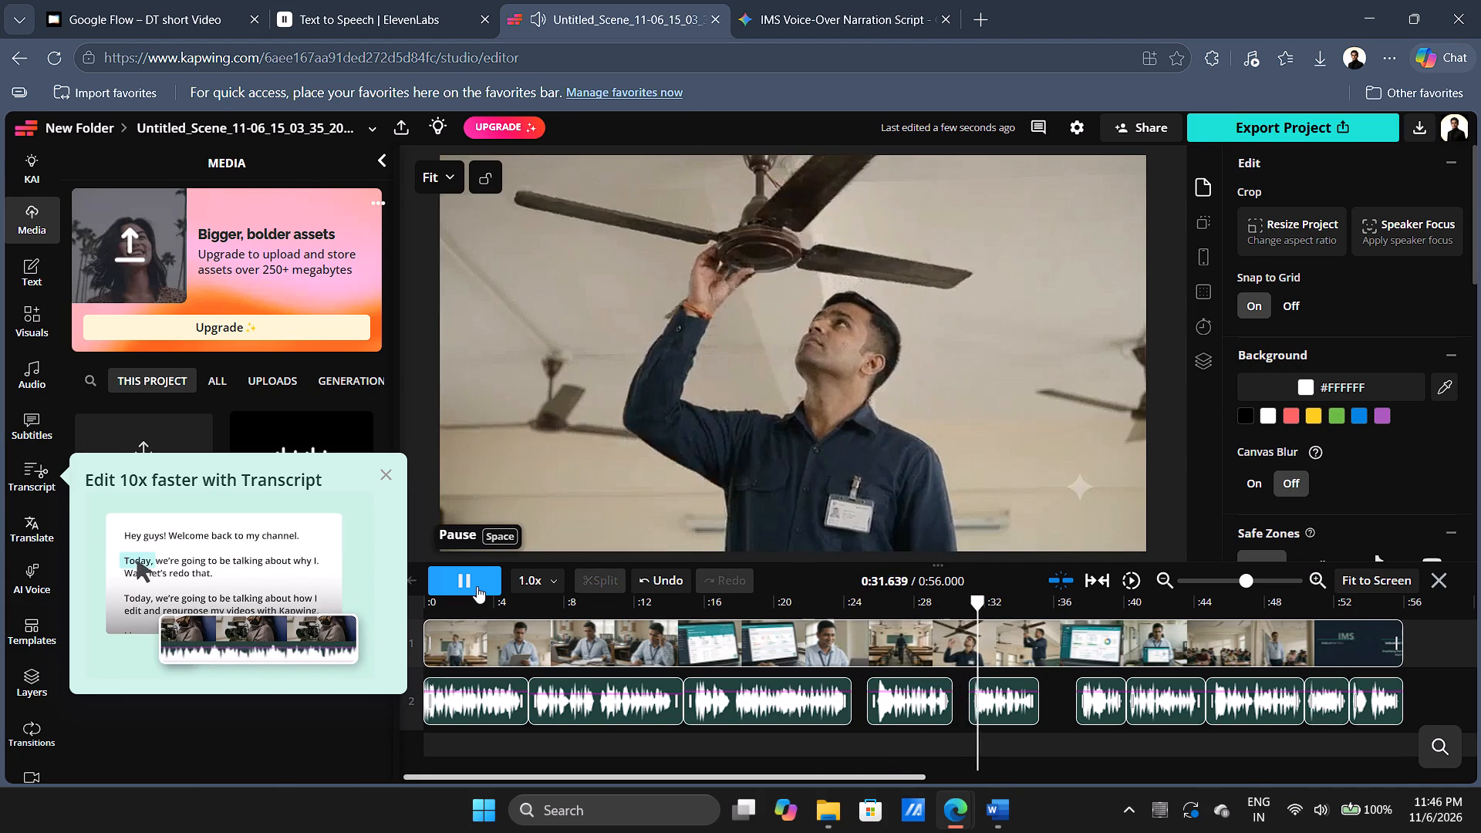
{"action": "left_click", "coordinate": [477, 586]}
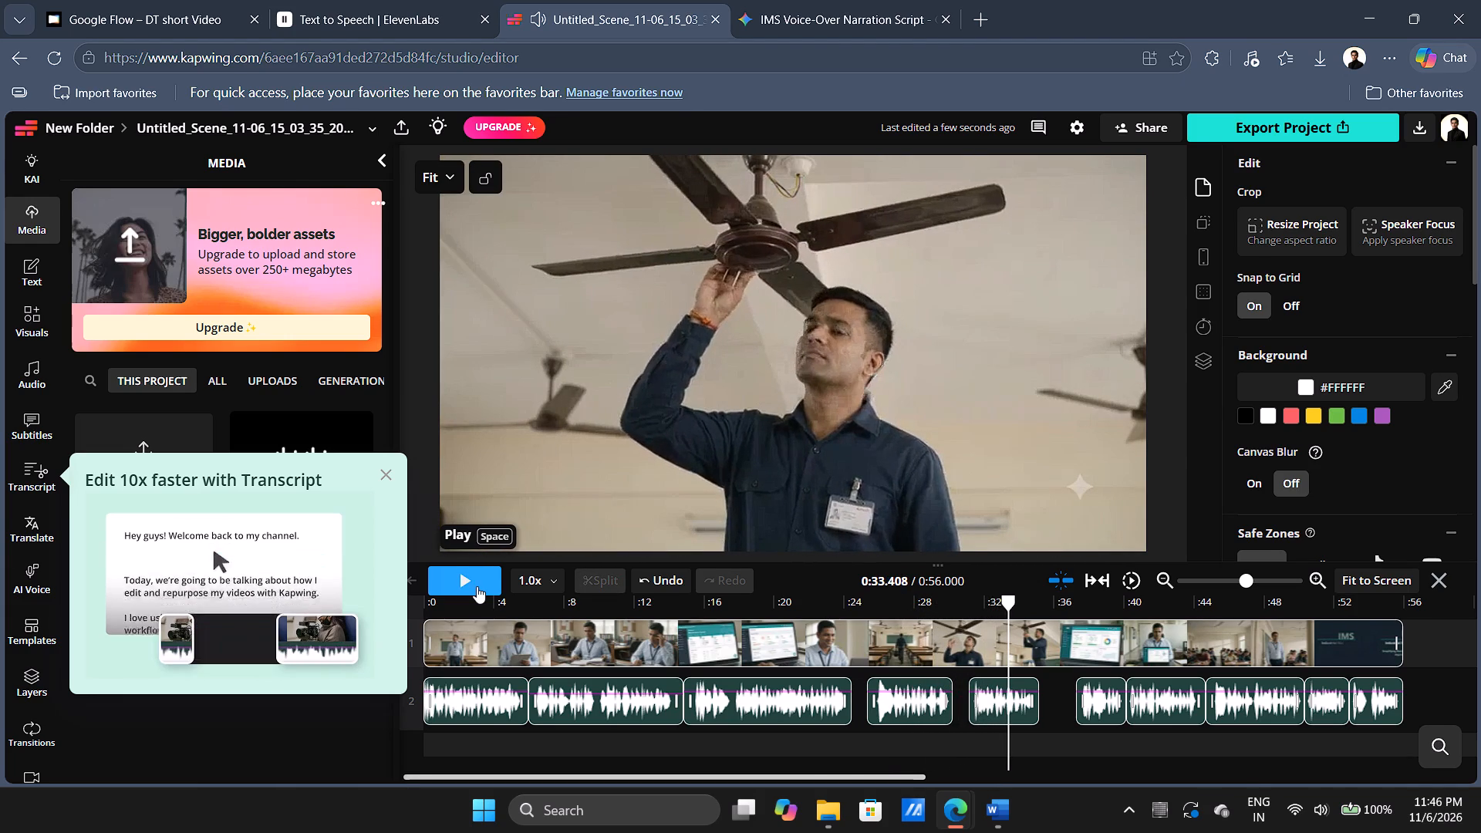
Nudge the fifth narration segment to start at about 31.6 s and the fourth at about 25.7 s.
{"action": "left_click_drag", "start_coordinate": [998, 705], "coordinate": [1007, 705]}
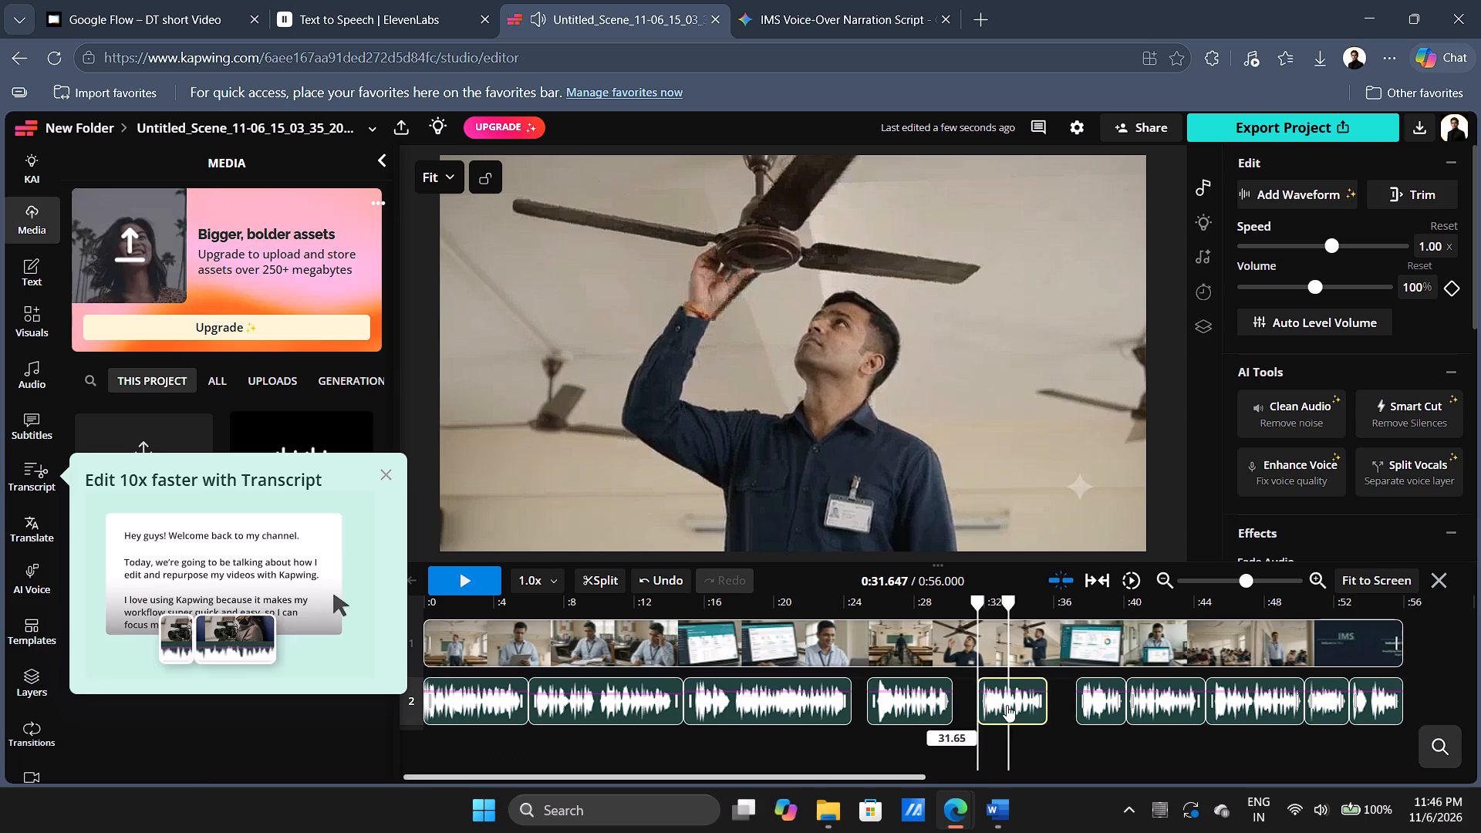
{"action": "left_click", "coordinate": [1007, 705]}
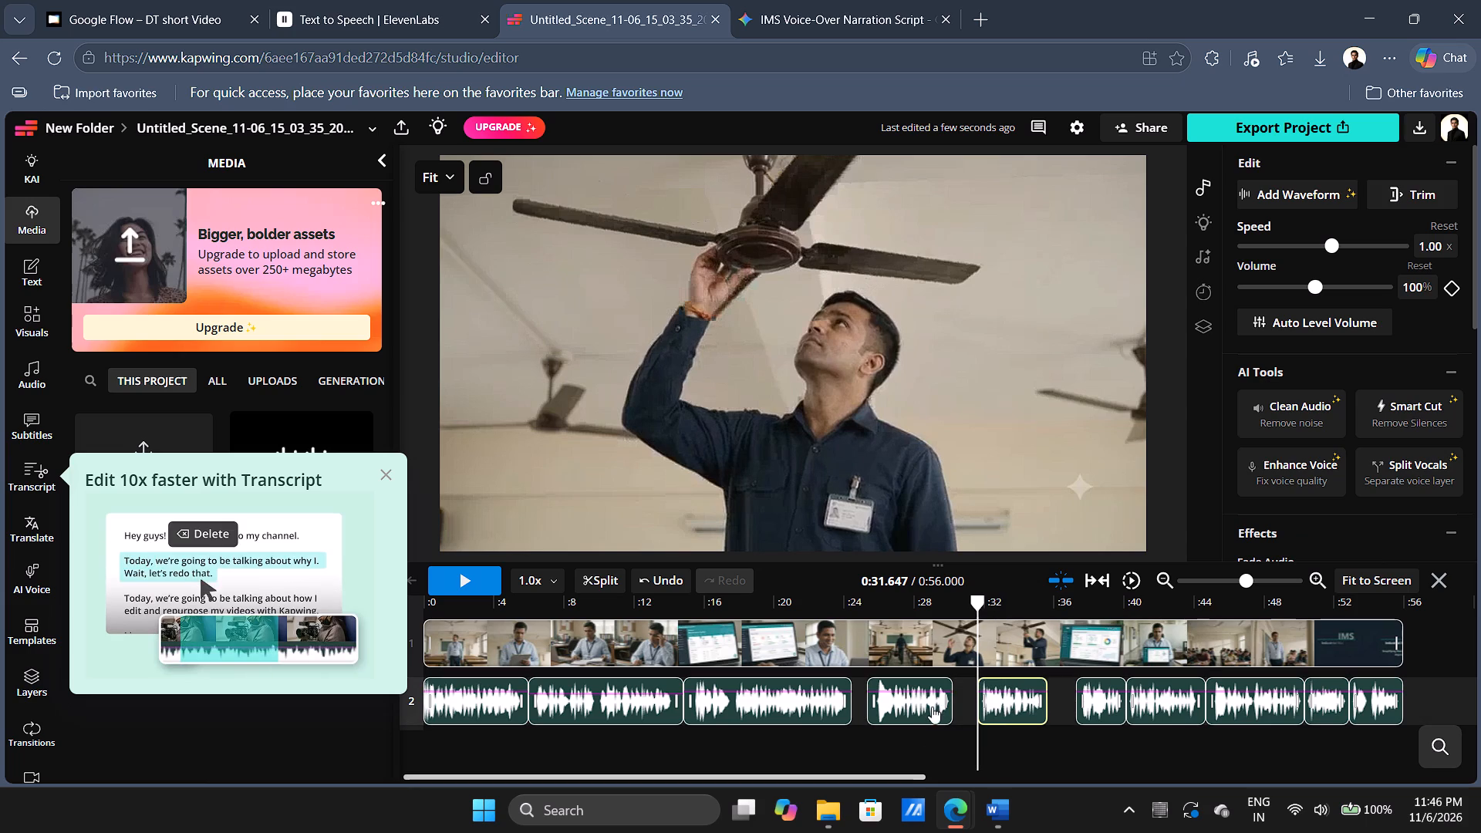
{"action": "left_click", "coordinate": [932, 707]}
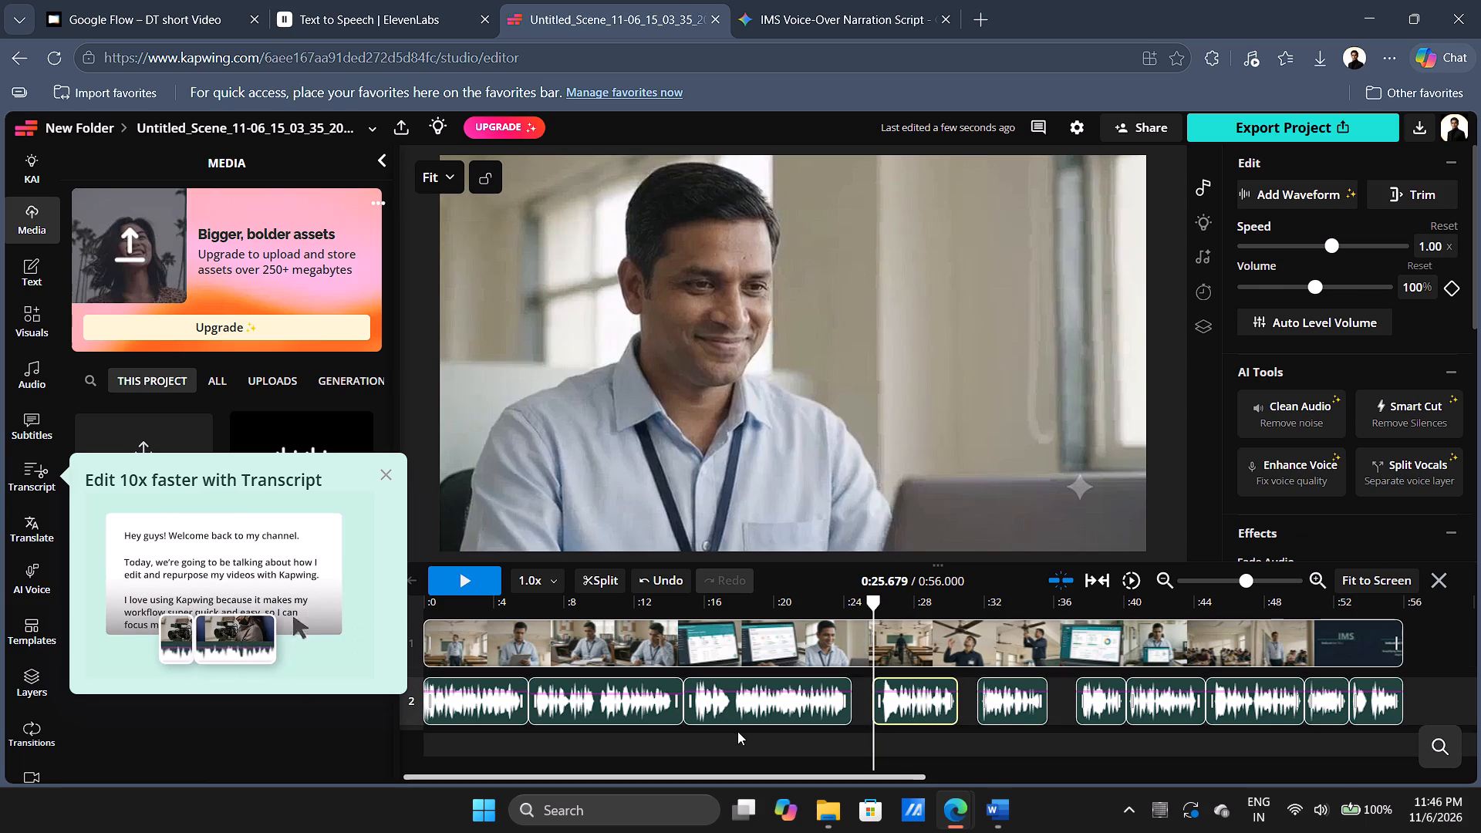
Briefly play the third narration segment over the maintenance dashboard scene to check their match.
{"action": "left_click", "coordinate": [742, 730]}
{"action": "left_click", "coordinate": [475, 573]}
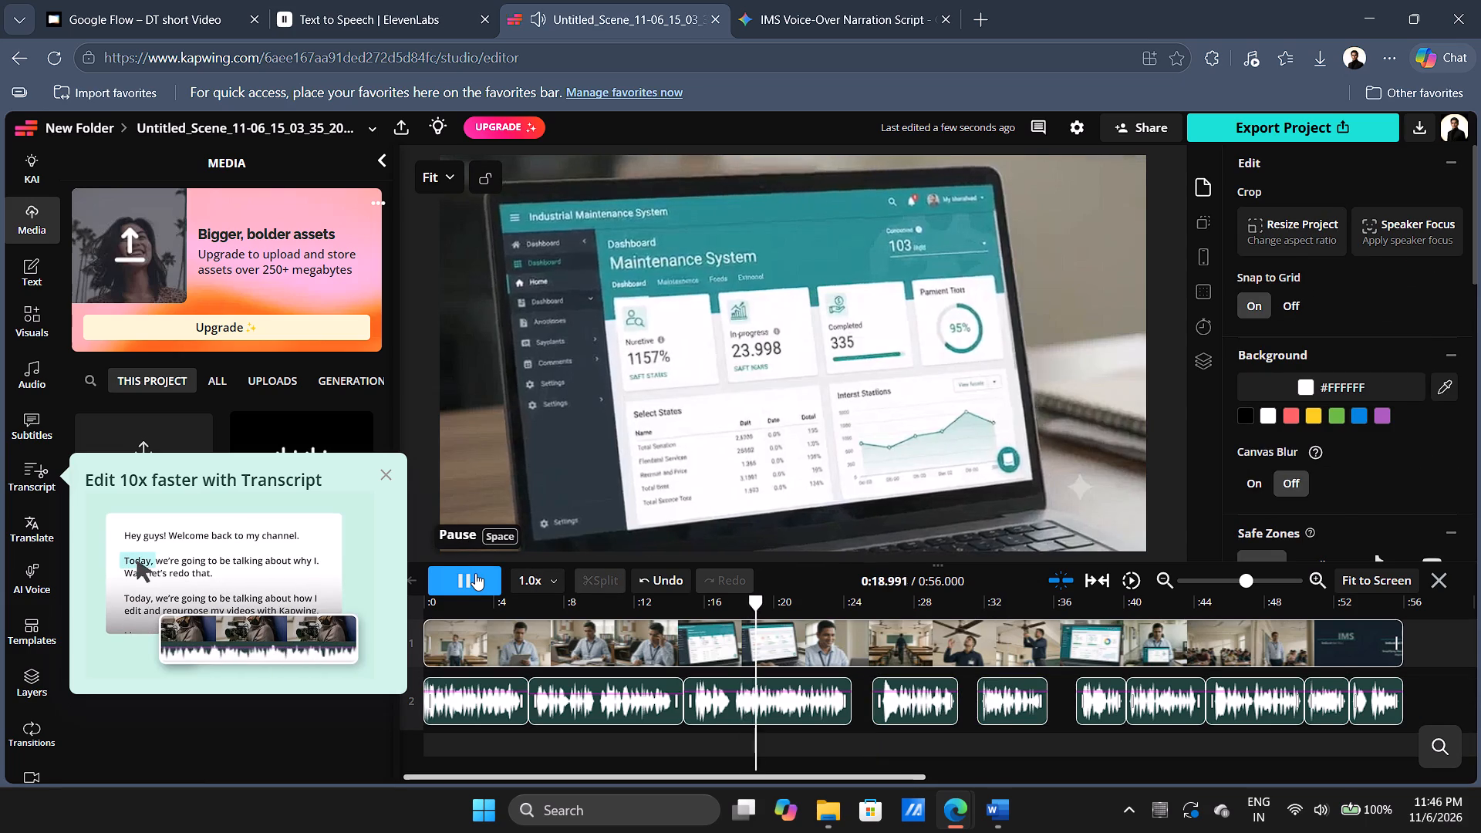
{"action": "left_click", "coordinate": [475, 573]}
Shift the third narration segment later and place the fourth and fifth back to back before the sixth, the fourth starting at about 28.4 s.
{"action": "left_click_drag", "start_coordinate": [764, 707], "coordinate": [772, 708]}
{"action": "left_click", "coordinate": [747, 713]}
{"action": "left_click_drag", "start_coordinate": [746, 713], "coordinate": [760, 713]}
{"action": "left_click_drag", "start_coordinate": [1008, 706], "coordinate": [1042, 706]}
{"action": "left_click_drag", "start_coordinate": [939, 701], "coordinate": [998, 703]}
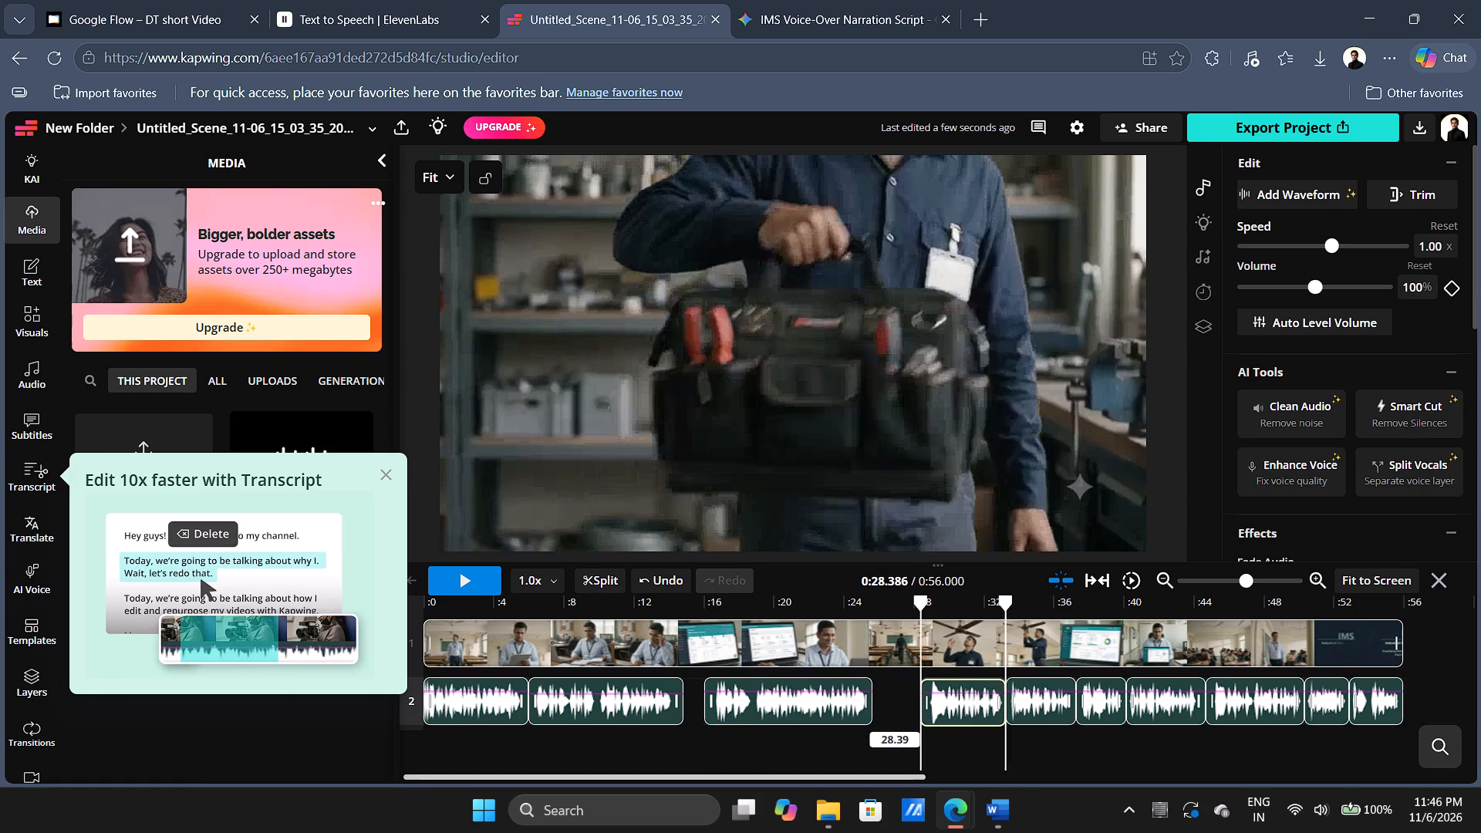
{"action": "left_click_drag", "start_coordinate": [998, 703], "coordinate": [997, 703]}
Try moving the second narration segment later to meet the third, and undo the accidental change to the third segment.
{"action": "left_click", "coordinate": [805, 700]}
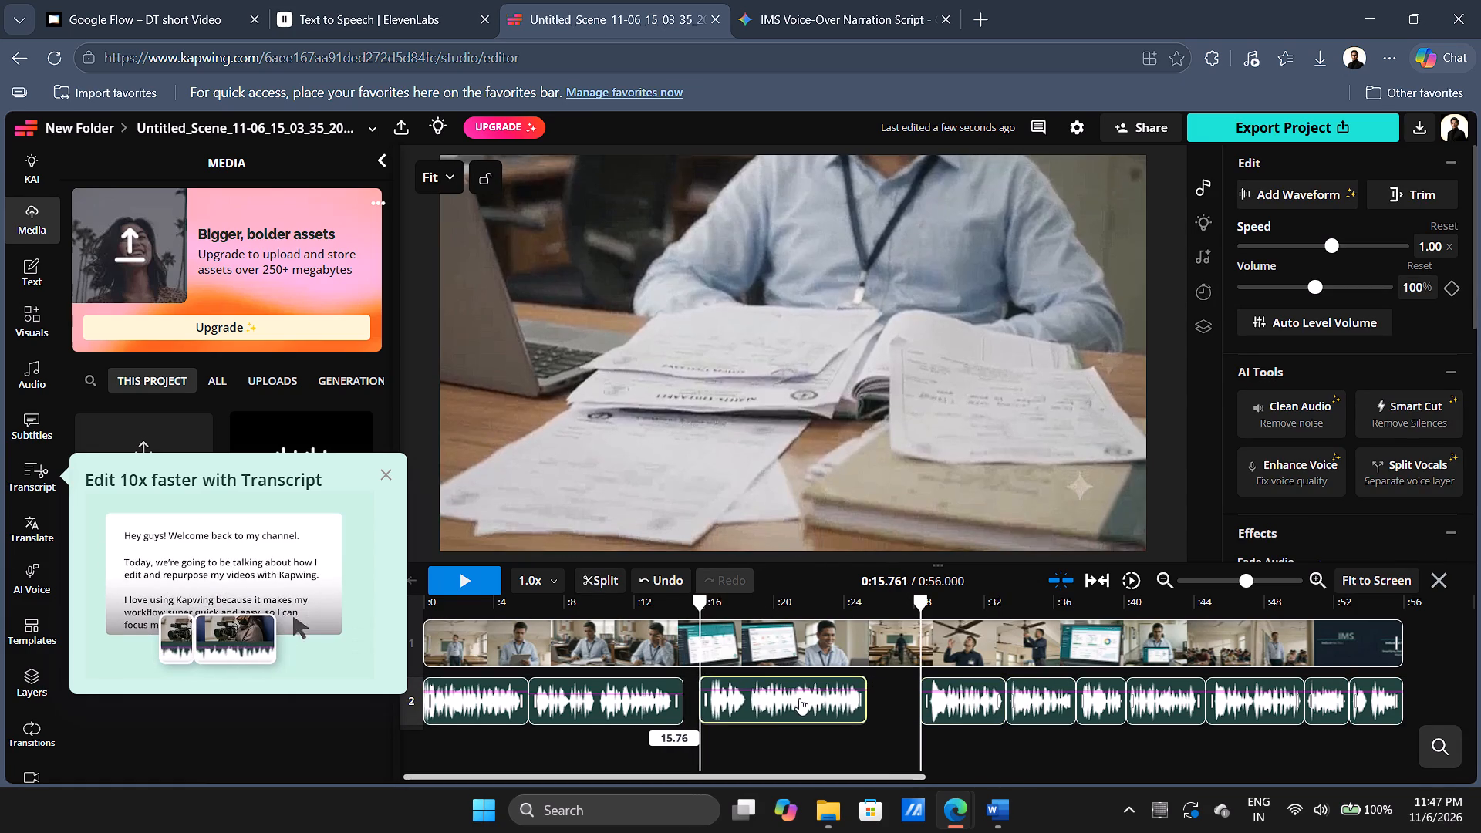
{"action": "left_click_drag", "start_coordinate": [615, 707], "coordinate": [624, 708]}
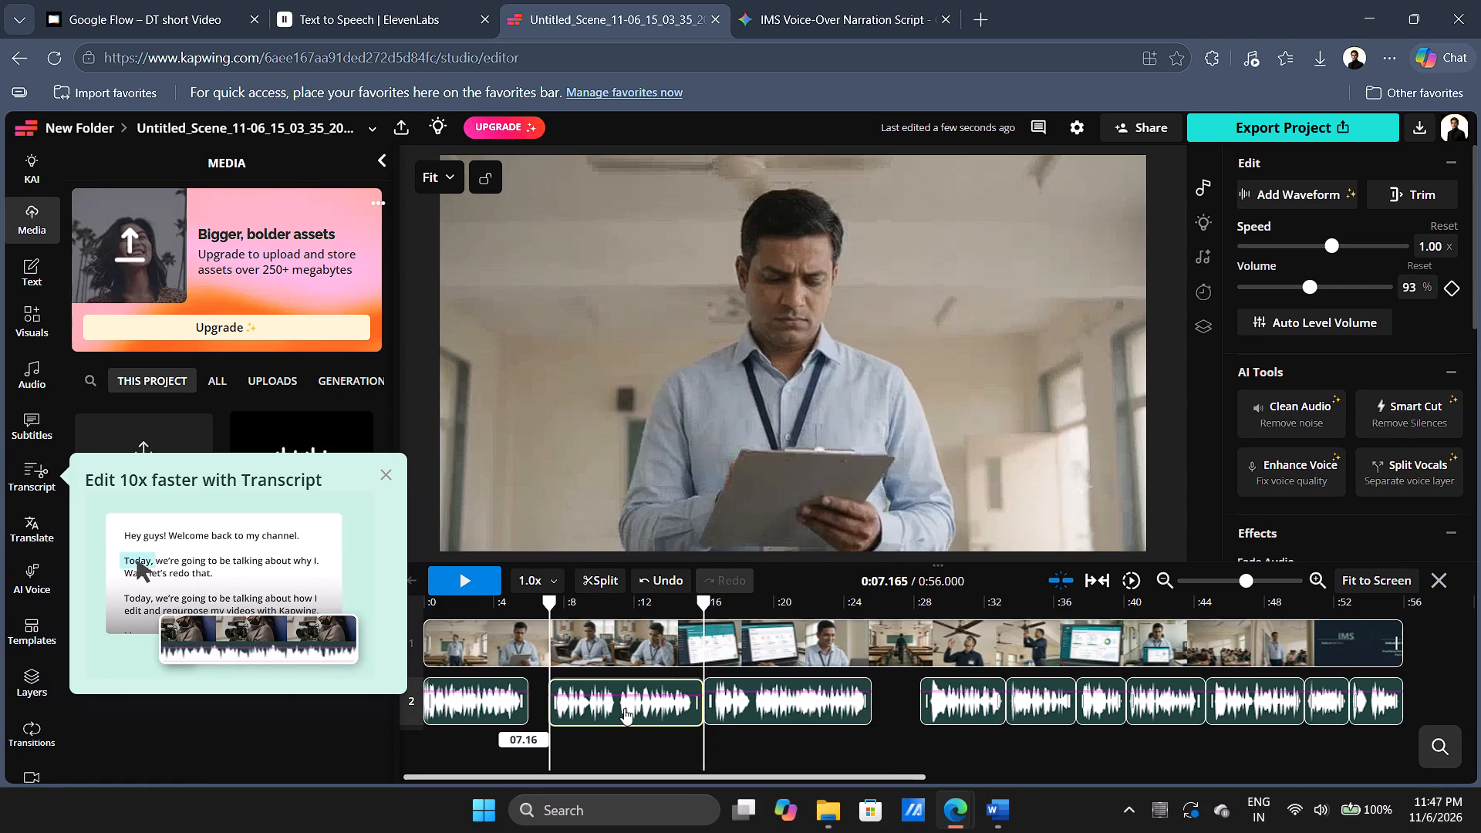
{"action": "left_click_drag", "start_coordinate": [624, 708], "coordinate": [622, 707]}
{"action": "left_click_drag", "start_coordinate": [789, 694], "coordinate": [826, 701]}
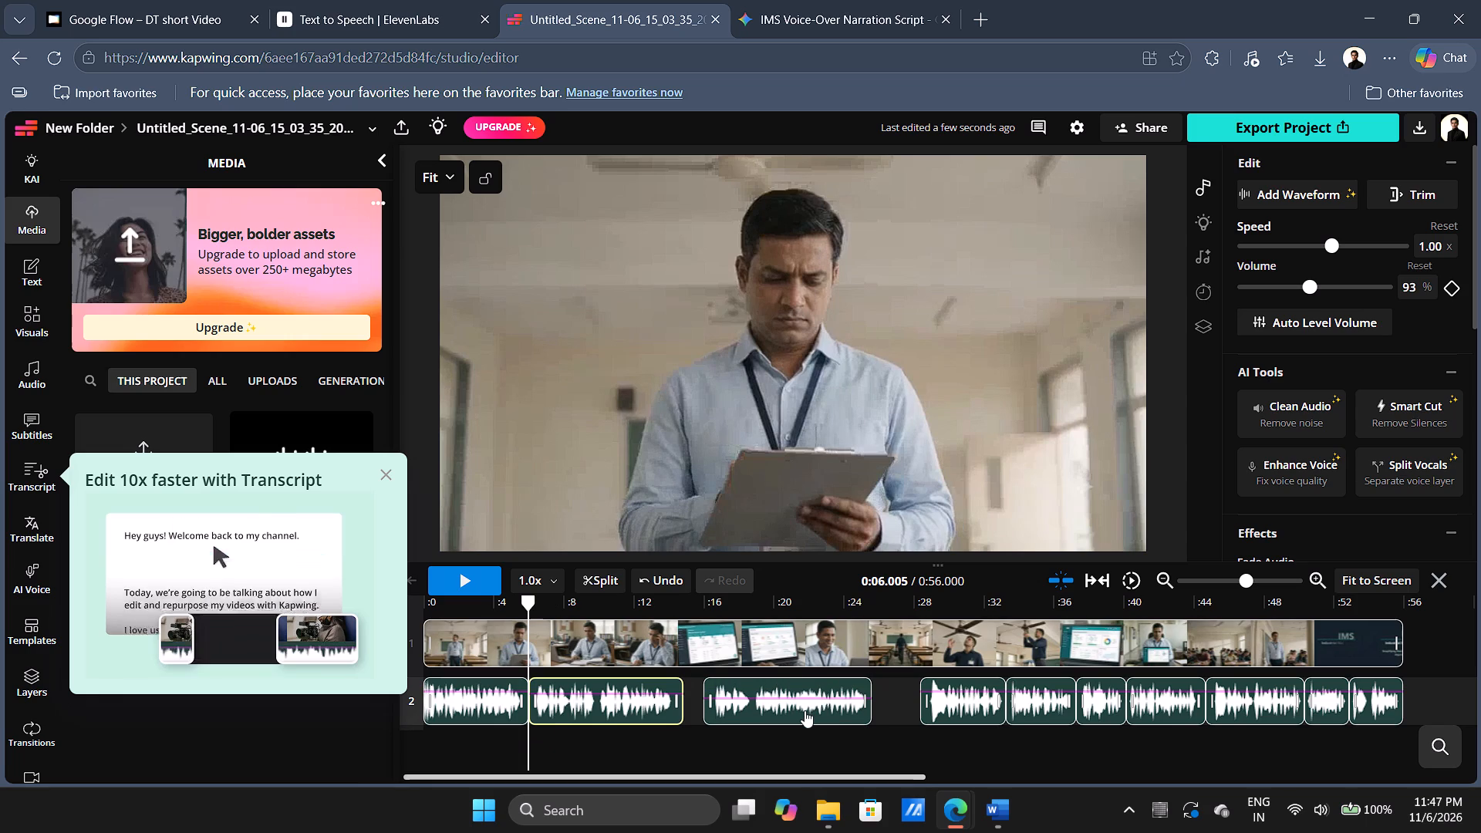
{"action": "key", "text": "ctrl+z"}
Respace the early narration segments, starting the second at about 6.9 s and the fourth at about 27.2 s, with the third between them.
{"action": "left_click_drag", "start_coordinate": [792, 710], "coordinate": [819, 717]}
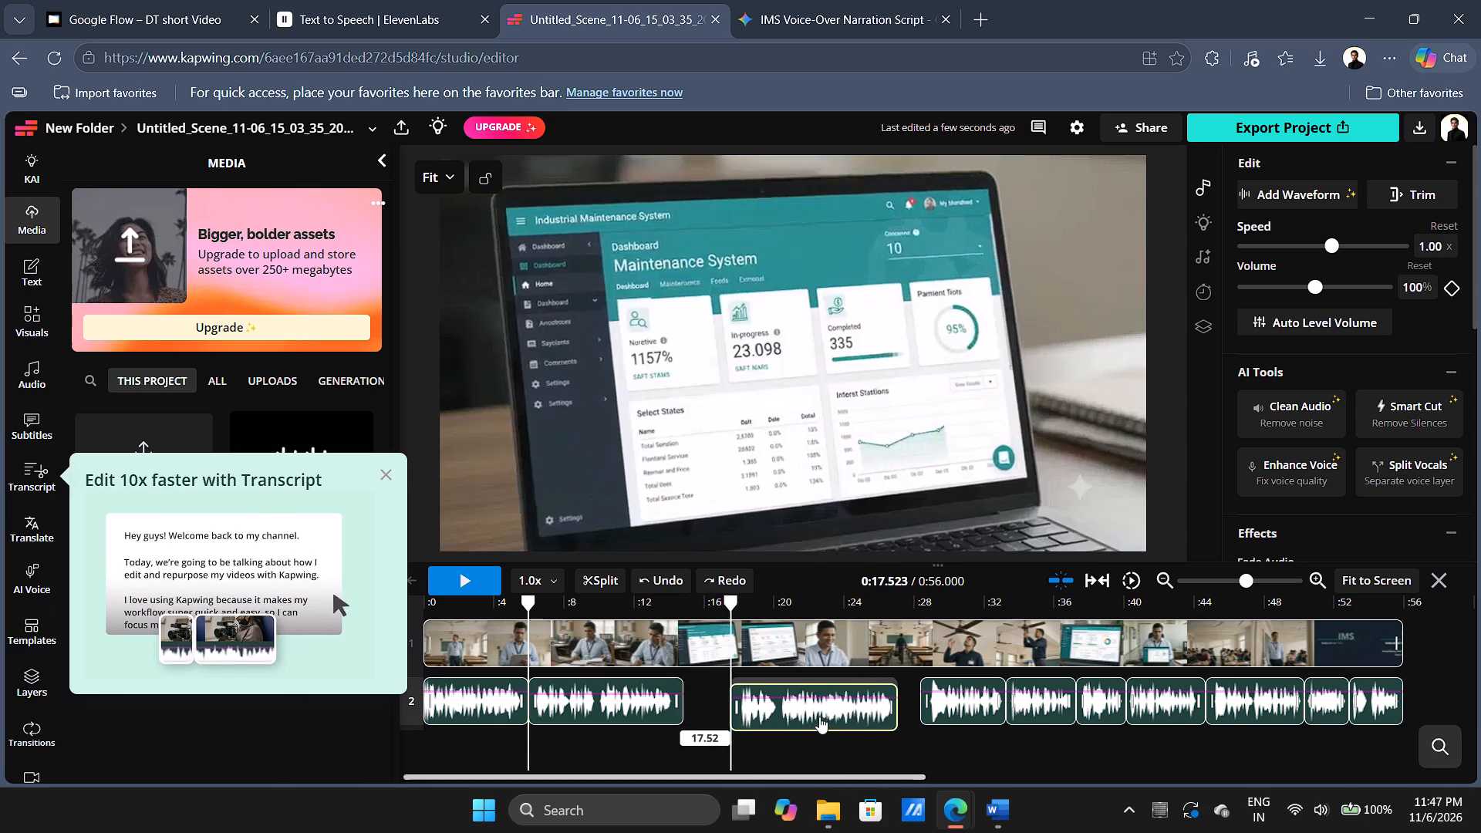
{"action": "left_click_drag", "start_coordinate": [819, 717], "coordinate": [828, 711]}
{"action": "left_click_drag", "start_coordinate": [636, 710], "coordinate": [650, 710]}
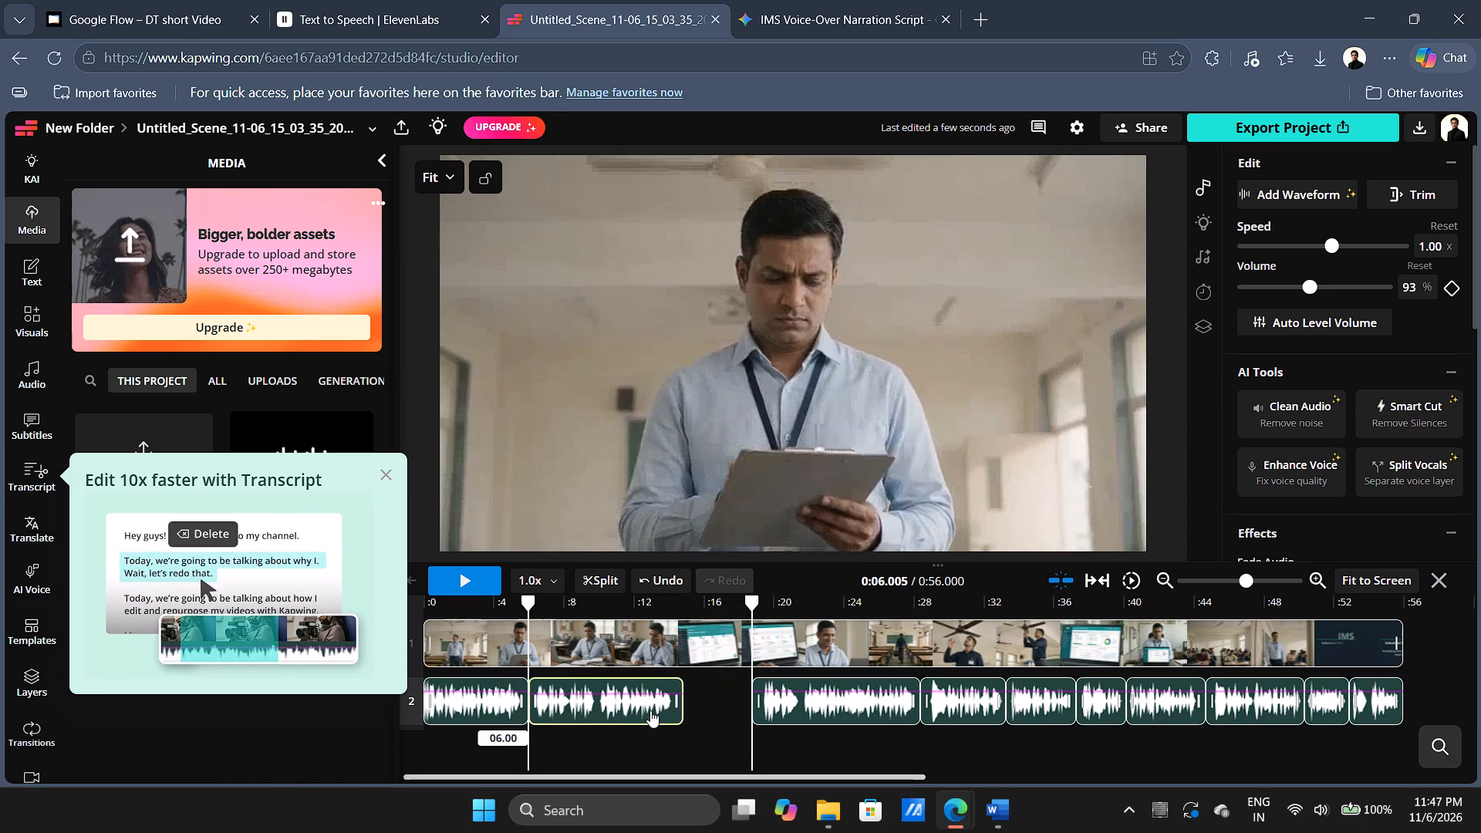
{"action": "left_click_drag", "start_coordinate": [650, 710], "coordinate": [652, 710]}
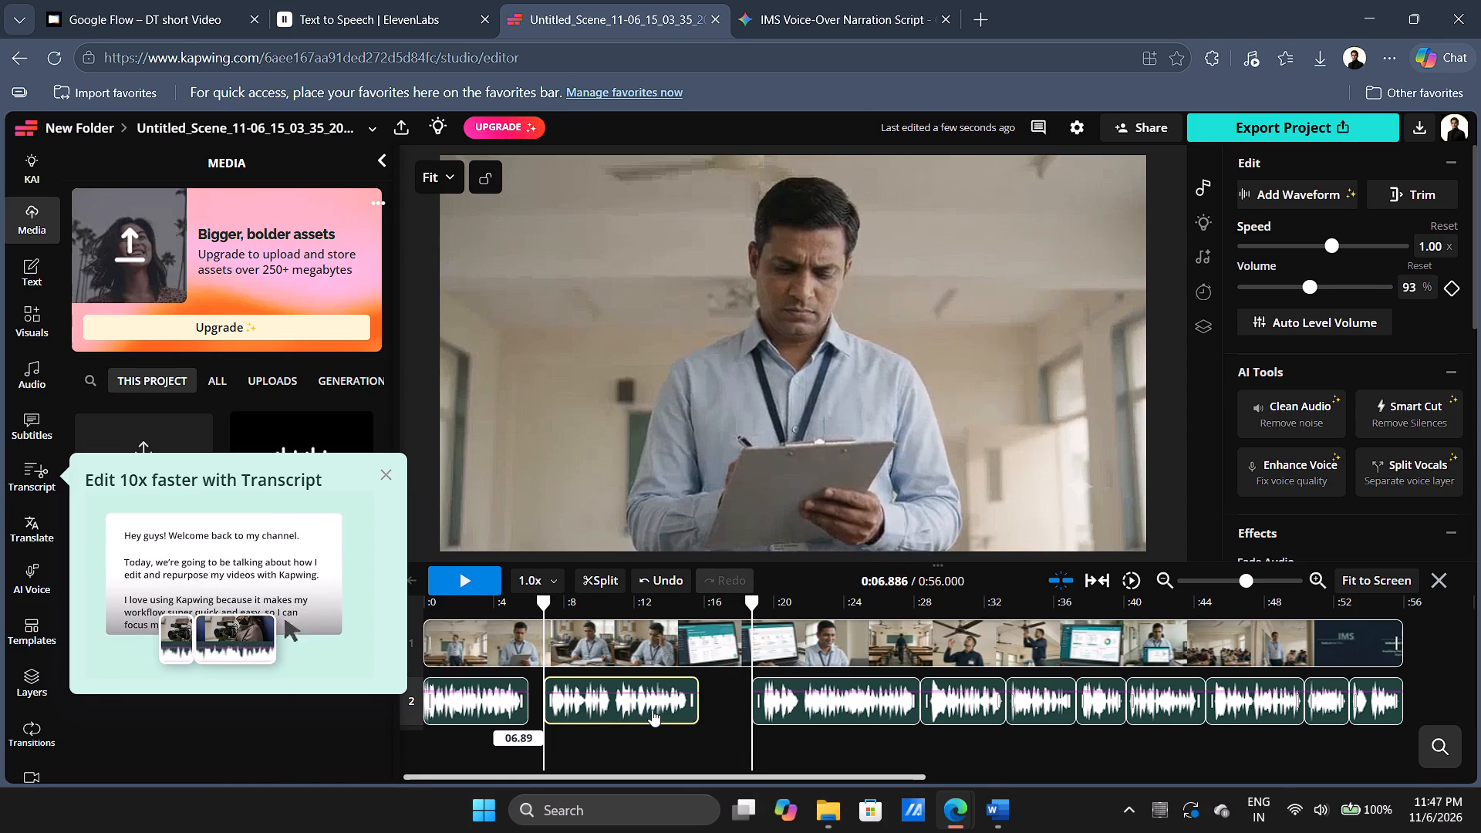
{"action": "left_click_drag", "start_coordinate": [652, 710], "coordinate": [651, 710]}
{"action": "left_click_drag", "start_coordinate": [813, 706], "coordinate": [790, 706]}
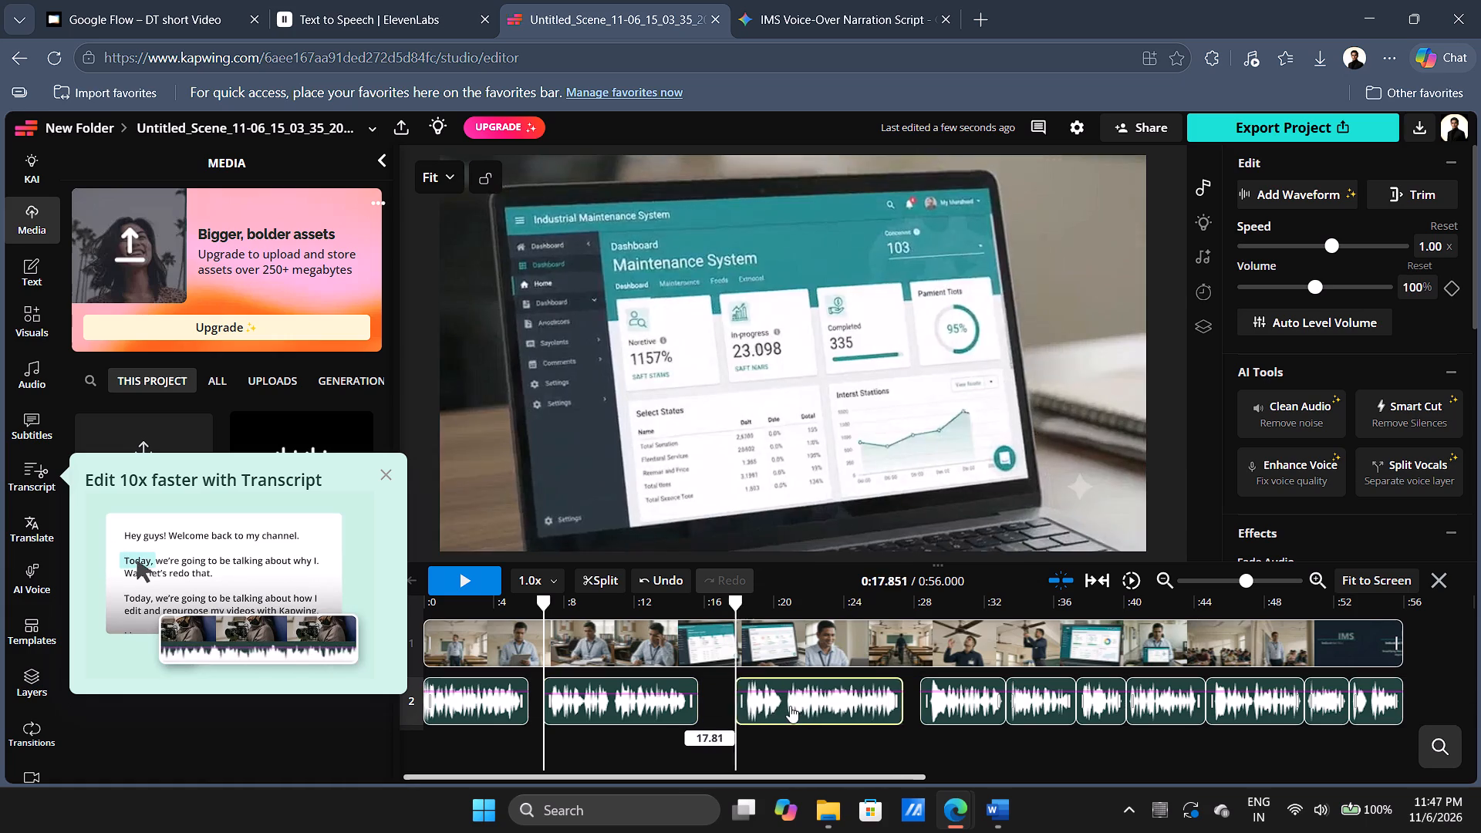
{"action": "left_click_drag", "start_coordinate": [790, 706], "coordinate": [778, 705]}
{"action": "left_click_drag", "start_coordinate": [956, 705], "coordinate": [936, 705]}
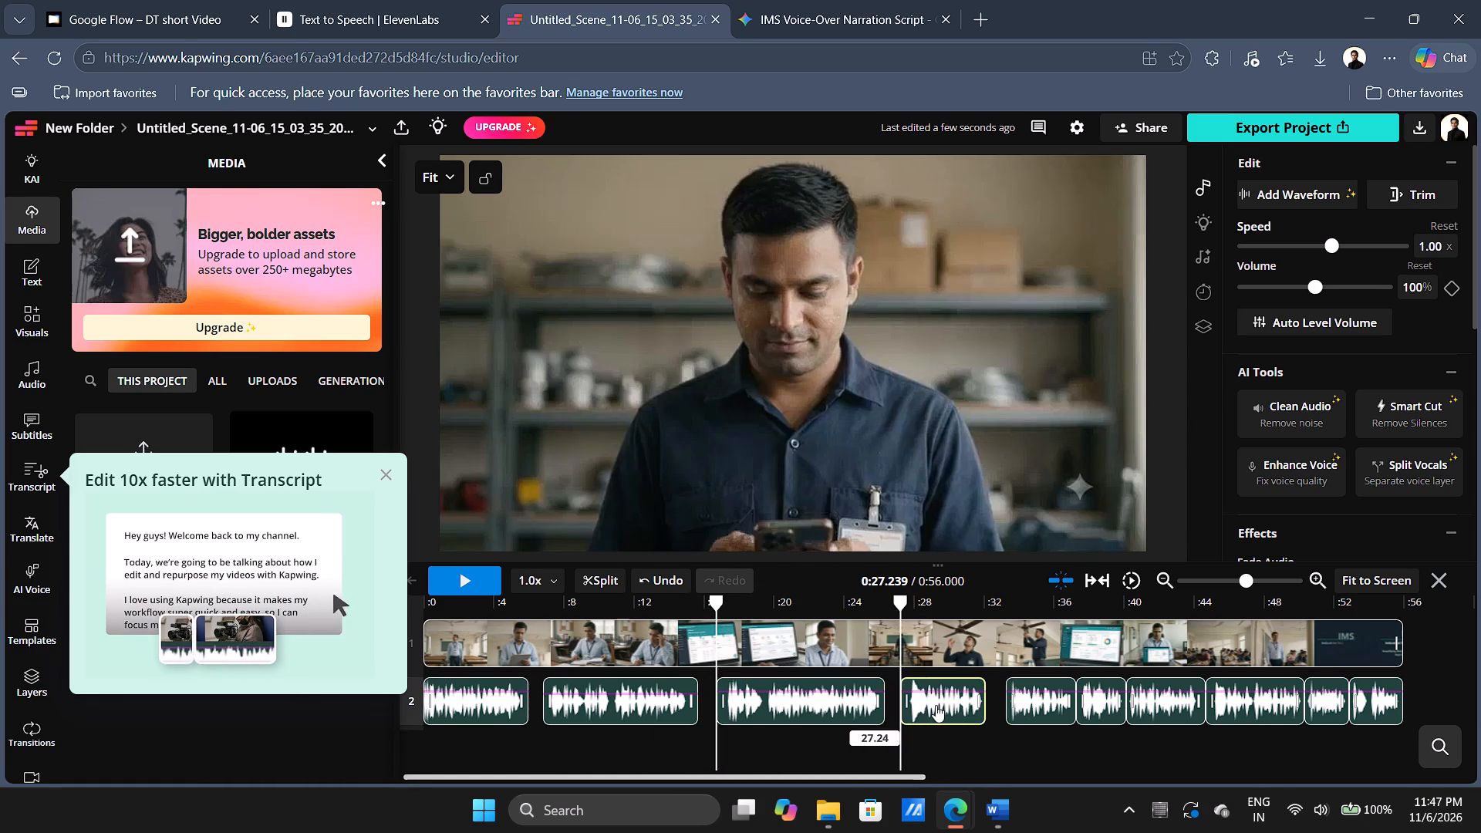
{"action": "left_click", "coordinate": [1038, 705]}
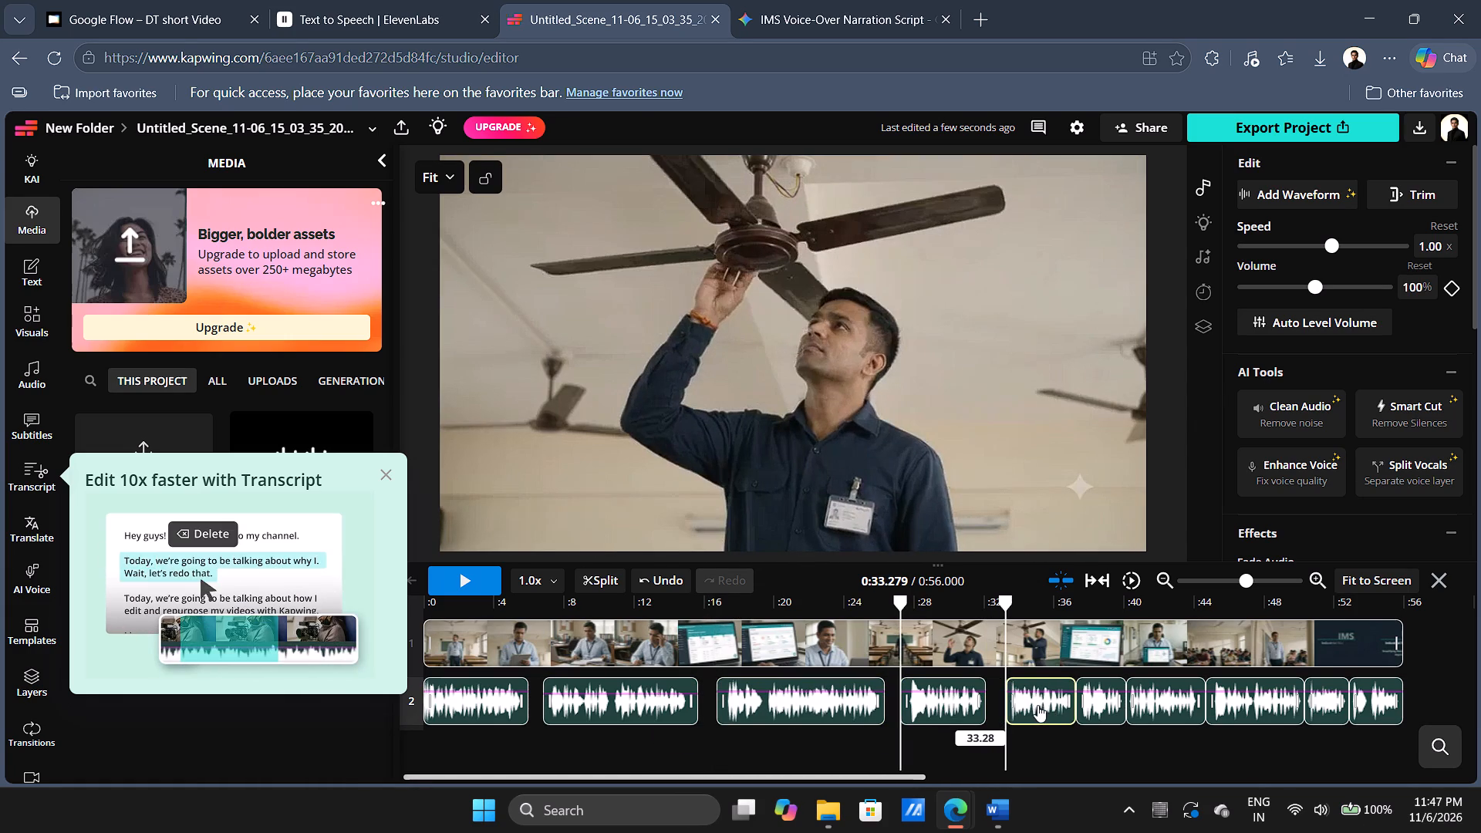
Play the second narration segment against its scenes and move the third earlier to start directly after it, at about 15.7 s.
{"action": "left_click_drag", "start_coordinate": [1006, 743], "coordinate": [550, 741]}
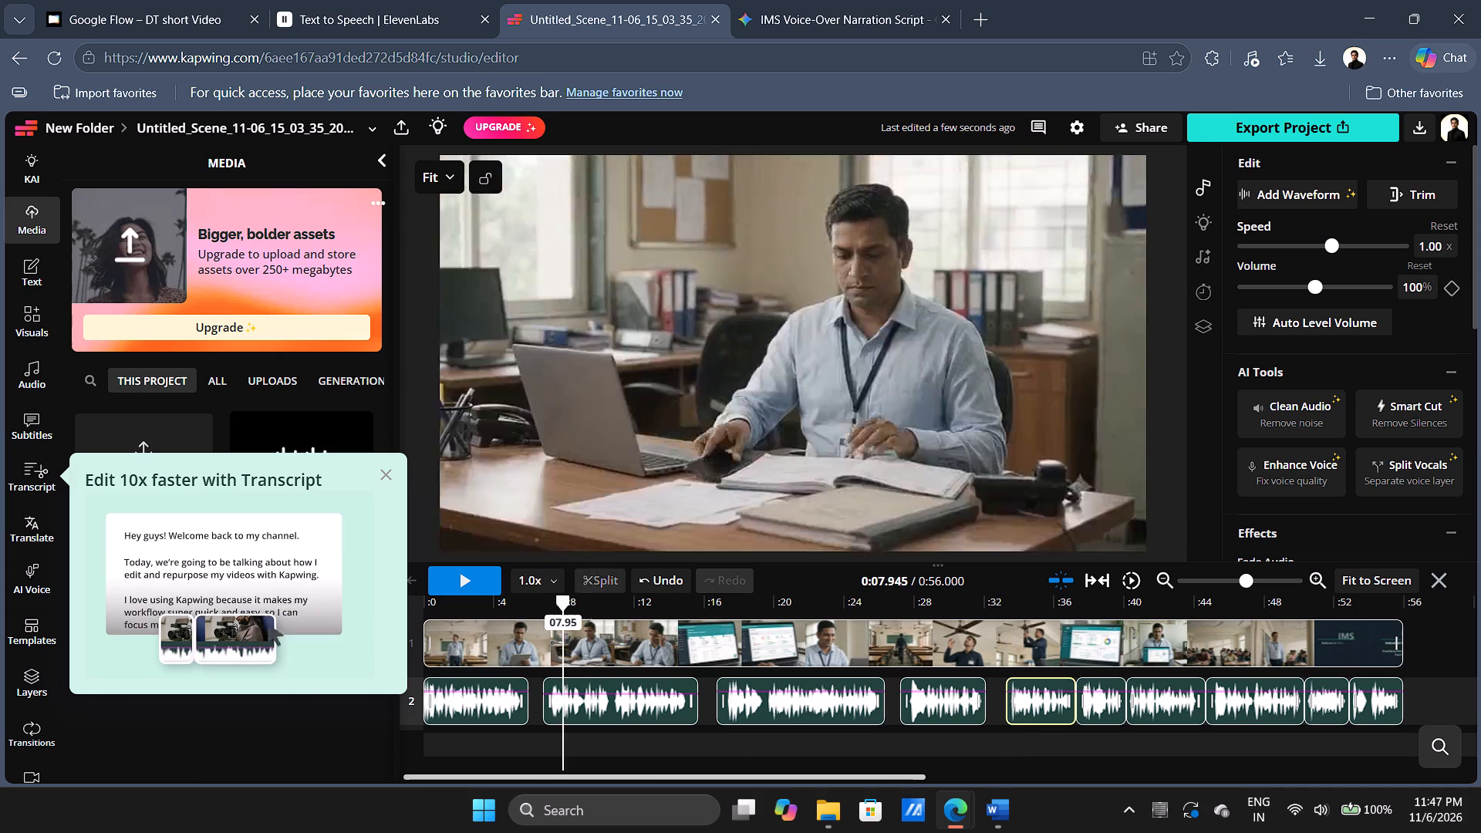
{"action": "left_click_drag", "start_coordinate": [550, 741], "coordinate": [512, 745]}
{"action": "left_click", "coordinate": [472, 580]}
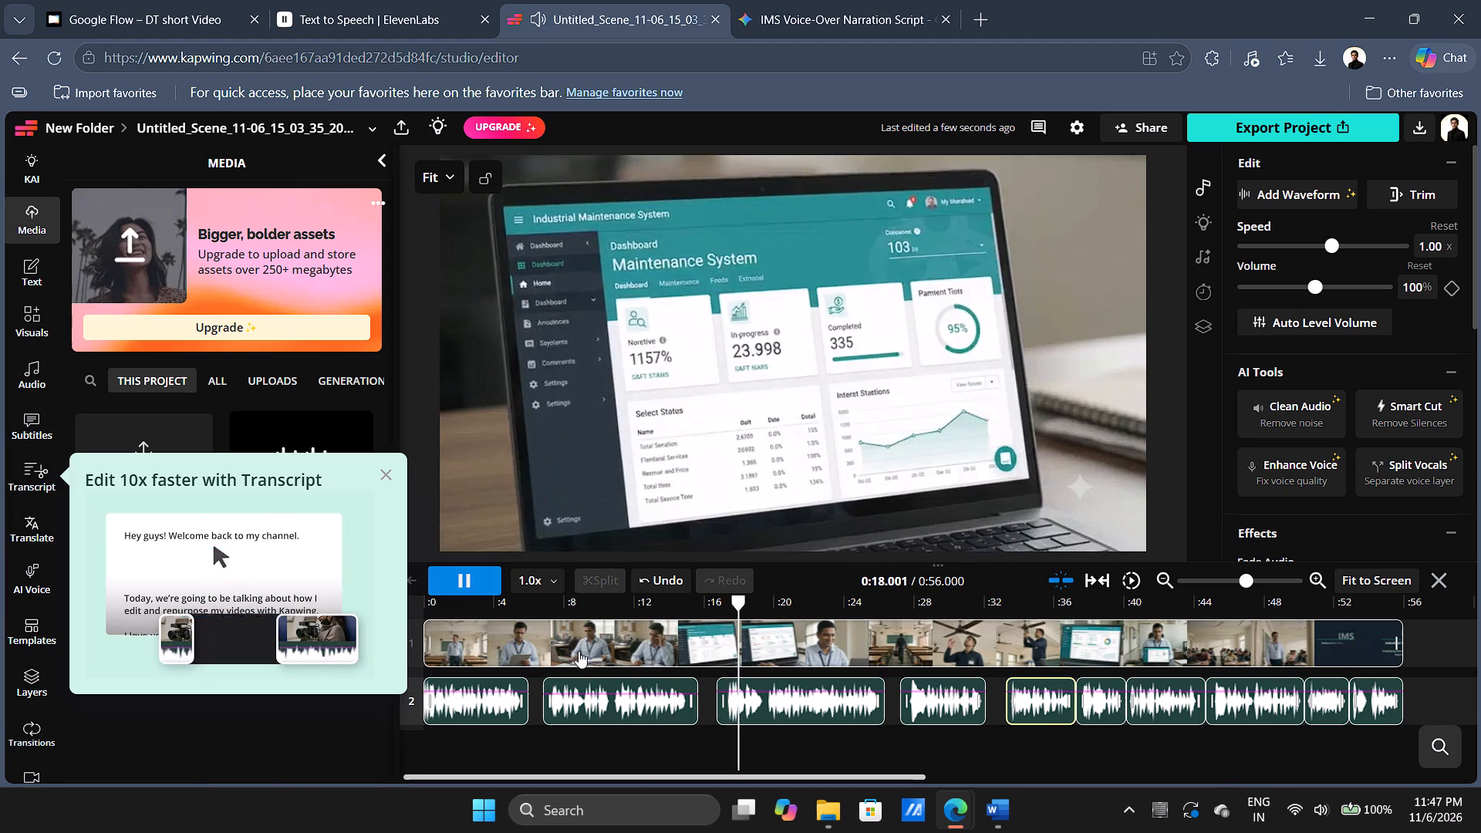
{"action": "left_click", "coordinate": [477, 582]}
{"action": "left_click_drag", "start_coordinate": [761, 701], "coordinate": [717, 701]}
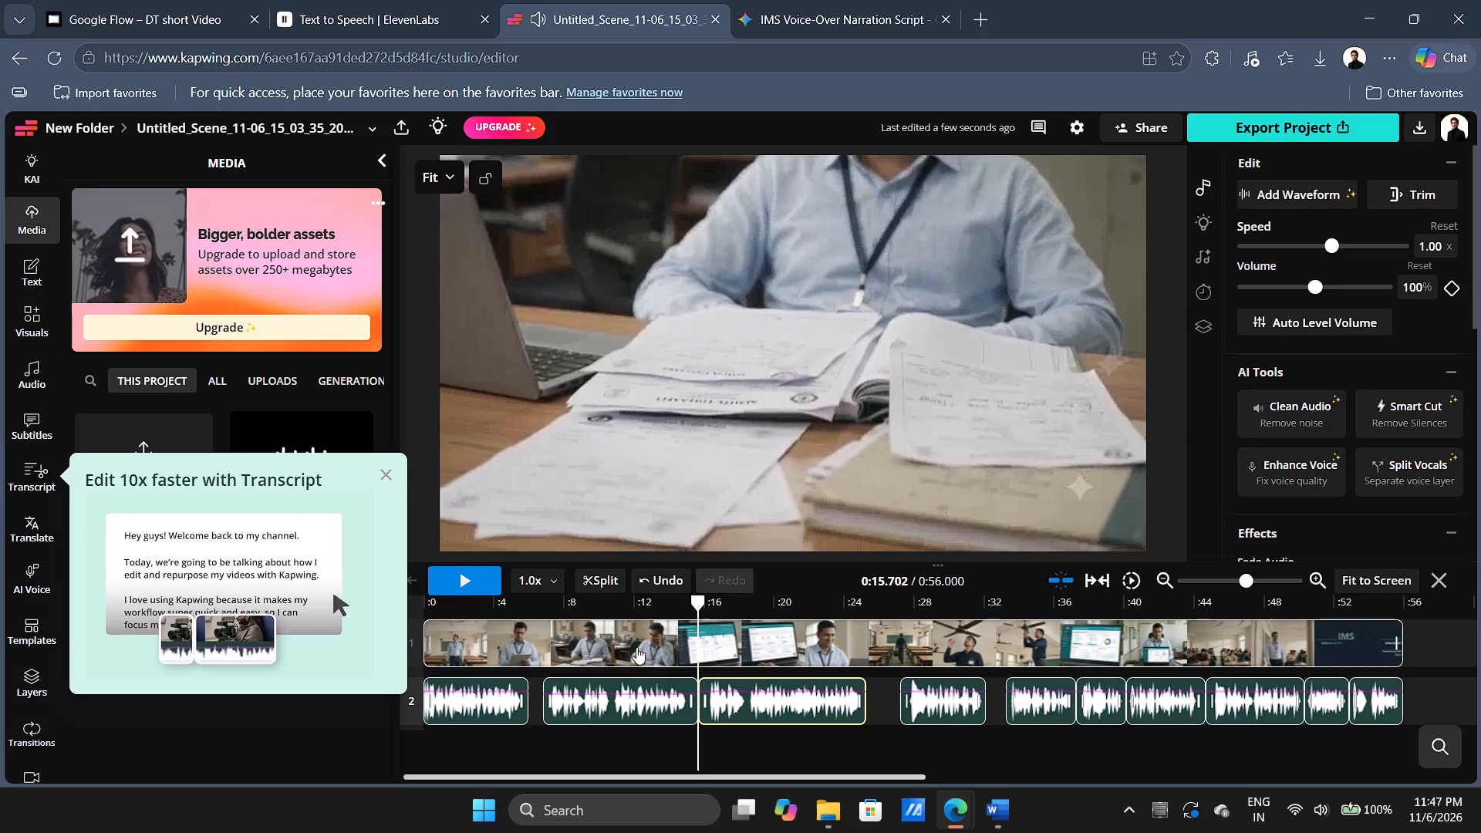
Play through the third narration segment and move the fourth earlier to start at about 26.3 s.
{"action": "left_click", "coordinate": [475, 578]}
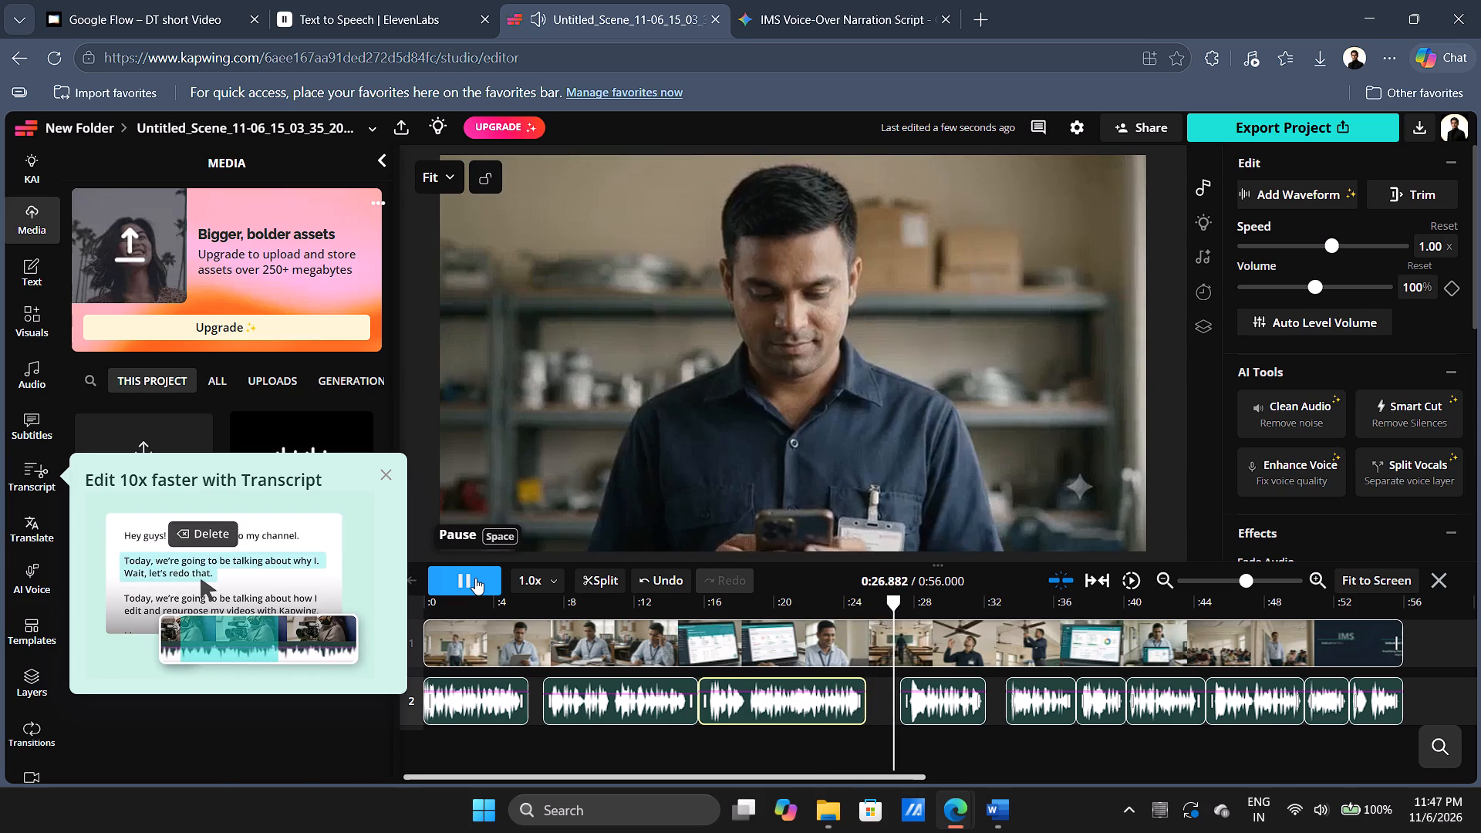
{"action": "left_click", "coordinate": [475, 575]}
{"action": "left_click_drag", "start_coordinate": [945, 703], "coordinate": [943, 703]}
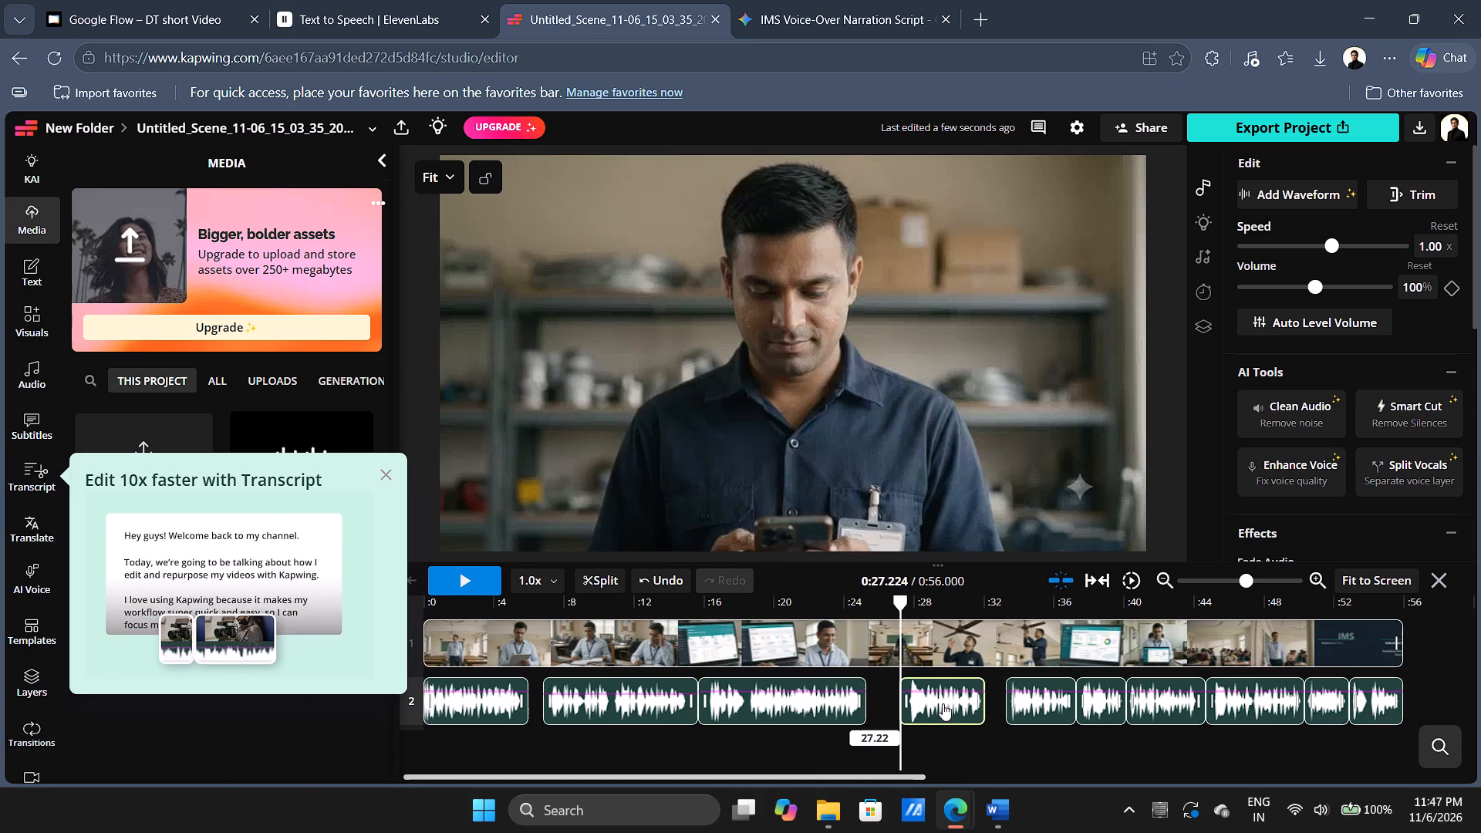
{"action": "left_click_drag", "start_coordinate": [943, 703], "coordinate": [934, 704]}
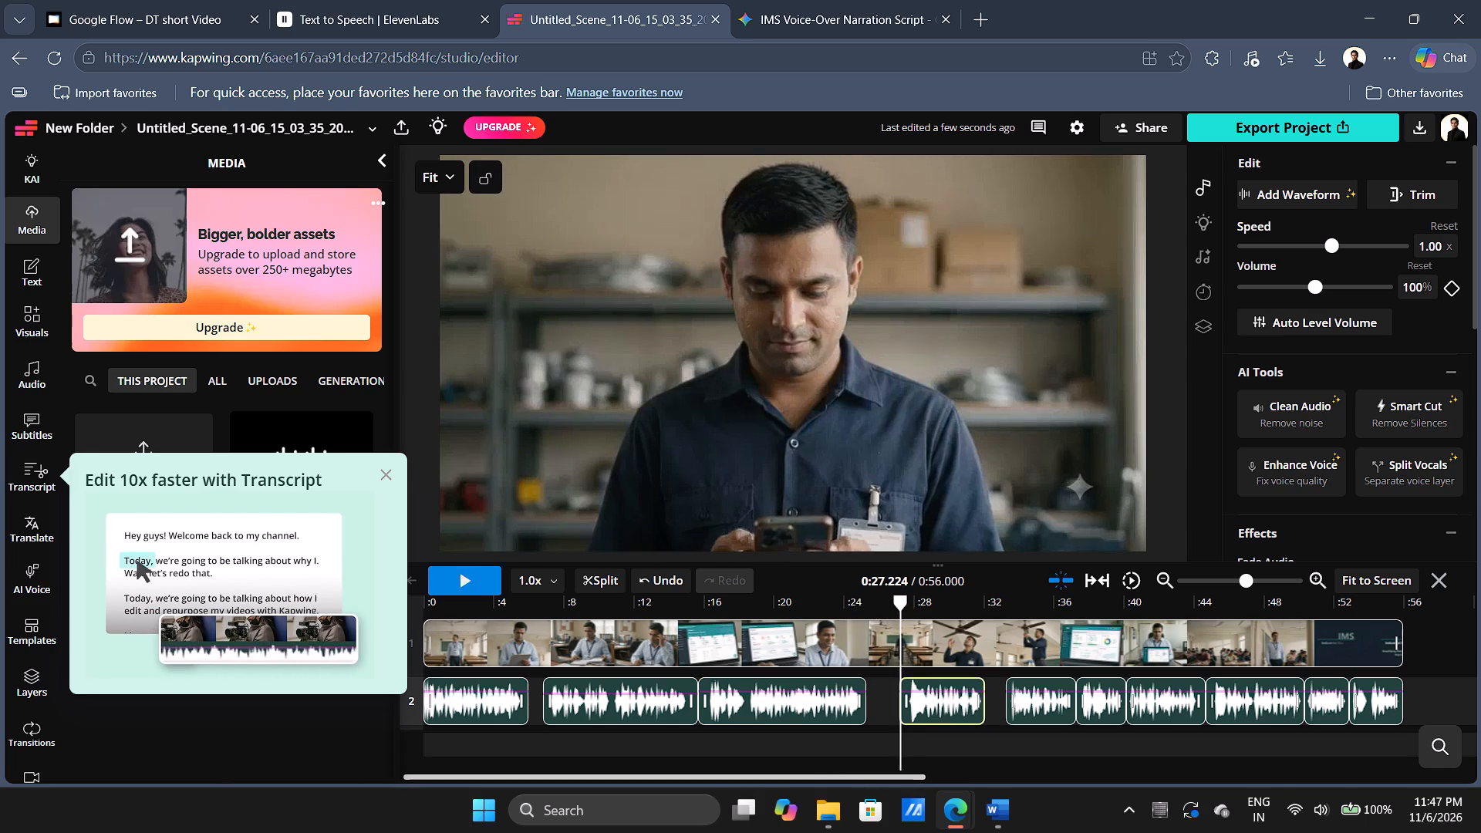
{"action": "left_click_drag", "start_coordinate": [899, 741], "coordinate": [883, 738]}
{"action": "left_click_drag", "start_coordinate": [941, 707], "coordinate": [940, 707]}
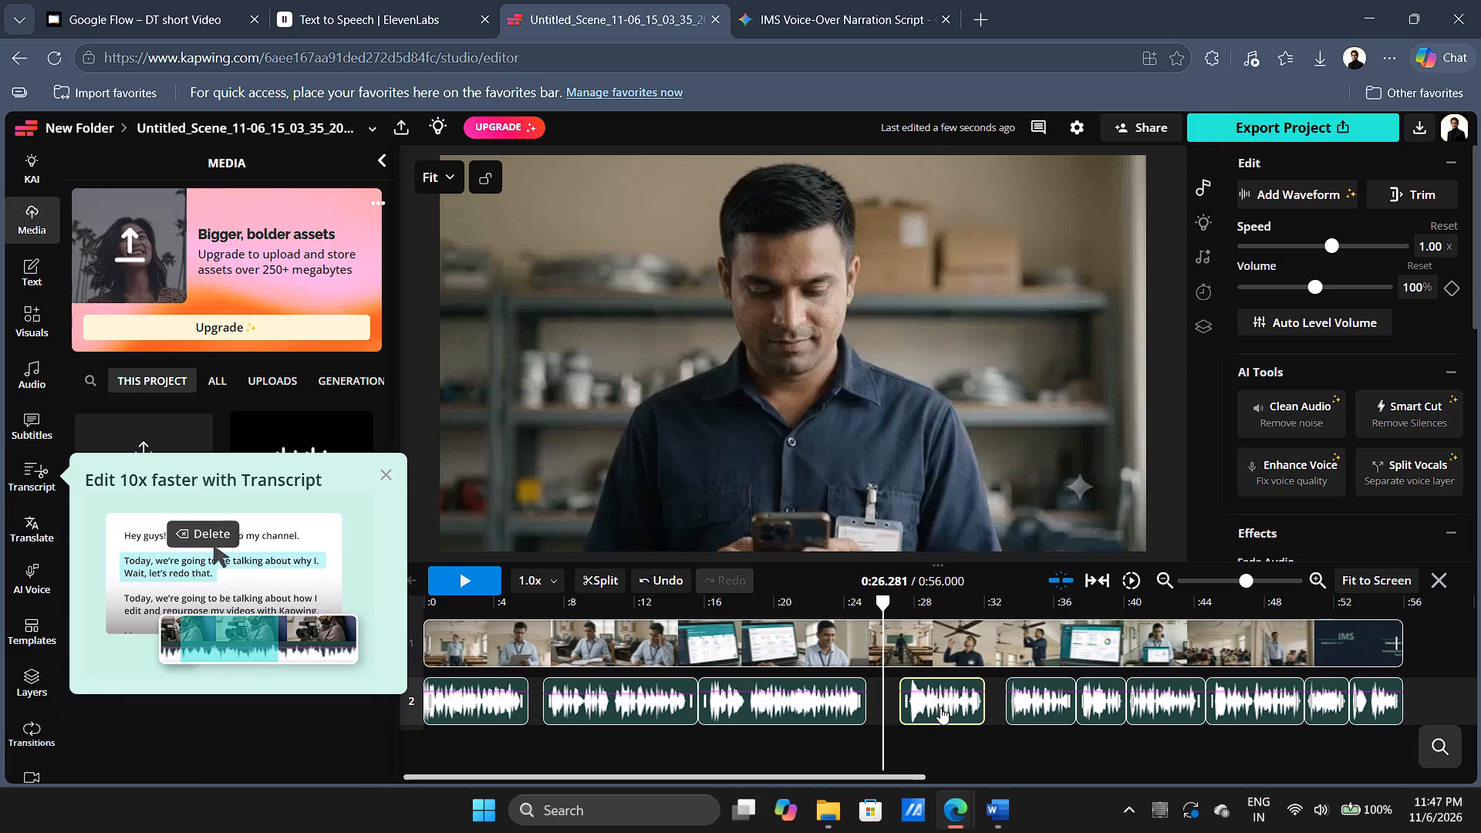
{"action": "left_click_drag", "start_coordinate": [940, 707], "coordinate": [928, 707]}
Play the fourth narration segment over the technician scenes and move the fifth earlier to start at about 32.1 s.
{"action": "left_click", "coordinate": [487, 586]}
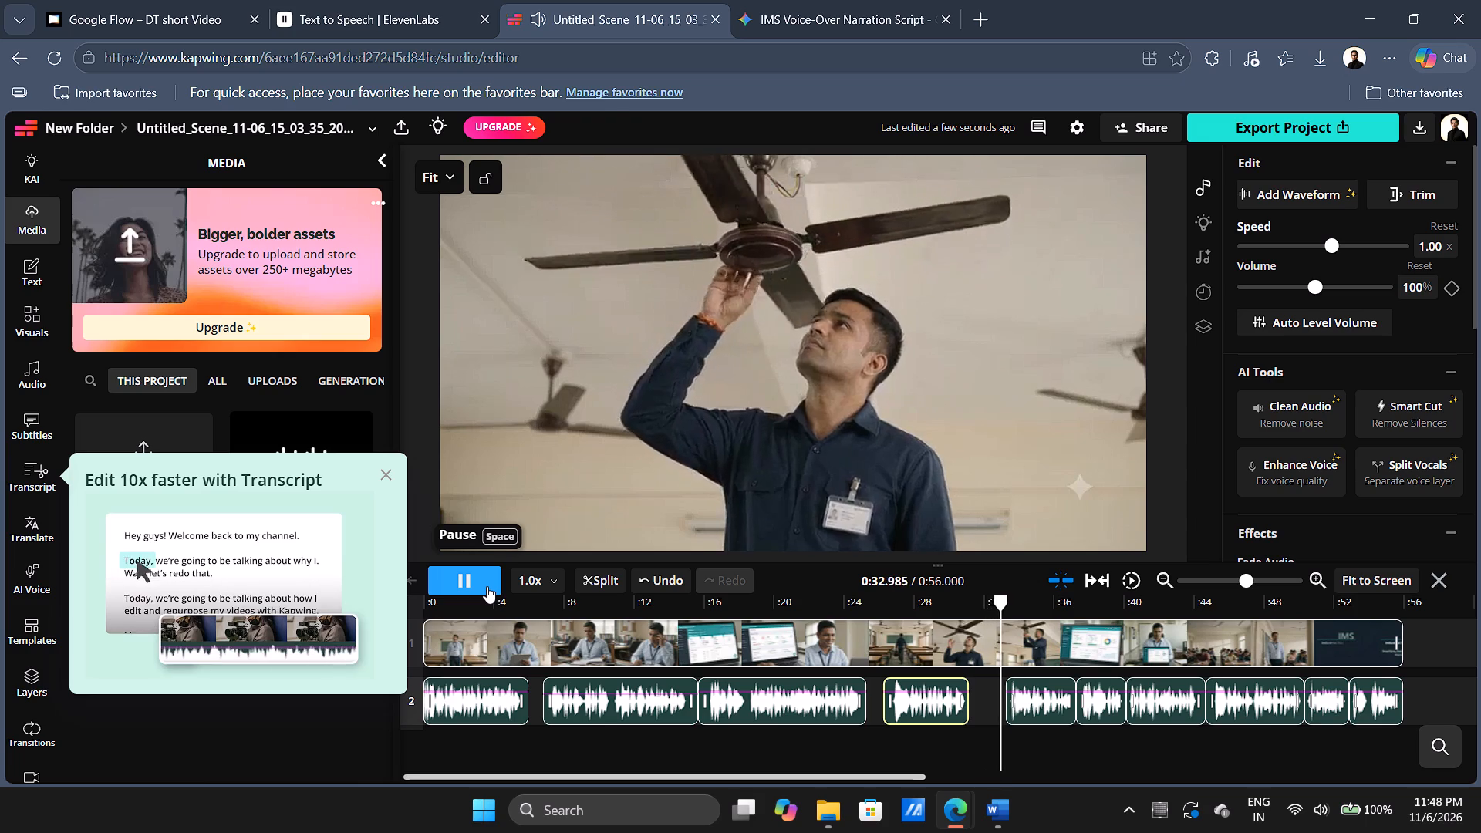
{"action": "left_click", "coordinate": [487, 586]}
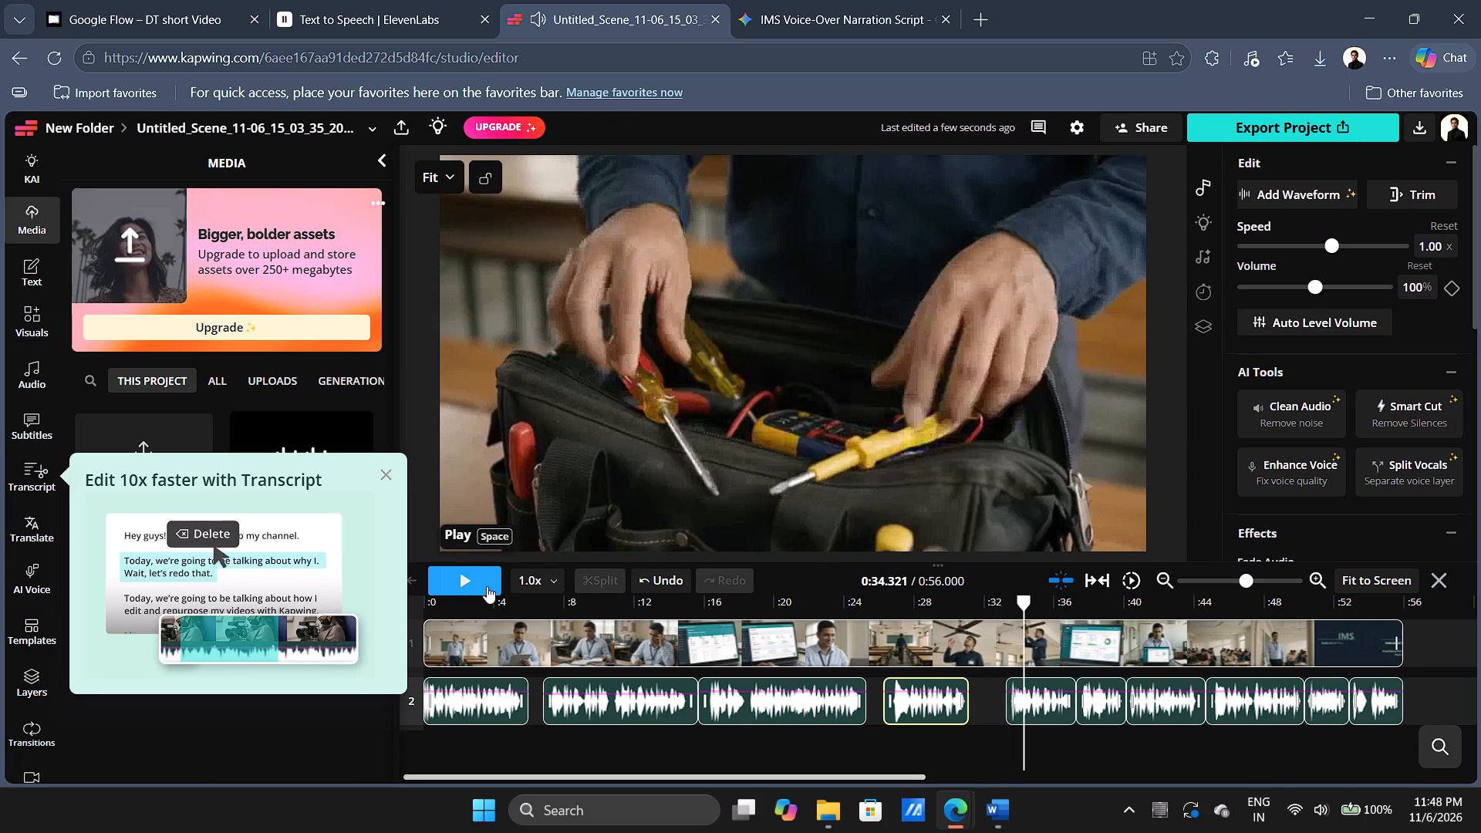
{"action": "double_click", "coordinate": [487, 586]}
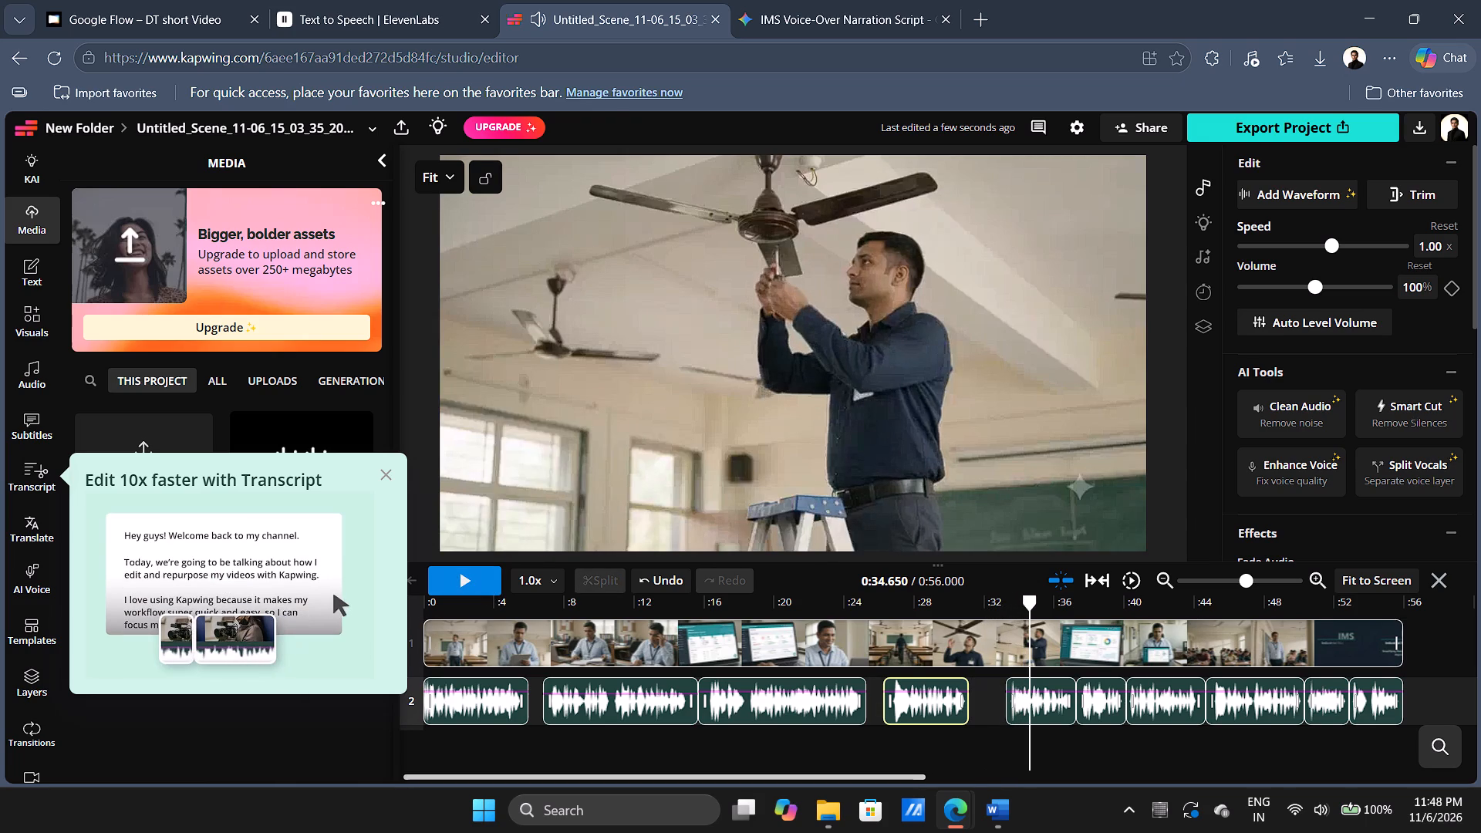
{"action": "left_click_drag", "start_coordinate": [1031, 703], "coordinate": [986, 703]}
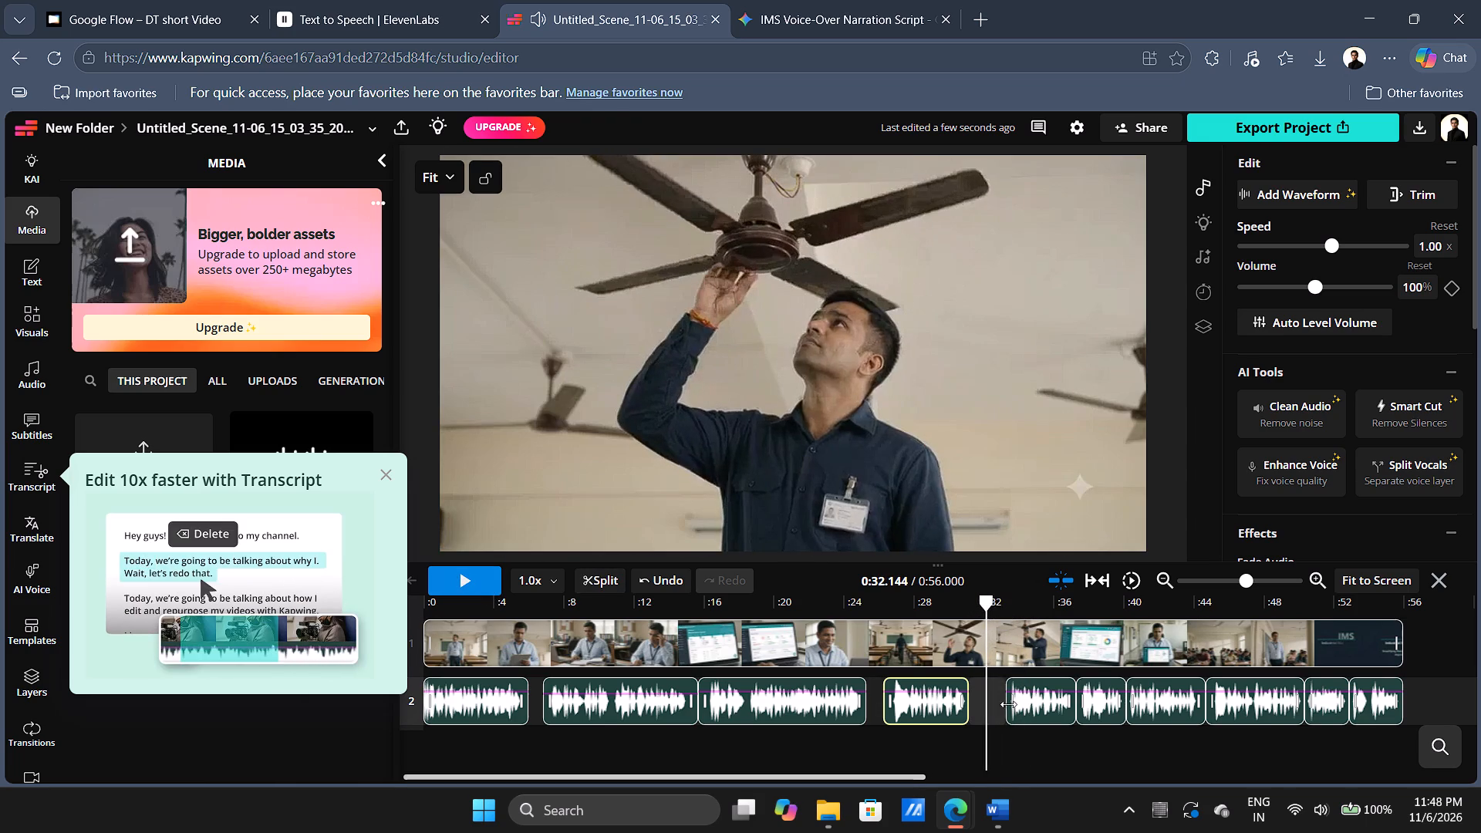
{"action": "left_click_drag", "start_coordinate": [1042, 706], "coordinate": [1024, 706]}
Play onward while moving the sixth narration segment to about 36.7 s and the seventh directly behind it at about 39.6 s.
{"action": "left_click", "coordinate": [460, 574]}
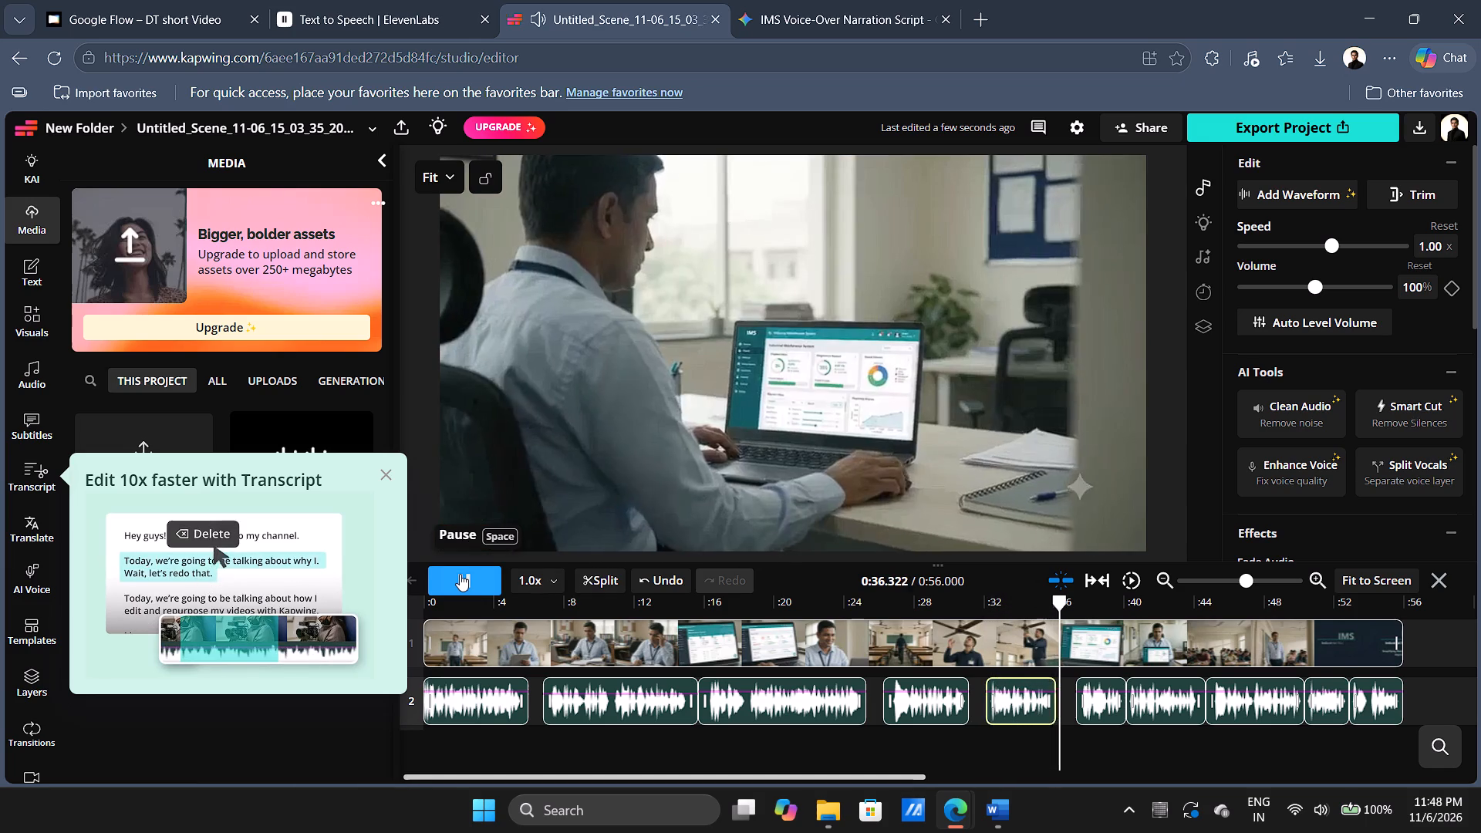
{"action": "left_click", "coordinate": [460, 574]}
{"action": "left_click_drag", "start_coordinate": [1109, 708], "coordinate": [1105, 709]}
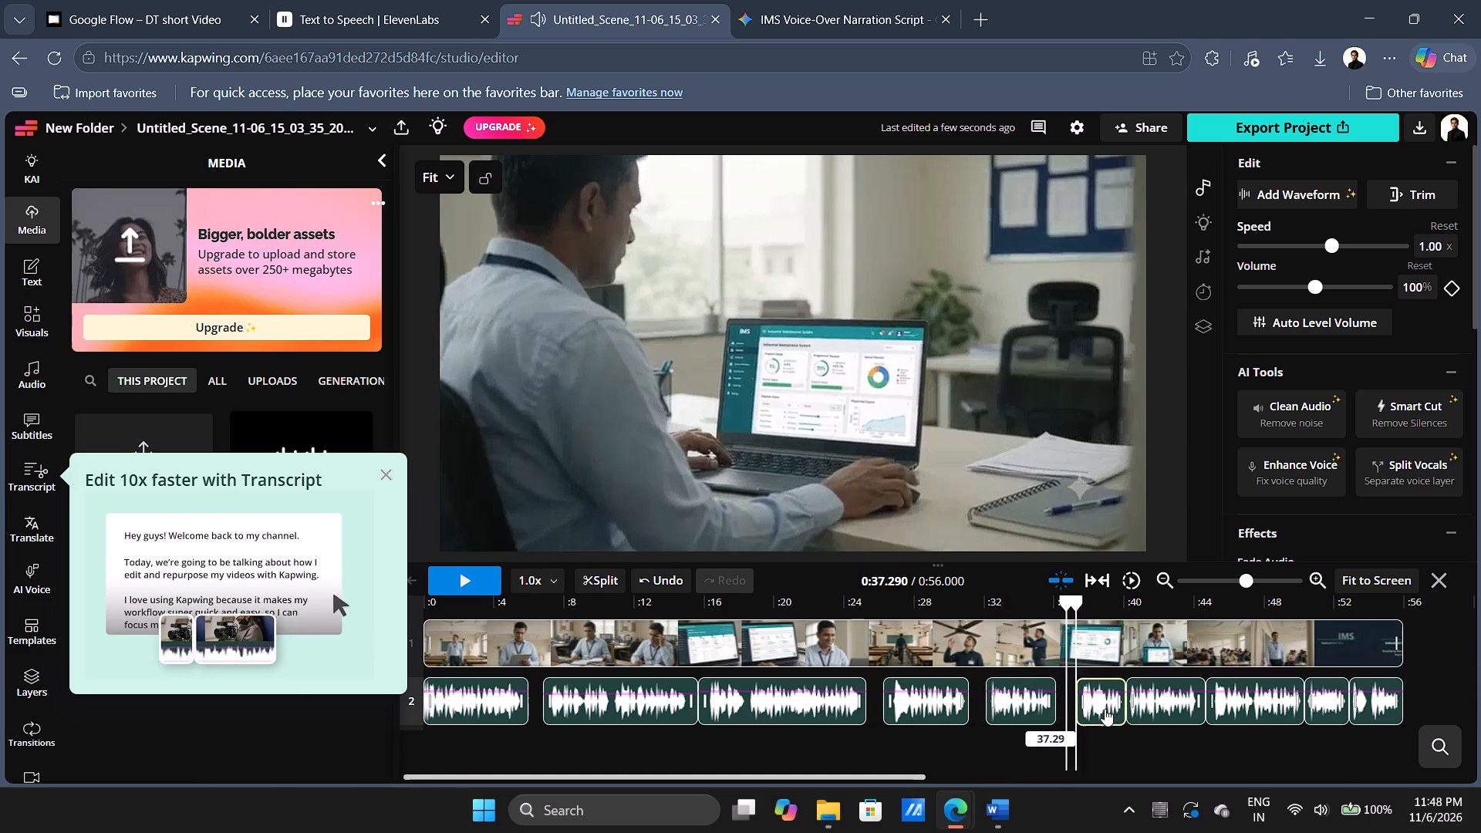
{"action": "left_click_drag", "start_coordinate": [1105, 709], "coordinate": [1096, 709]}
{"action": "left_click", "coordinate": [481, 590]}
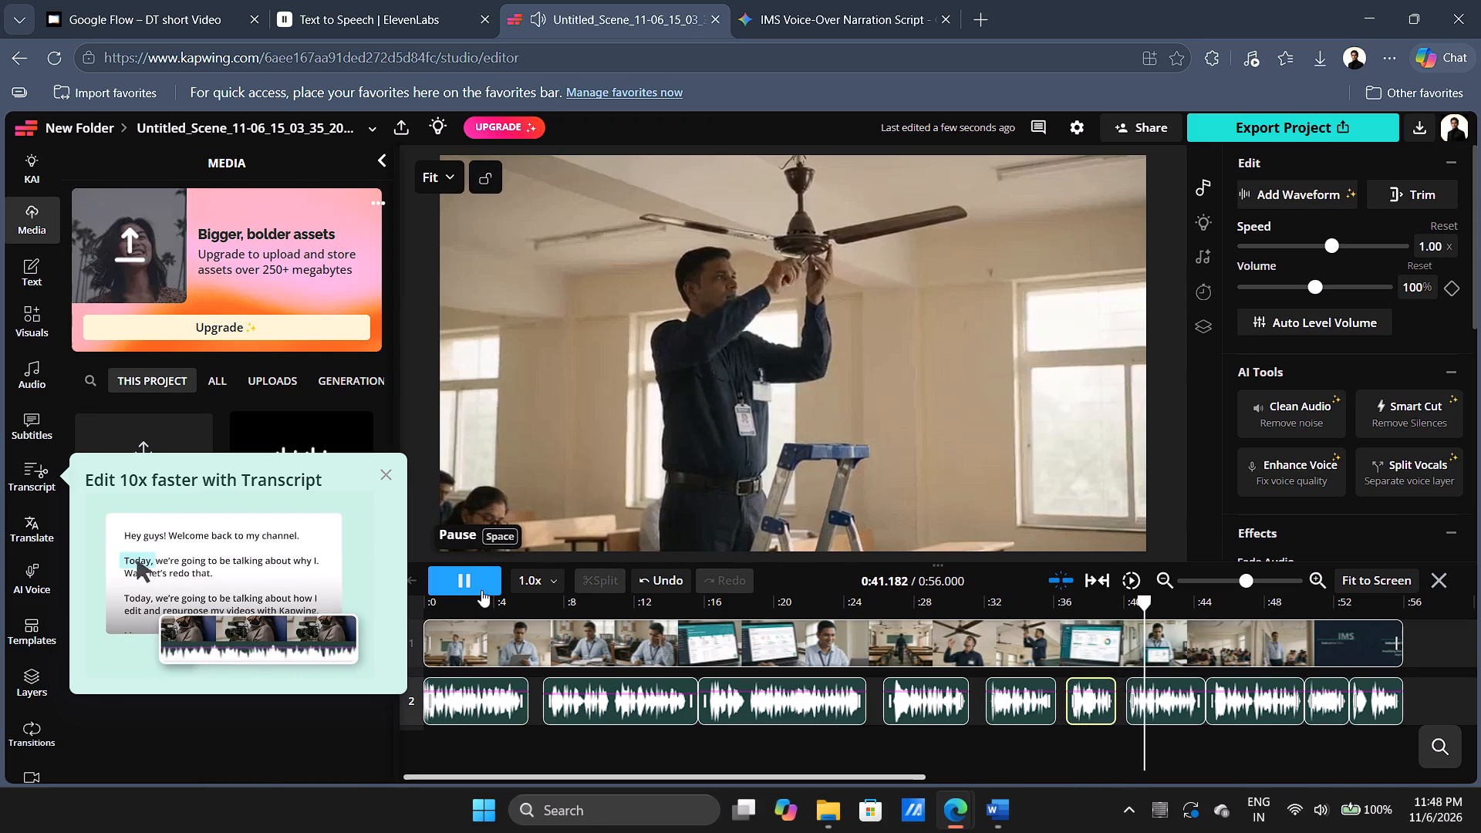
{"action": "left_click", "coordinate": [481, 590]}
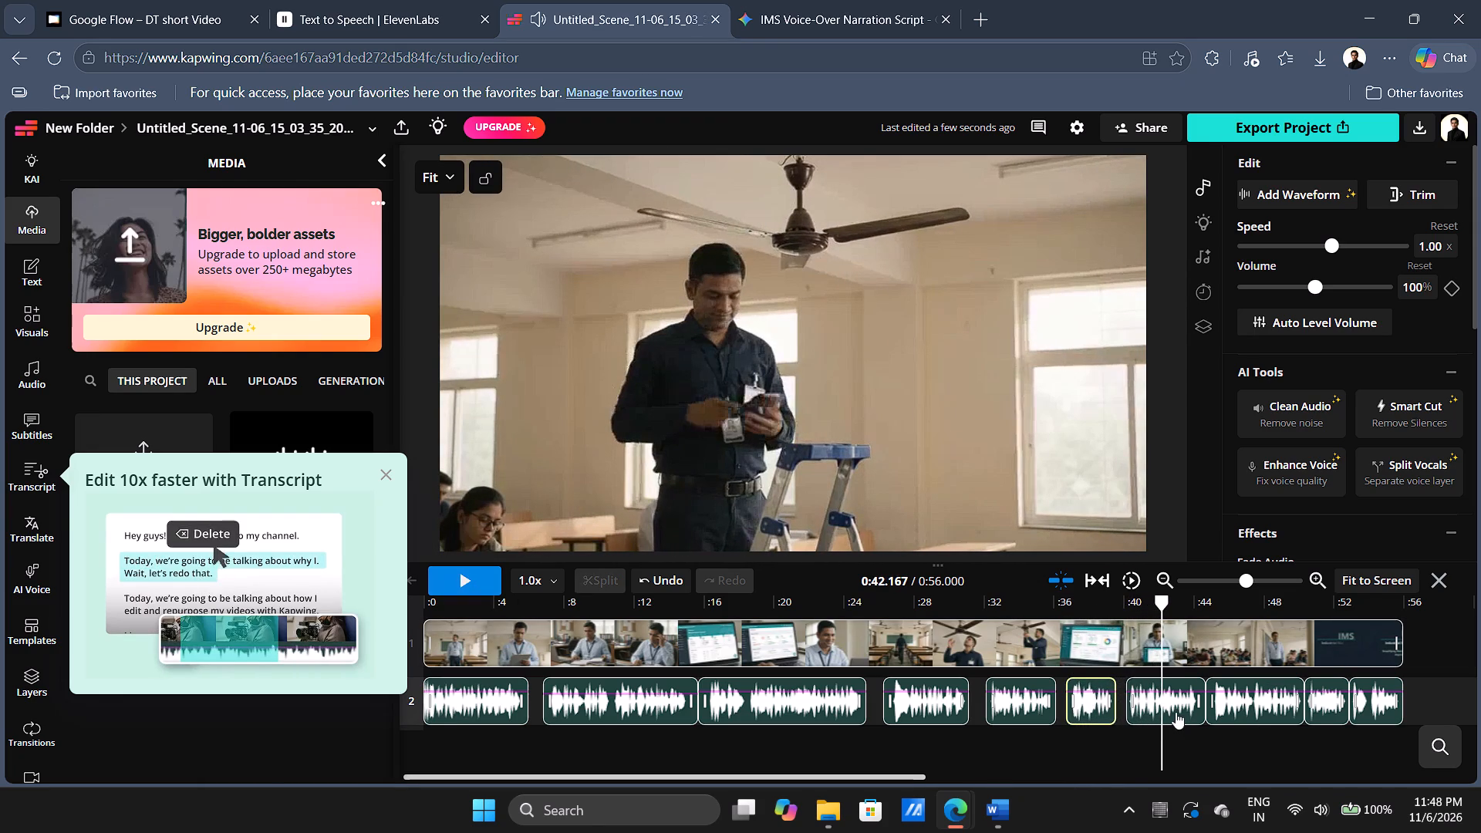
{"action": "left_click_drag", "start_coordinate": [1176, 712], "coordinate": [1168, 712]}
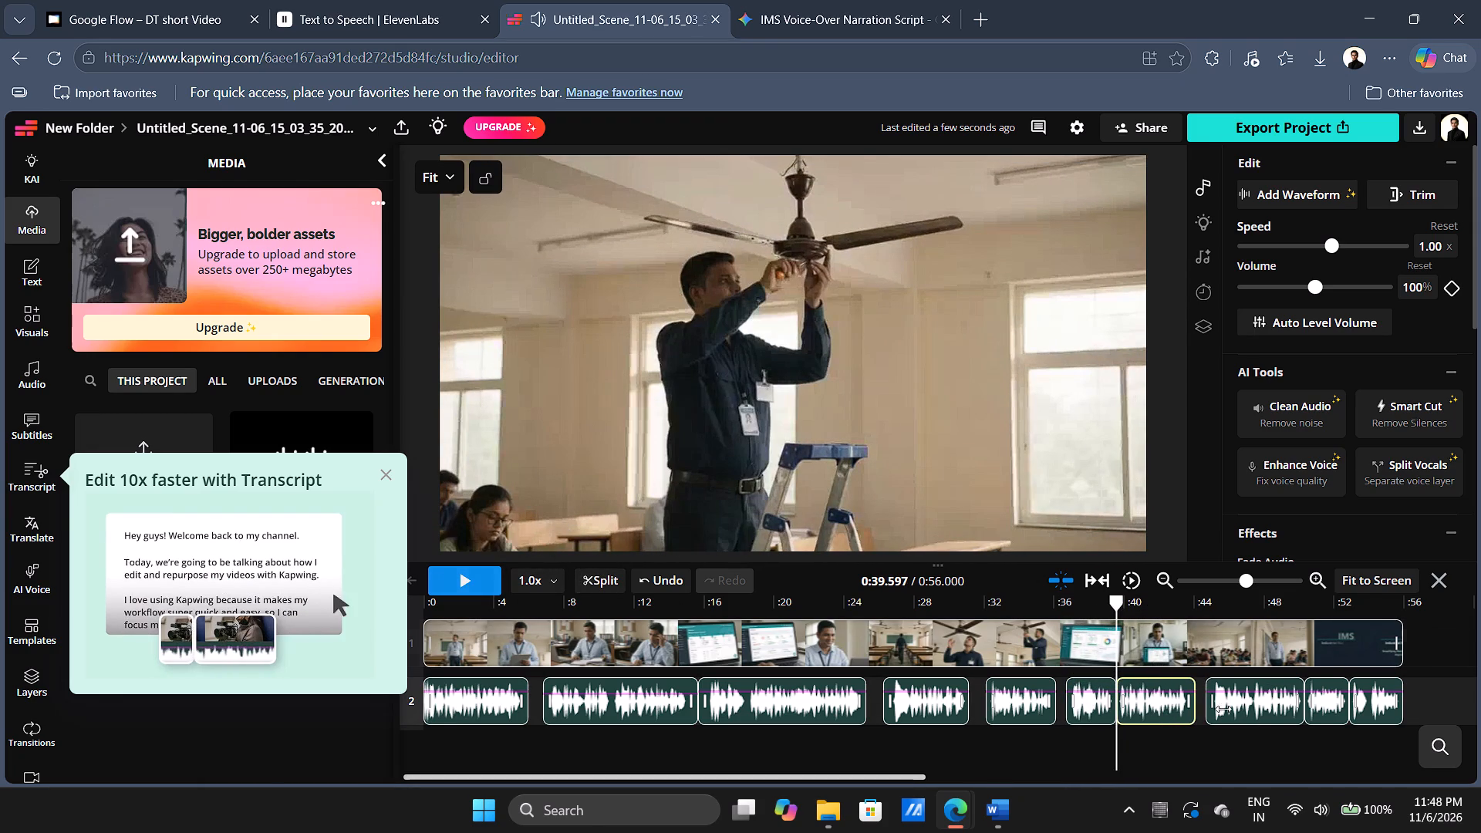
Play the timeline from about 32.6 s to check the fifth to eighth narration segments against their scenes.
{"action": "left_click_drag", "start_coordinate": [1118, 748], "coordinate": [994, 751]}
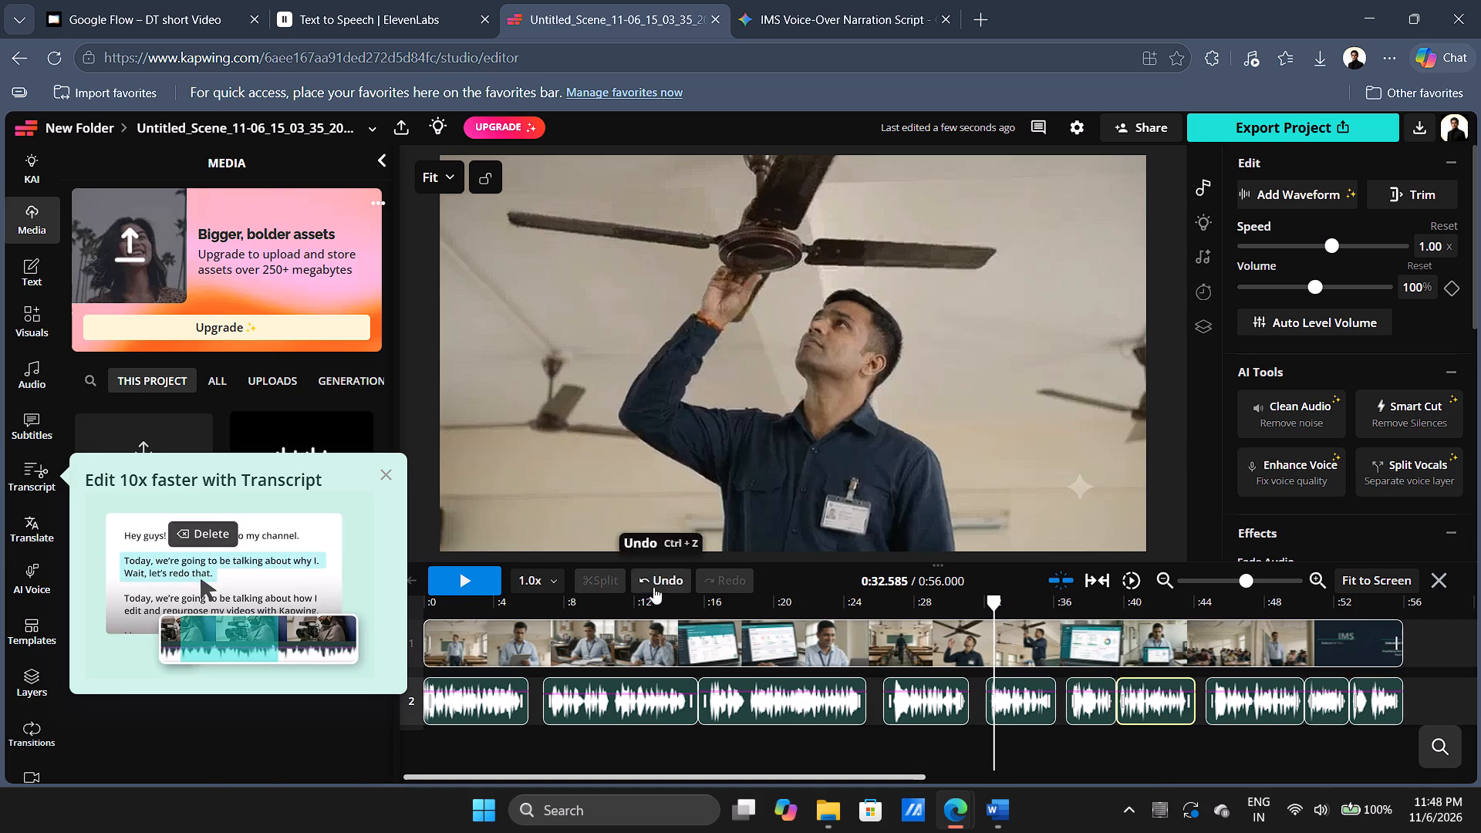
{"action": "left_click", "coordinate": [464, 592]}
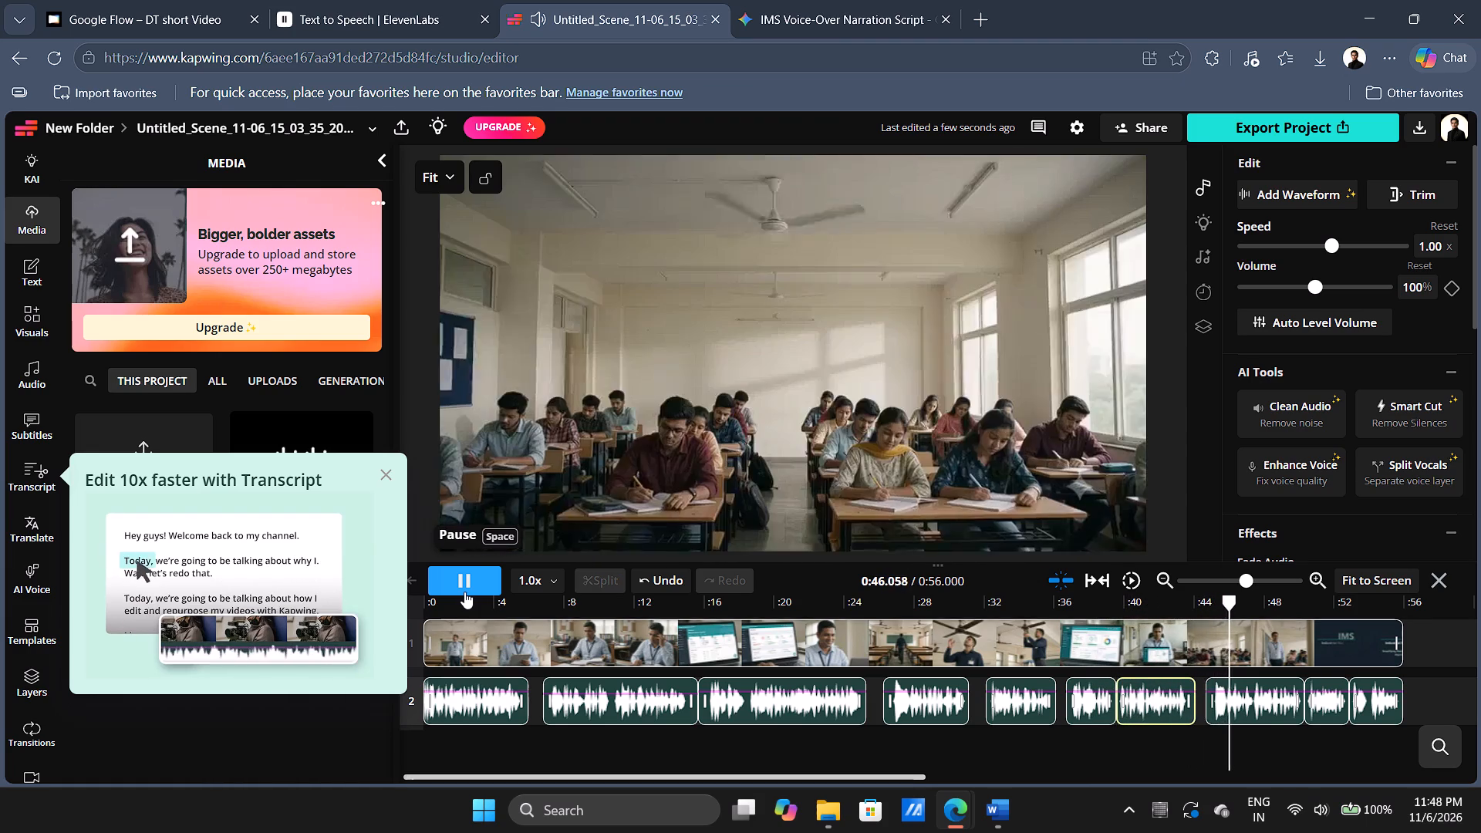
{"action": "left_click", "coordinate": [464, 592]}
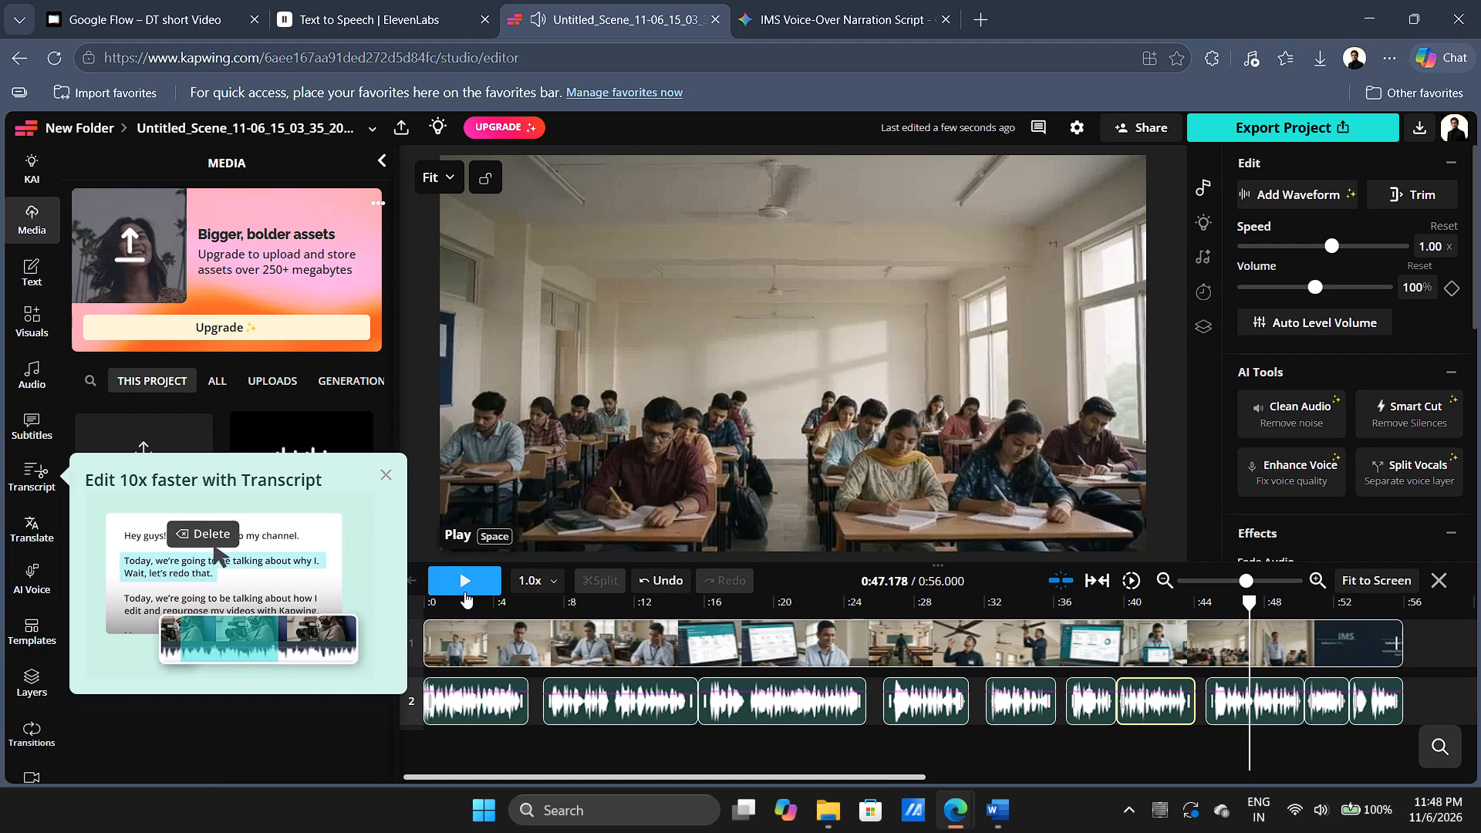
{"action": "double_click", "coordinate": [464, 592]}
Make room for the eighth narration segment by moving the last segment later to start at about 53.8 s over the IMS title.
{"action": "left_click_drag", "start_coordinate": [1257, 737], "coordinate": [1220, 737]}
{"action": "left_click_drag", "start_coordinate": [1240, 711], "coordinate": [1256, 711]}
{"action": "left_click_drag", "start_coordinate": [1387, 706], "coordinate": [1398, 706]}
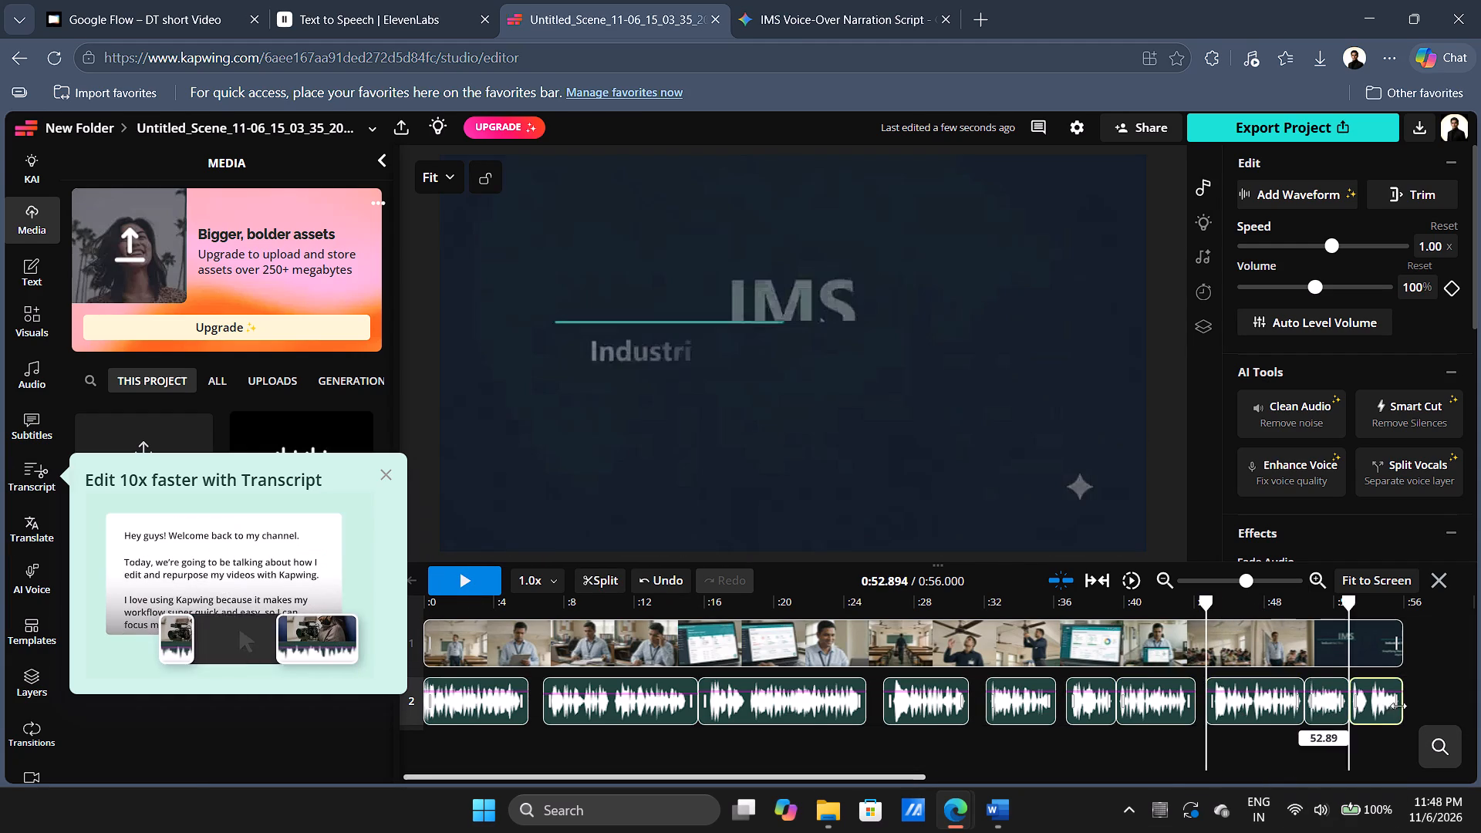
{"action": "left_click_drag", "start_coordinate": [1398, 706], "coordinate": [1402, 706]}
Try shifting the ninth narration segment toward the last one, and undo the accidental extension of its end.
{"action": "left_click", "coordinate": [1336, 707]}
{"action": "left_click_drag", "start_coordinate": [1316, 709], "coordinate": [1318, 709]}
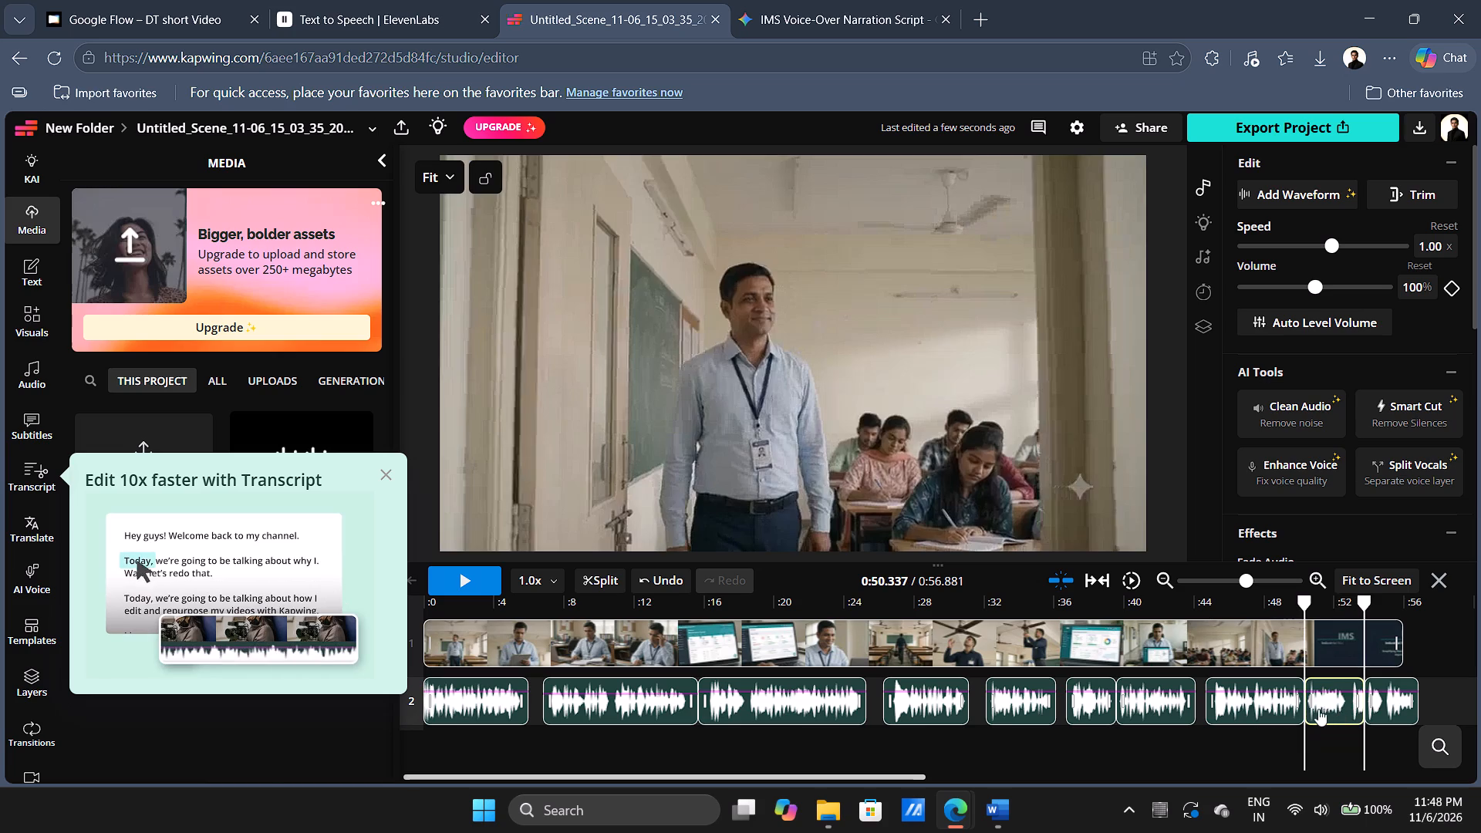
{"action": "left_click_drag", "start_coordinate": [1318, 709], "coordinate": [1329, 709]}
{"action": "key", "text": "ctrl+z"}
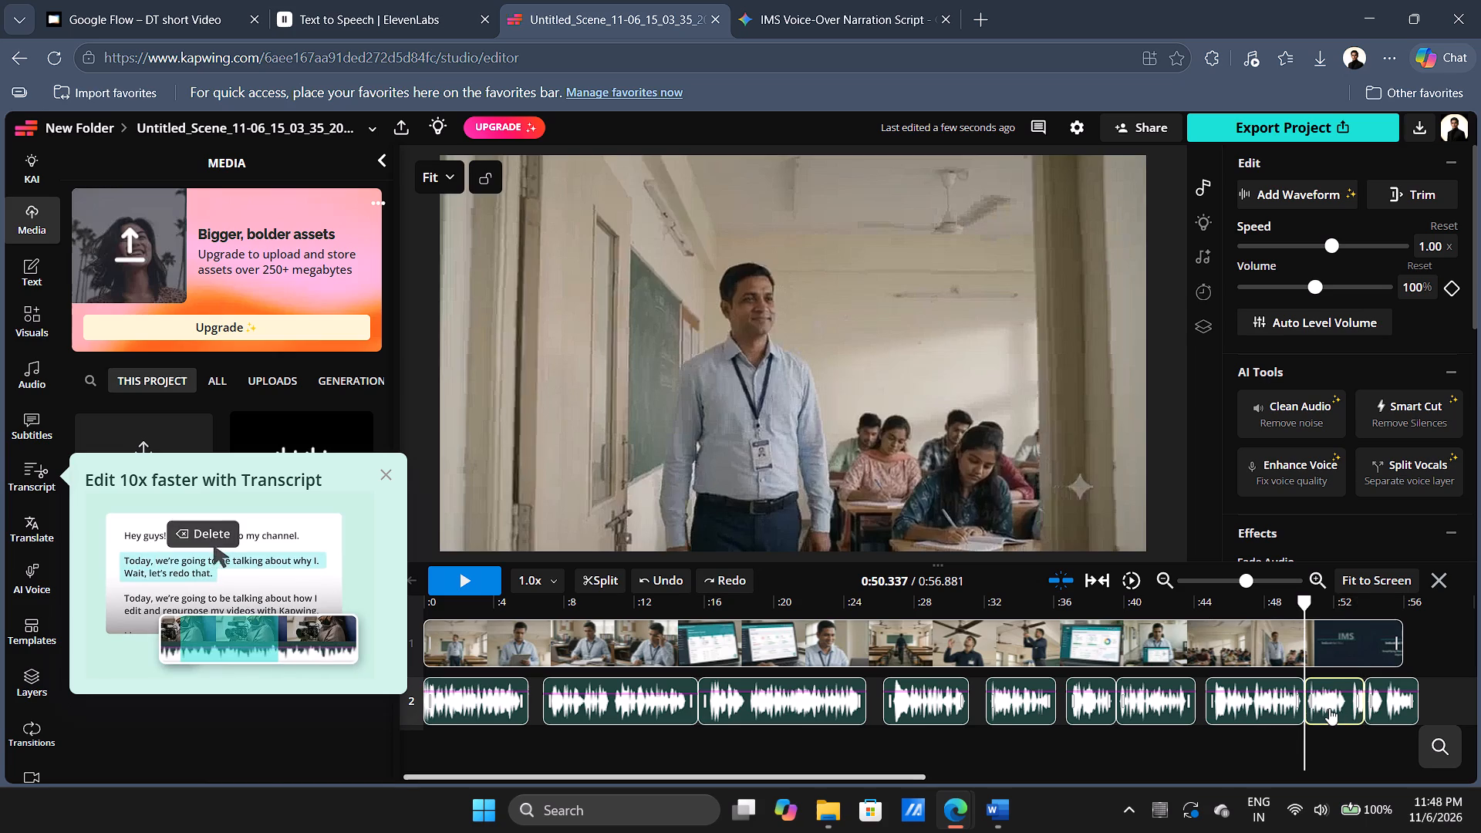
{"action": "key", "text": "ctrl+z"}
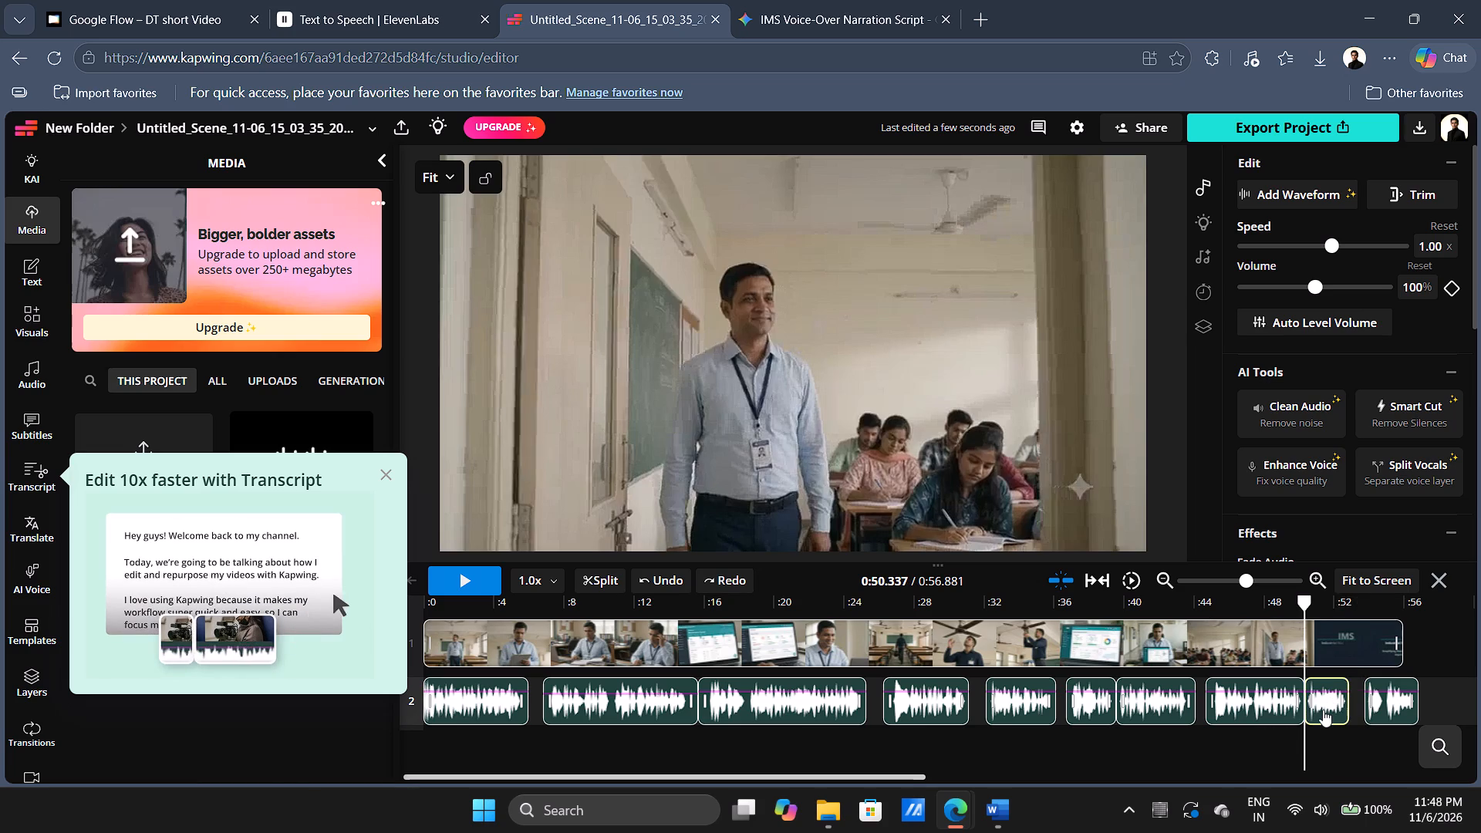
Move the ninth narration segment later to meet the last one, and the eighth to meet the ninth, starting at about 45.6 s.
{"action": "left_click_drag", "start_coordinate": [1323, 710], "coordinate": [1355, 717]}
{"action": "left_click", "coordinate": [1264, 706]}
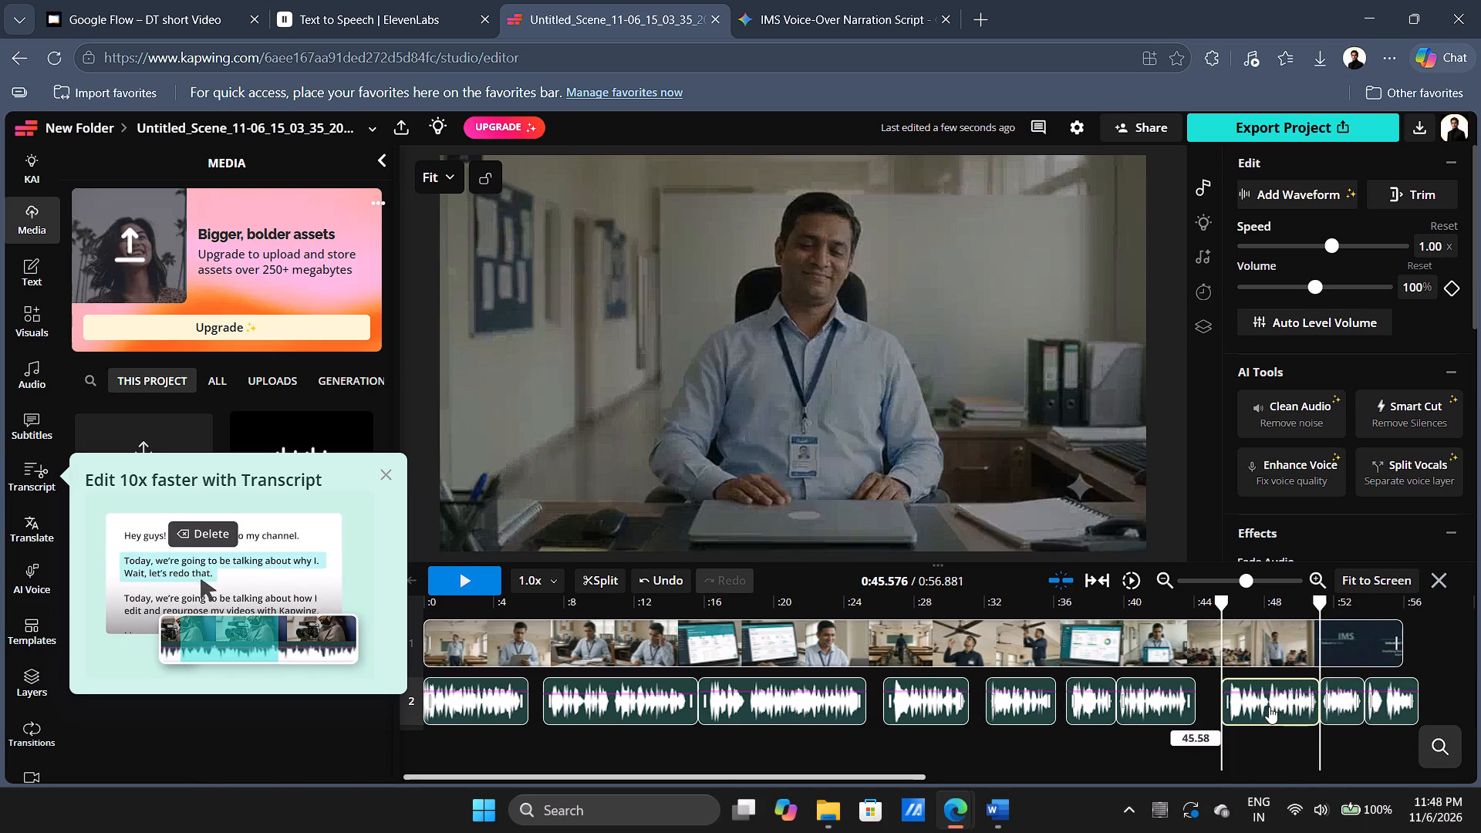
Play the timeline from about 43.5 s into the IMS title scene to check the last three narration segments' timing.
{"action": "left_click_drag", "start_coordinate": [1222, 728], "coordinate": [1184, 730]}
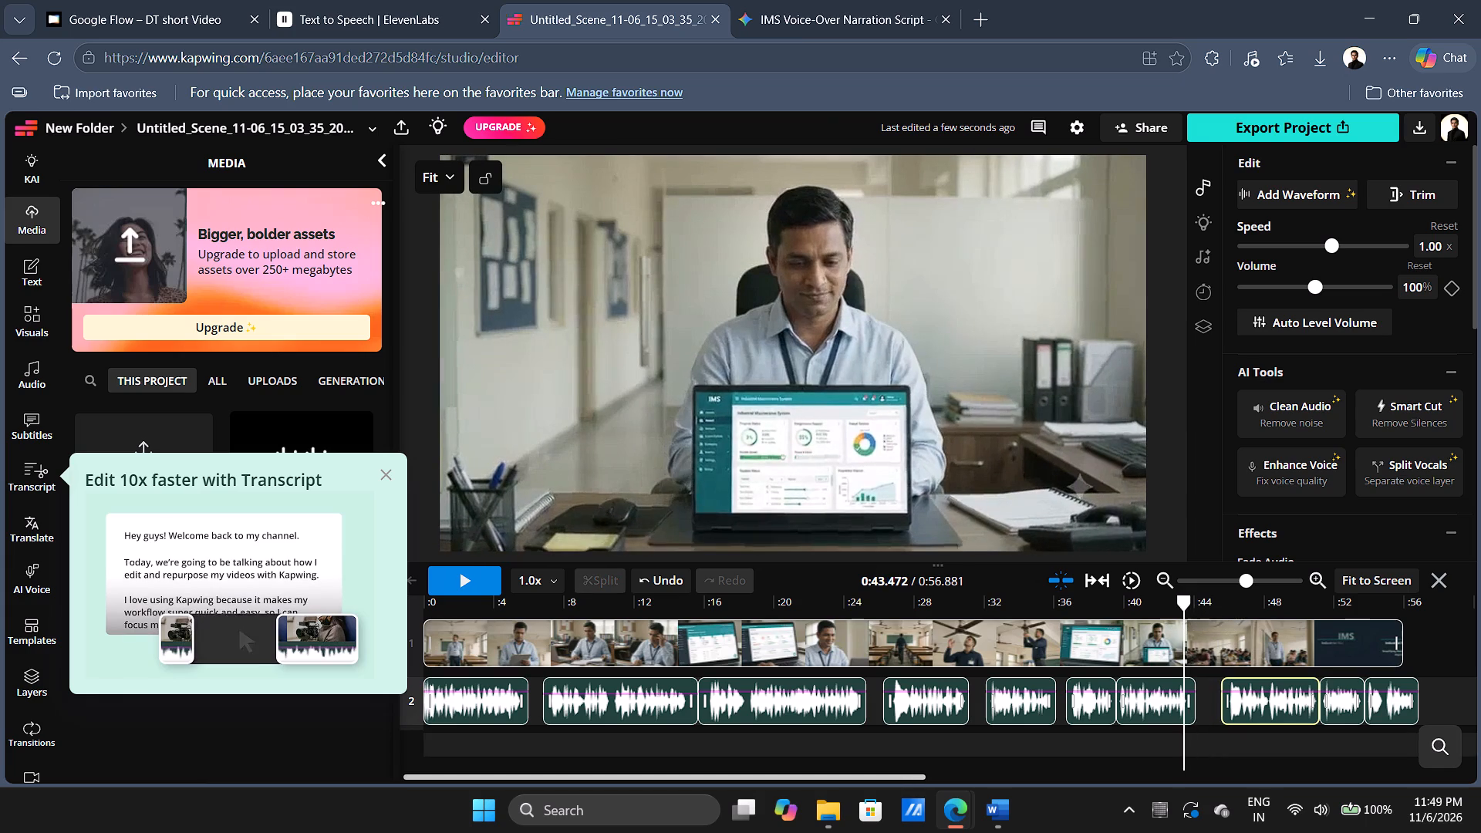
{"action": "left_click", "coordinate": [455, 576]}
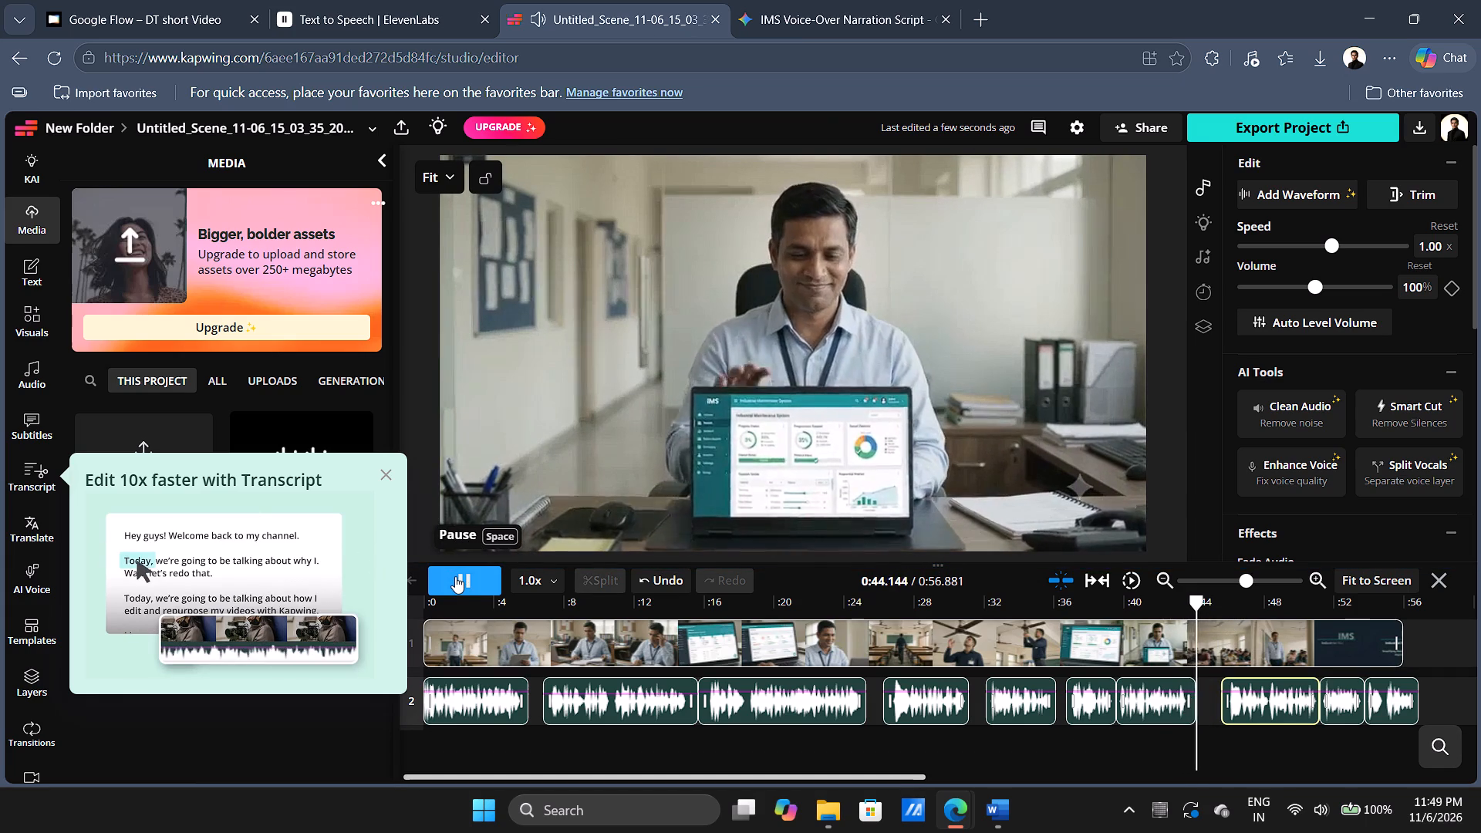
{"action": "double_click", "coordinate": [455, 576]}
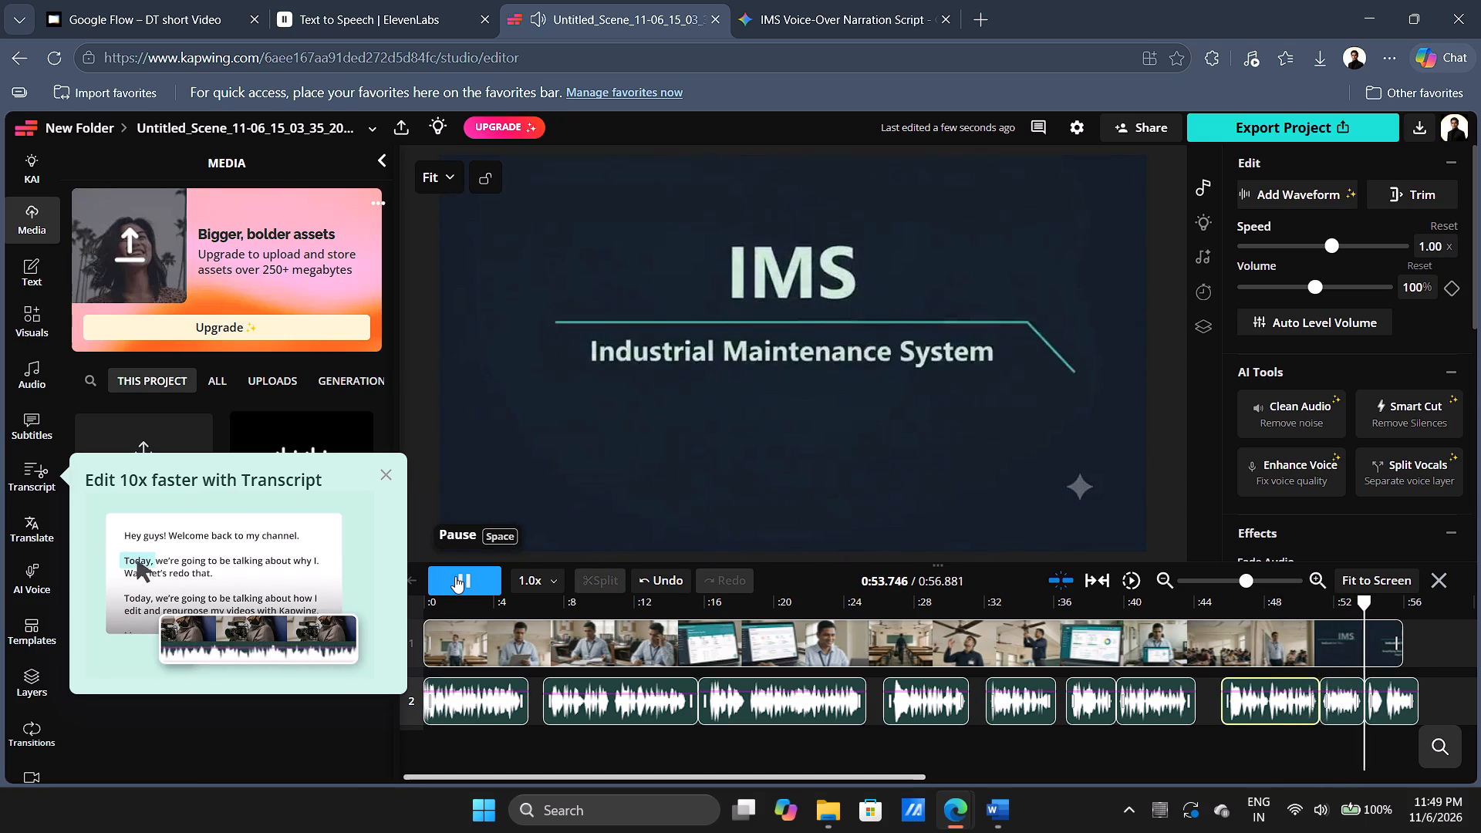
{"action": "left_click", "coordinate": [455, 576]}
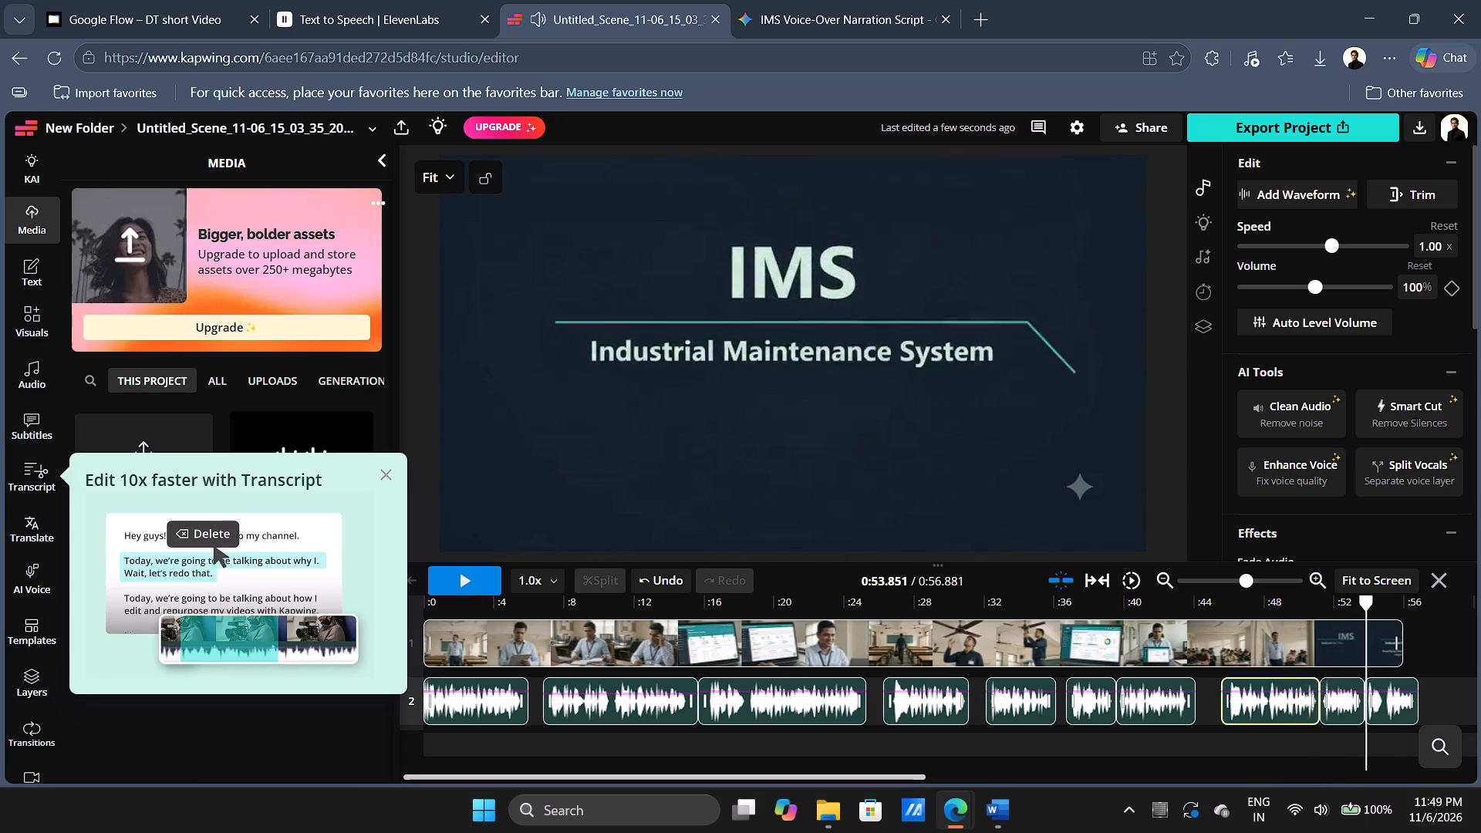
{"action": "left_click_drag", "start_coordinate": [1368, 736], "coordinate": [1206, 743]}
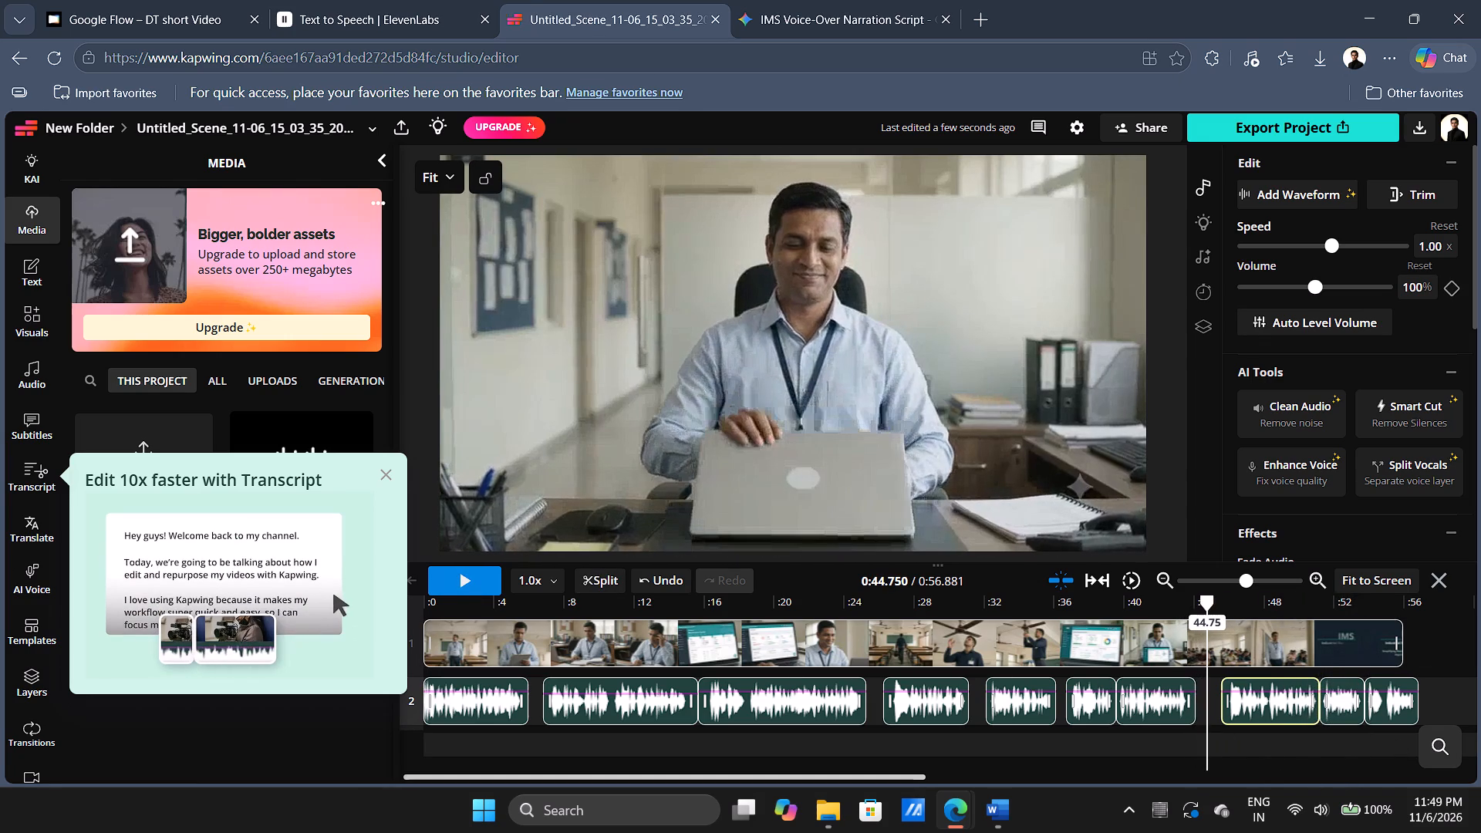
Split the video at about 43.8 s, where the laptop-closing scene begins, and undo the accidental narration split.
{"action": "left_click_drag", "start_coordinate": [1206, 743], "coordinate": [1212, 743]}
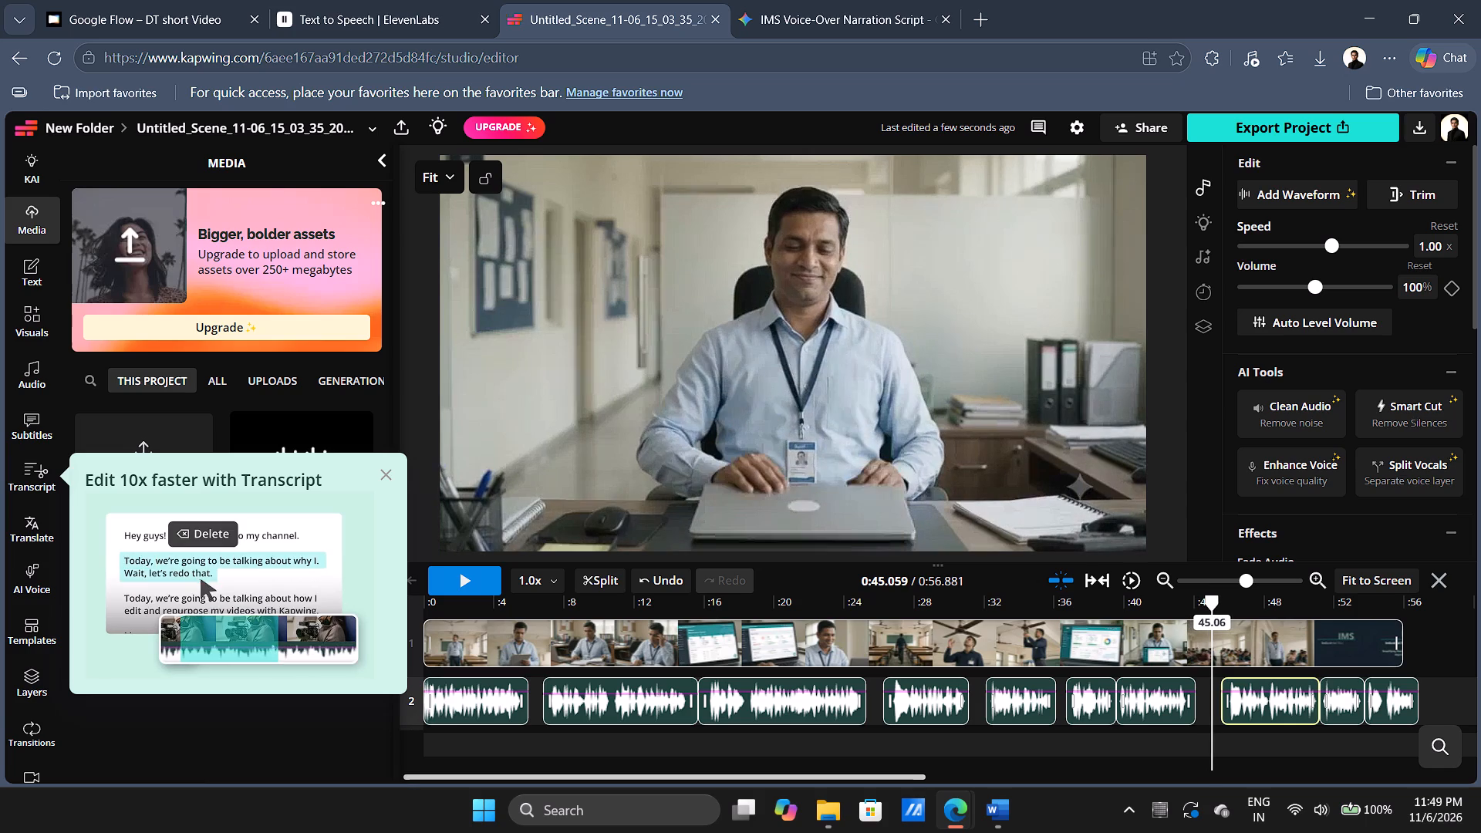
{"action": "left_click_drag", "start_coordinate": [1212, 743], "coordinate": [1147, 739]}
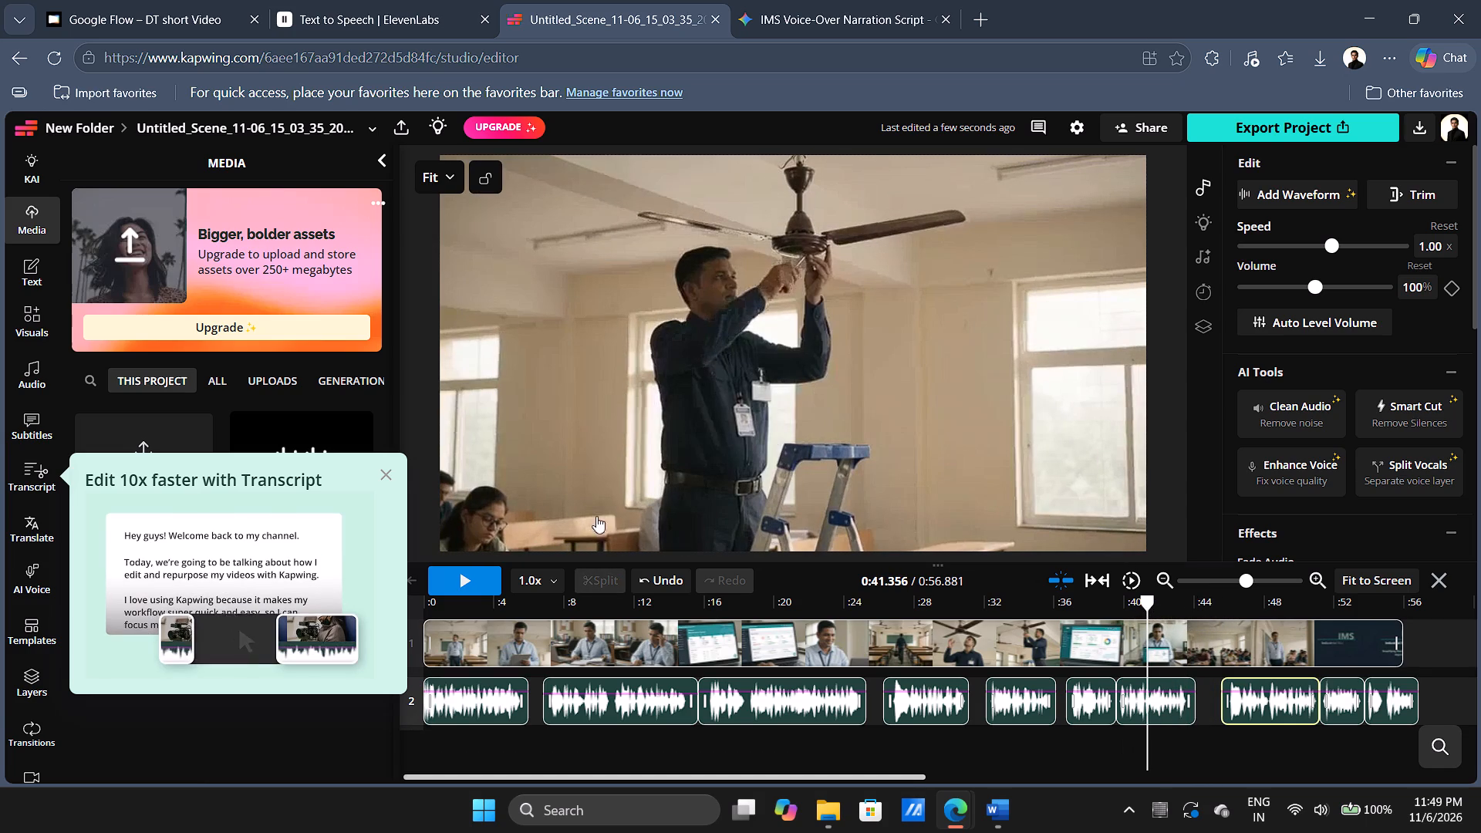
{"action": "left_click", "coordinate": [481, 572]}
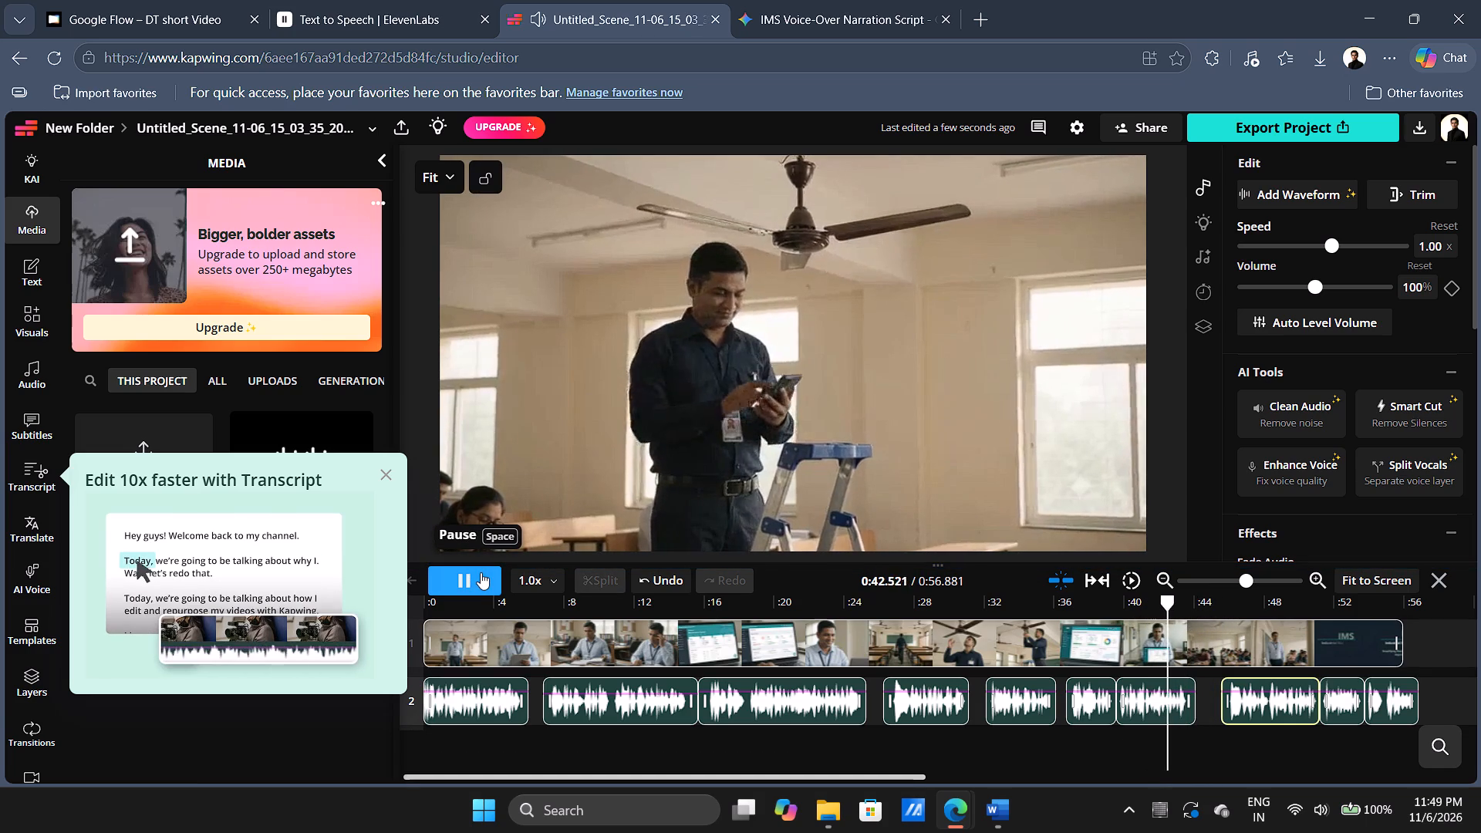
{"action": "left_click", "coordinate": [481, 572]}
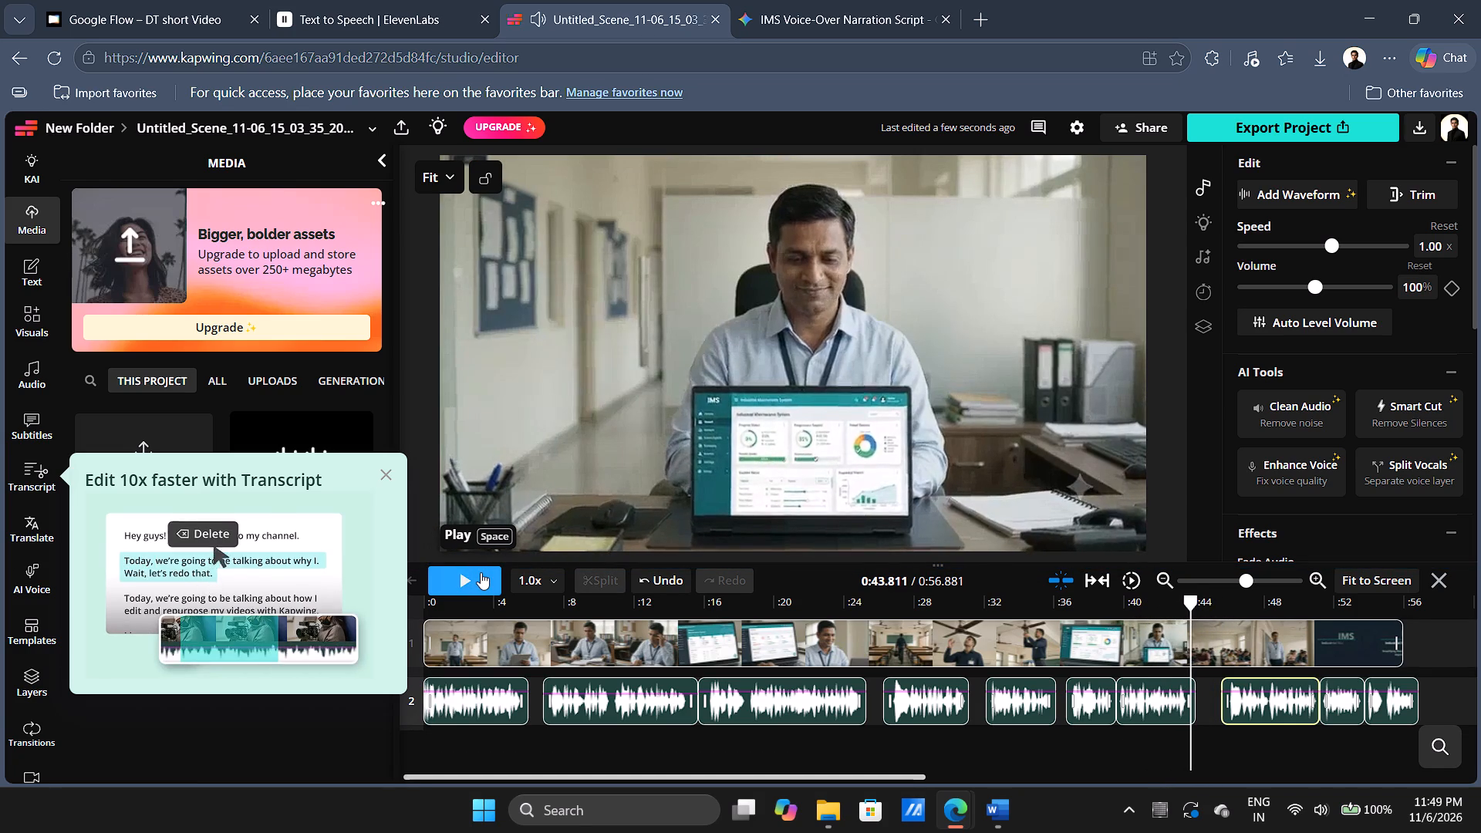
{"action": "left_click", "coordinate": [1111, 633]}
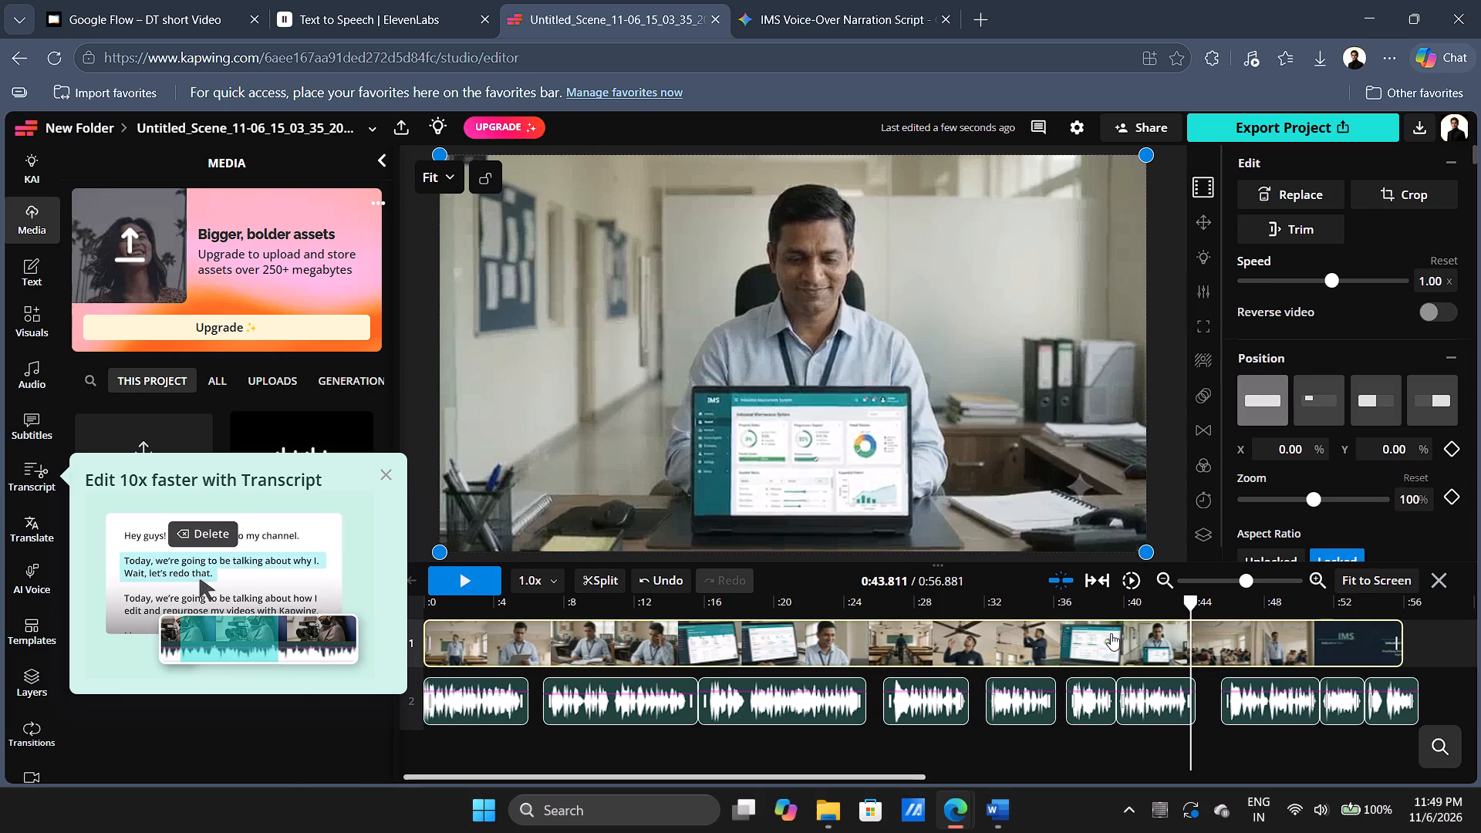
{"action": "key", "text": "s"}
{"action": "key", "text": "s"}
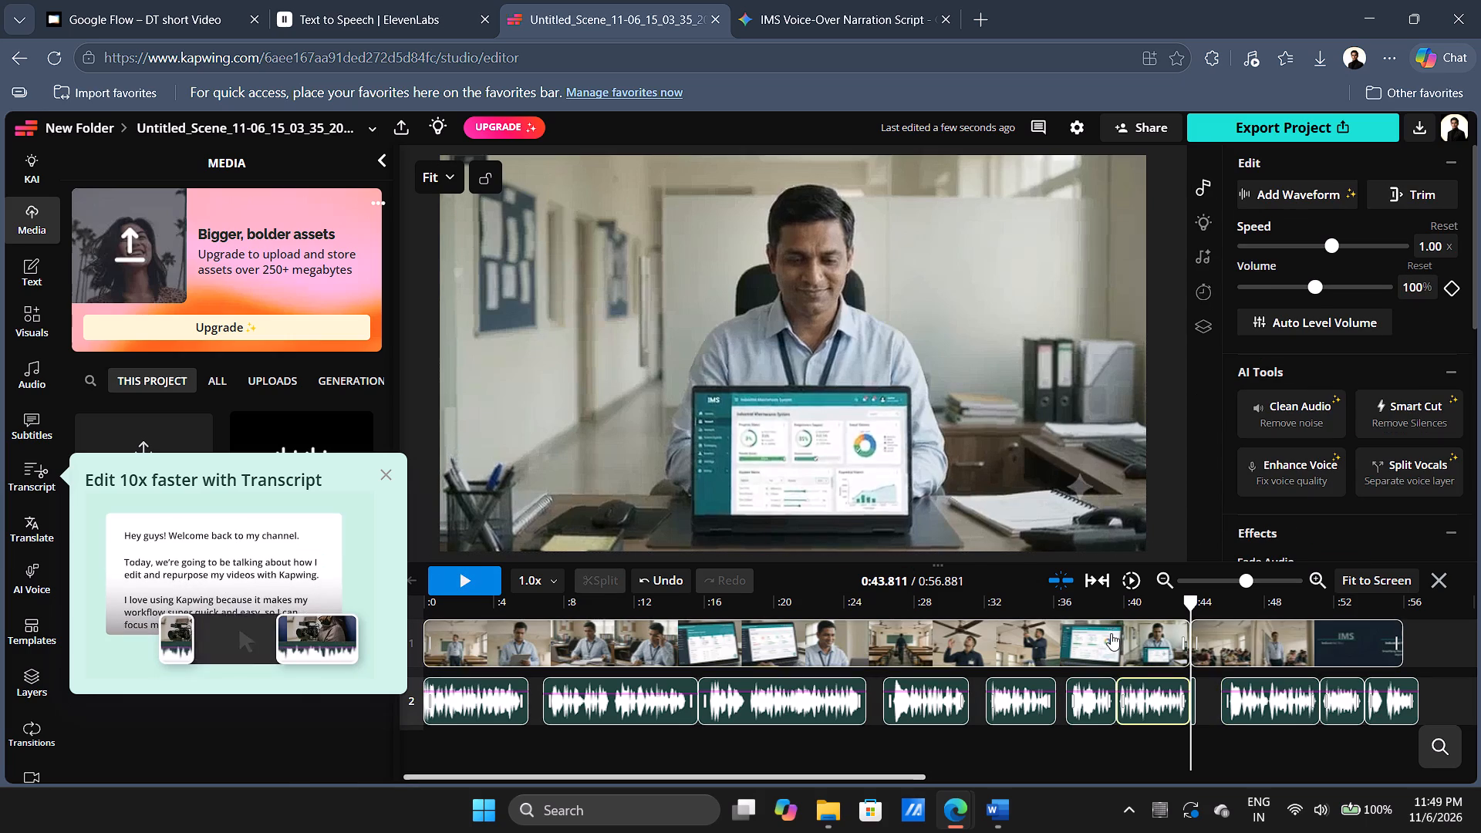
{"action": "key", "text": "ctrl+z"}
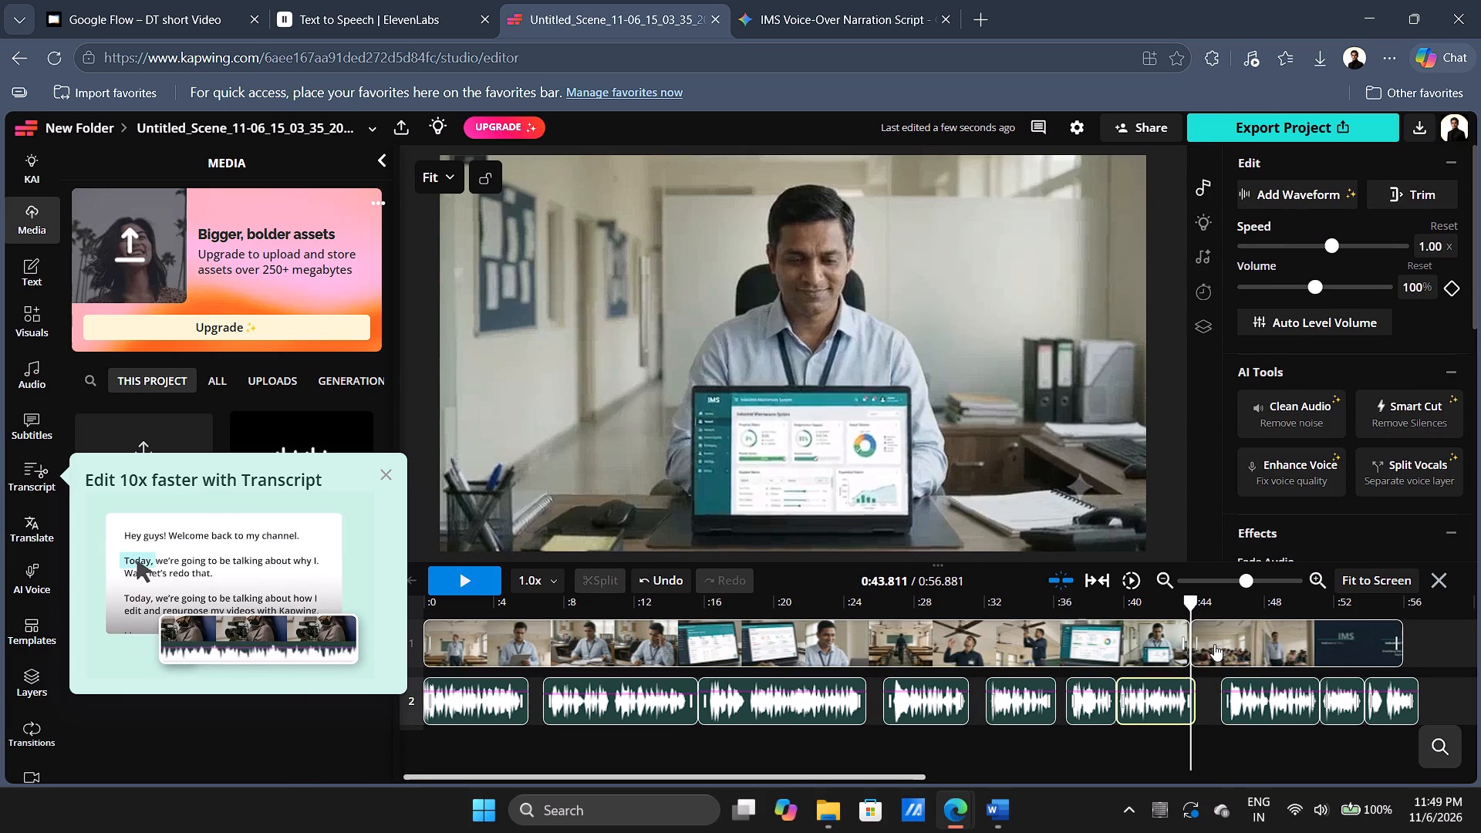
Split the video at about 46 s, where the classroom scene begins, and delete the laptop-closing piece between the two cuts.
{"action": "left_click", "coordinate": [1202, 641]}
{"action": "key", "text": "space"}
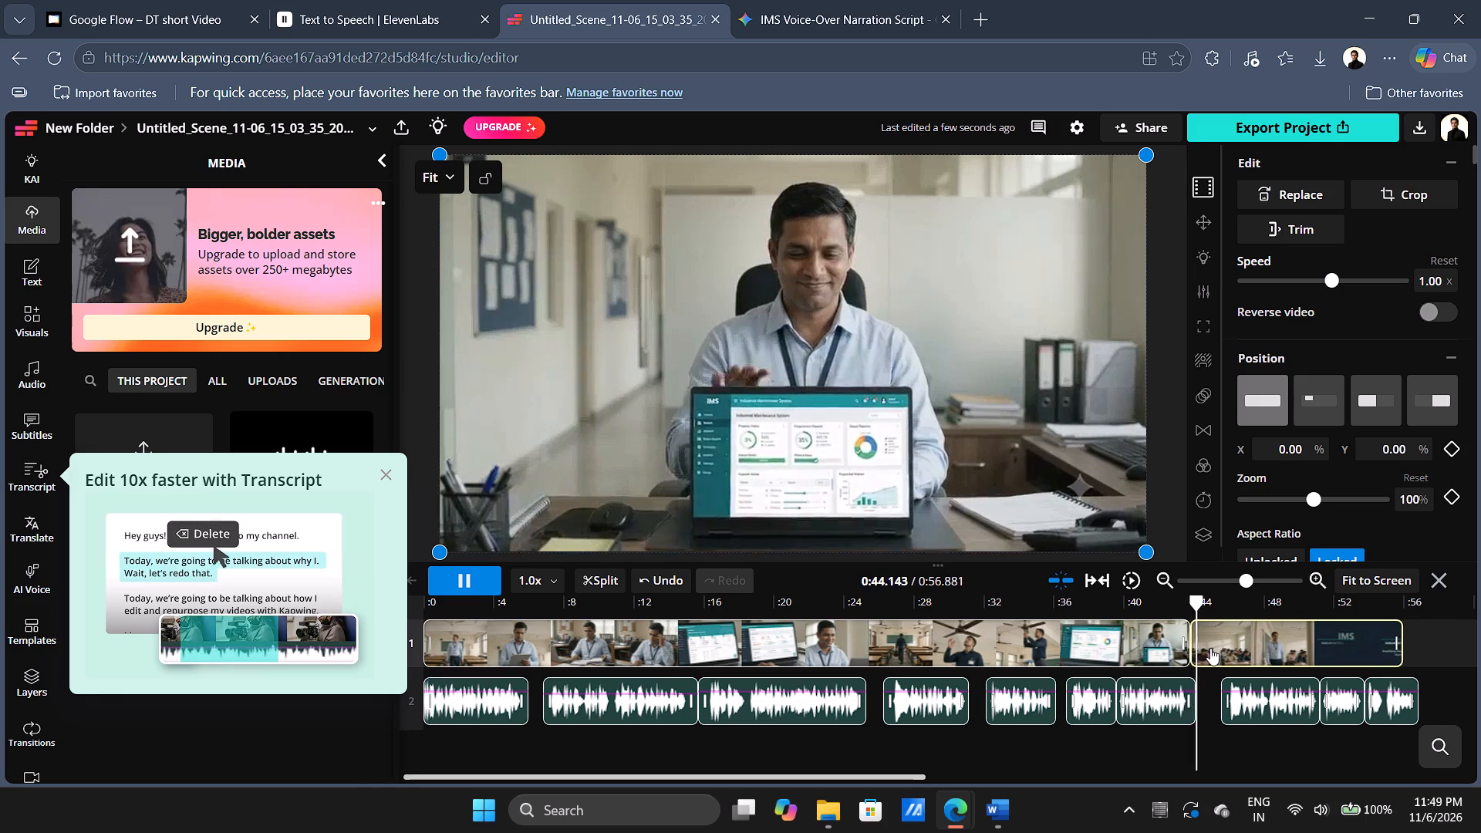
{"action": "key", "text": "space"}
{"action": "key", "text": "space"}
{"action": "key", "text": "space"}
{"action": "key", "text": "space"}
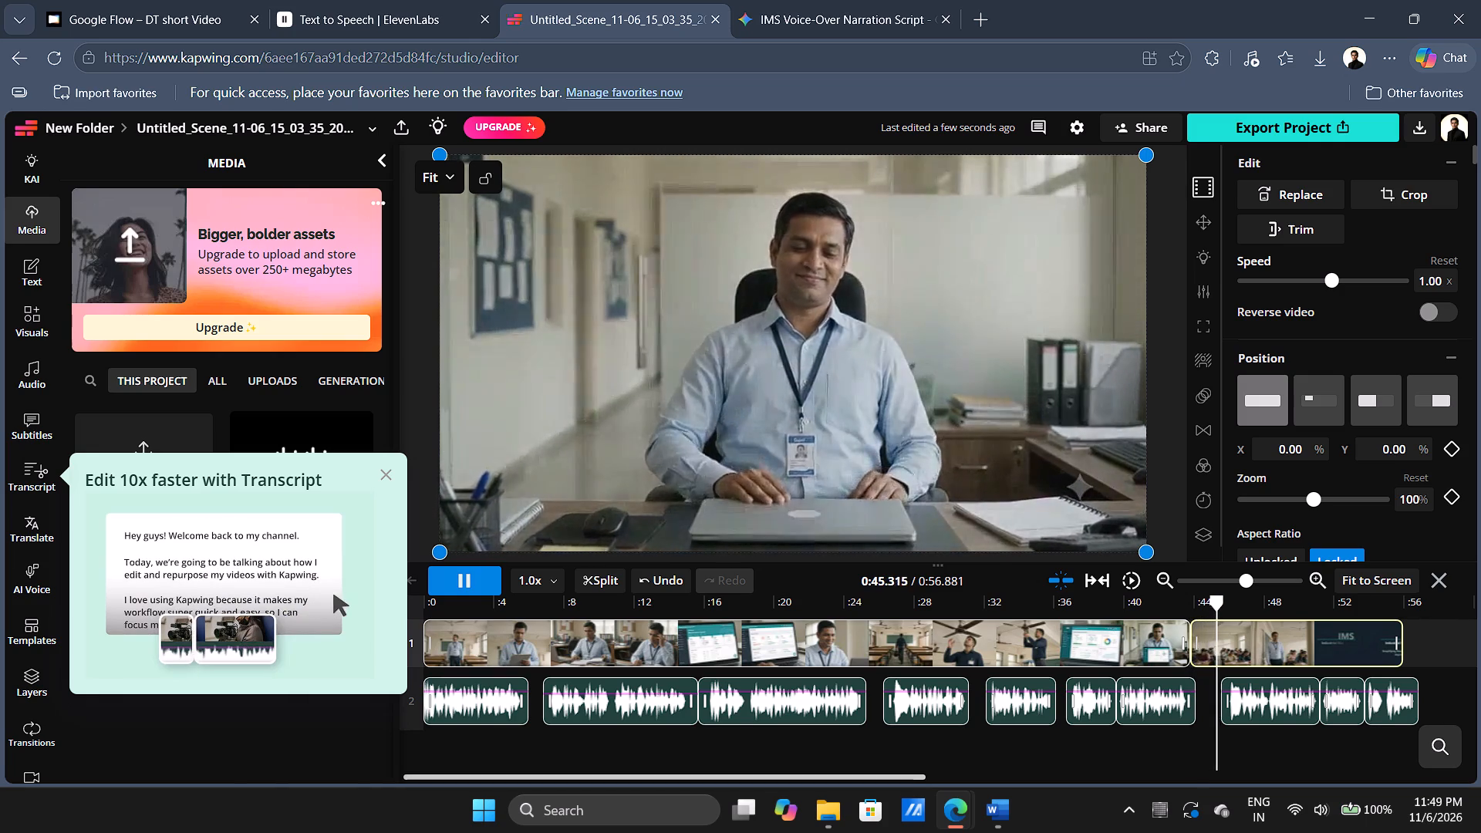
{"action": "key", "text": "space"}
{"action": "key", "text": "space"}
{"action": "left_click", "coordinate": [1210, 648]}
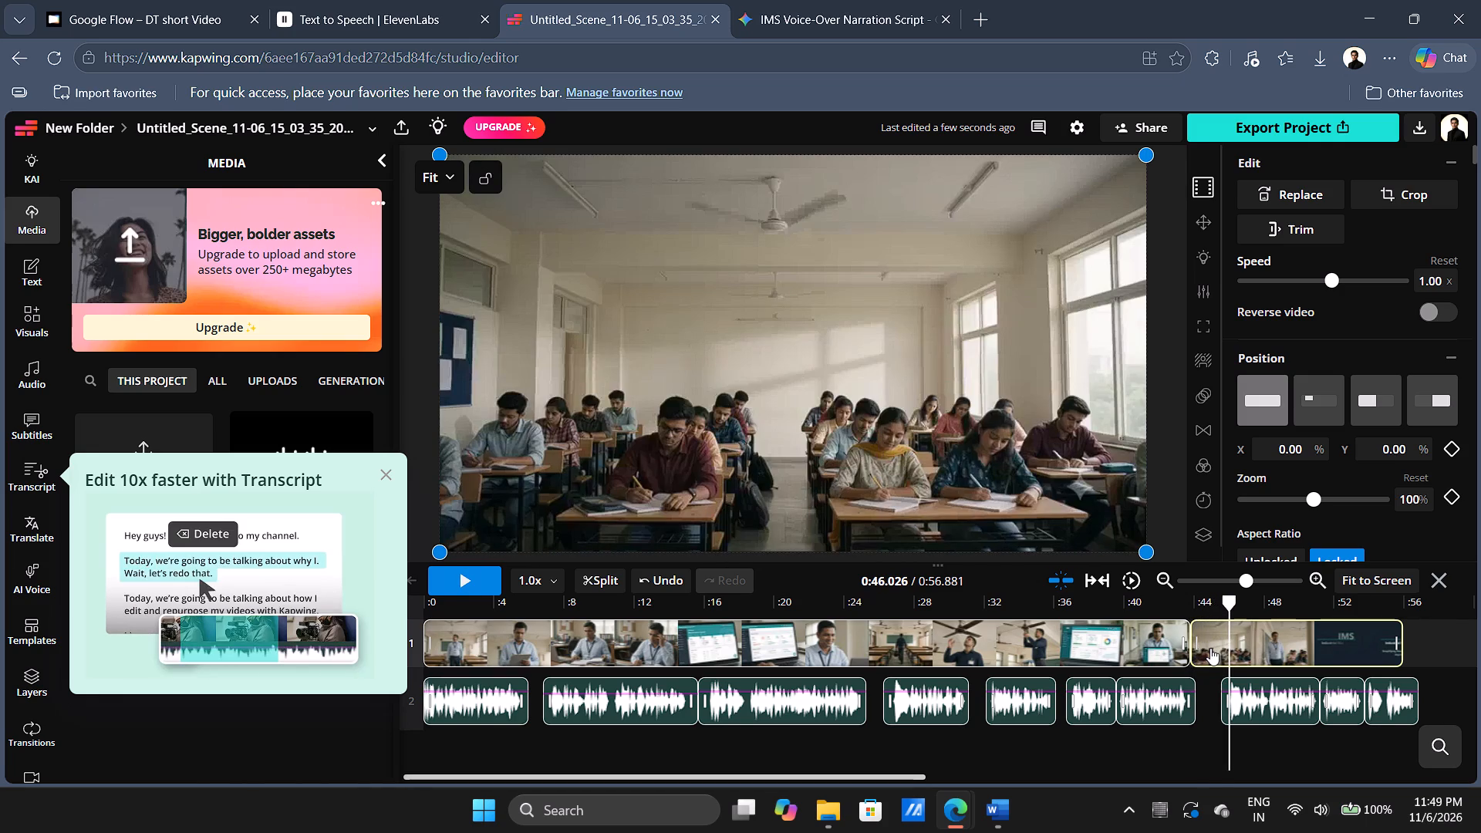
{"action": "key", "text": "s"}
{"action": "left_click", "coordinate": [1210, 648]}
{"action": "key", "text": "Delete"}
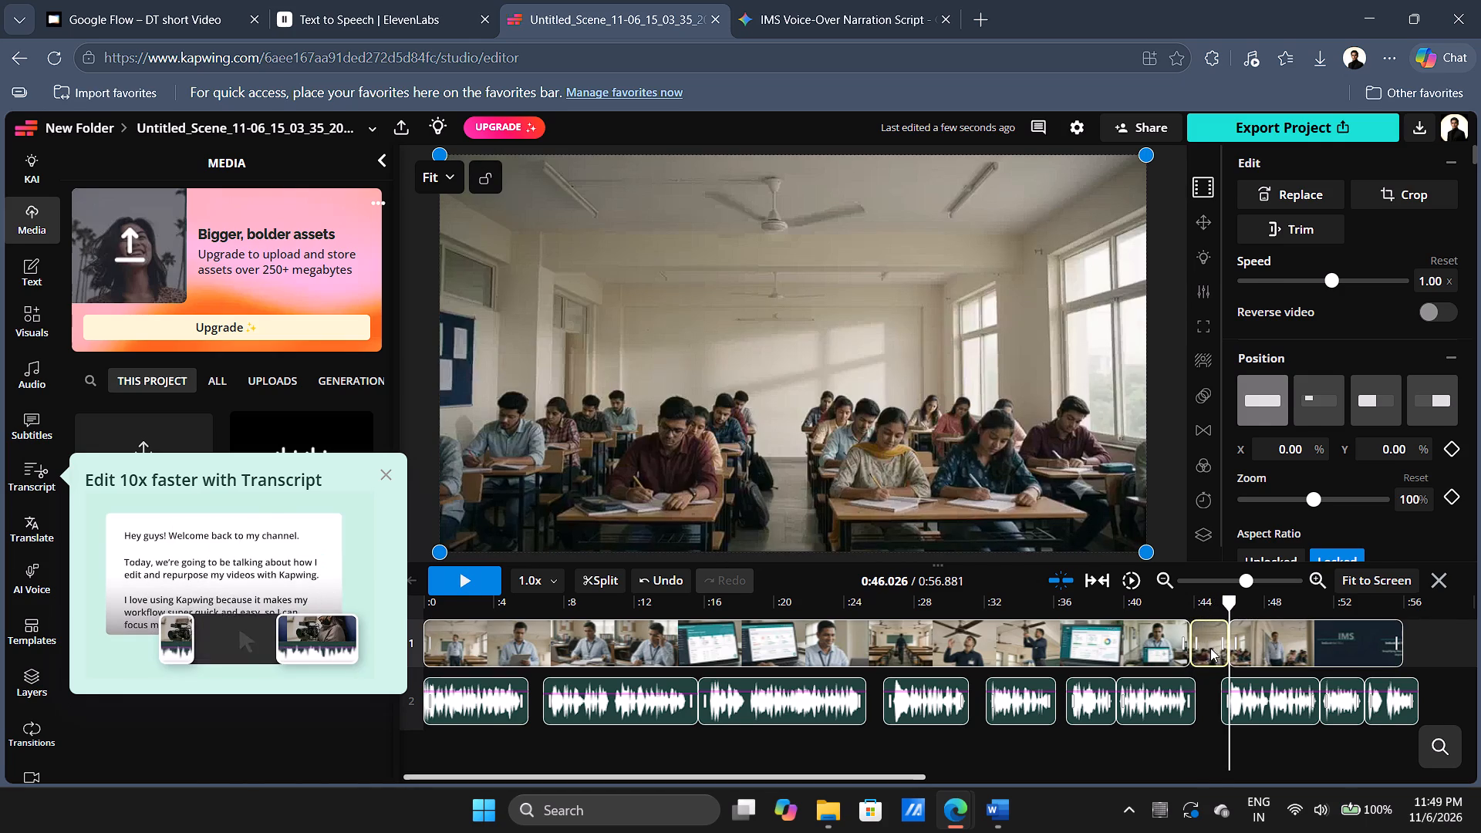
Move the final video clip earlier to about 44.1 s, and shift the last three narration segments earlier so all follow the seventh without gaps.
{"action": "left_click_drag", "start_coordinate": [1266, 642], "coordinate": [1236, 642]}
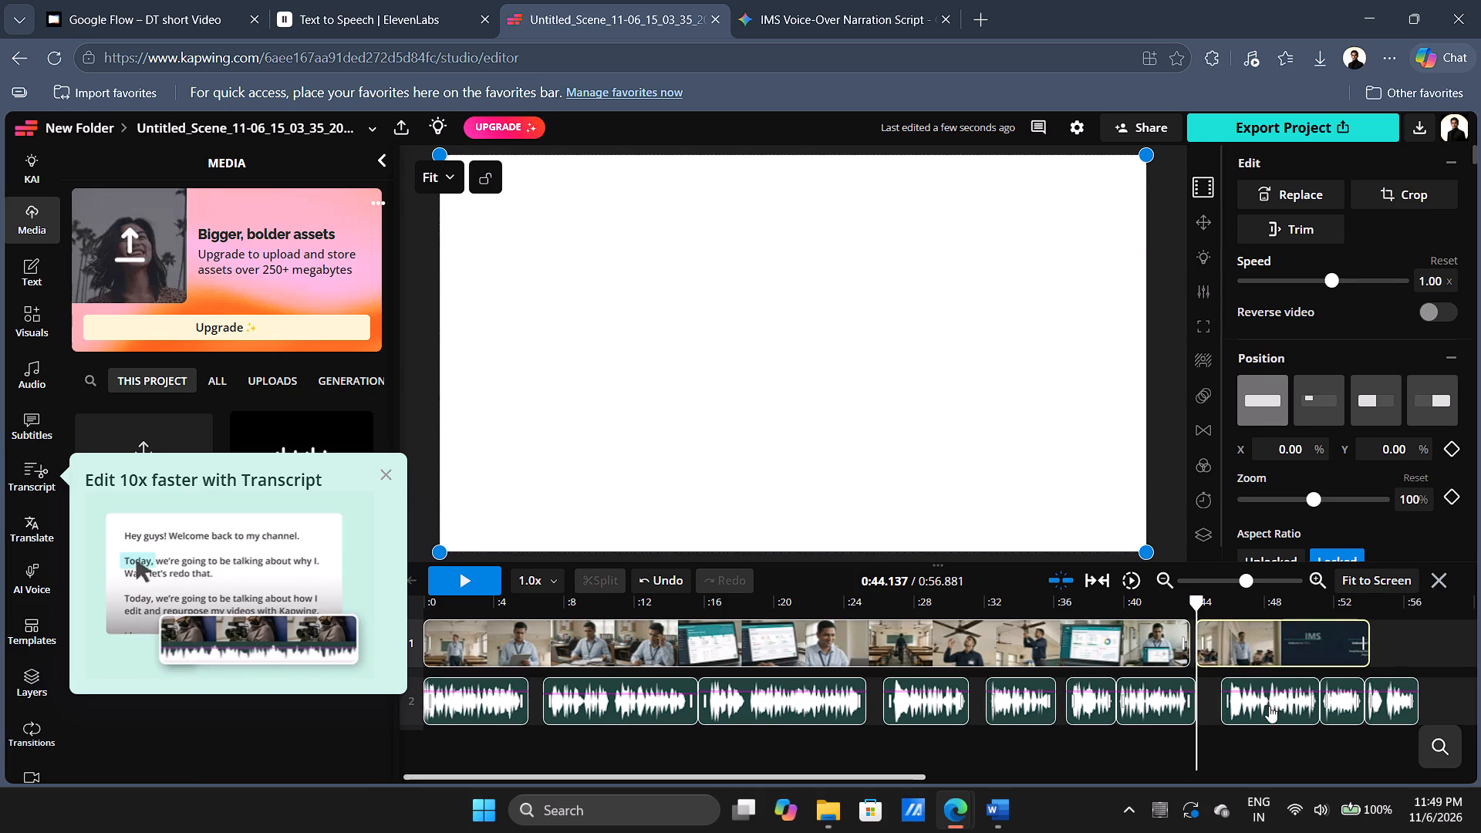
{"action": "left_click_drag", "start_coordinate": [1269, 706], "coordinate": [1242, 704]}
{"action": "left_click_drag", "start_coordinate": [1344, 708], "coordinate": [1324, 708]}
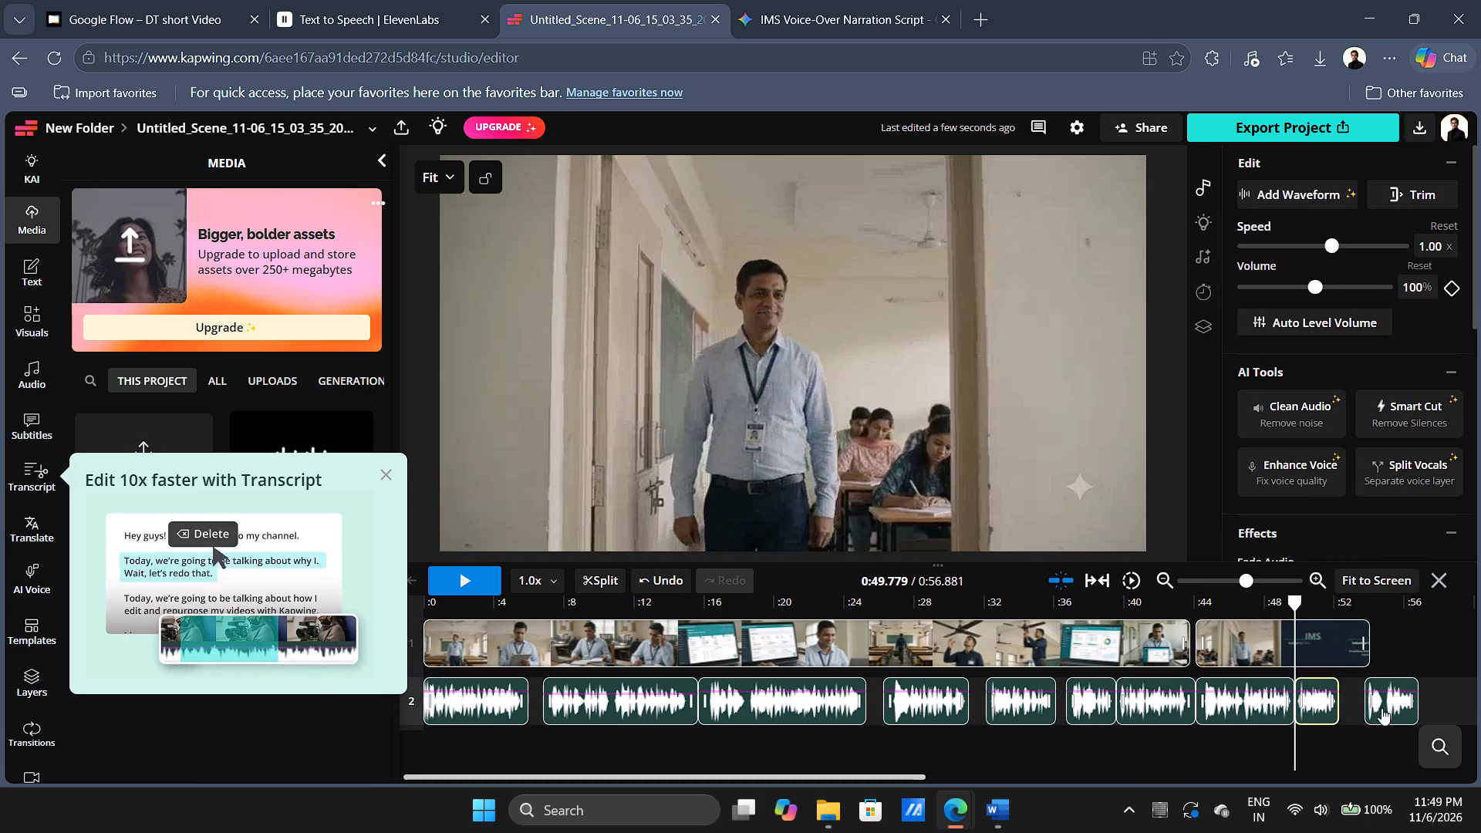
{"action": "left_click_drag", "start_coordinate": [1387, 708], "coordinate": [1364, 708]}
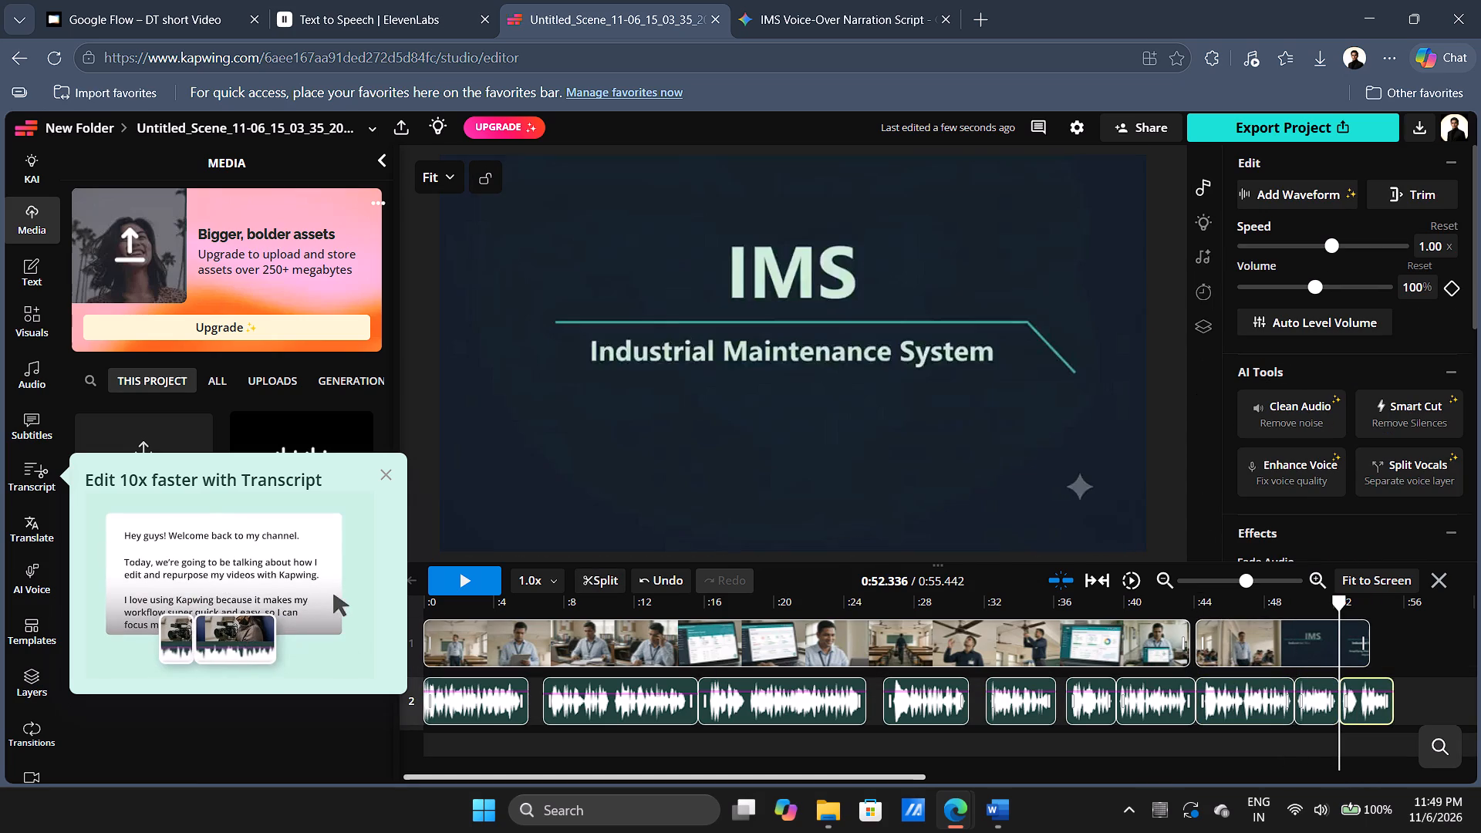
Play across the cut from about 41 s, and move the final video clip earlier to meet the preceding clip at about 43.8 s.
{"action": "left_click_drag", "start_coordinate": [1339, 747], "coordinate": [1143, 749]}
{"action": "left_click", "coordinate": [464, 577]}
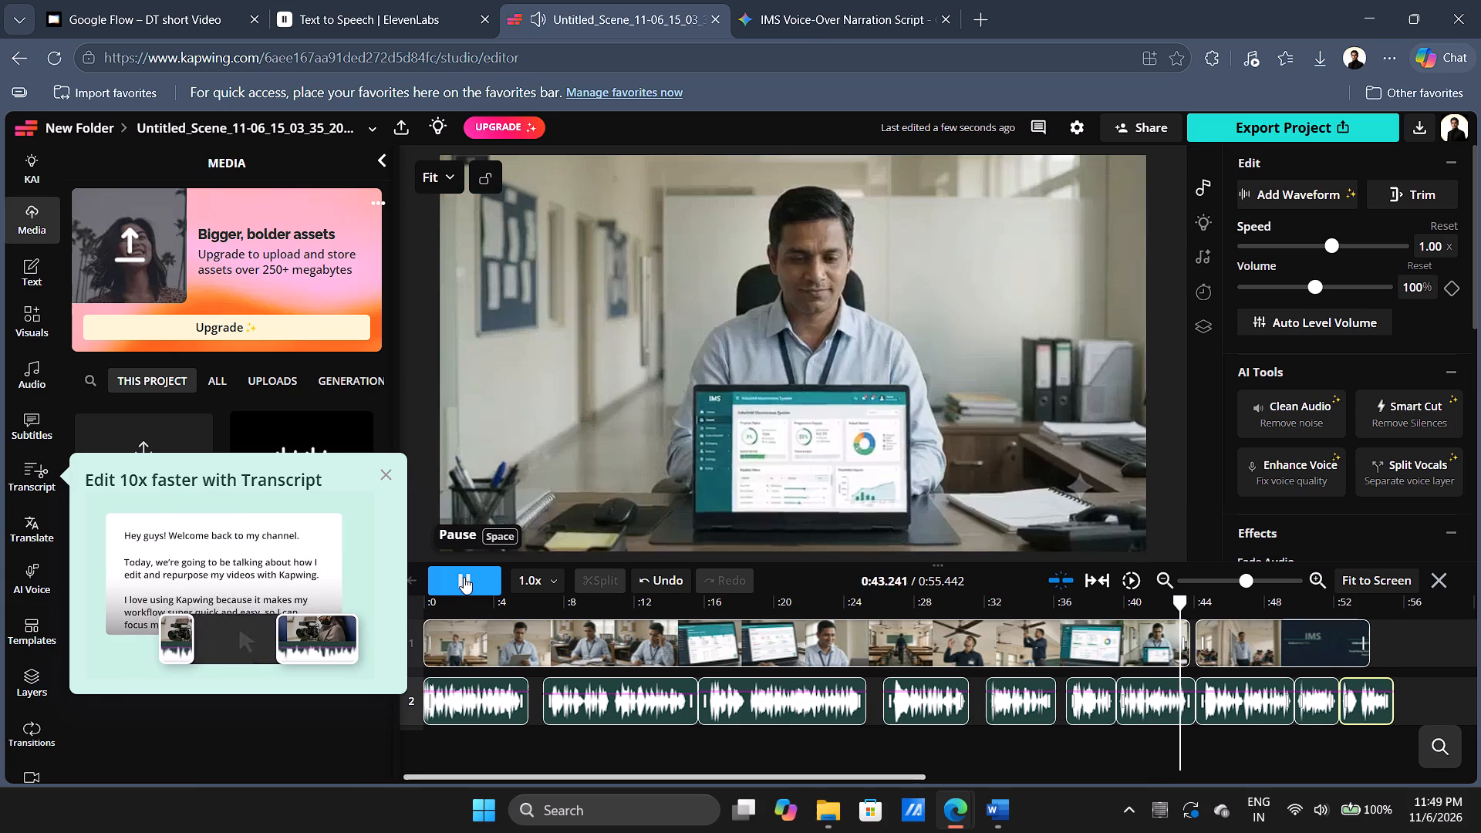
{"action": "left_click", "coordinate": [464, 577]}
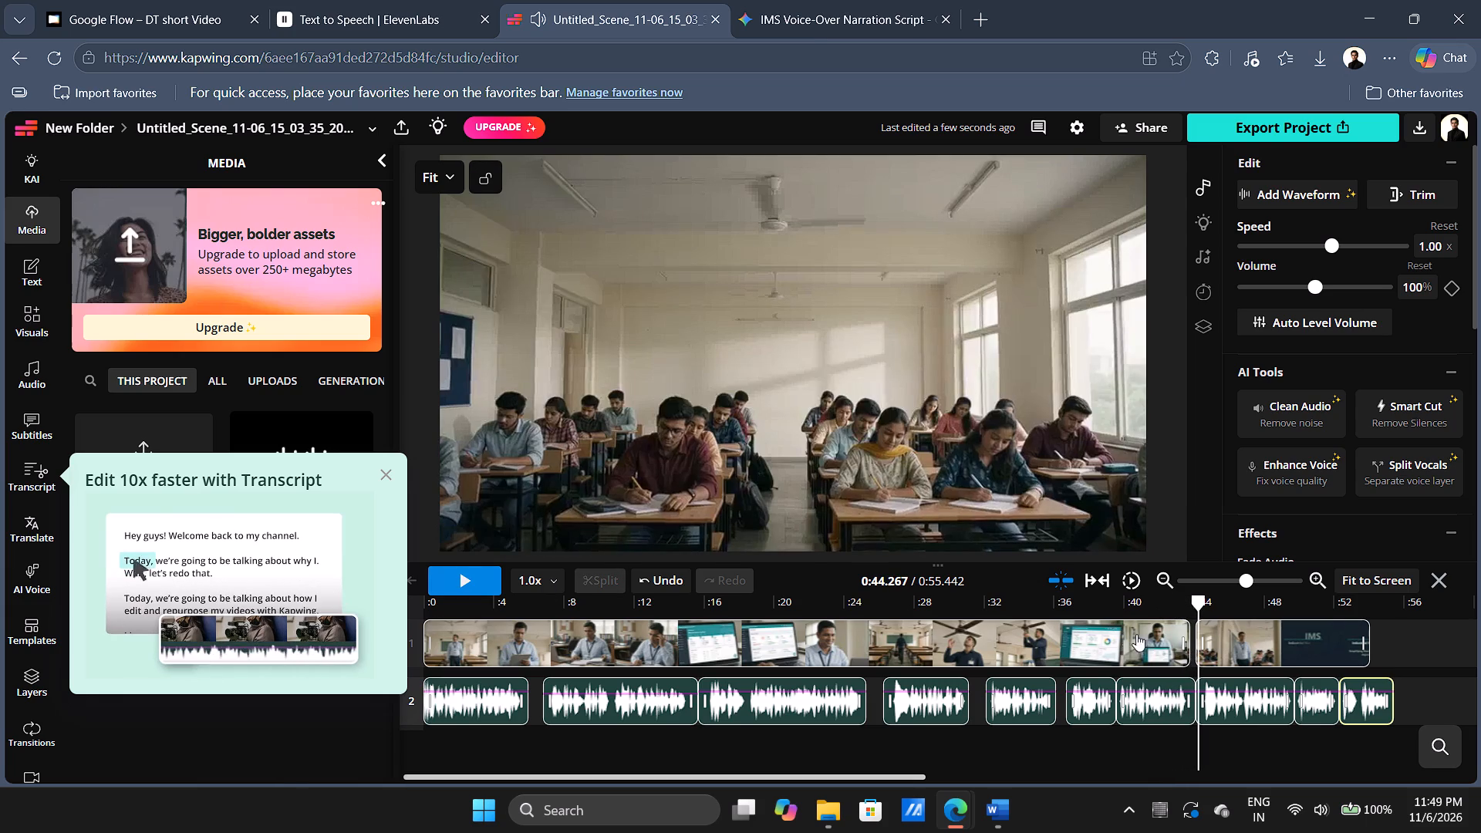
{"action": "left_click_drag", "start_coordinate": [1216, 643], "coordinate": [1203, 644]}
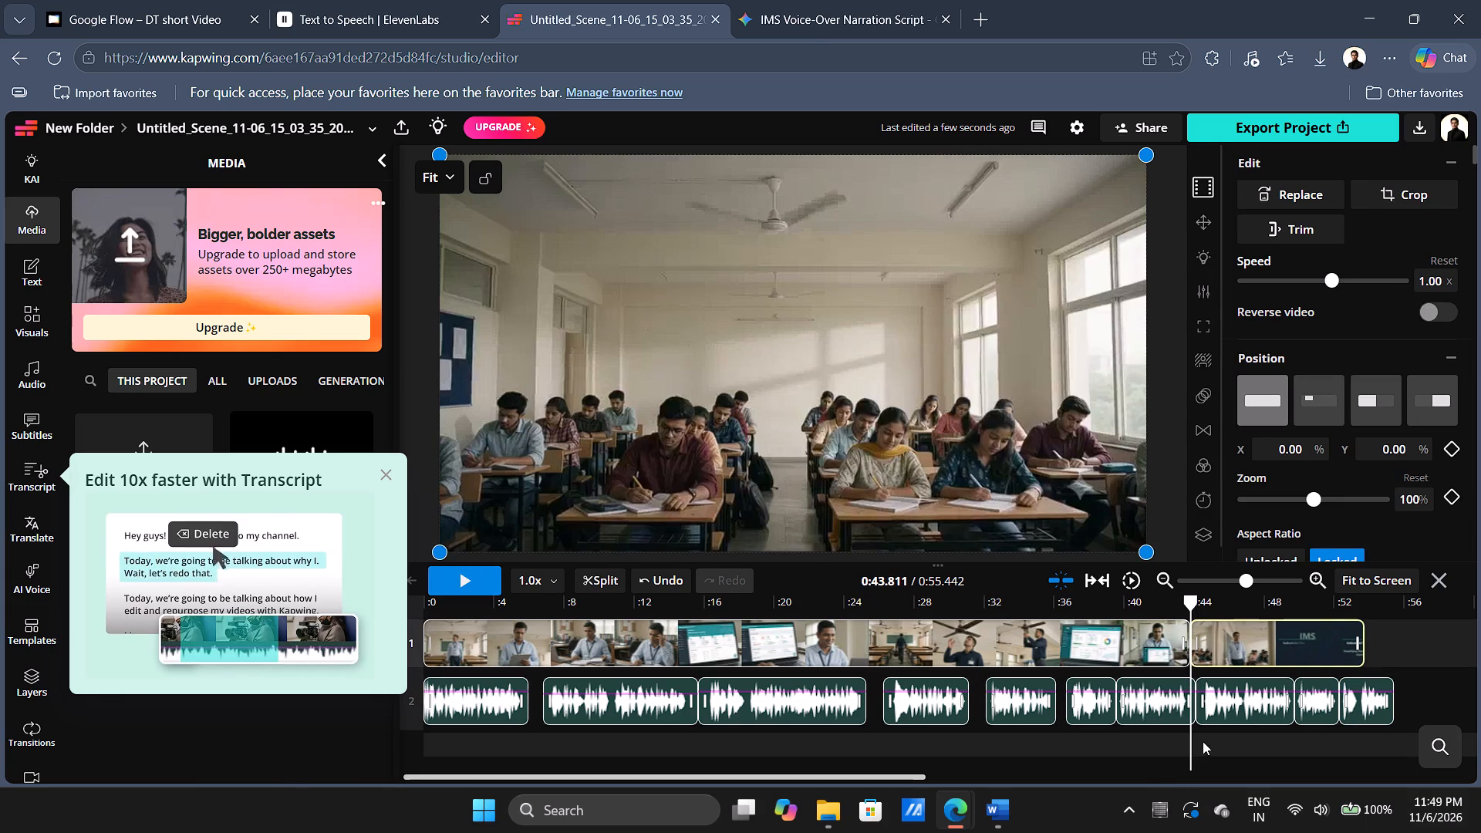
Move the sixth narration segment earlier to meet the fifth, and close up the seventh through last segments one after another behind it.
{"action": "left_click_drag", "start_coordinate": [1193, 744], "coordinate": [1115, 744]}
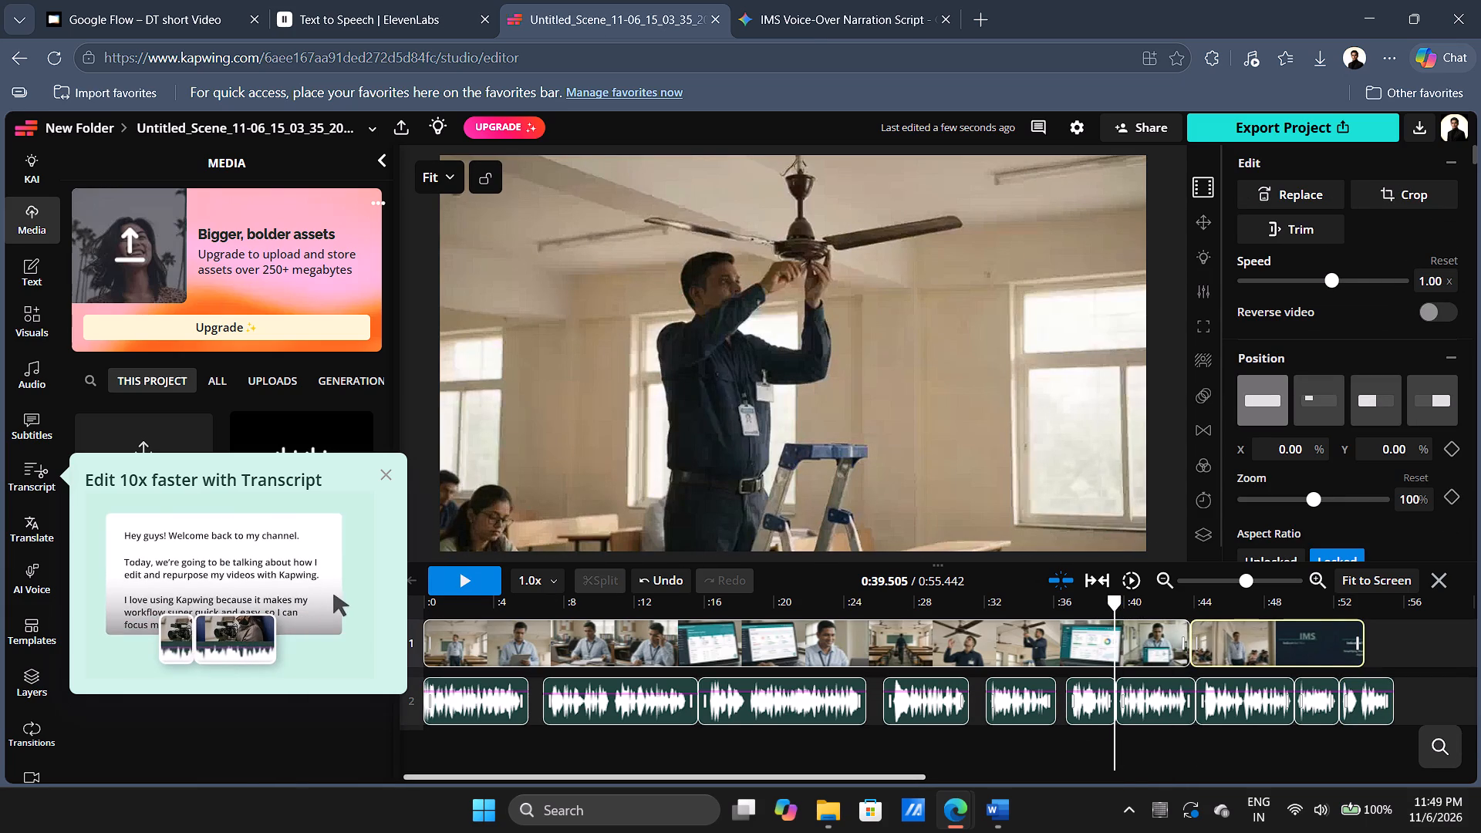
{"action": "left_click_drag", "start_coordinate": [1094, 707], "coordinate": [1081, 705]}
{"action": "left_click_drag", "start_coordinate": [1151, 707], "coordinate": [1136, 706]}
{"action": "left_click_drag", "start_coordinate": [1224, 709], "coordinate": [1203, 709]}
{"action": "left_click_drag", "start_coordinate": [1317, 710], "coordinate": [1282, 710]}
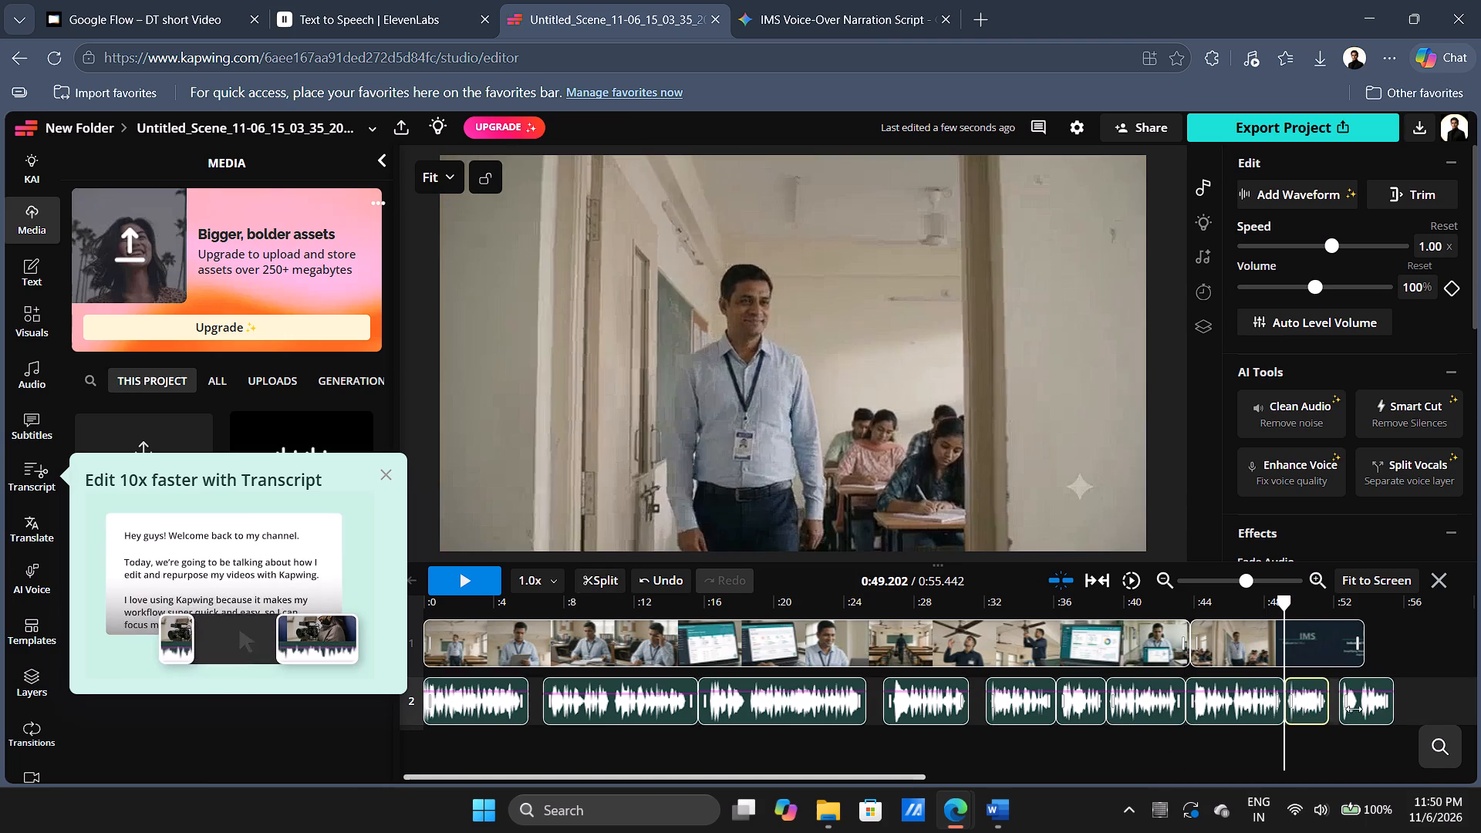
{"action": "left_click_drag", "start_coordinate": [1356, 709], "coordinate": [1340, 709]}
Play the timeline from about 35 s to the end to check the shifted narration against the scenes.
{"action": "left_click_drag", "start_coordinate": [1328, 747], "coordinate": [1162, 743]}
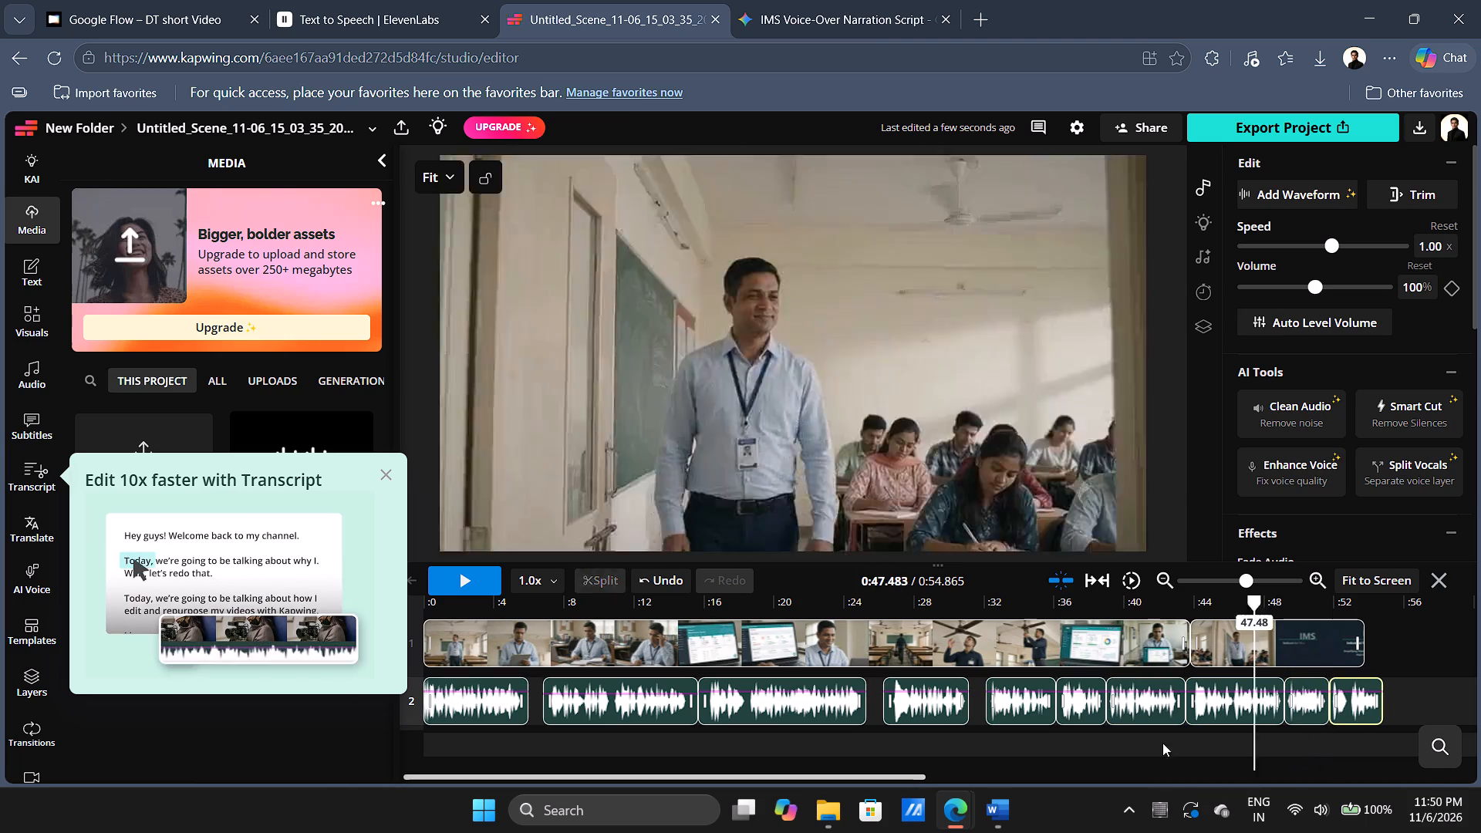
{"action": "left_click_drag", "start_coordinate": [1162, 743], "coordinate": [1032, 732]}
{"action": "left_click", "coordinate": [450, 586]}
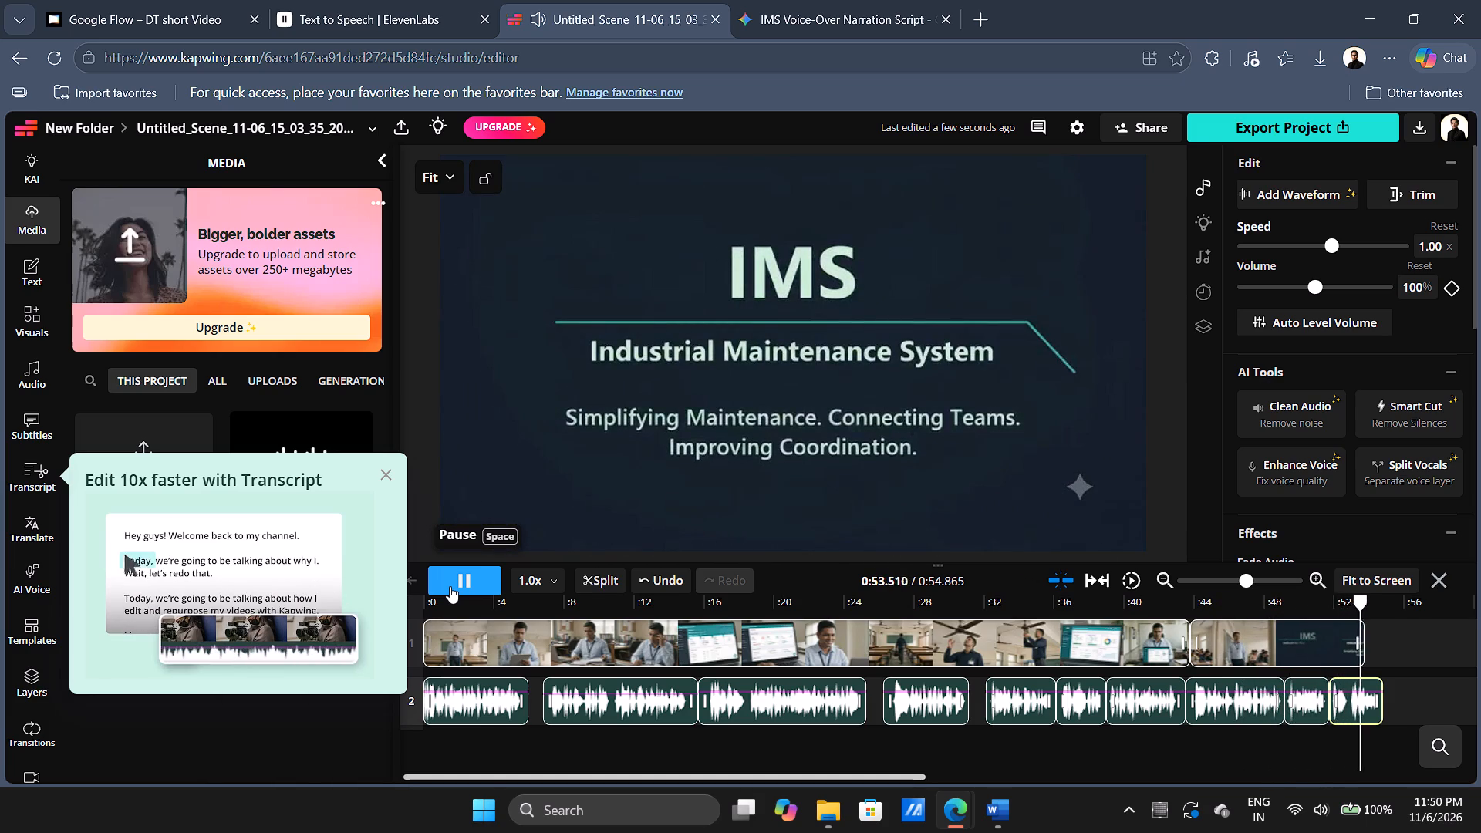
{"action": "left_click", "coordinate": [450, 586]}
{"action": "left_click", "coordinate": [450, 586]}
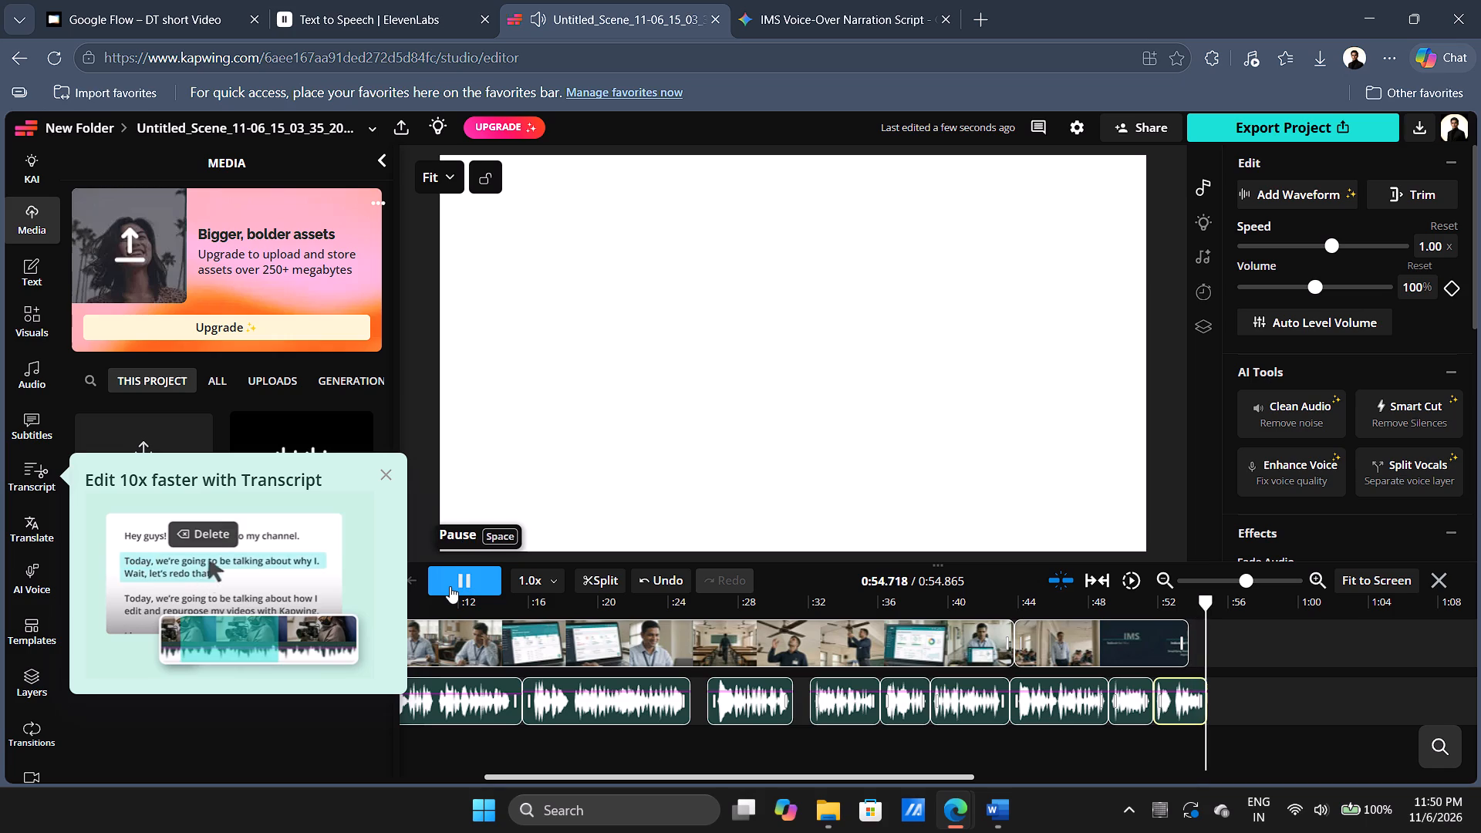
{"action": "left_click", "coordinate": [450, 586]}
{"action": "left_click", "coordinate": [457, 585]}
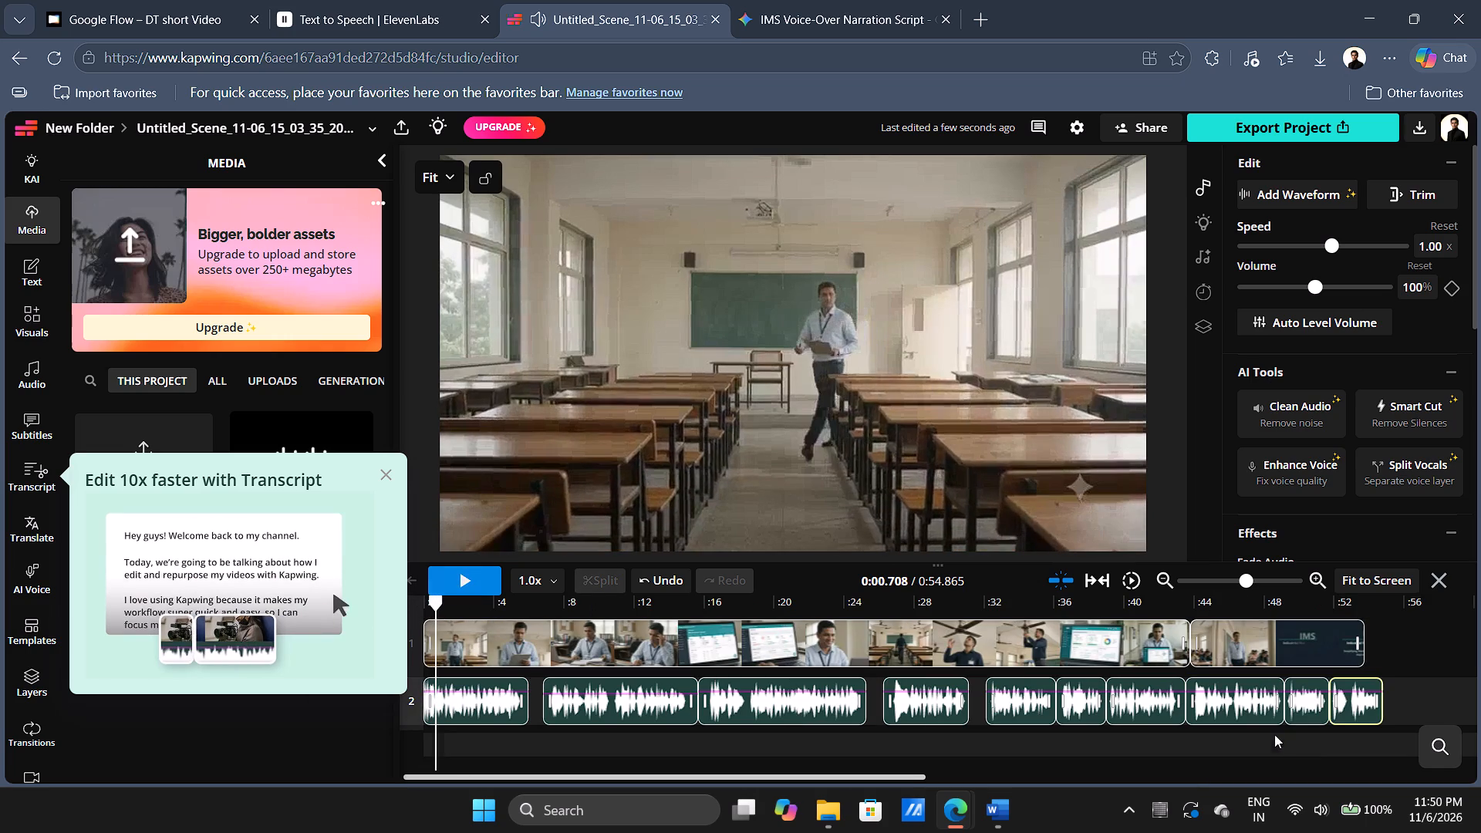
Play from about 27.9 s to 33.6 s, and move the fifth narration segment earlier to meet the fourth.
{"action": "left_click_drag", "start_coordinate": [434, 744], "coordinate": [1061, 787]}
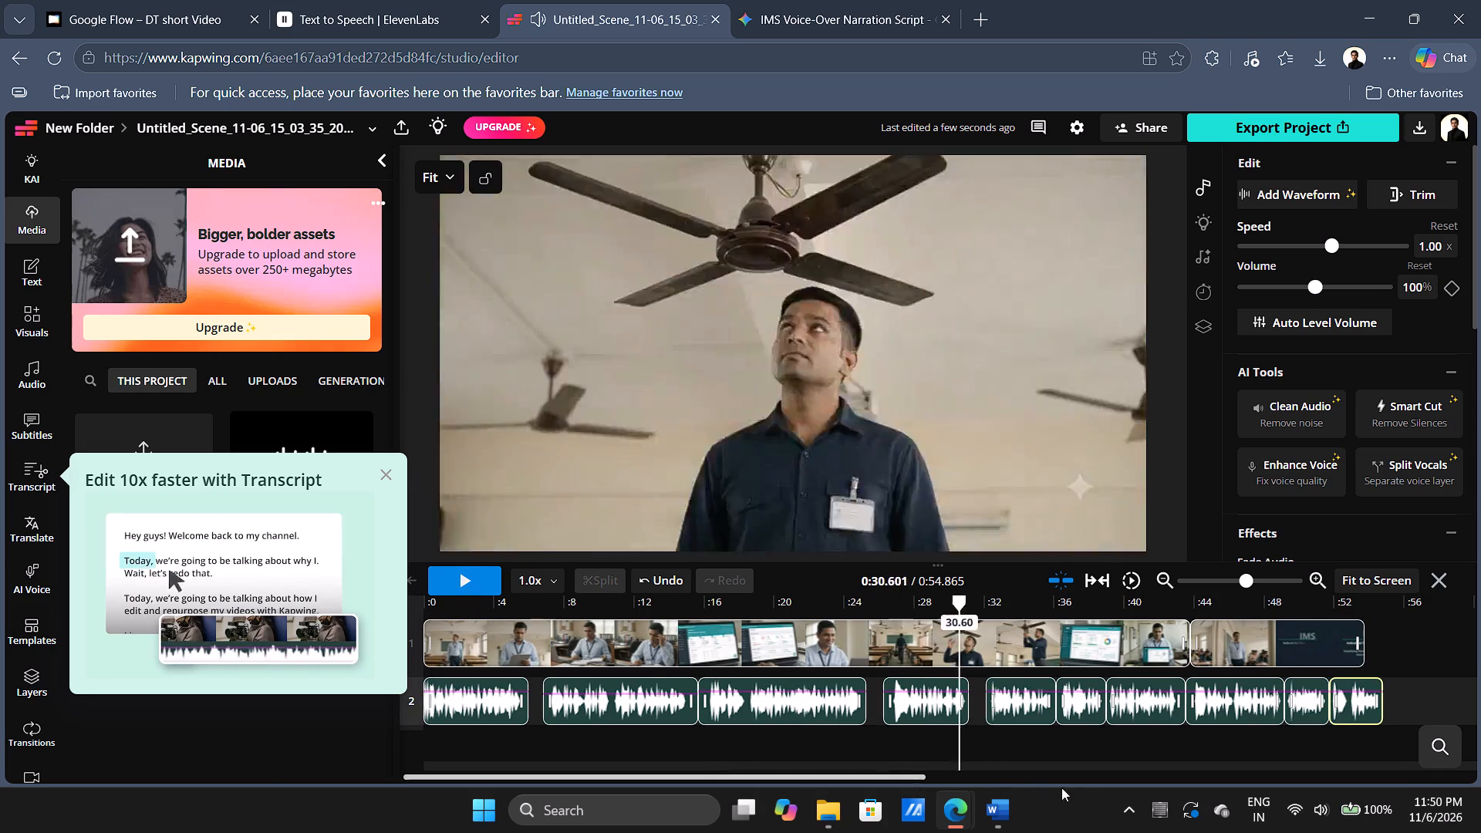
{"action": "left_click_drag", "start_coordinate": [1061, 787], "coordinate": [1352, 799]}
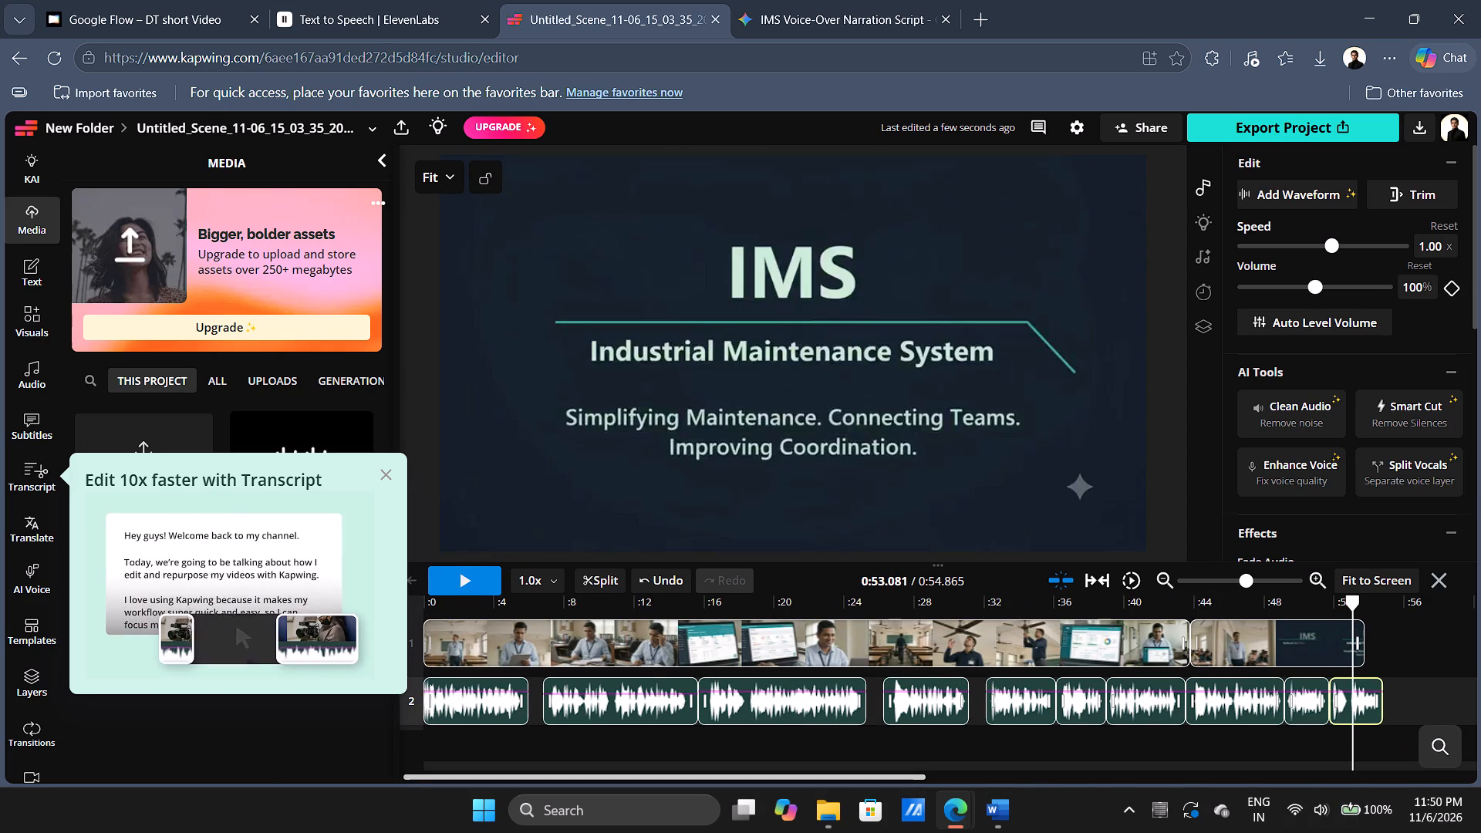
{"action": "left_click_drag", "start_coordinate": [1352, 759], "coordinate": [911, 747]}
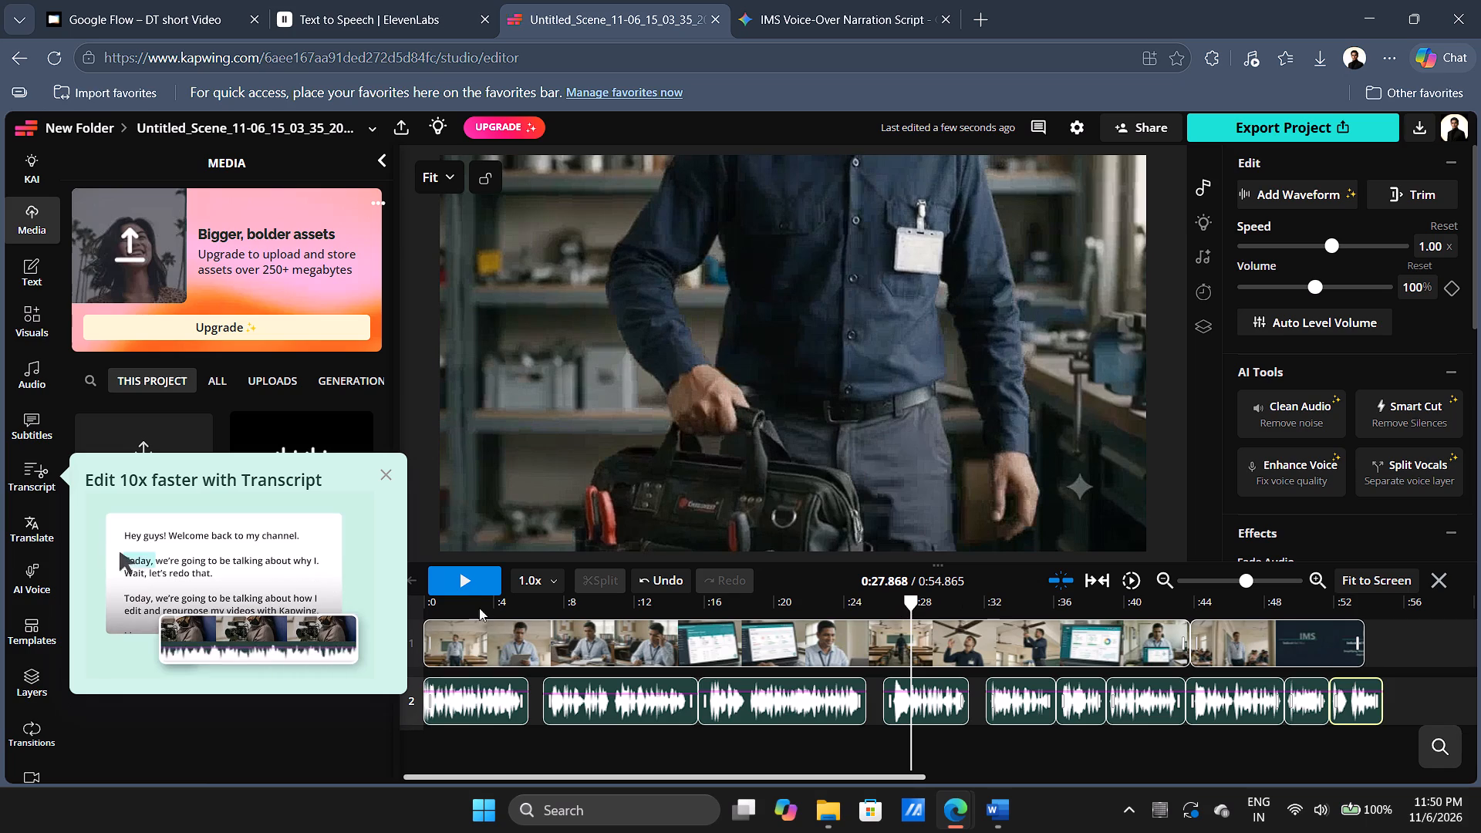
{"action": "left_click", "coordinate": [454, 582]}
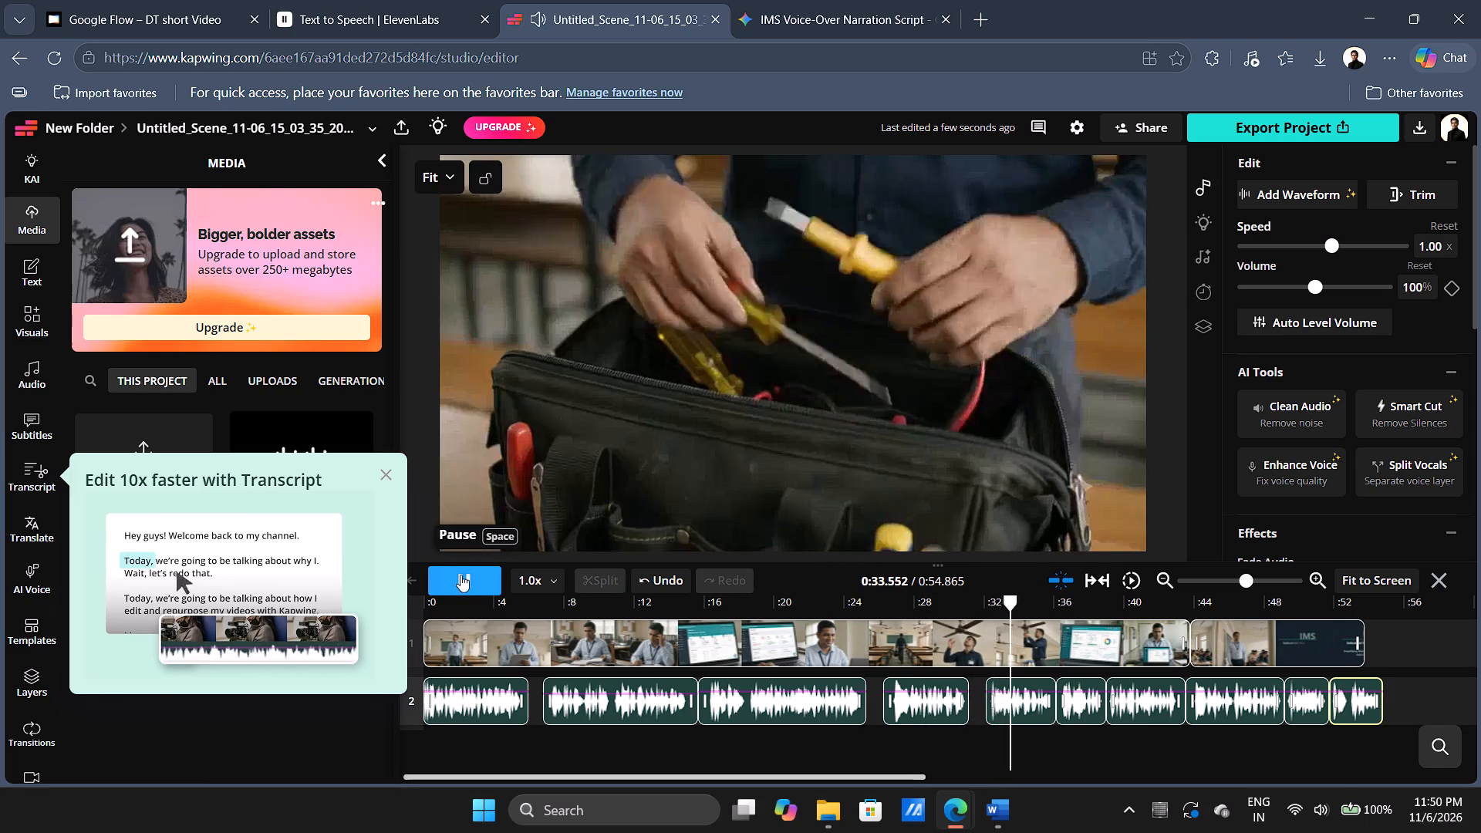
{"action": "left_click", "coordinate": [460, 575]}
{"action": "left_click_drag", "start_coordinate": [1026, 712], "coordinate": [1017, 713]}
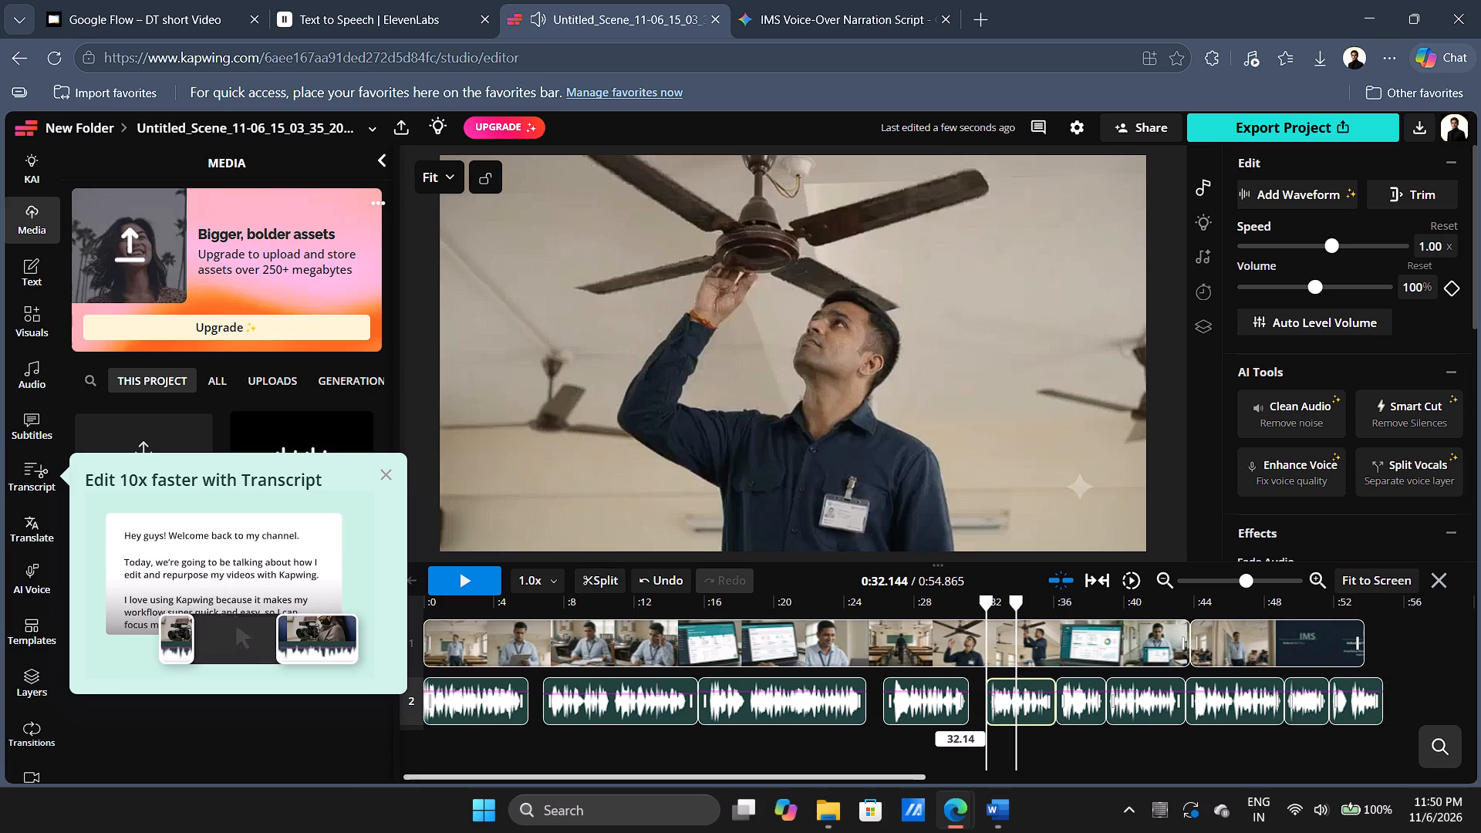
{"action": "left_click_drag", "start_coordinate": [1017, 713], "coordinate": [1009, 713]}
Move the sixth narration segment earlier to start at about 35.8 s, and close up the seventh through last segments behind it.
{"action": "left_click_drag", "start_coordinate": [970, 737], "coordinate": [1030, 741]}
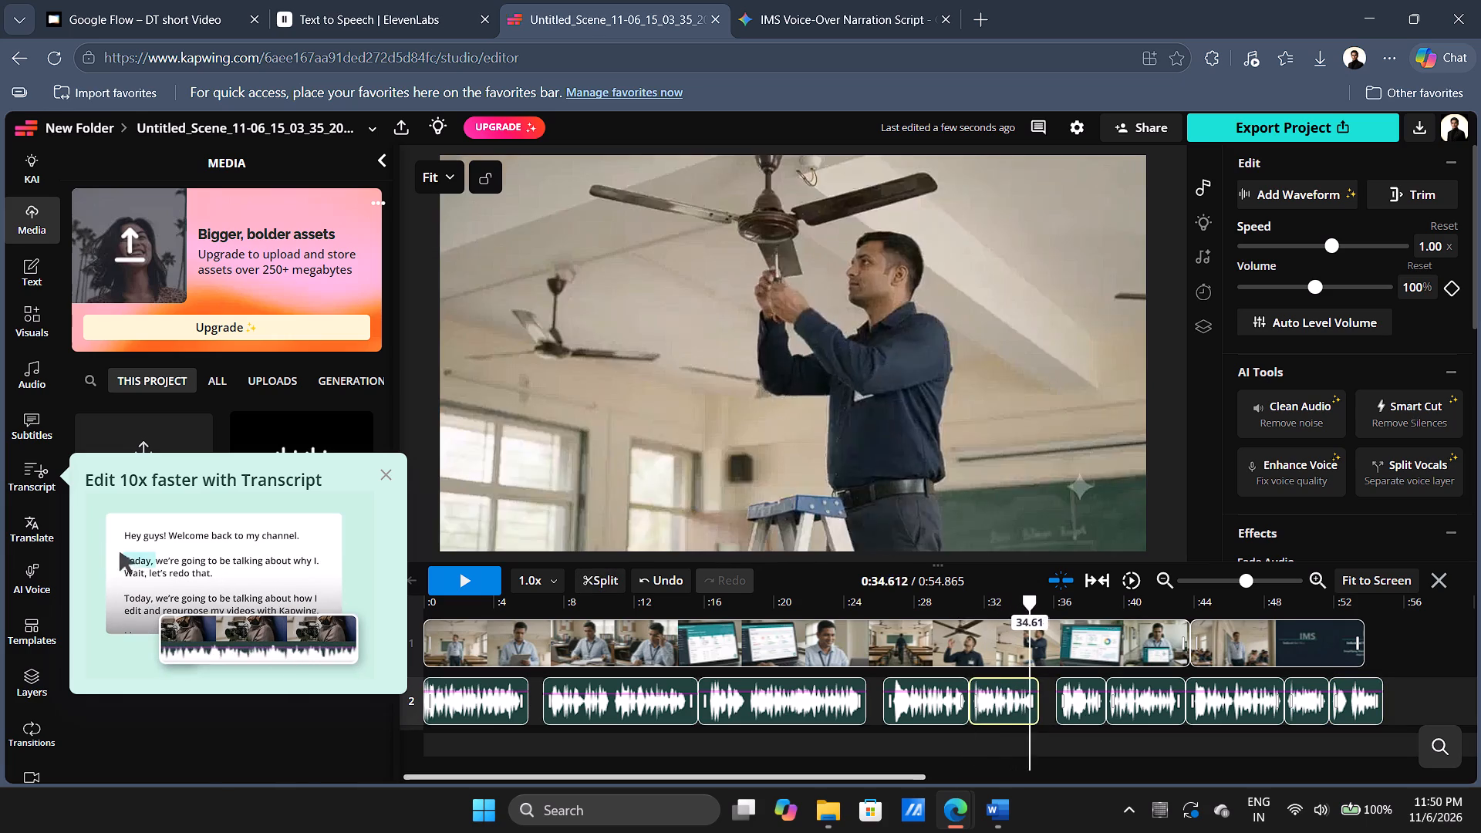
{"action": "left_click_drag", "start_coordinate": [1030, 741], "coordinate": [1050, 744]}
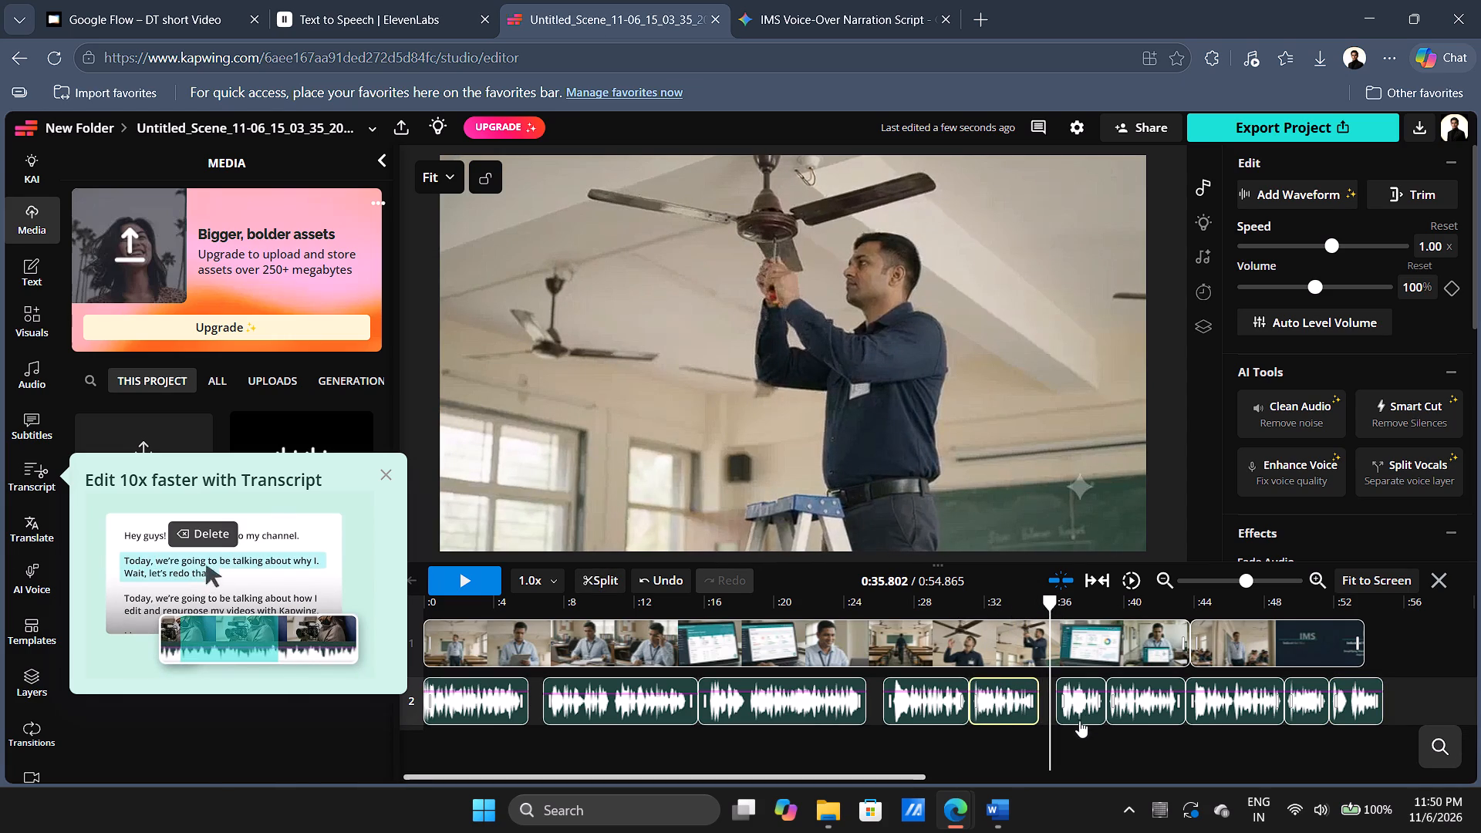
{"action": "left_click", "coordinate": [1081, 713]}
{"action": "left_click_drag", "start_coordinate": [1136, 706], "coordinate": [1128, 706]}
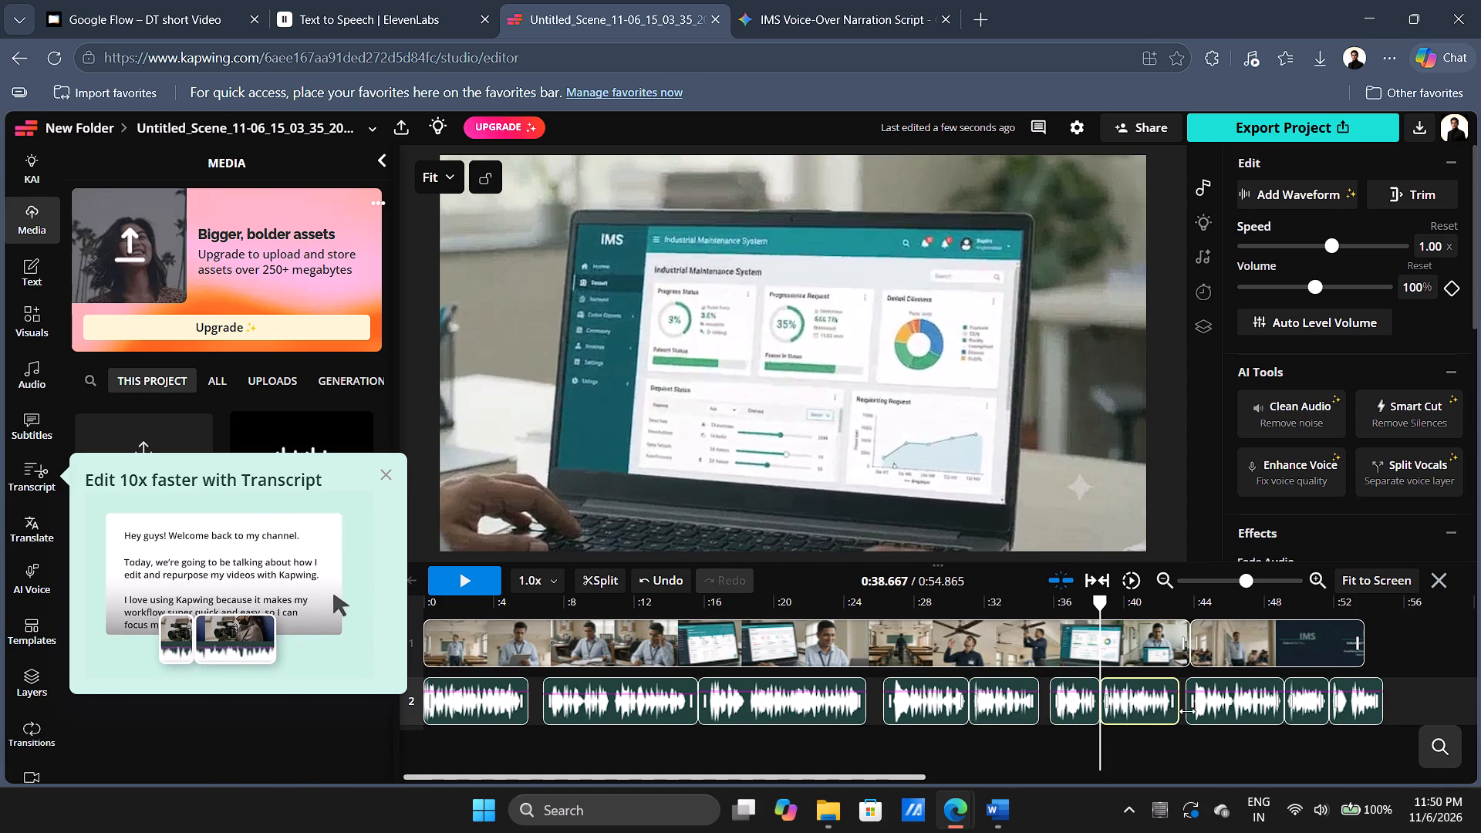
{"action": "left_click", "coordinate": [1211, 711]}
{"action": "left_click_drag", "start_coordinate": [1307, 711], "coordinate": [1295, 711]}
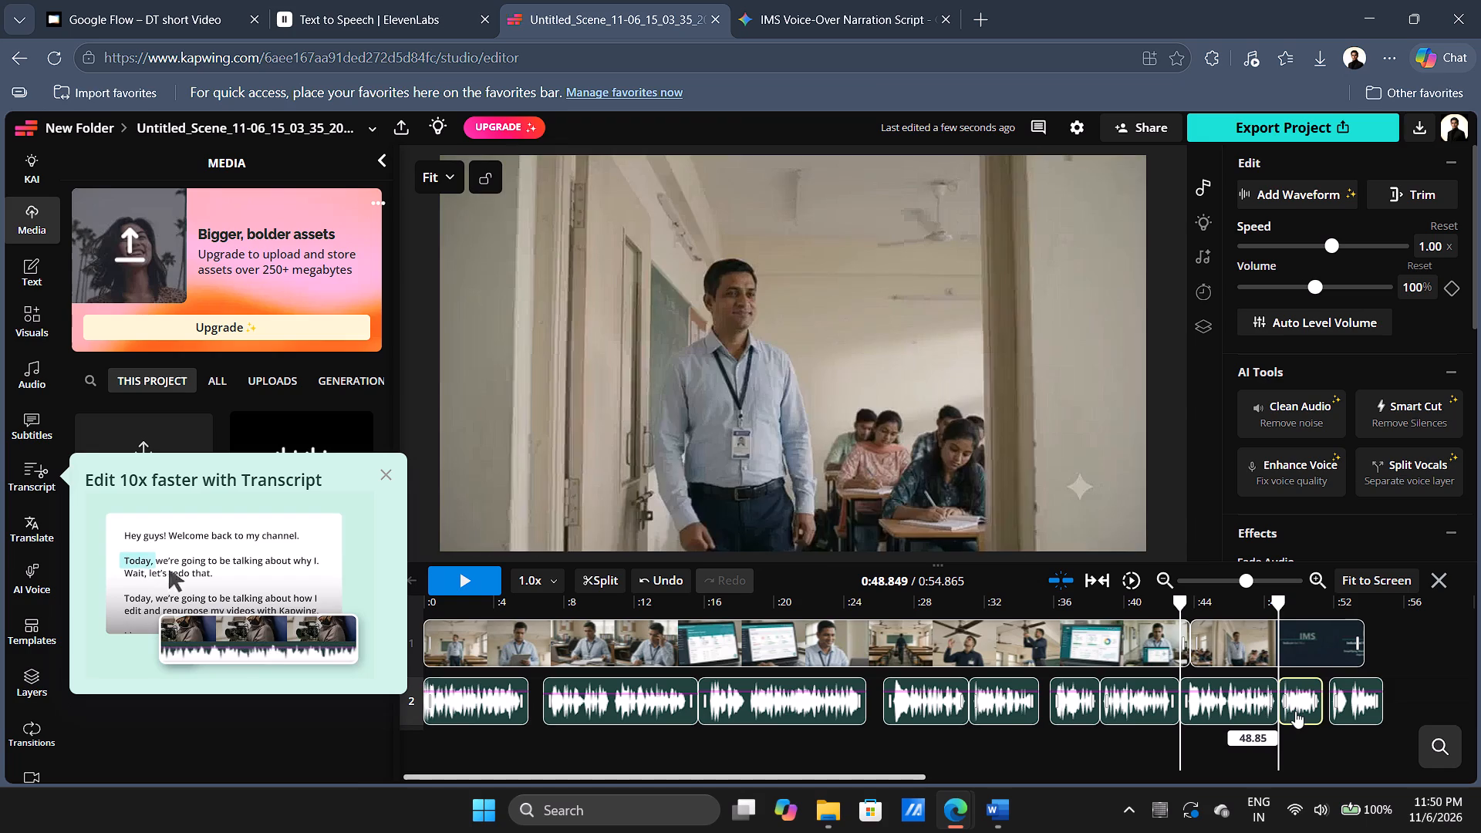
{"action": "left_click", "coordinate": [1353, 703]}
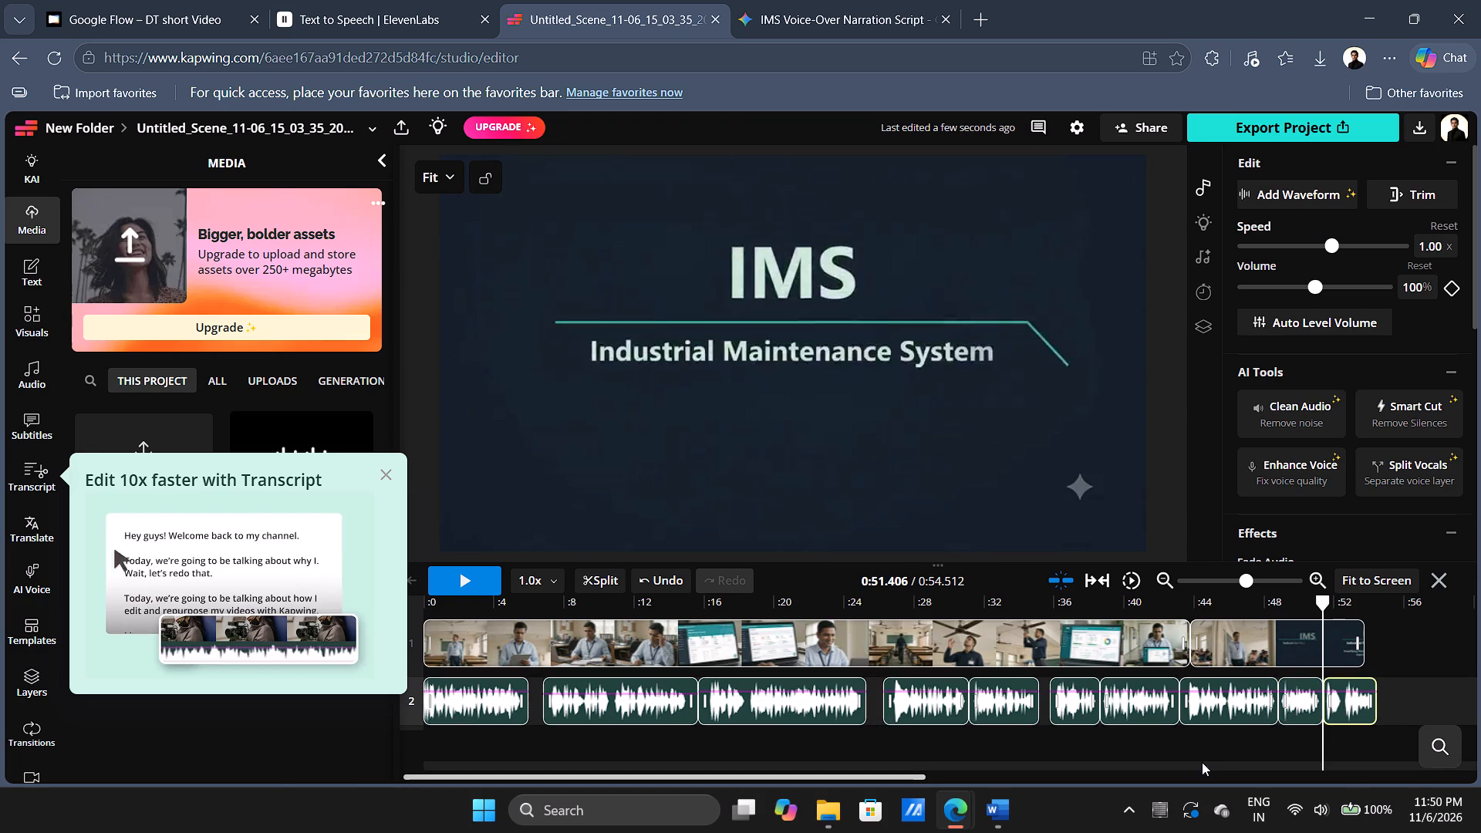
Move the fourth narration segment earlier to start at about 25.9 s, and close up the fifth segment behind it.
{"action": "left_click_drag", "start_coordinate": [1321, 742], "coordinate": [887, 750]}
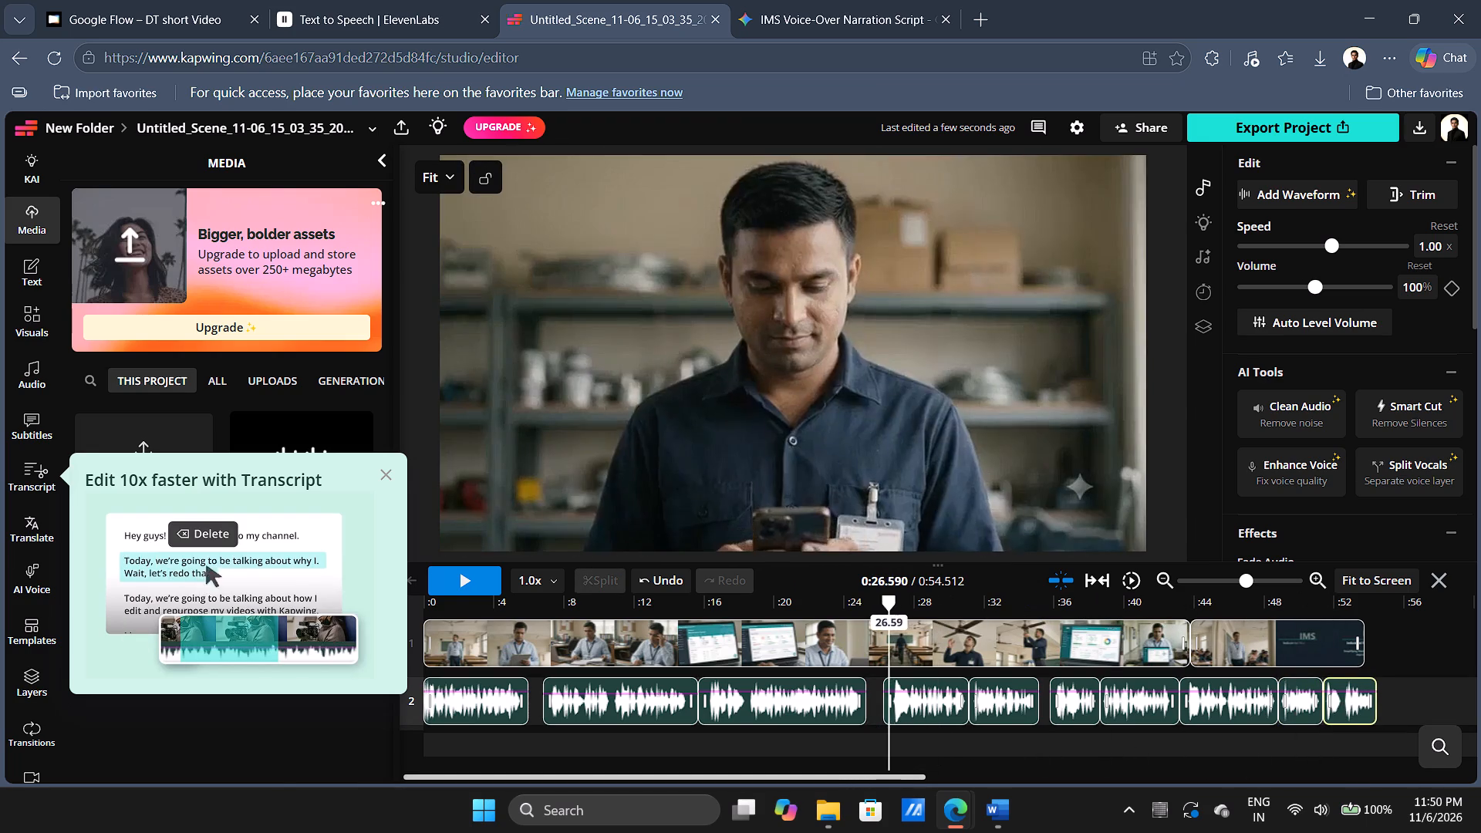
{"action": "left_click_drag", "start_coordinate": [887, 750], "coordinate": [876, 750]}
{"action": "left_click", "coordinate": [920, 710]}
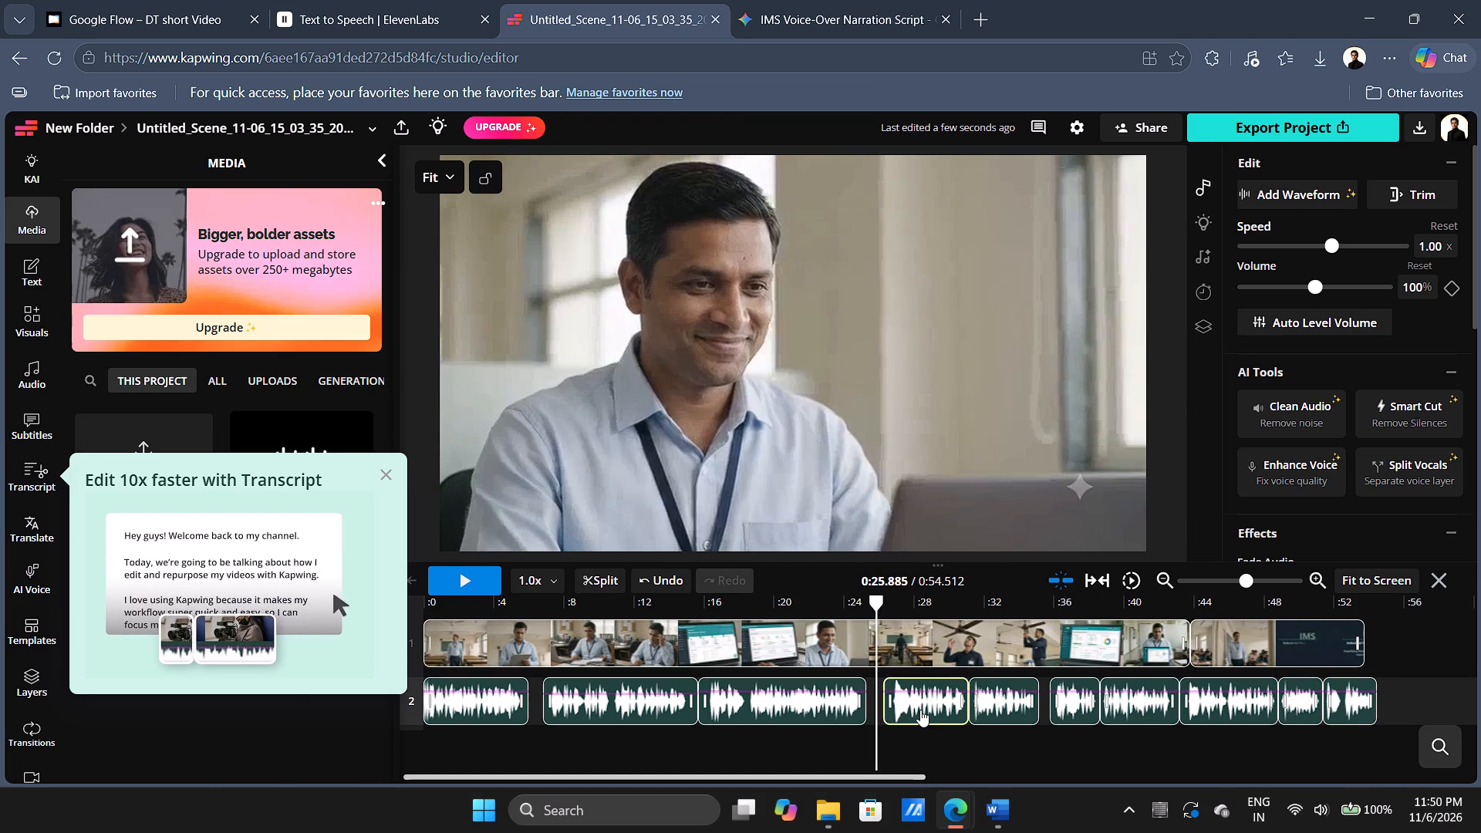
{"action": "left_click", "coordinate": [922, 706]}
{"action": "left_click_drag", "start_coordinate": [884, 735], "coordinate": [875, 735]}
{"action": "left_click_drag", "start_coordinate": [905, 707], "coordinate": [896, 707]}
{"action": "left_click_drag", "start_coordinate": [994, 700], "coordinate": [980, 700]}
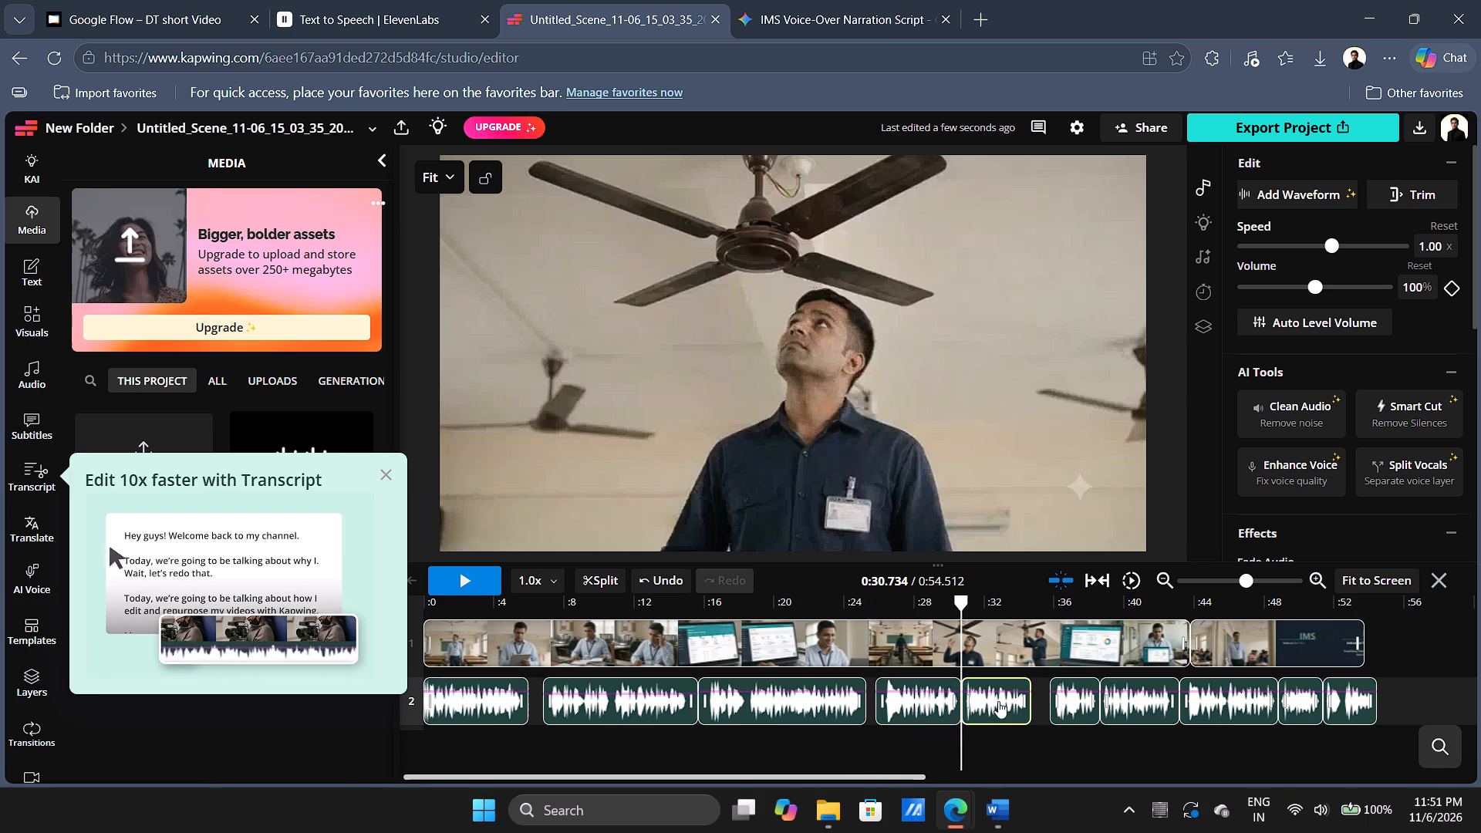
Move the sixth narration segment earlier to start at about 35.3 s, and close up the seventh through last segments behind it.
{"action": "left_click_drag", "start_coordinate": [960, 734], "coordinate": [1035, 737]}
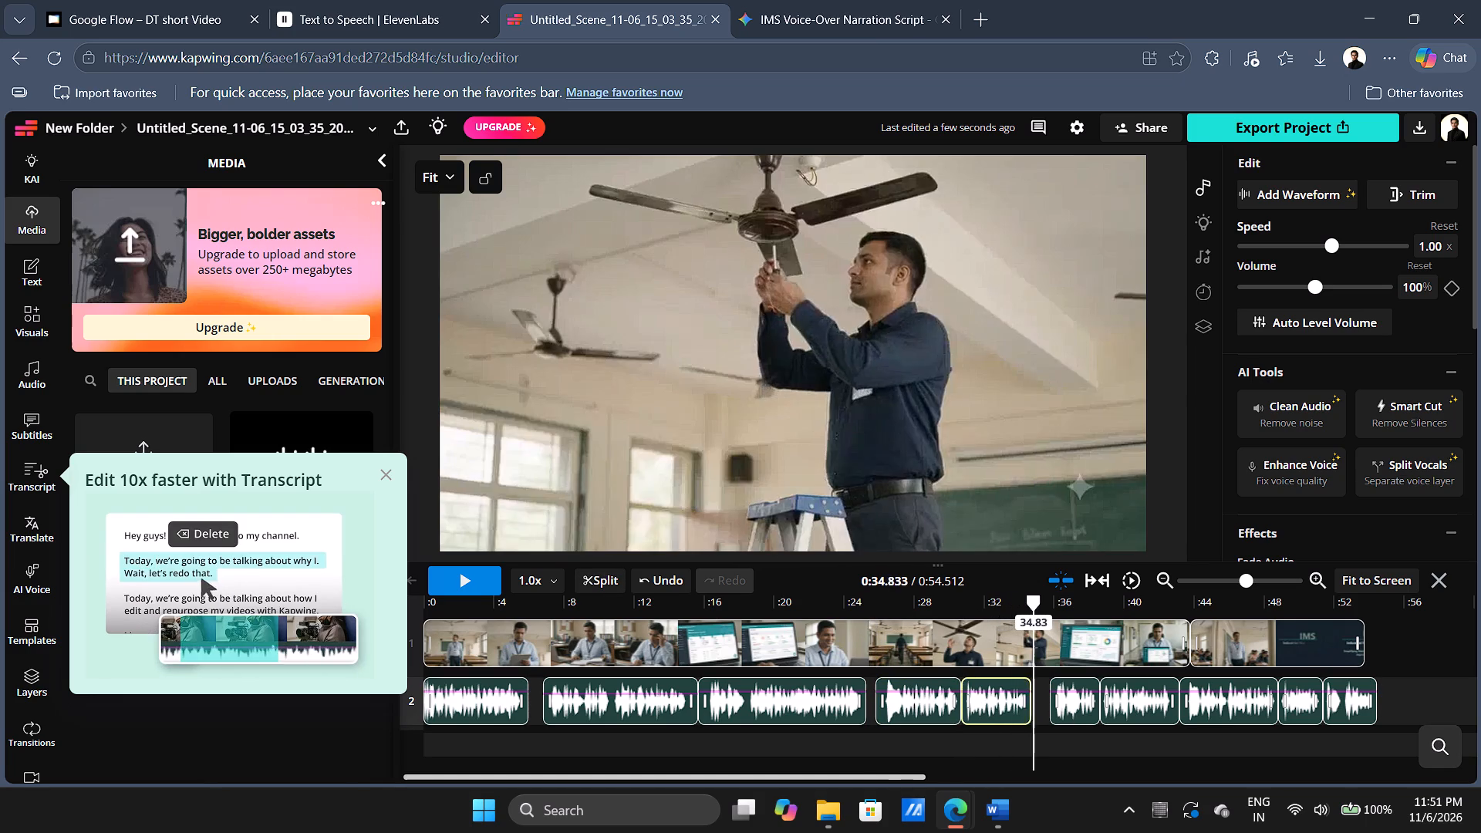
{"action": "left_click_drag", "start_coordinate": [1035, 737], "coordinate": [1041, 737]}
{"action": "left_click_drag", "start_coordinate": [1071, 714], "coordinate": [1063, 714]}
{"action": "left_click", "coordinate": [1111, 702]}
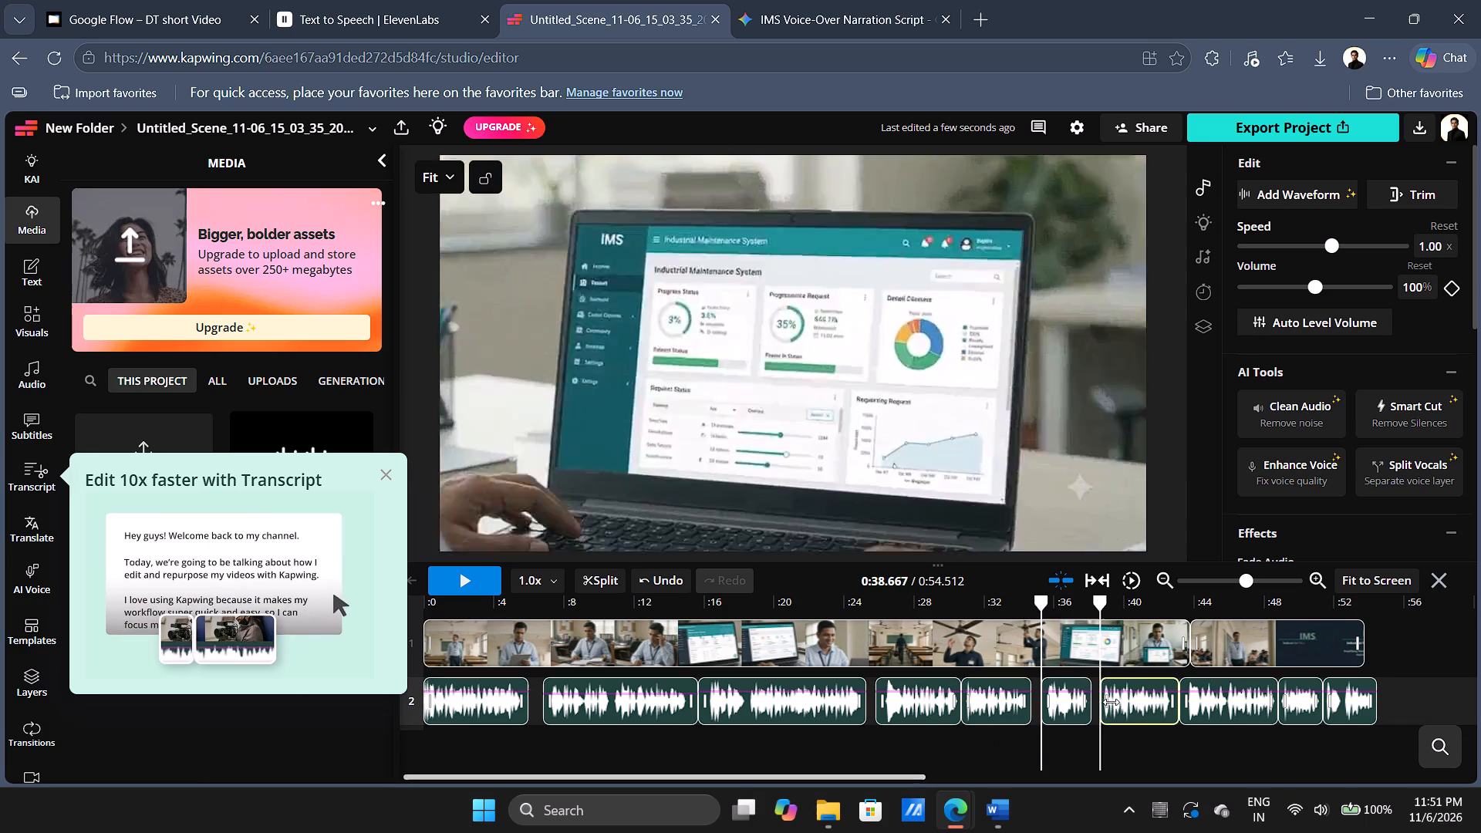
{"action": "key", "text": "ctrl+z"}
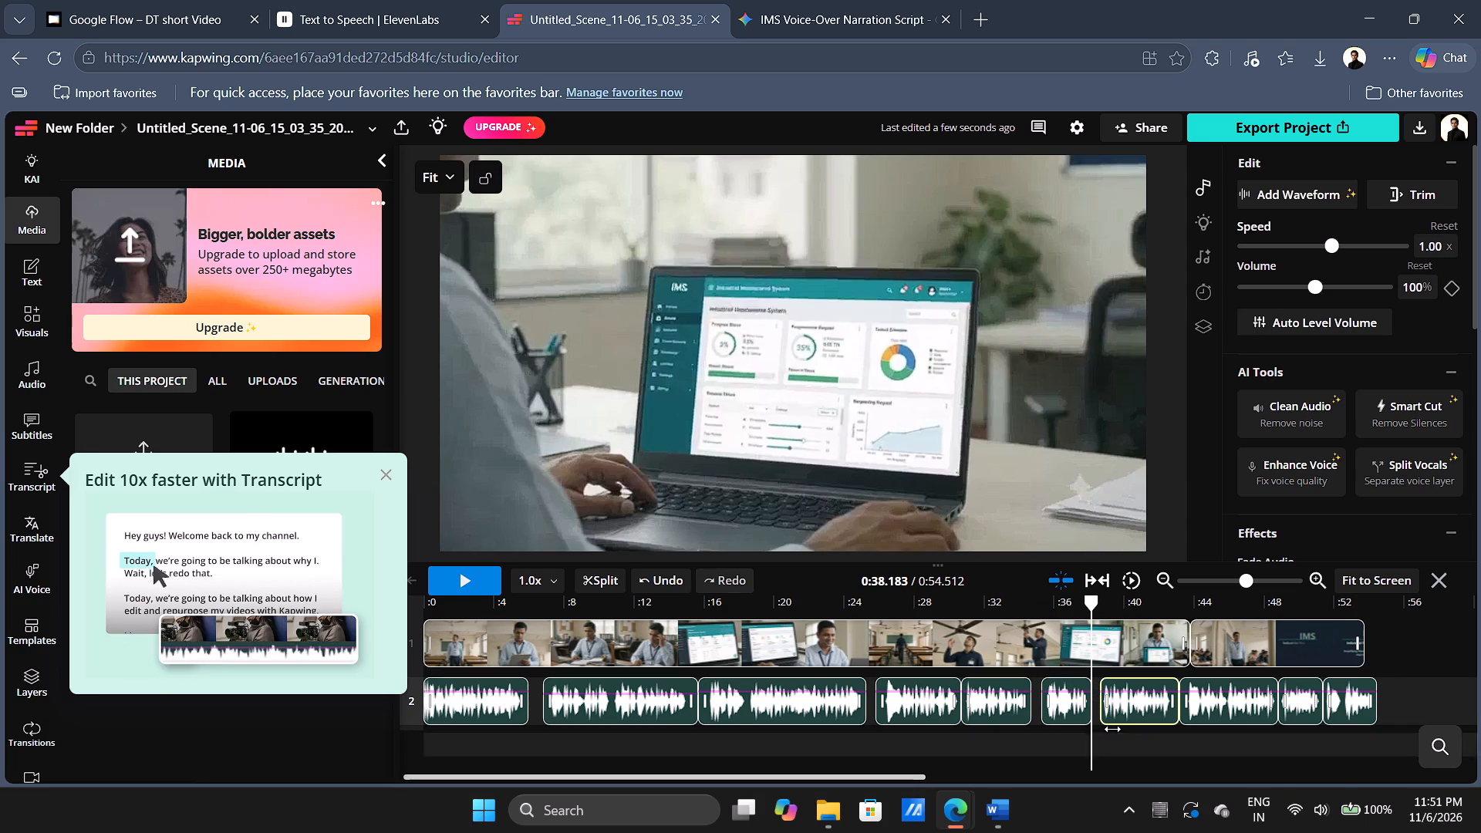
{"action": "left_click_drag", "start_coordinate": [1130, 707], "coordinate": [1112, 707]}
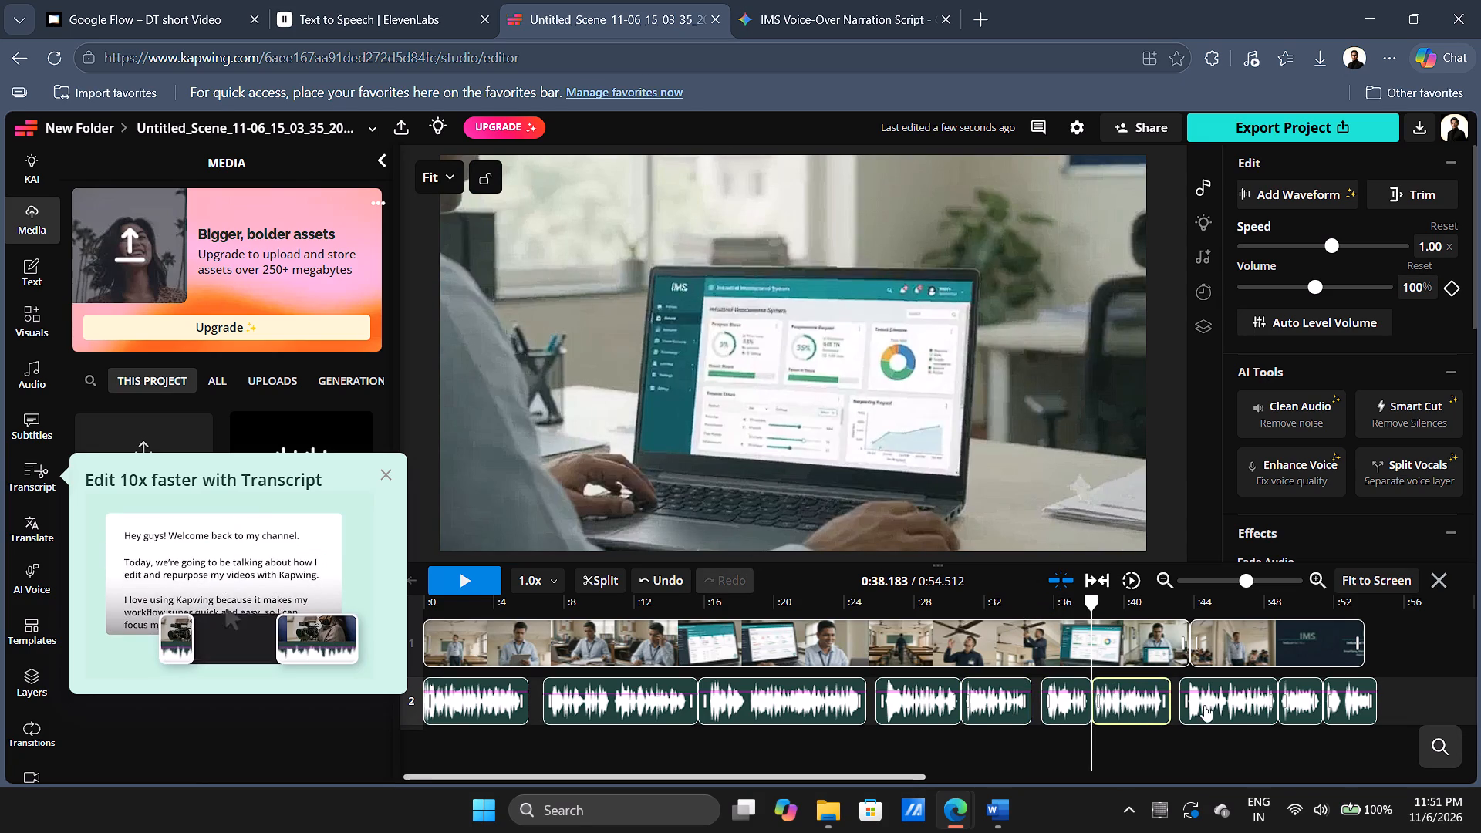
{"action": "left_click", "coordinate": [1204, 705]}
{"action": "left_click_drag", "start_coordinate": [1298, 707], "coordinate": [1289, 709]}
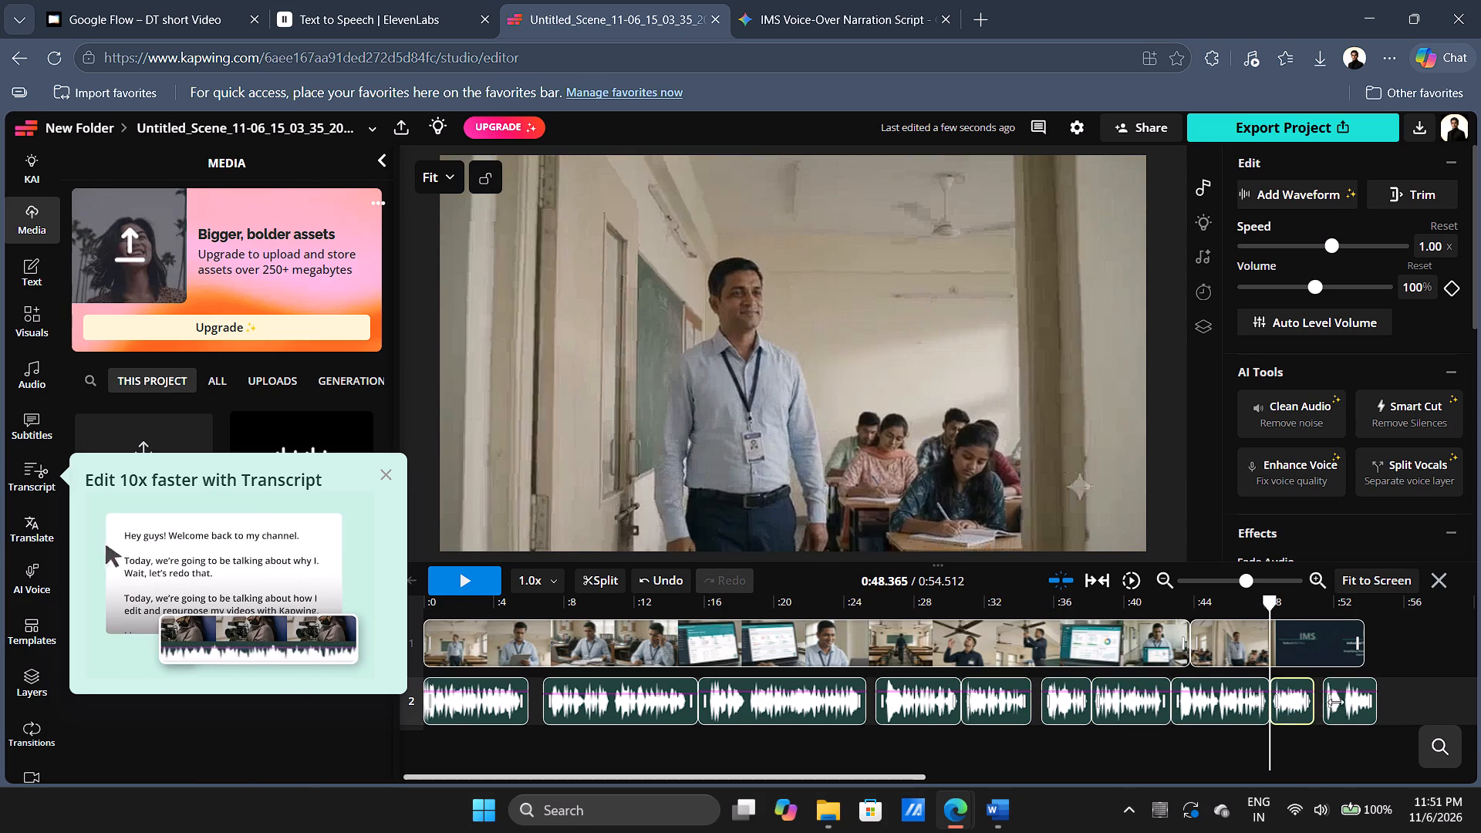
{"action": "left_click_drag", "start_coordinate": [1341, 707], "coordinate": [1330, 708]}
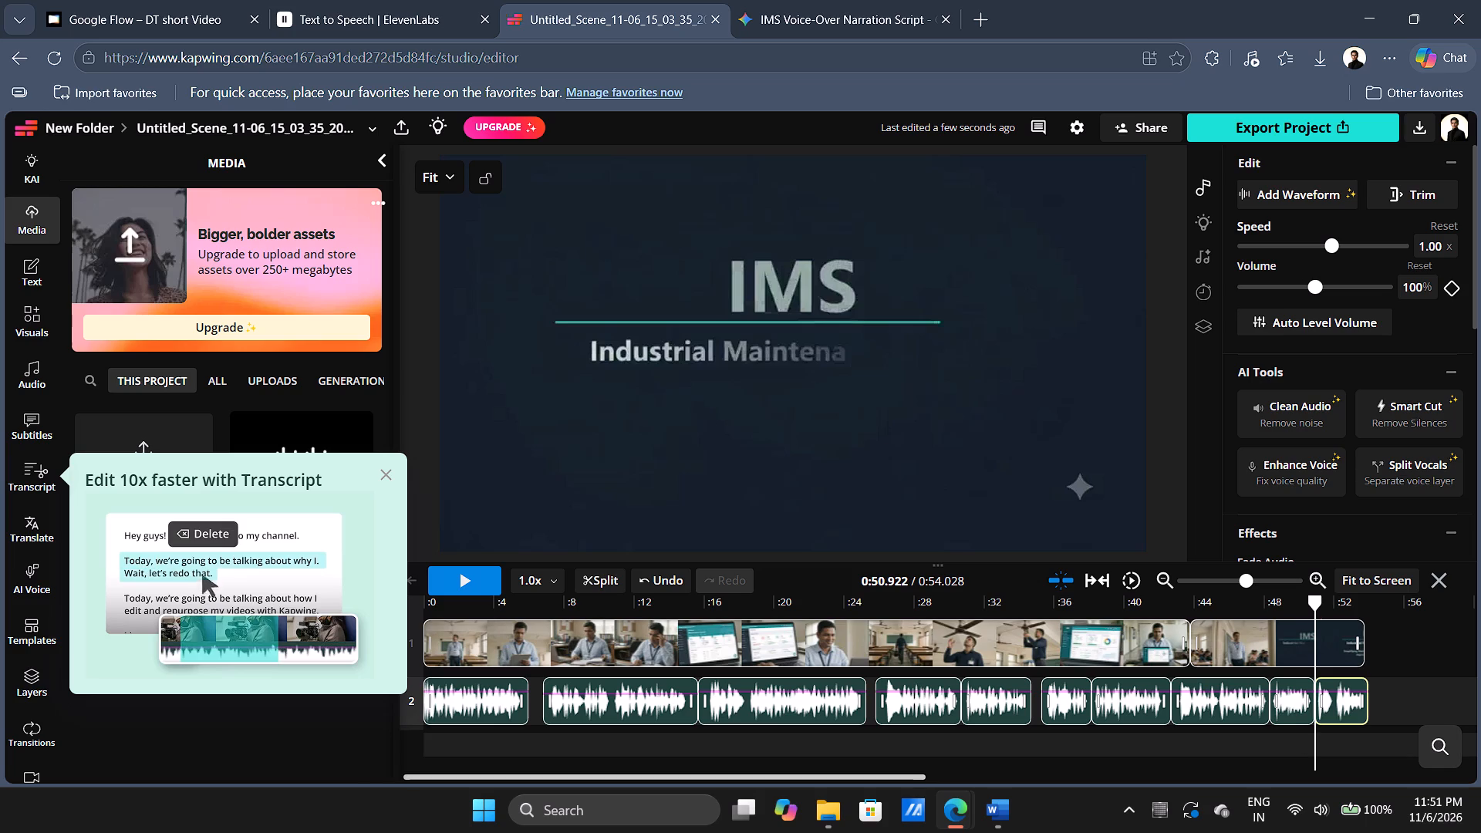
Play the timeline from about 19 s to check the shifted narration against the scenes.
{"action": "left_click_drag", "start_coordinate": [1317, 735], "coordinate": [758, 729]}
{"action": "left_click", "coordinate": [499, 577]}
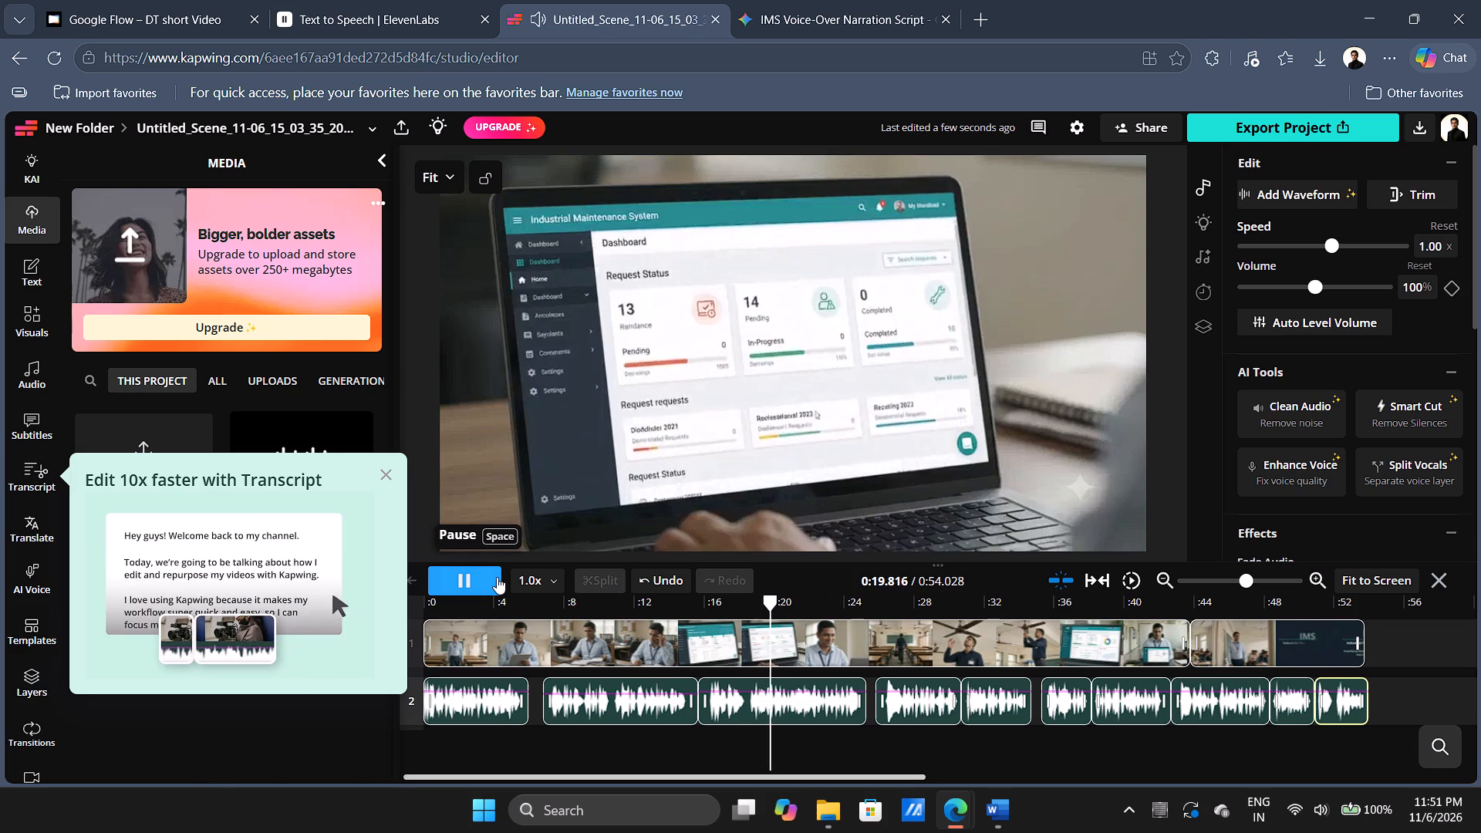
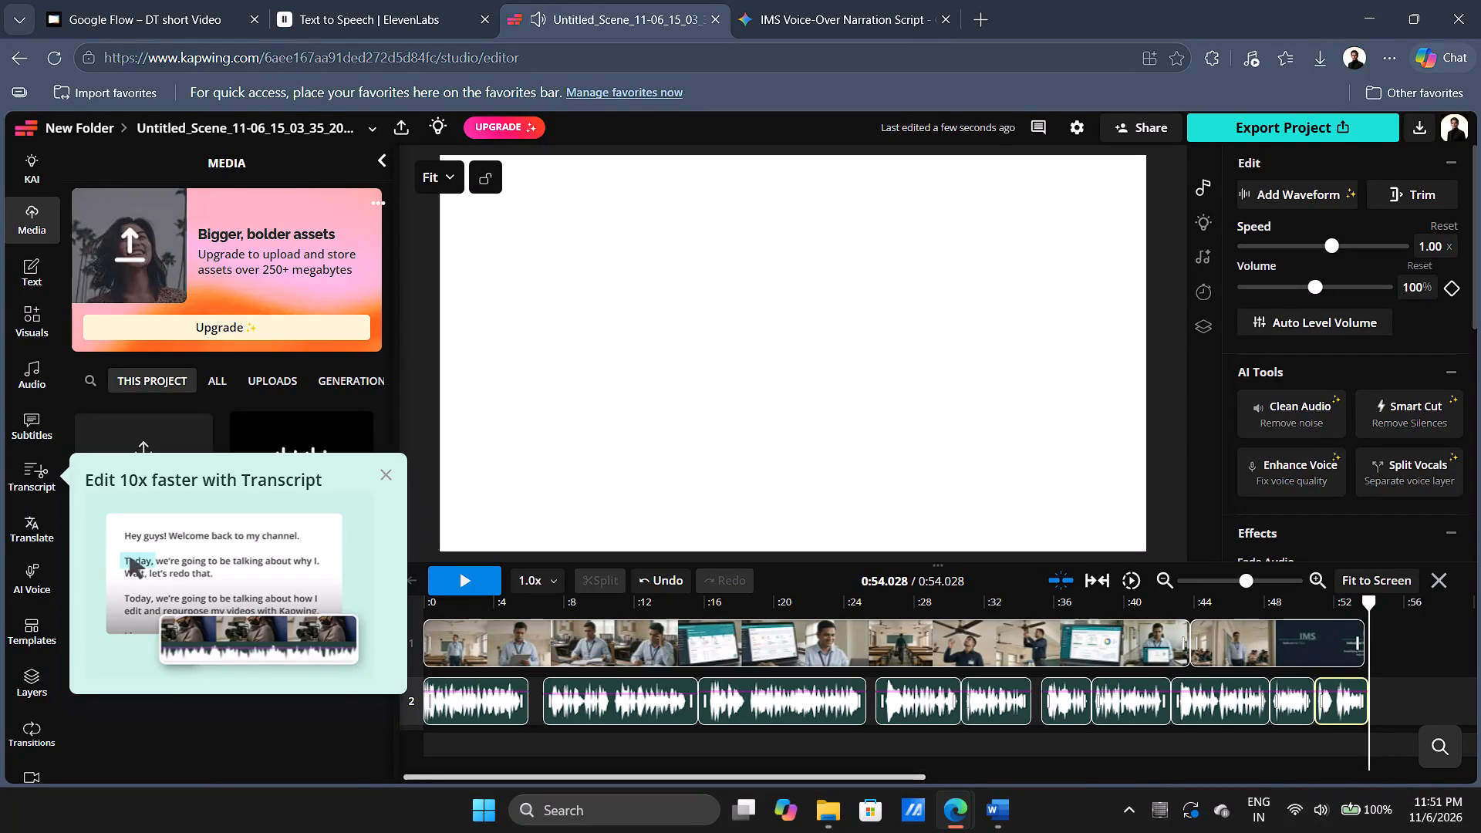
Play the timeline from the beginning to check the opening narration against the scenes.
{"action": "left_click_drag", "start_coordinate": [1370, 738], "coordinate": [413, 741]}
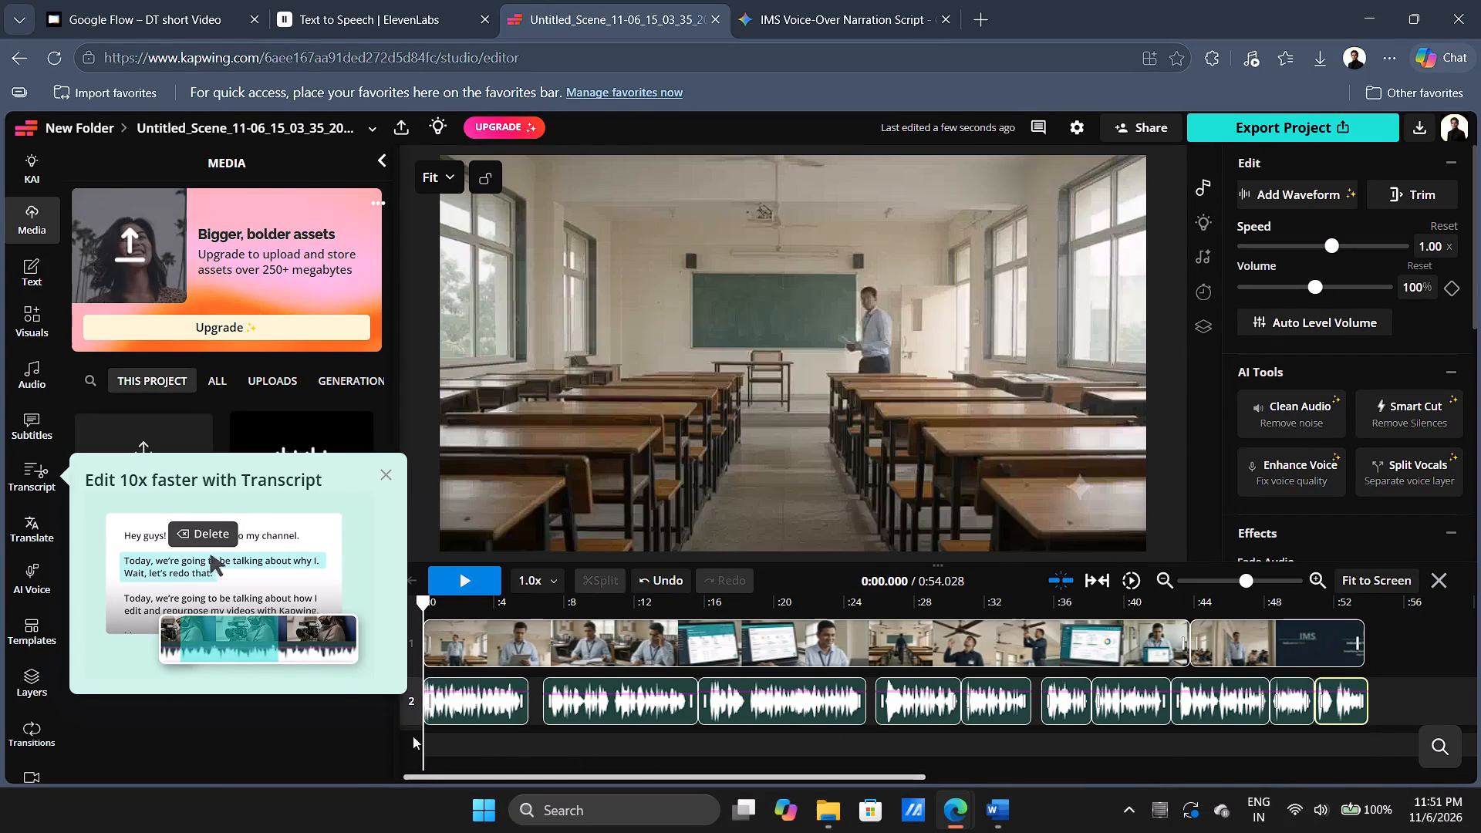
{"action": "left_click", "coordinate": [472, 582]}
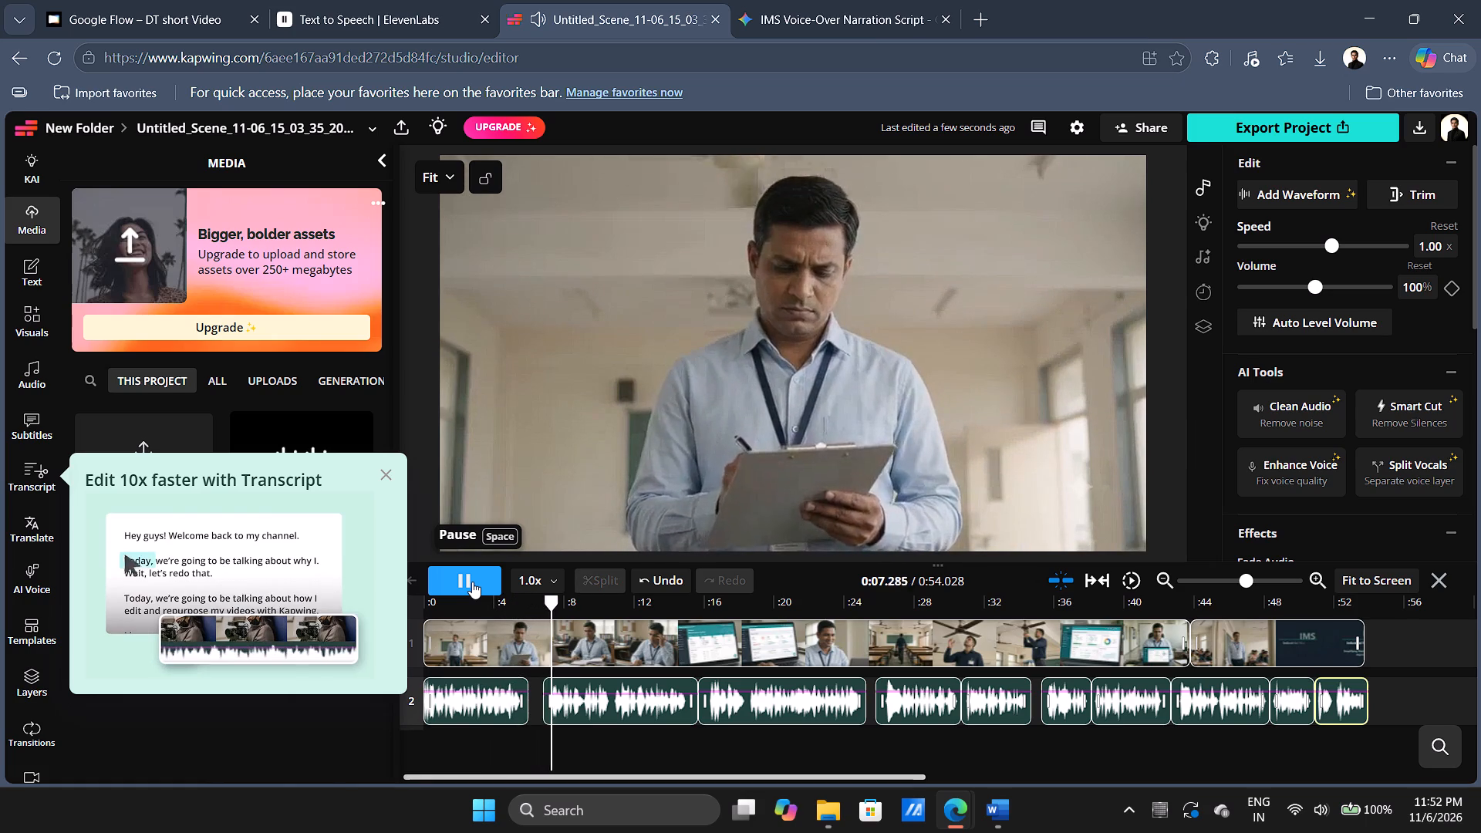
{"action": "left_click", "coordinate": [472, 582]}
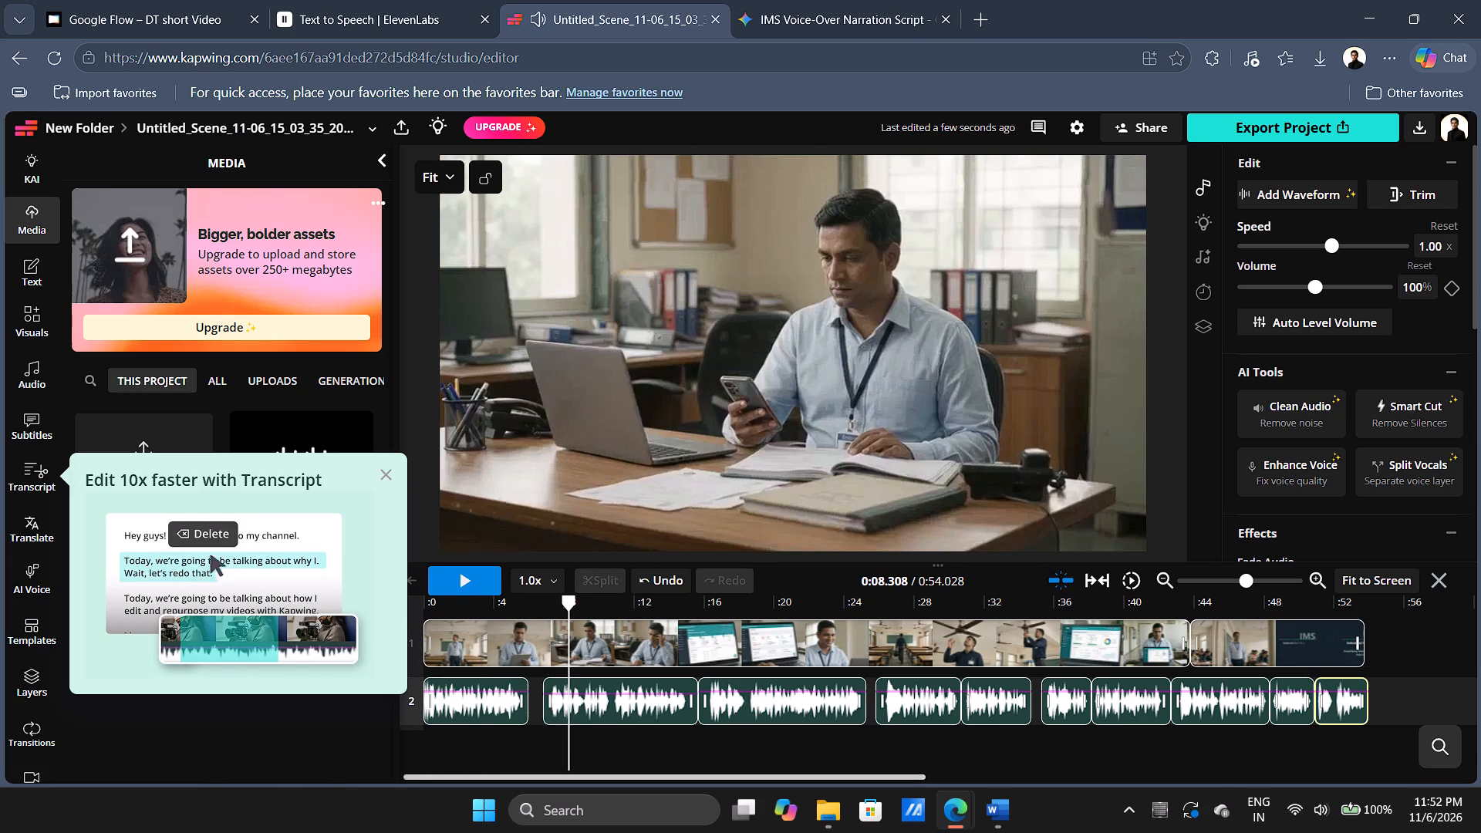
{"action": "left_click_drag", "start_coordinate": [573, 736], "coordinate": [447, 727]}
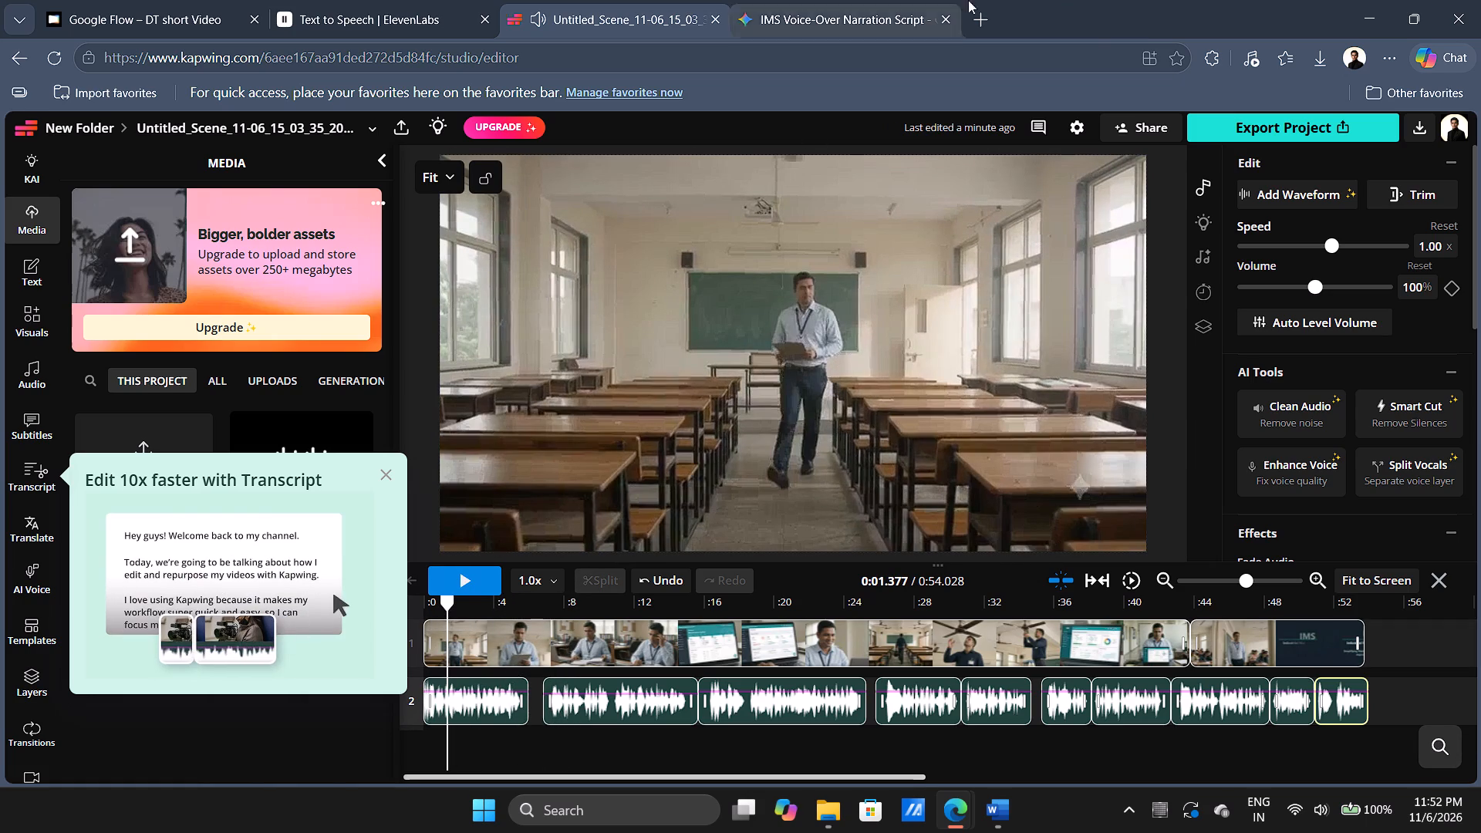
Search the web for "free to use music background" and open Envato's royalty-free music page, closing the search results.
{"action": "left_click", "coordinate": [968, 11]}
{"action": "type", "text": "free to use"}
{"action": "key", "text": "space"}
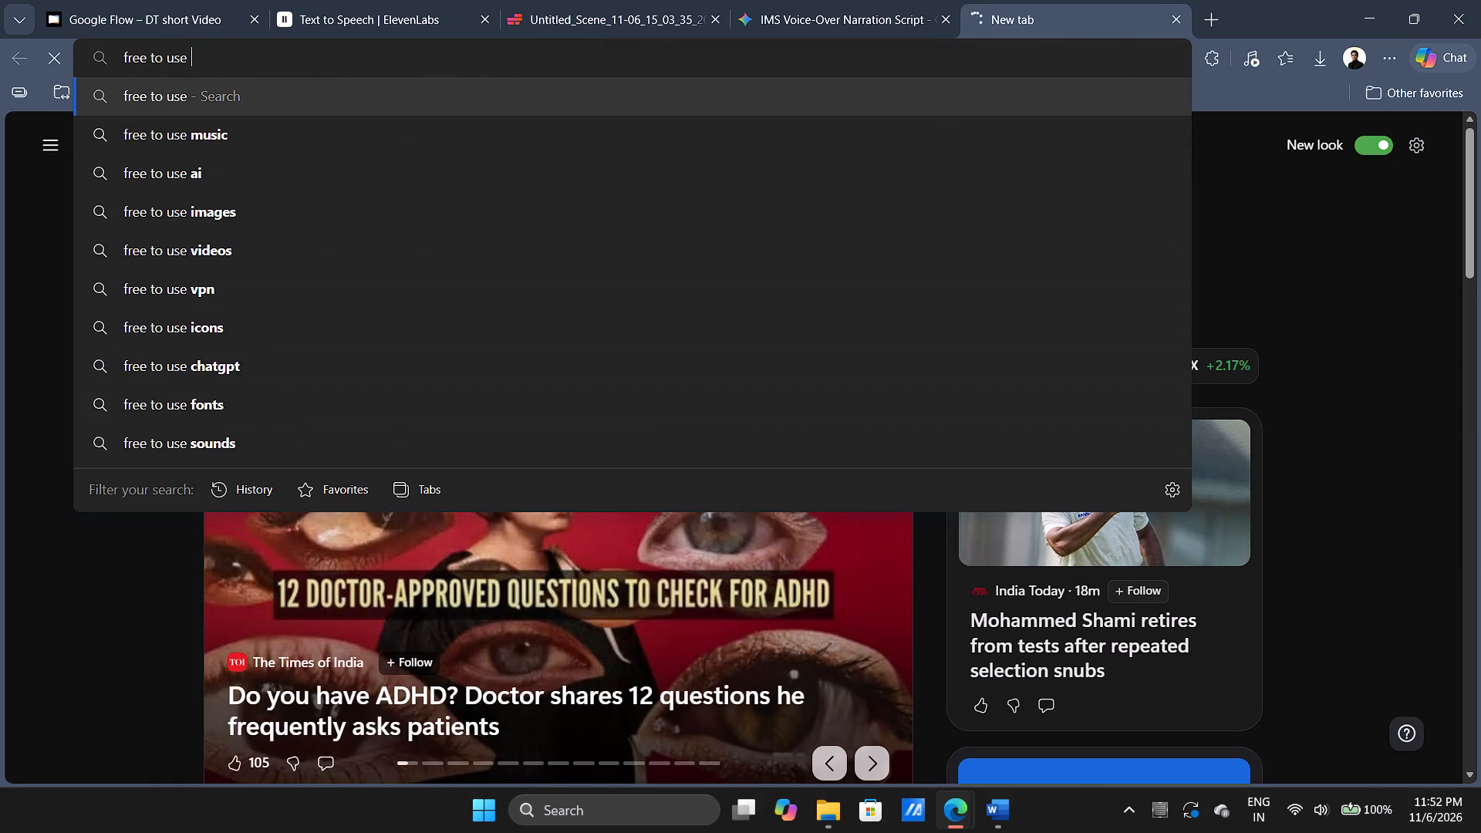
{"action": "type", "text": "music background"}
{"action": "key", "text": "space"}
{"action": "key", "text": "Return"}
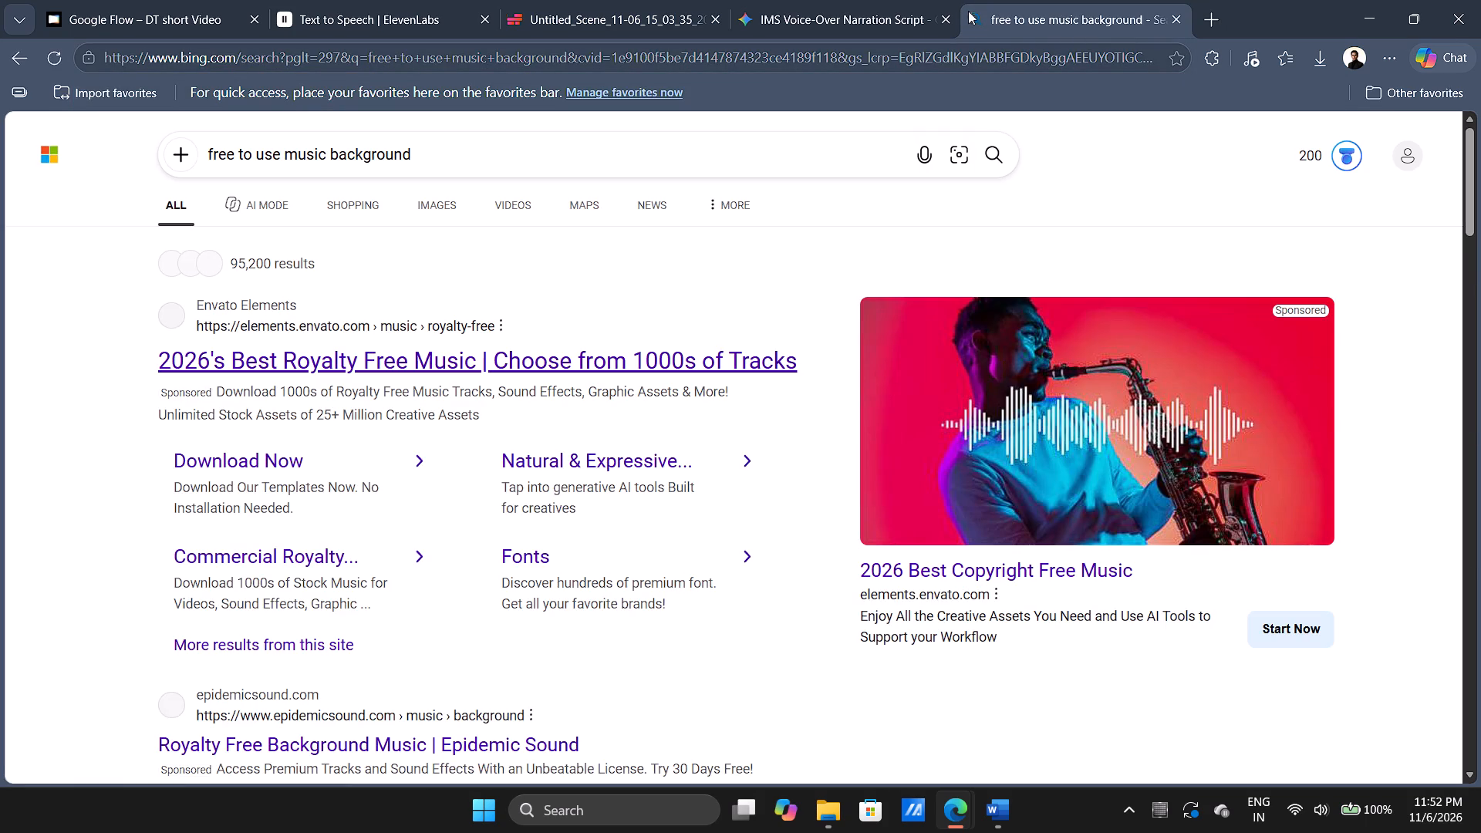
{"action": "left_click", "coordinate": [396, 367]}
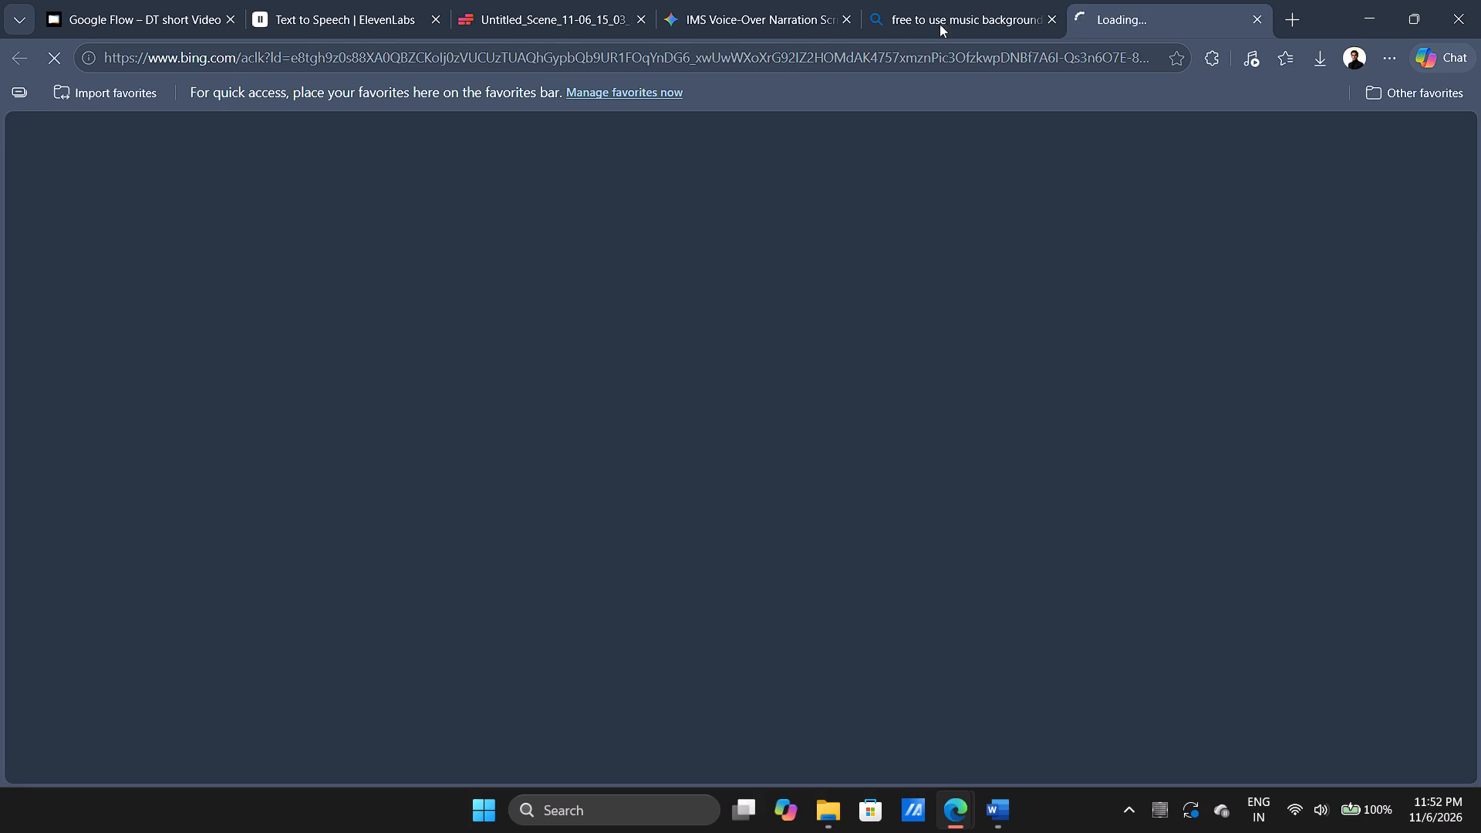
{"action": "left_click", "coordinate": [945, 22]}
{"action": "left_click", "coordinate": [1057, 16]}
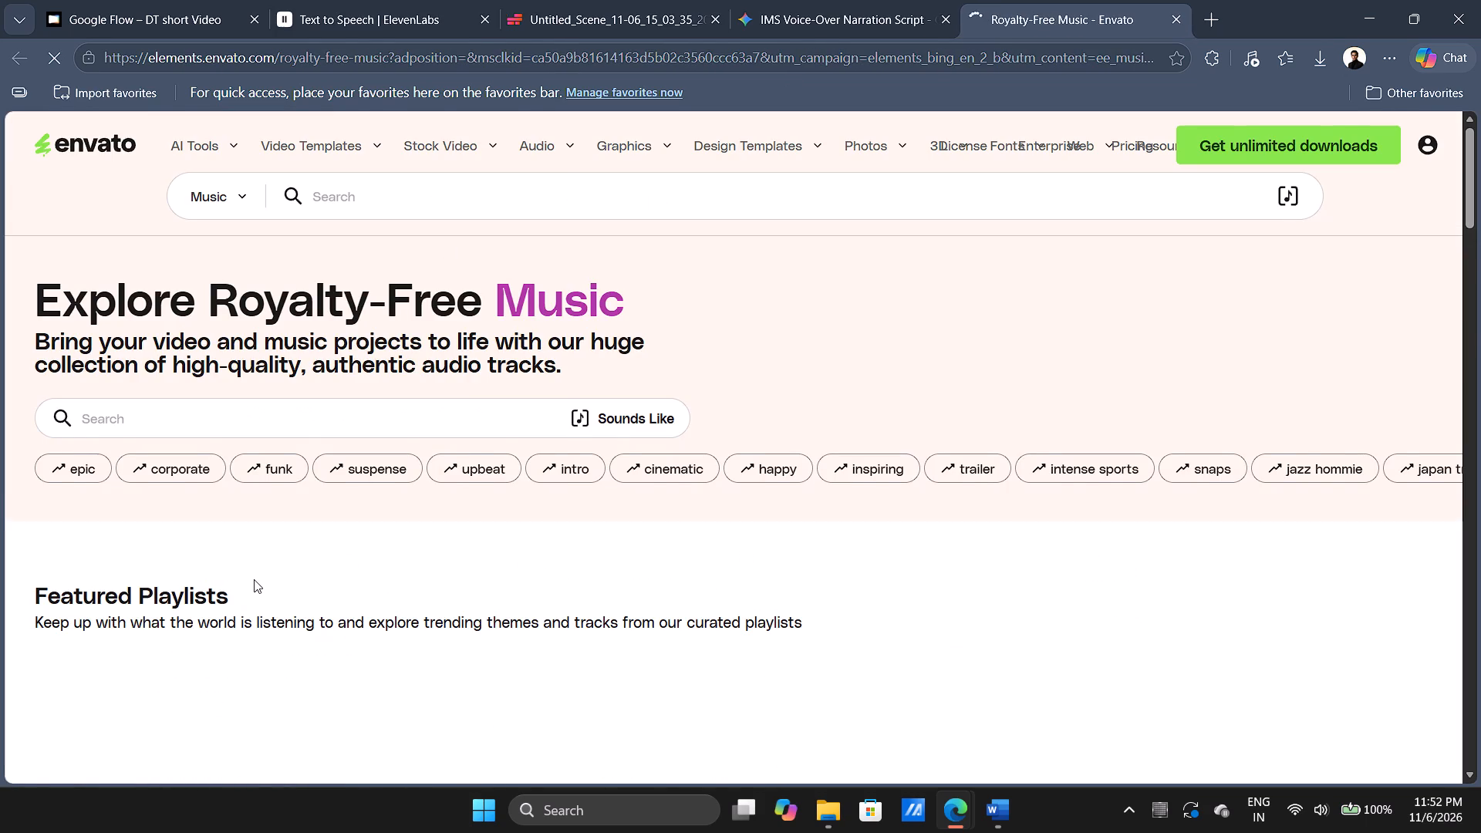
Preview Envato's popular trending tracks from Okinawa Ensemble through Futuristic & Creative as possible background music.
{"action": "scroll", "coordinate": [254, 579], "scroll_direction": "down", "scroll_amount": 7}
{"action": "left_click", "coordinate": [74, 487]}
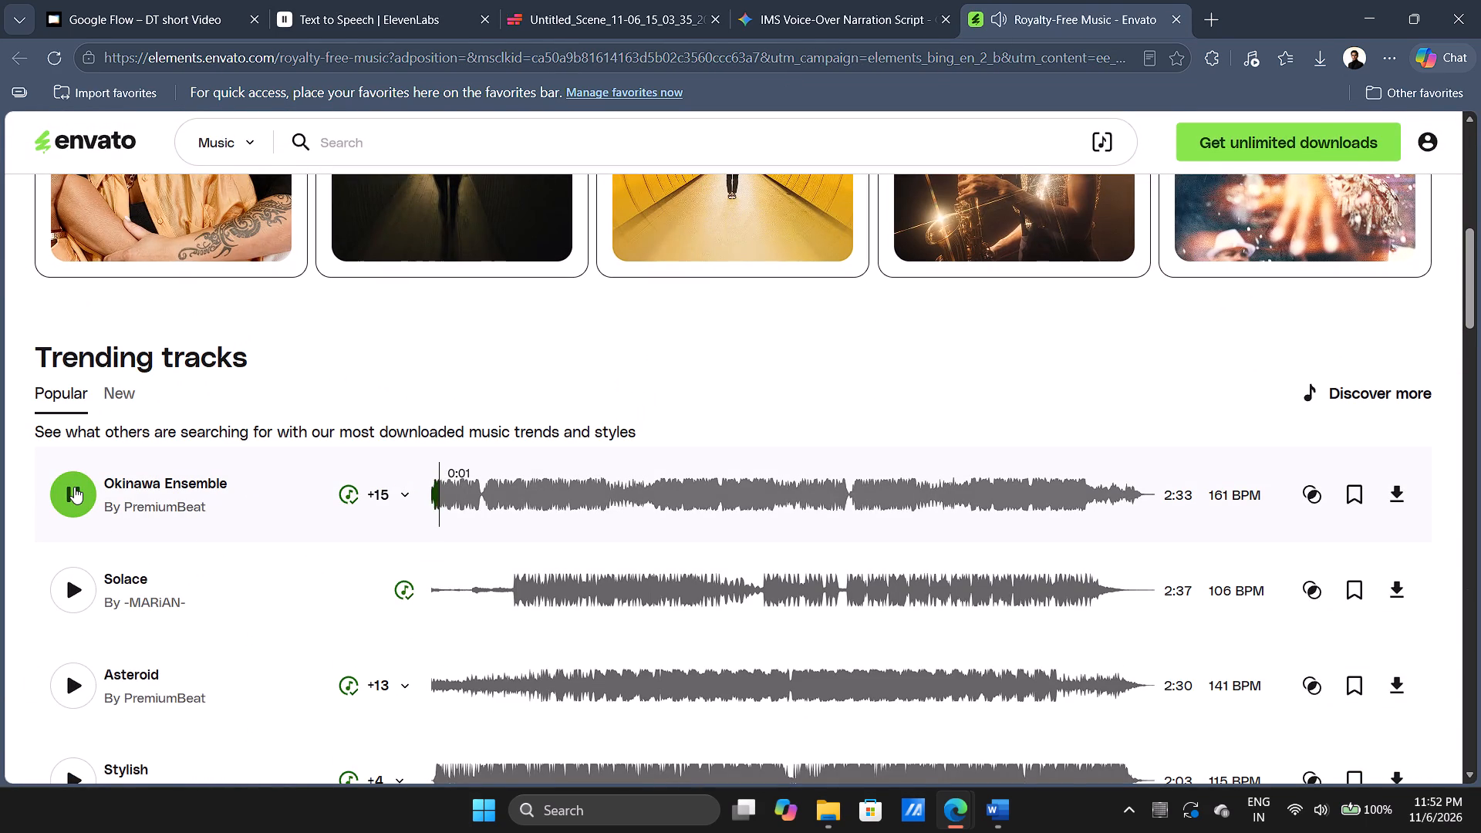
{"action": "left_click", "coordinate": [72, 599]}
{"action": "scroll", "coordinate": [72, 599], "scroll_direction": "down", "scroll_amount": 2}
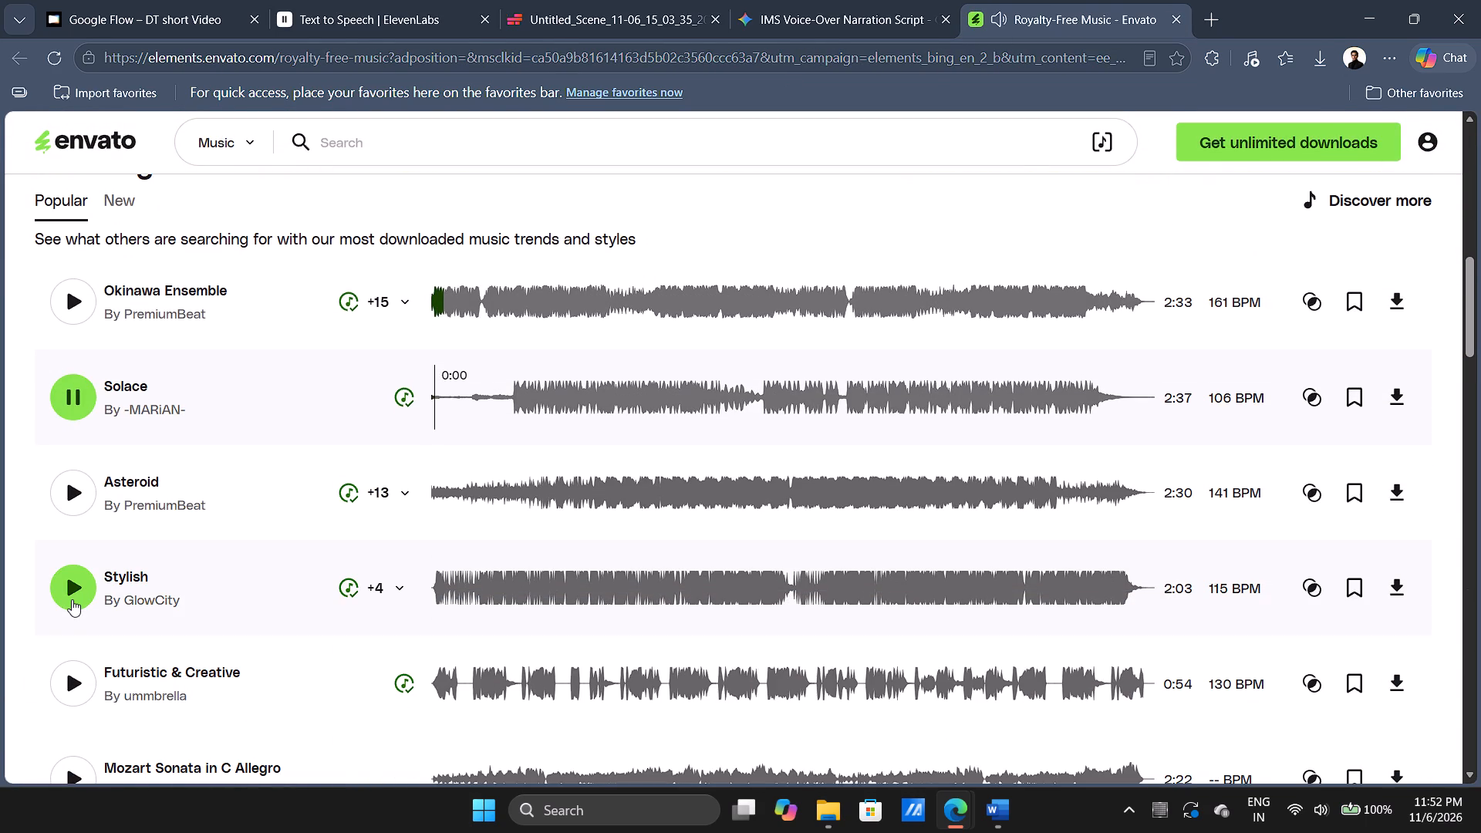
{"action": "left_click", "coordinate": [84, 487]}
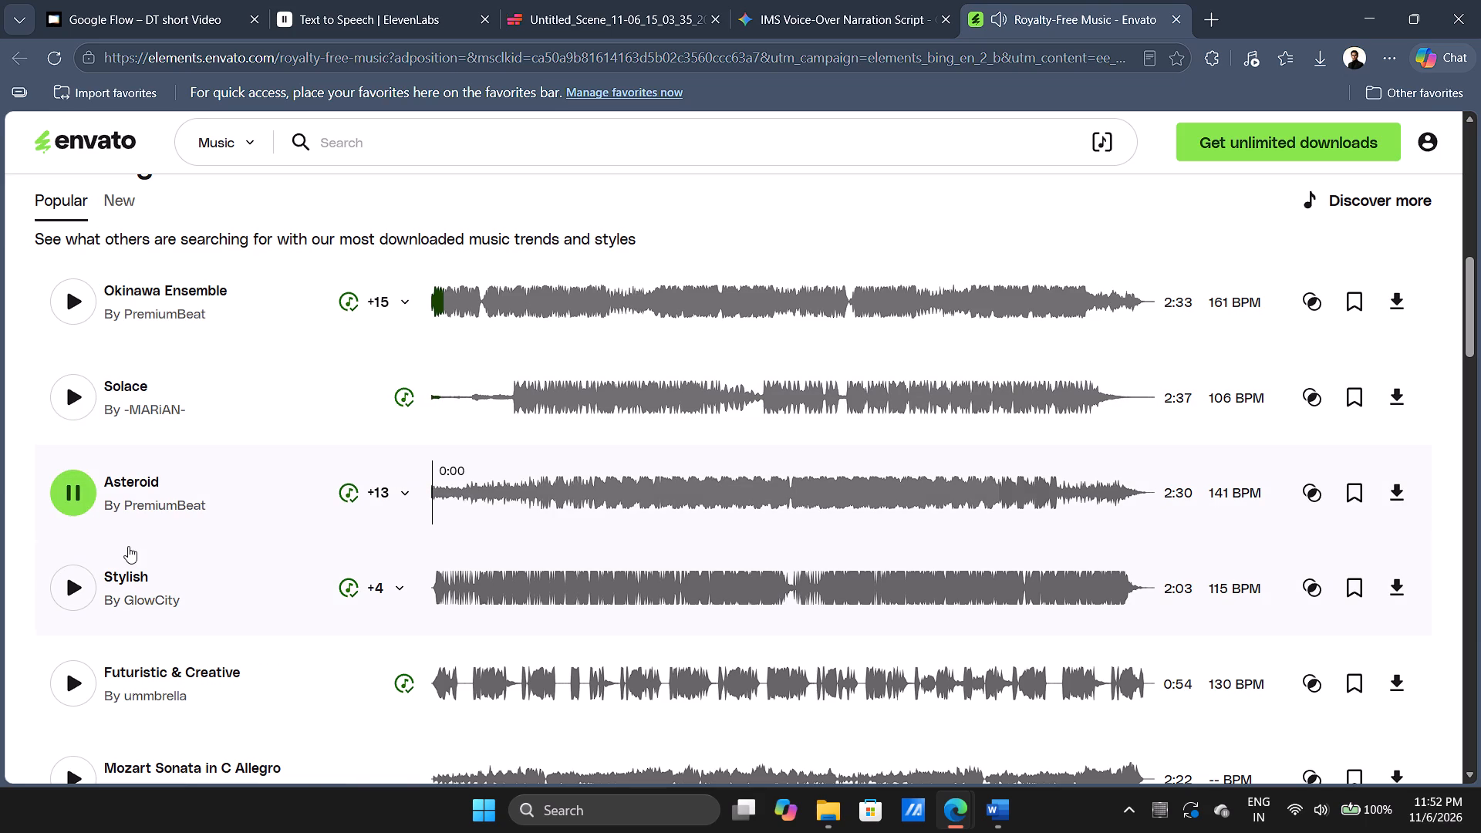
{"action": "left_click", "coordinate": [73, 581]}
{"action": "scroll", "coordinate": [73, 581], "scroll_direction": "down", "scroll_amount": 2}
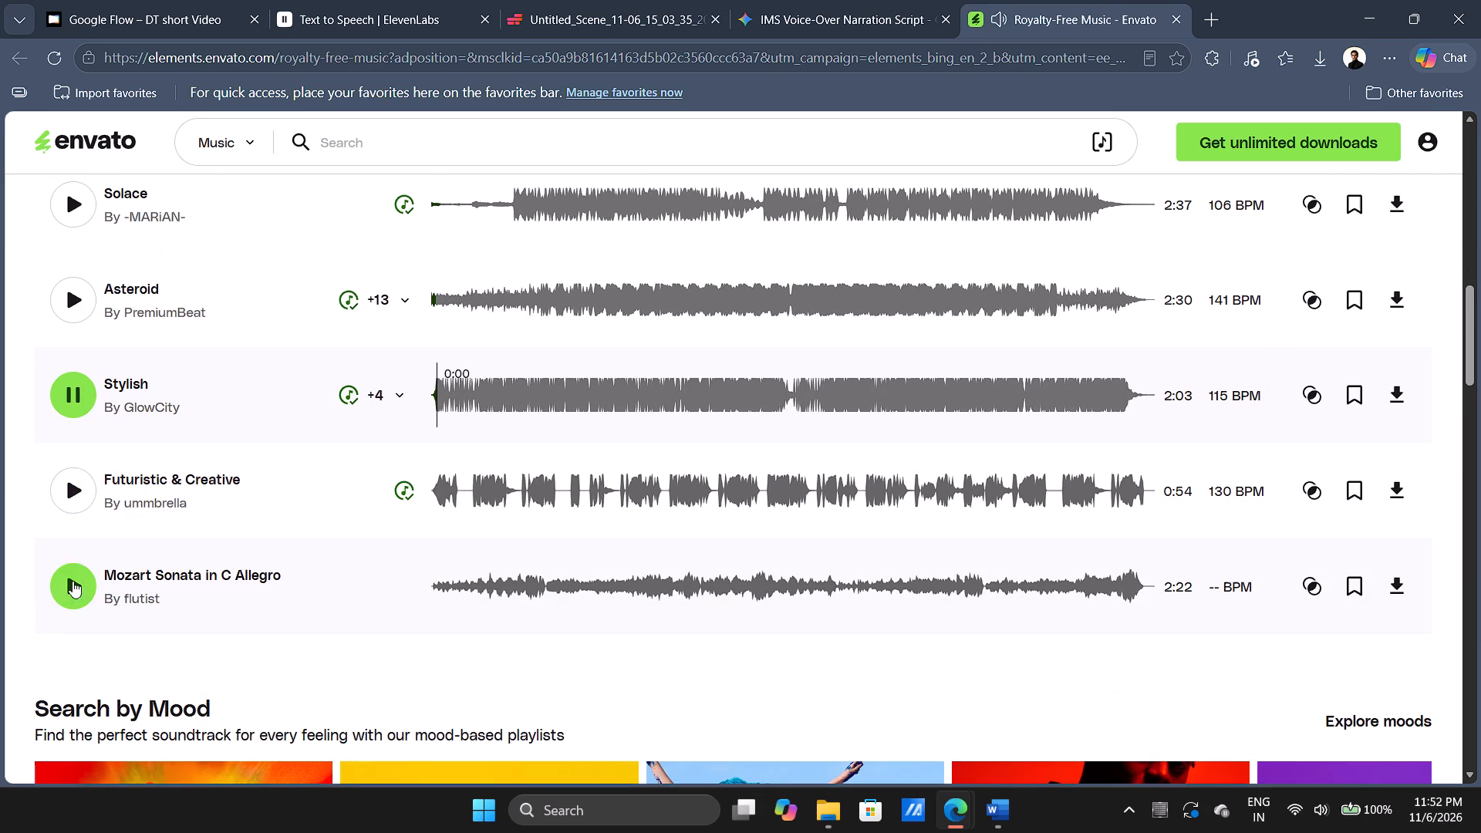
{"action": "left_click", "coordinate": [74, 503]}
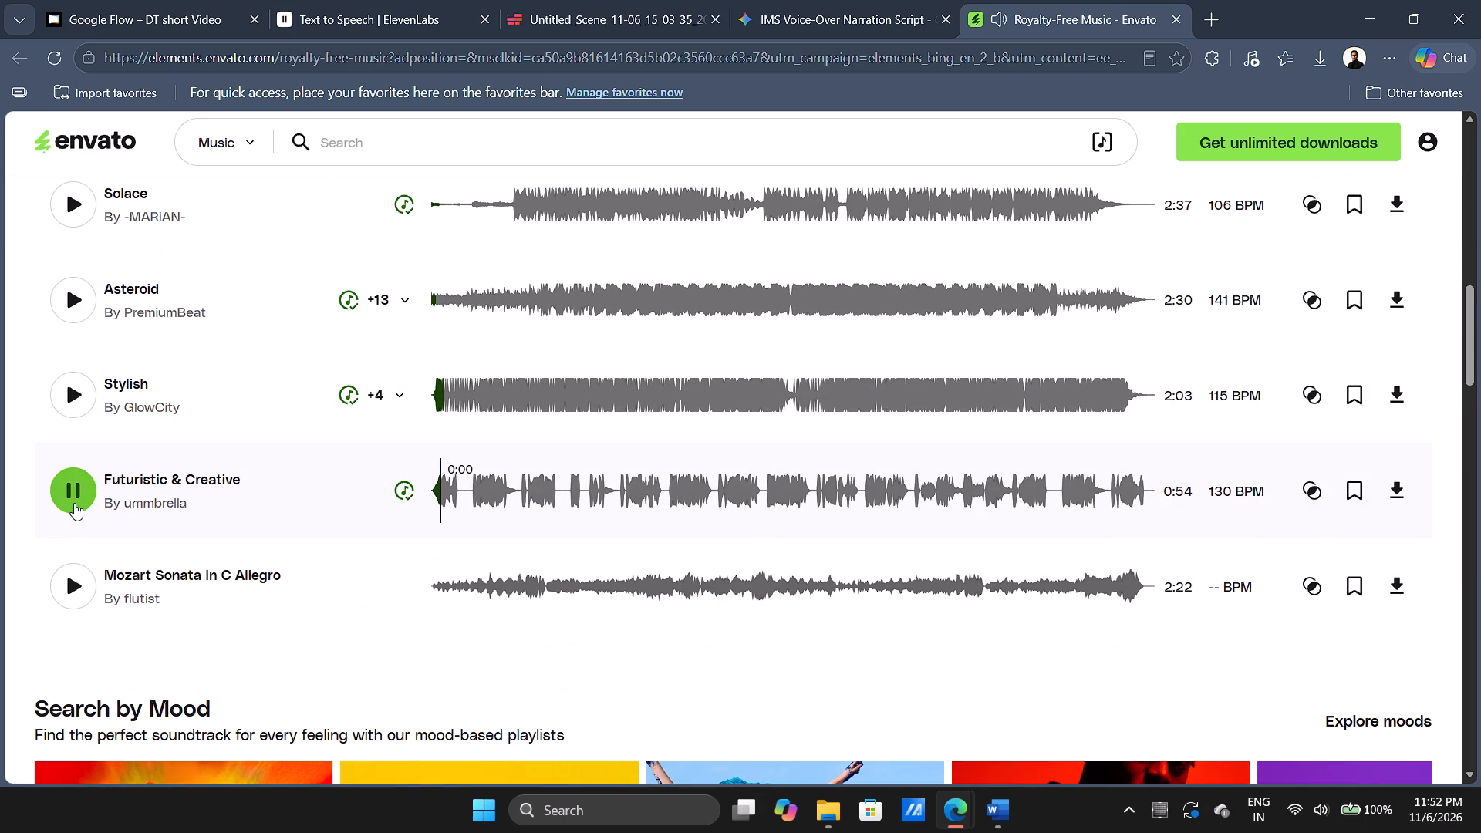
{"action": "left_click", "coordinate": [74, 503]}
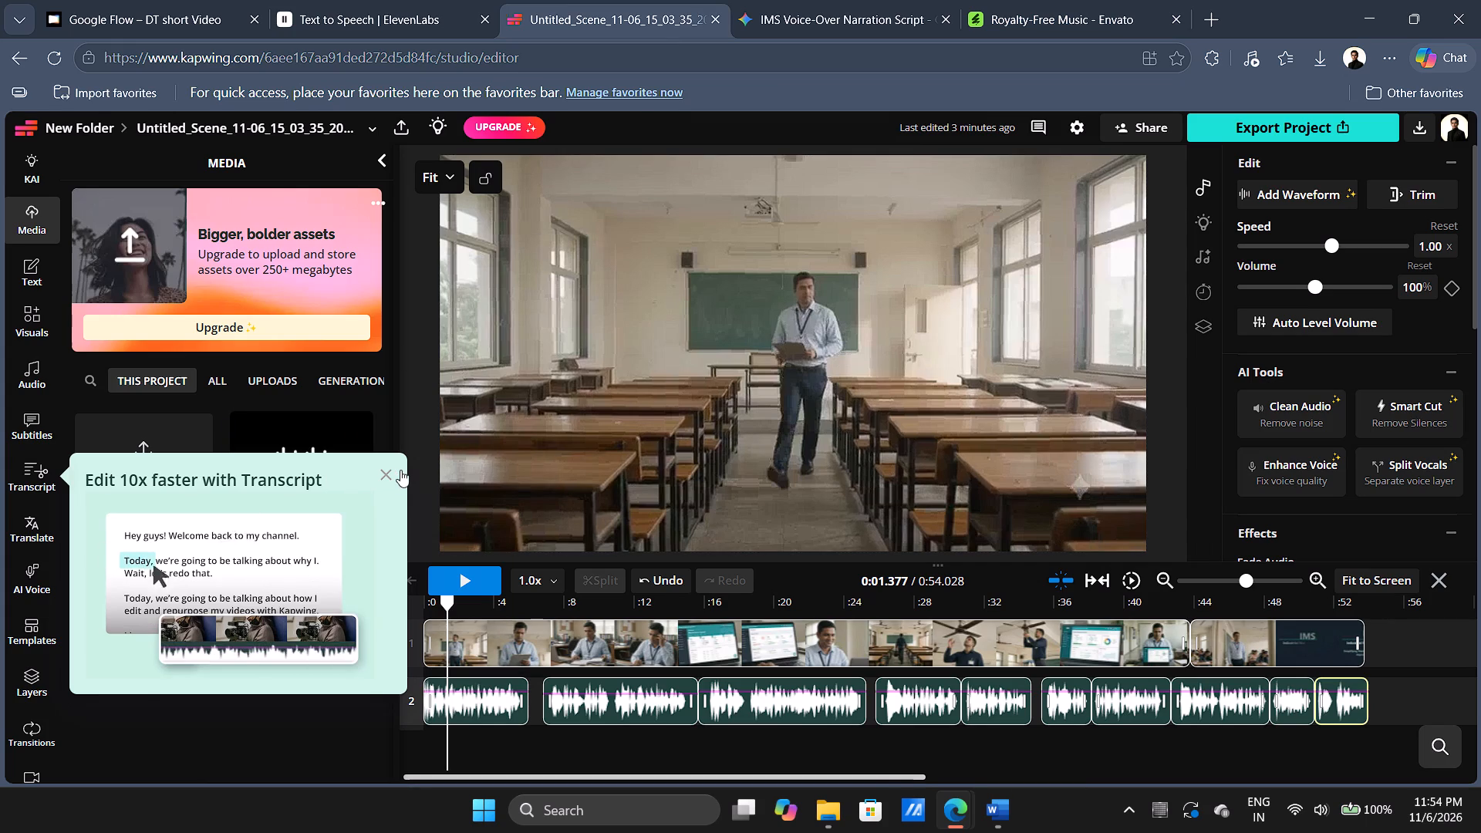
{"action": "left_click", "coordinate": [394, 471]}
{"action": "left_click", "coordinate": [969, 808]}
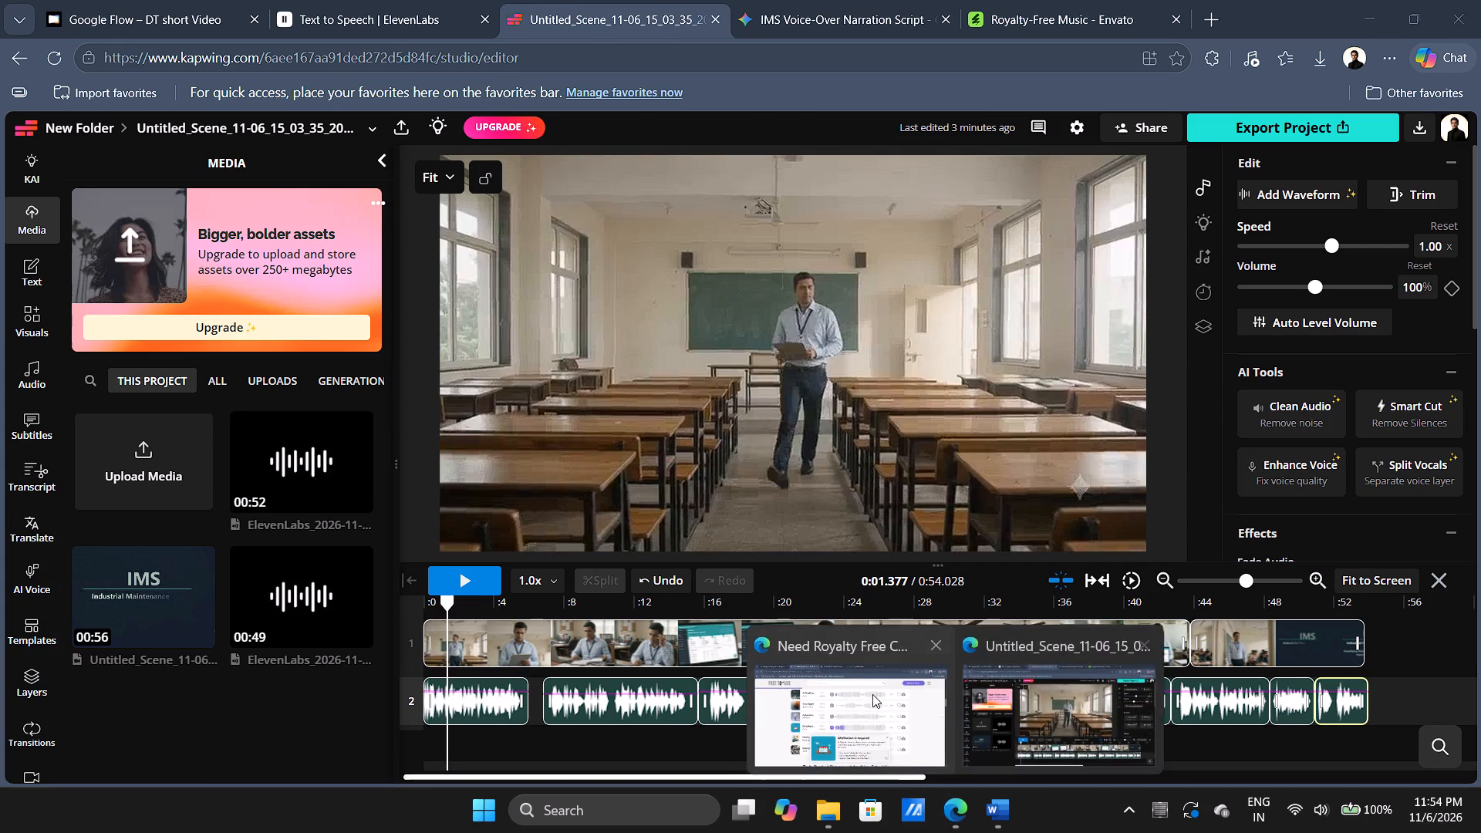
{"action": "left_click", "coordinate": [872, 694]}
{"action": "left_click", "coordinate": [578, 493]}
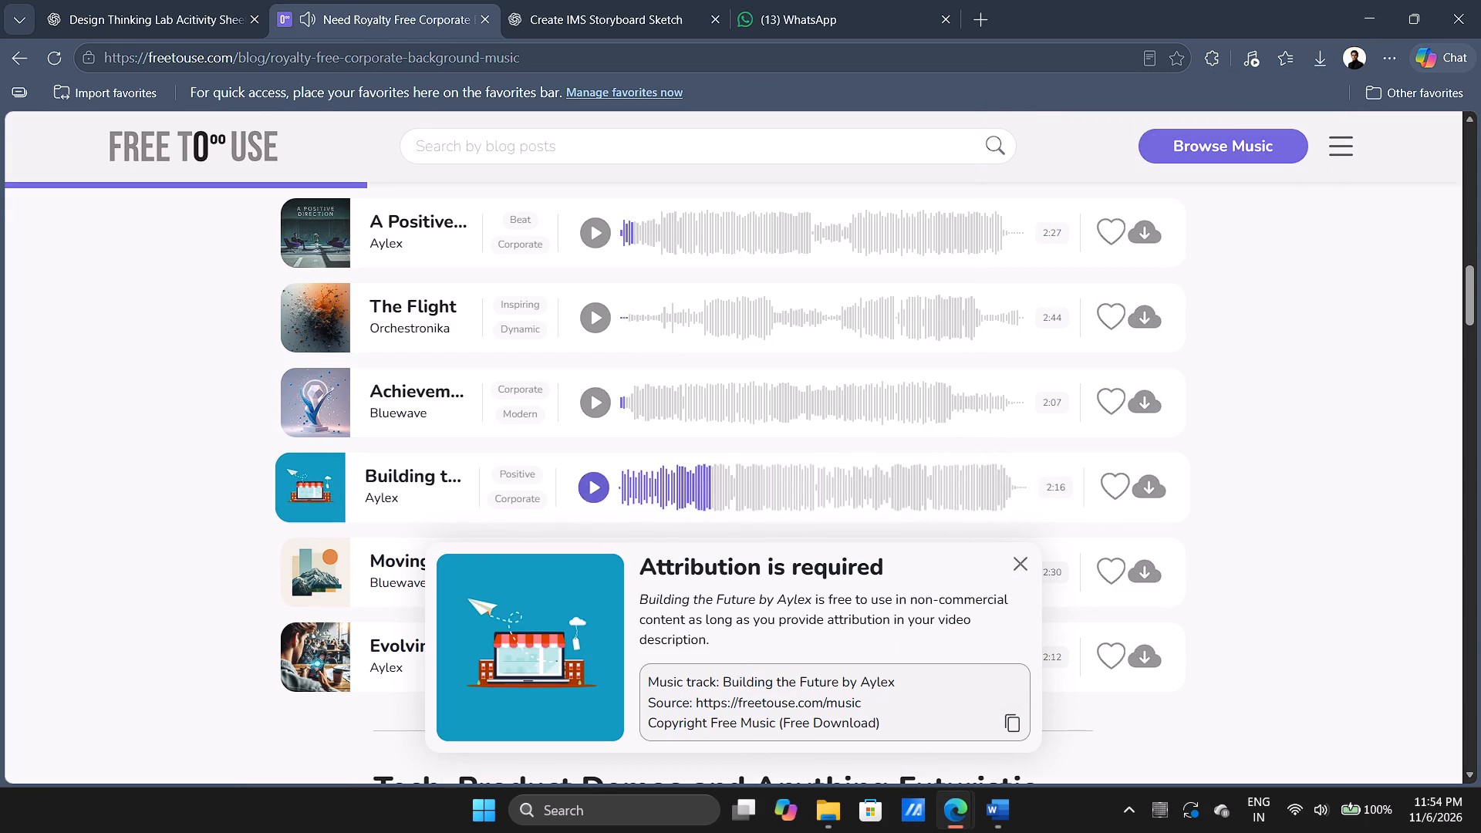
{"action": "left_click", "coordinate": [957, 804]}
{"action": "left_click", "coordinate": [1032, 659]}
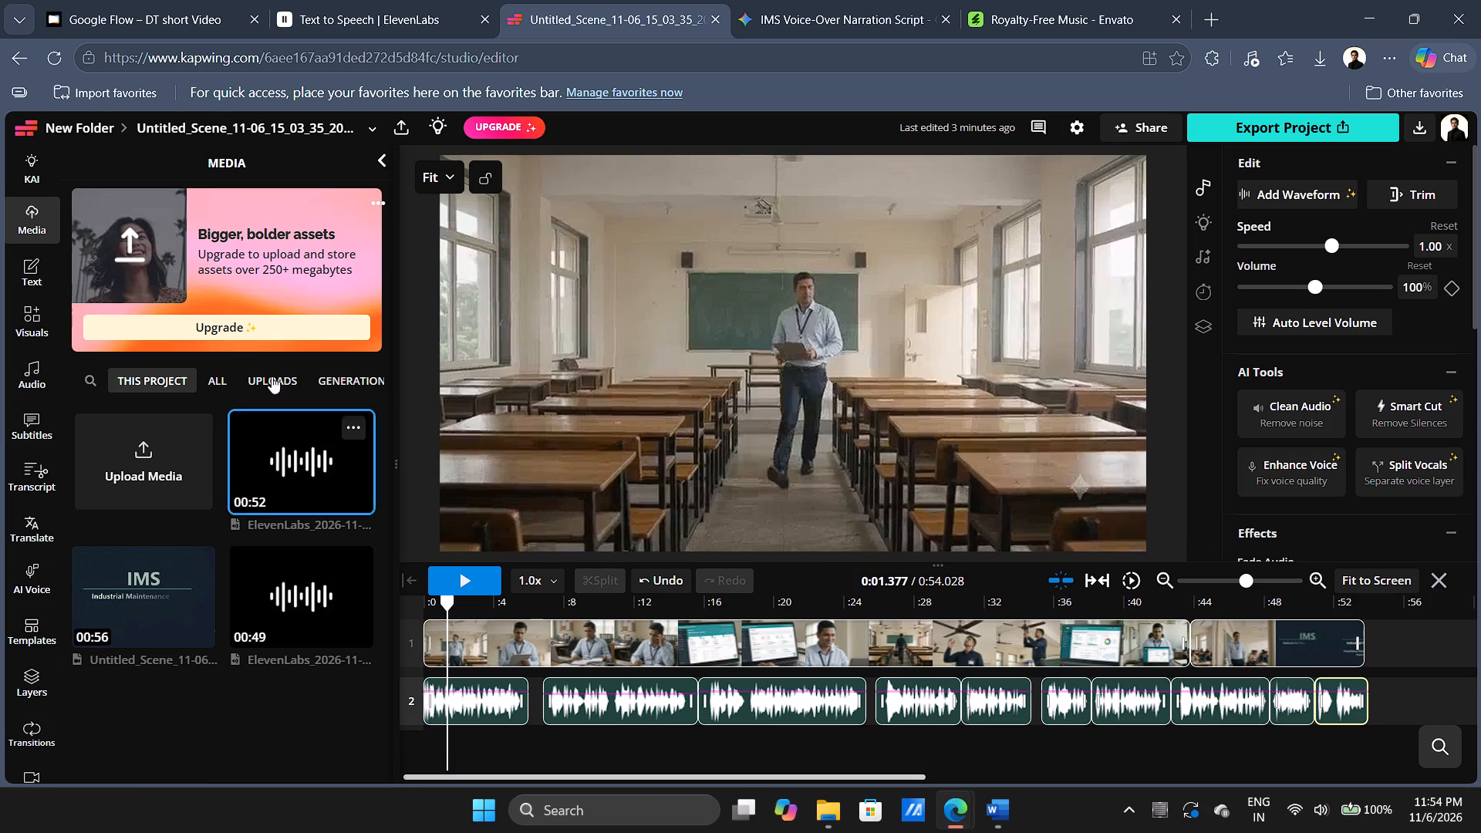
Upload "Aylex - Building the Future (freetouse.com).mp3" from the Downloads folder to the project media.
{"action": "left_click", "coordinate": [201, 432]}
{"action": "left_click", "coordinate": [516, 400]}
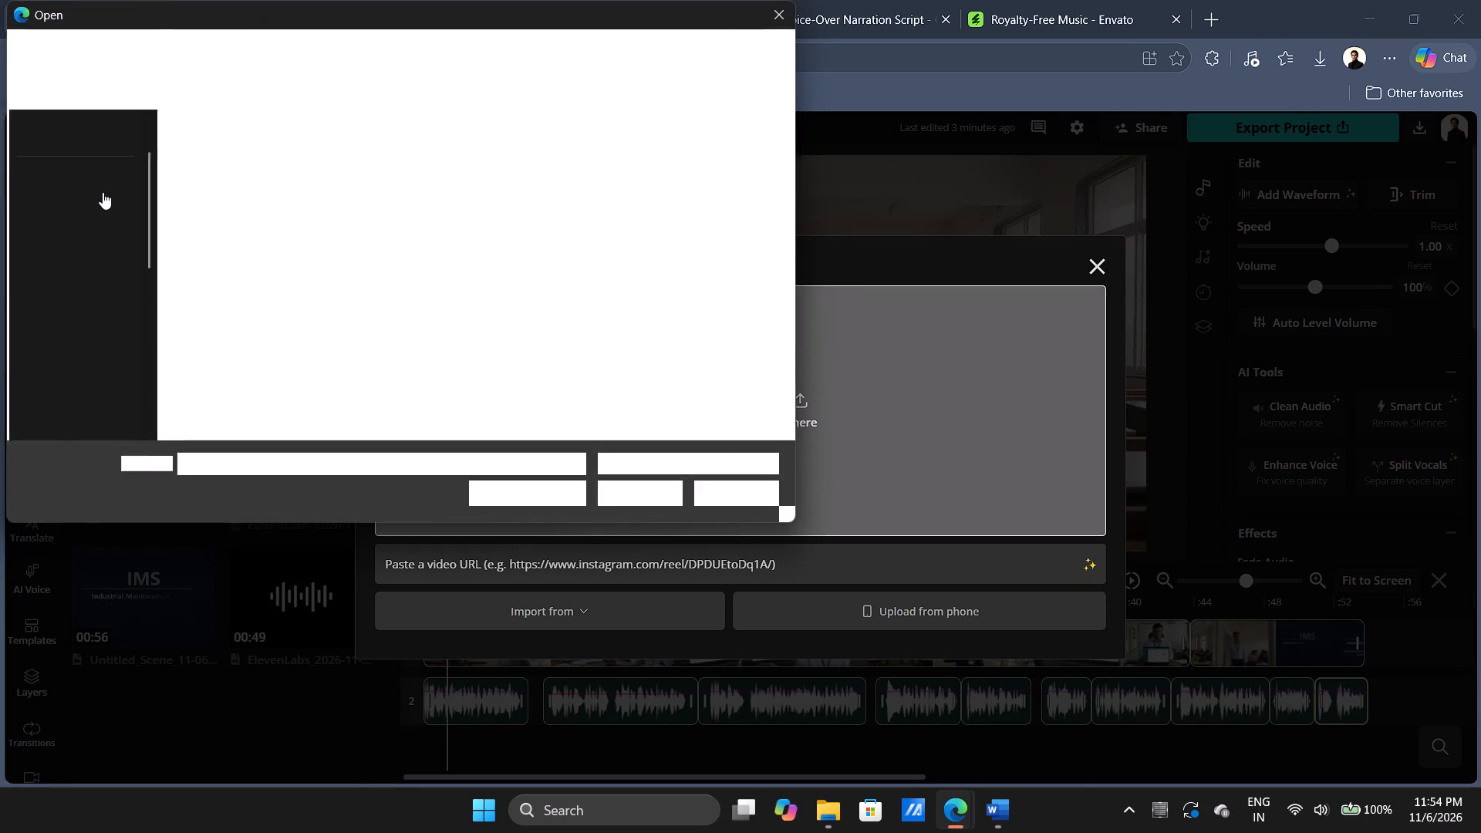
{"action": "left_click", "coordinate": [91, 211]}
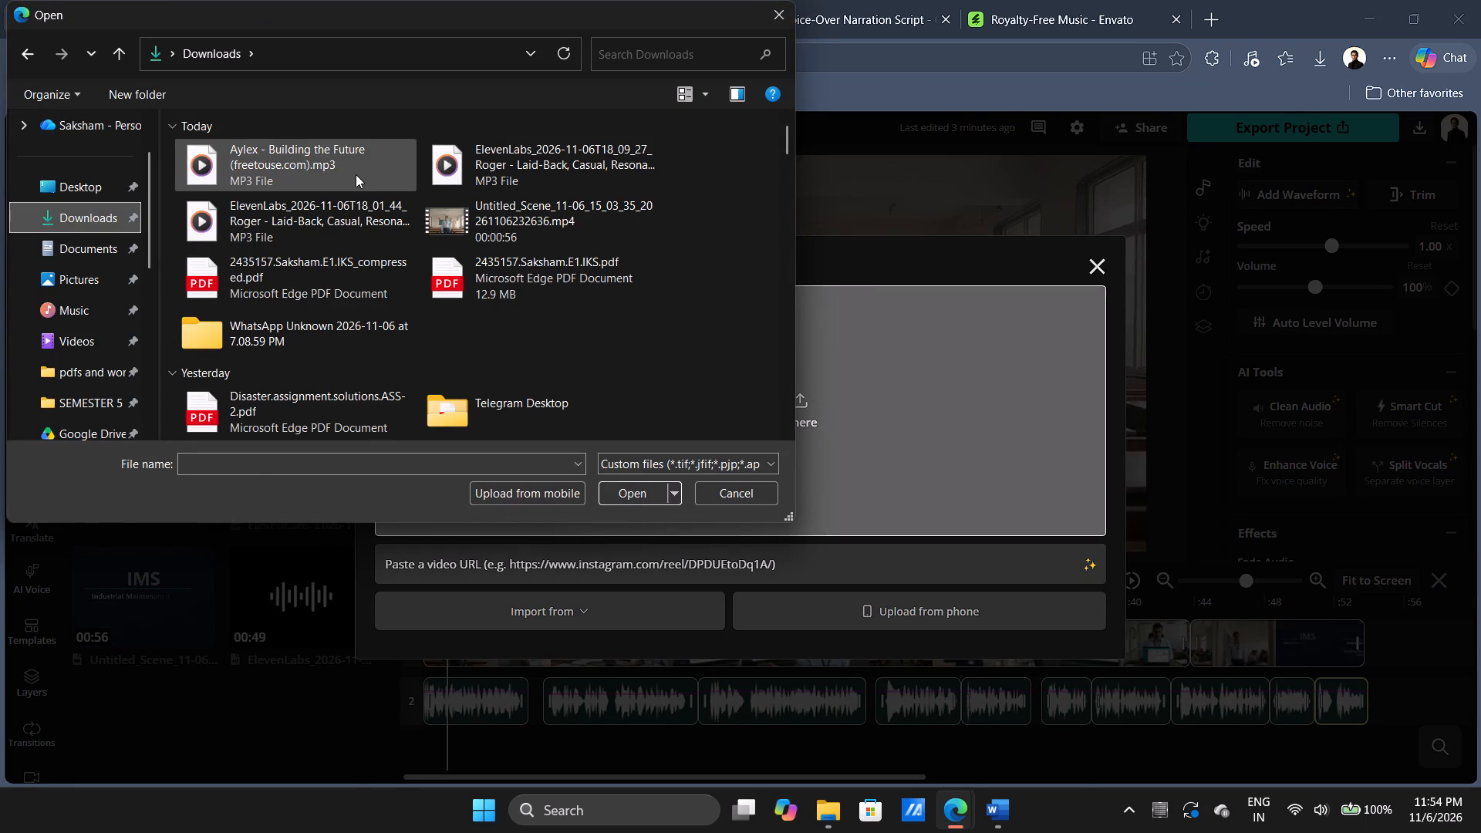
{"action": "left_click", "coordinate": [356, 174]}
{"action": "left_click", "coordinate": [638, 482]}
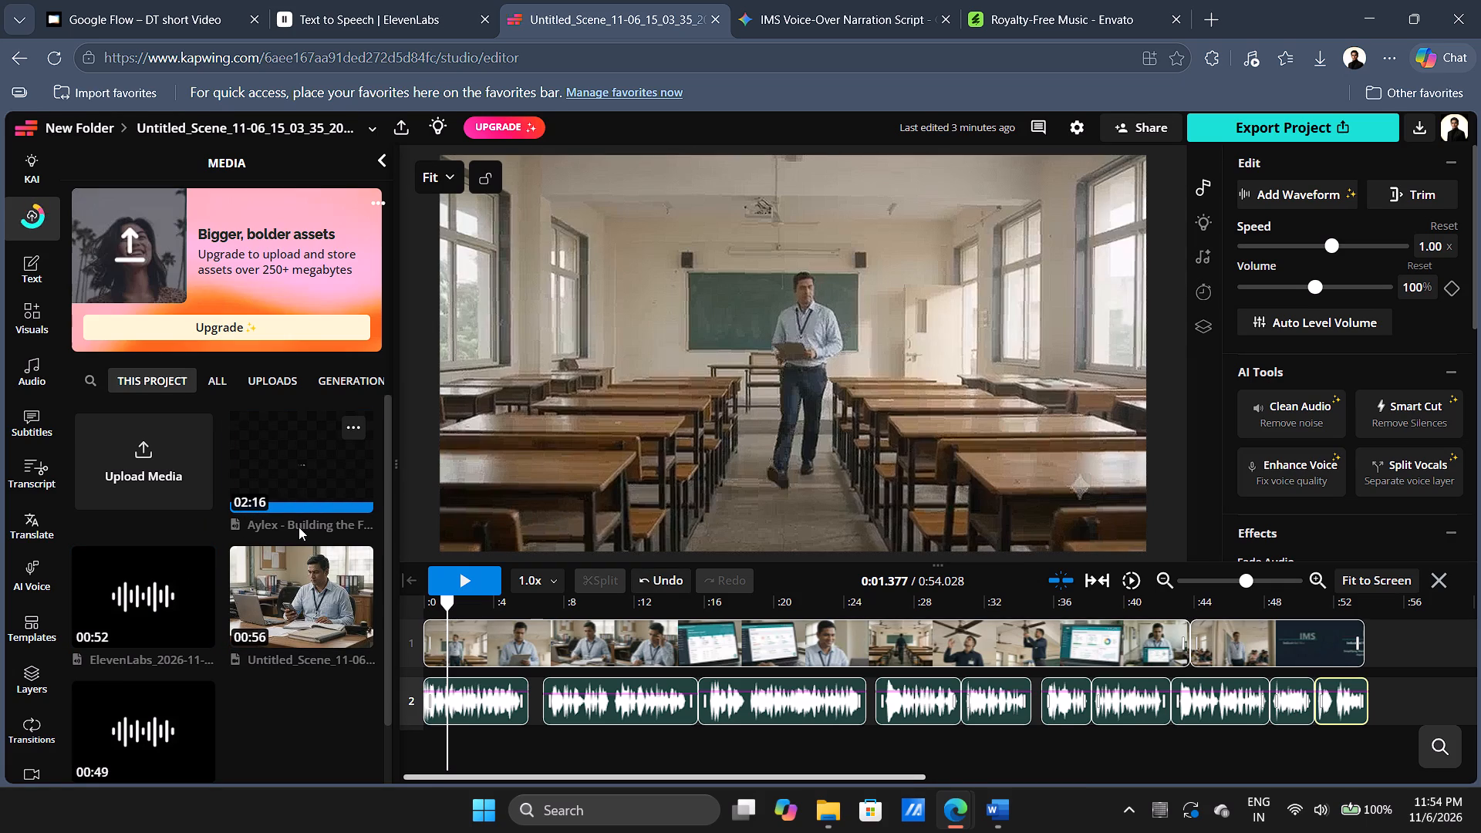
Add the Building the Future audio to the timeline on its own layer, starting at 0:00.
{"action": "left_click", "coordinate": [305, 451]}
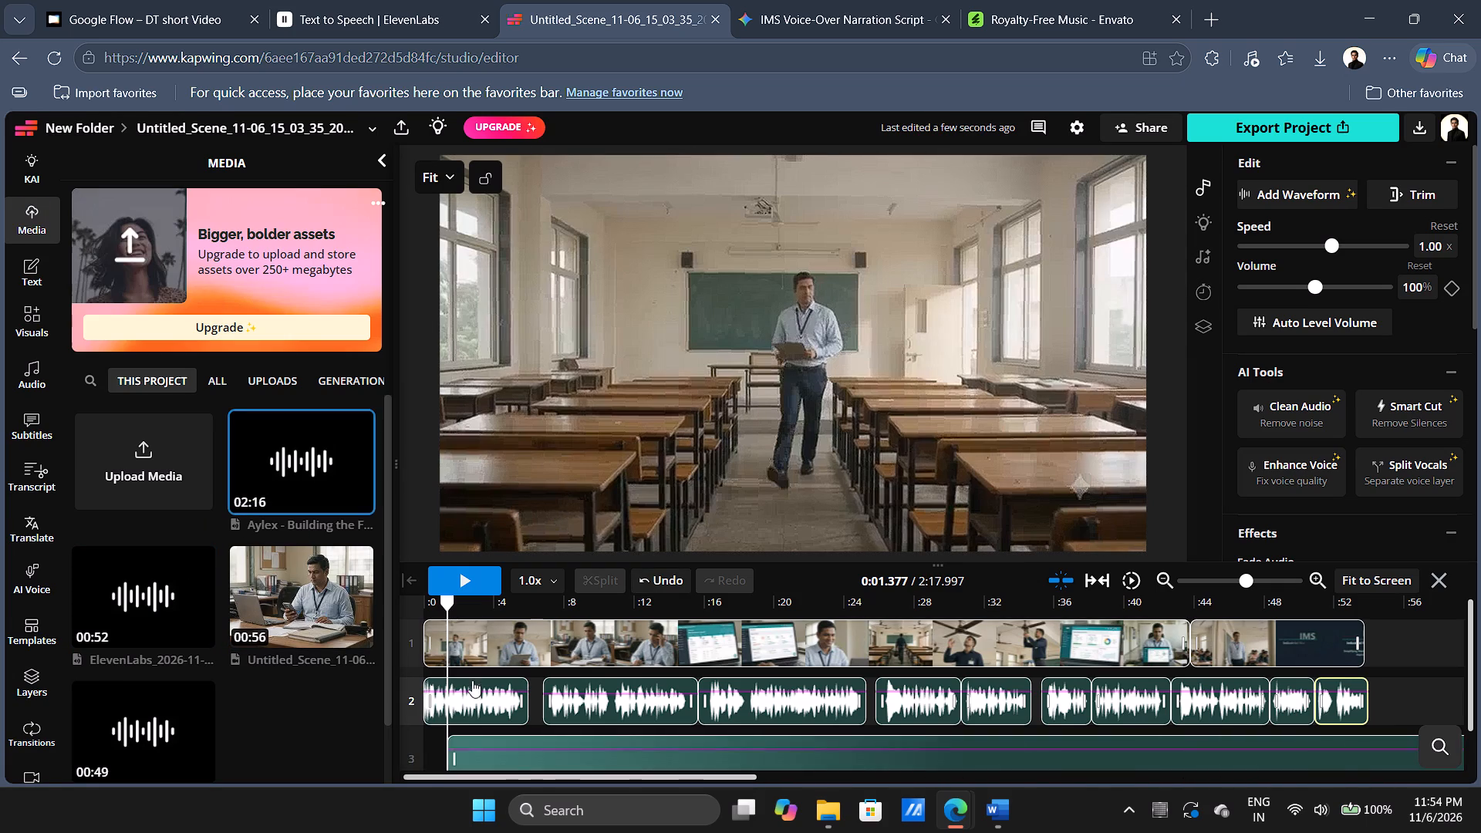
{"action": "scroll", "coordinate": [481, 683], "scroll_direction": "down", "scroll_amount": 2}
{"action": "left_click_drag", "start_coordinate": [516, 717], "coordinate": [491, 713]}
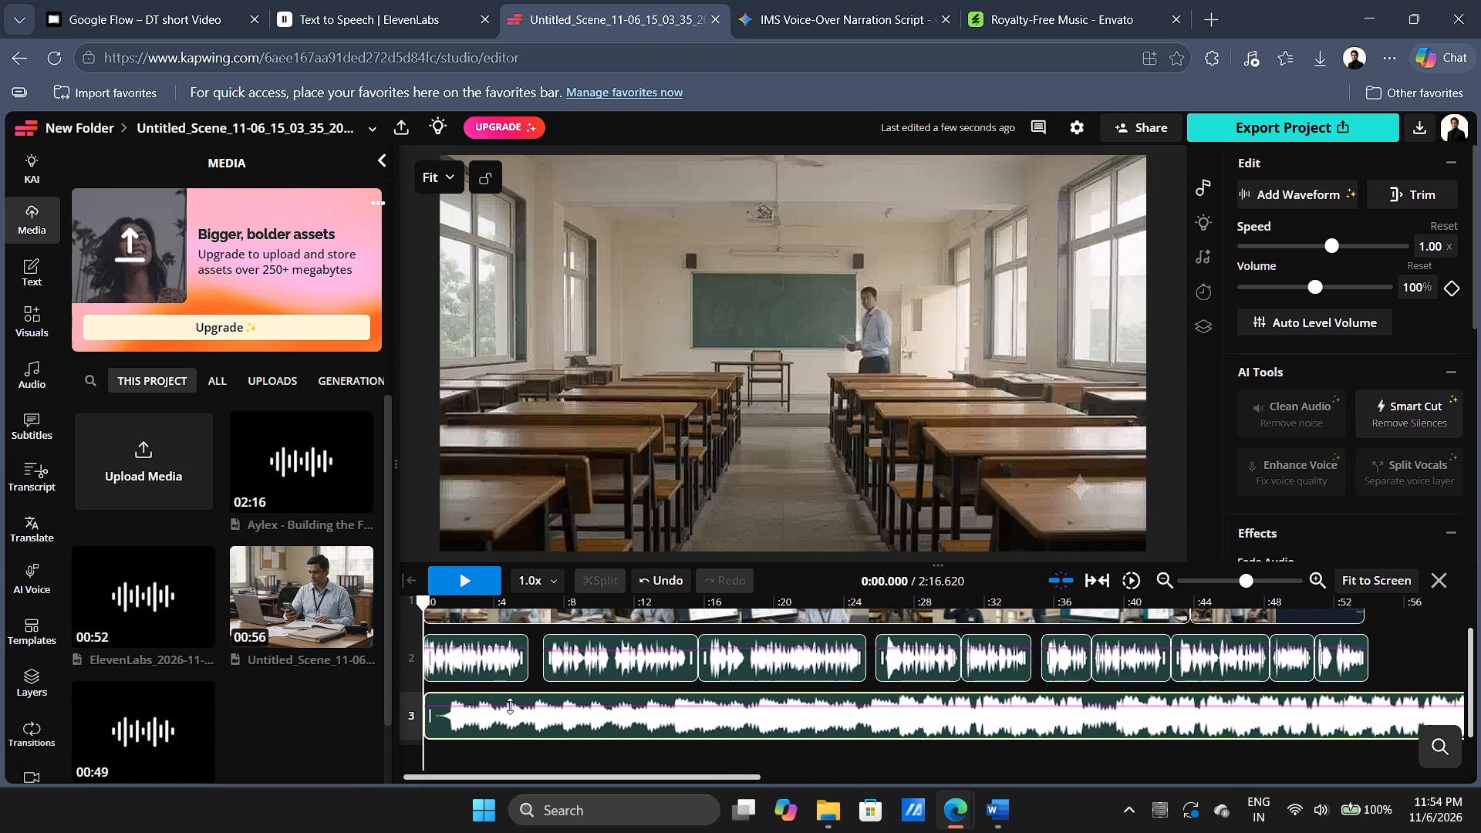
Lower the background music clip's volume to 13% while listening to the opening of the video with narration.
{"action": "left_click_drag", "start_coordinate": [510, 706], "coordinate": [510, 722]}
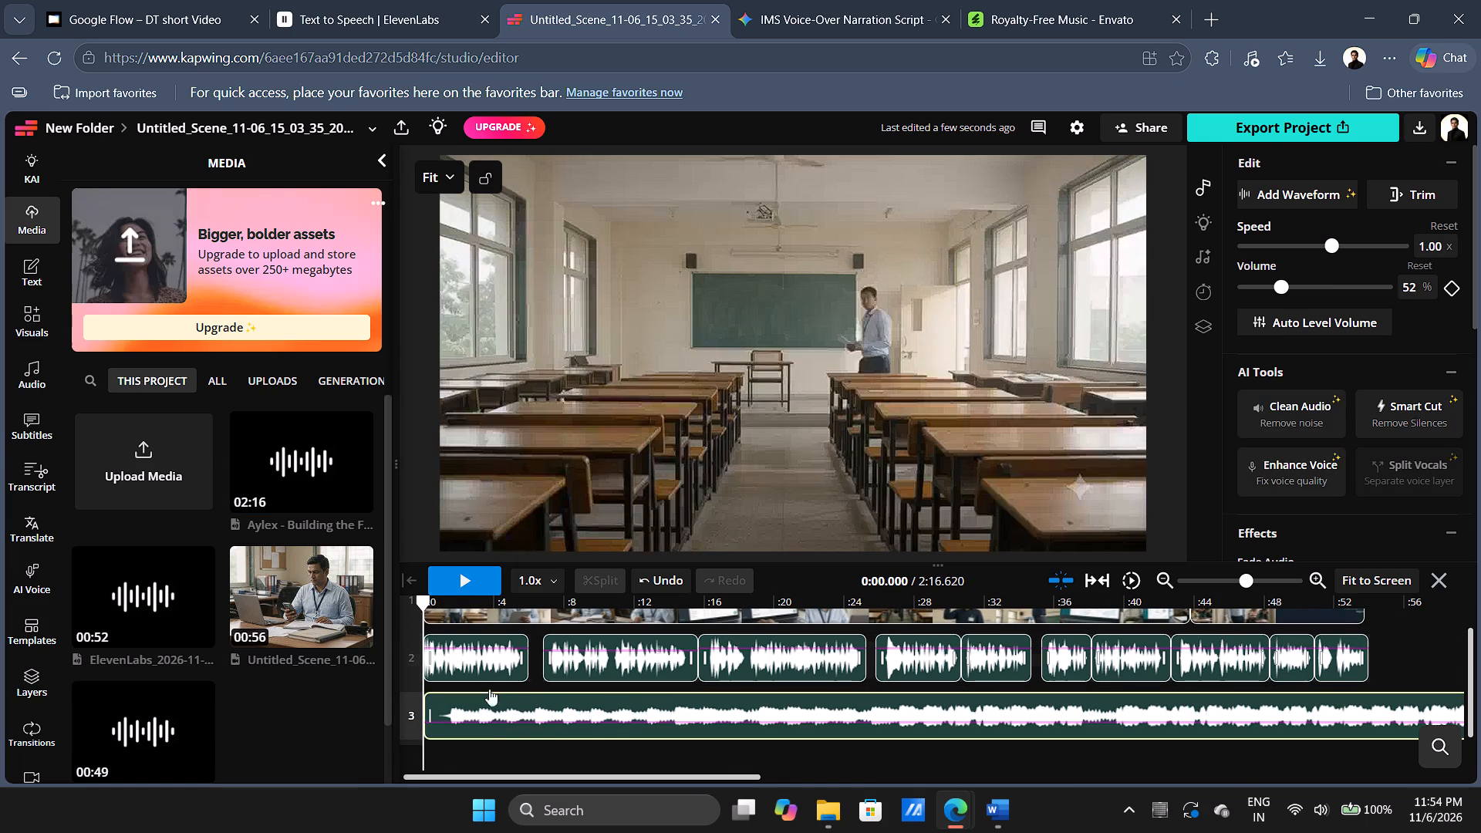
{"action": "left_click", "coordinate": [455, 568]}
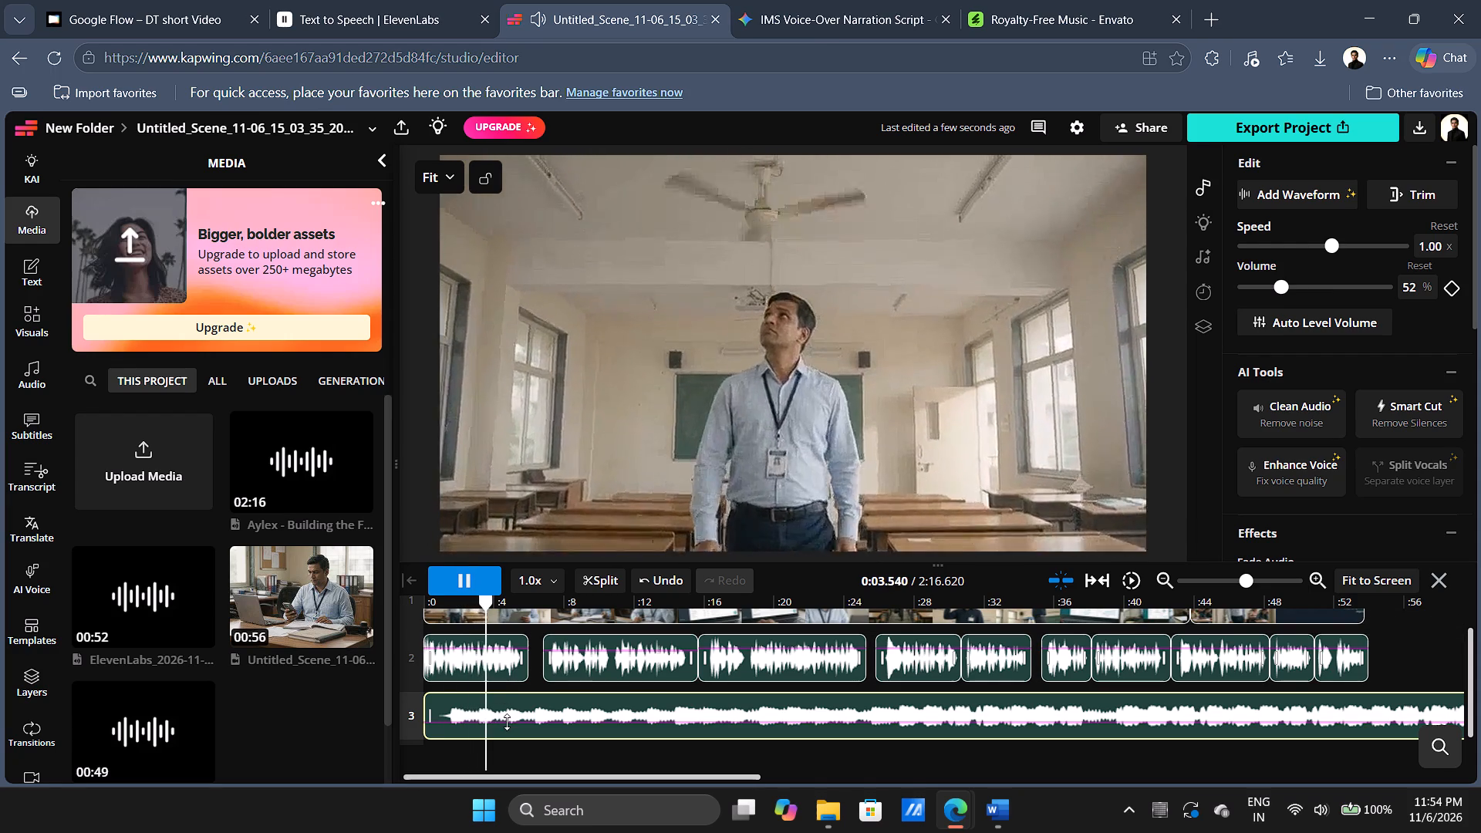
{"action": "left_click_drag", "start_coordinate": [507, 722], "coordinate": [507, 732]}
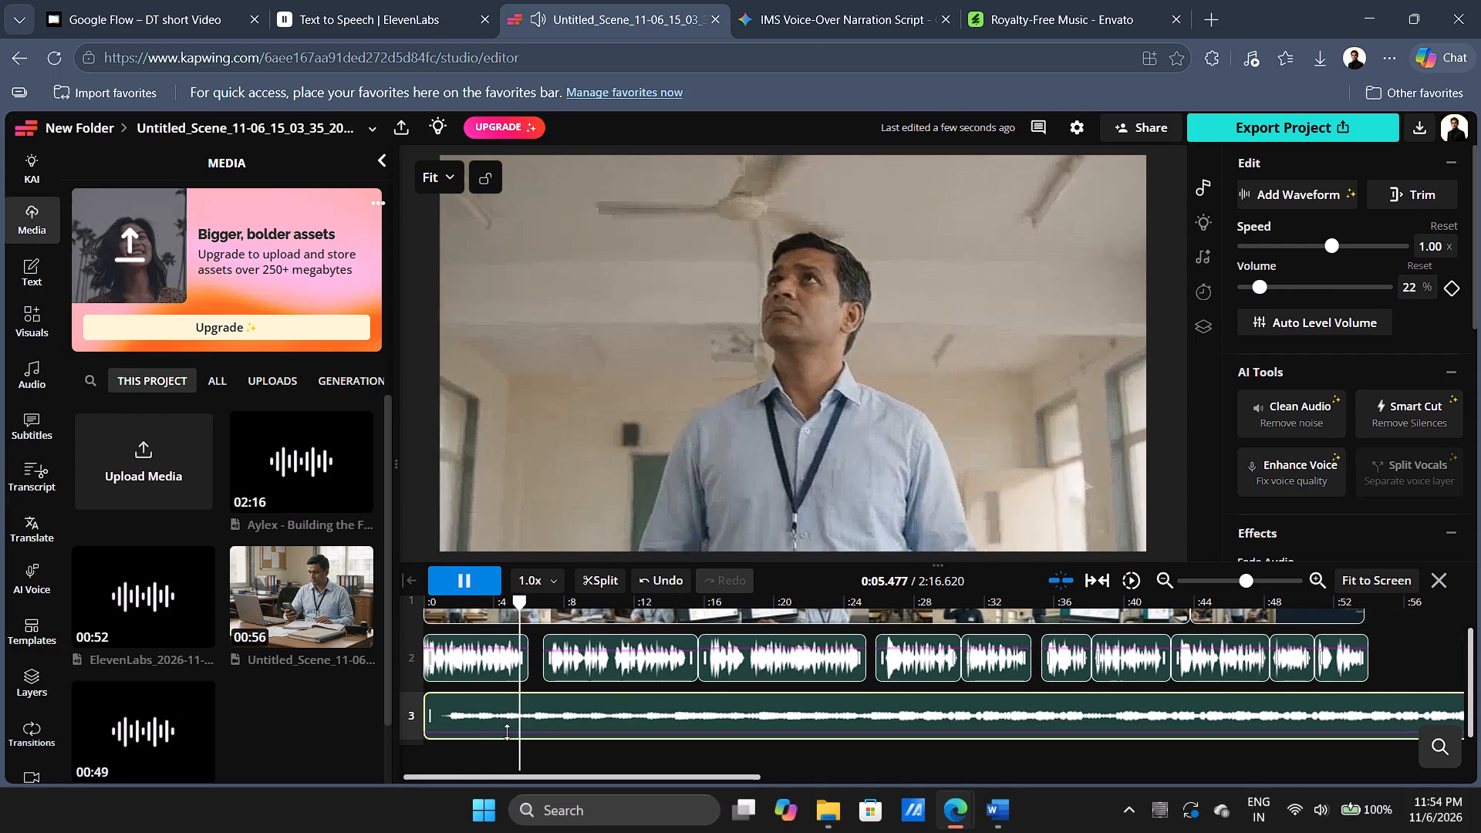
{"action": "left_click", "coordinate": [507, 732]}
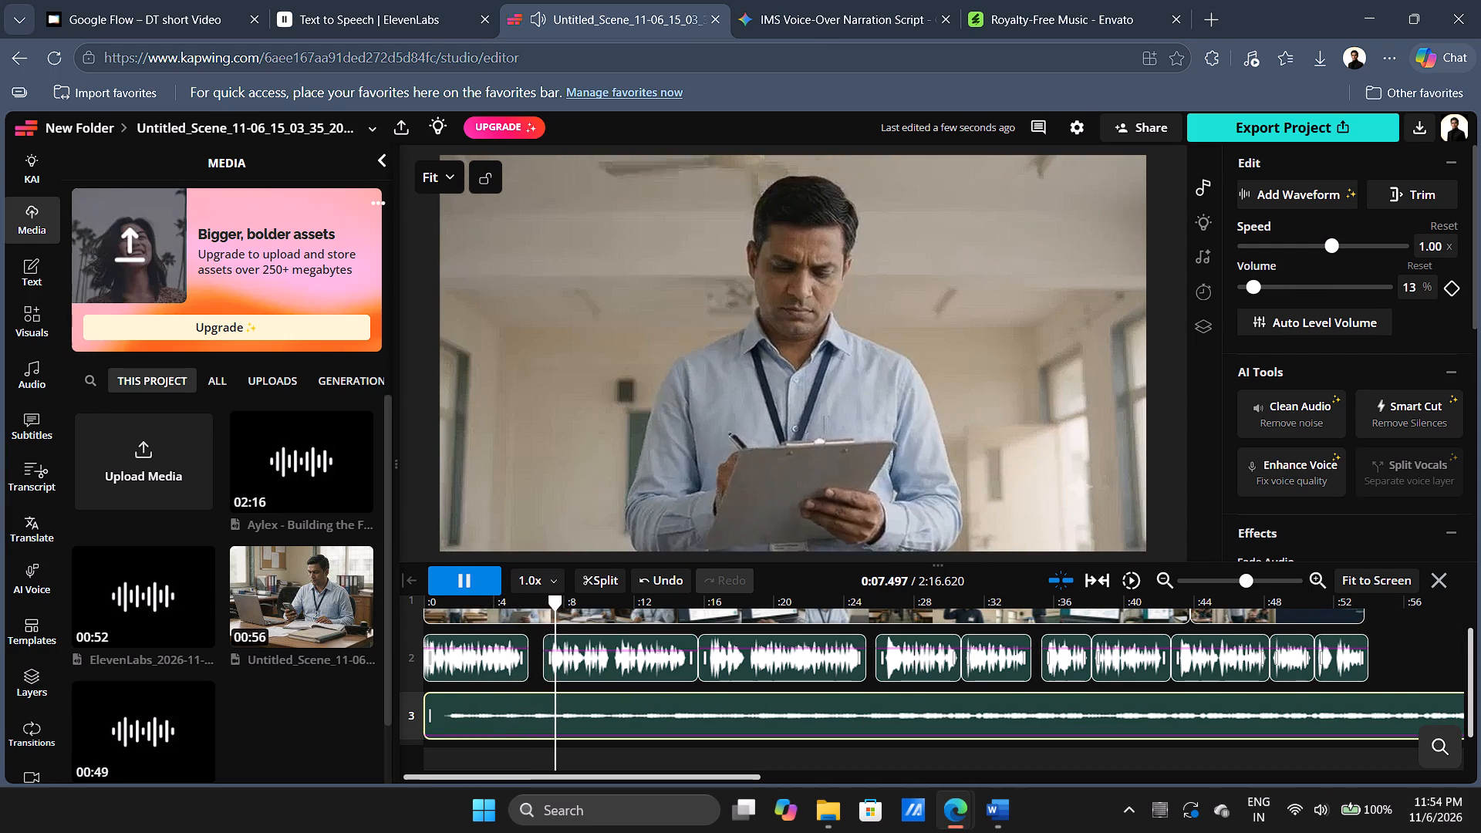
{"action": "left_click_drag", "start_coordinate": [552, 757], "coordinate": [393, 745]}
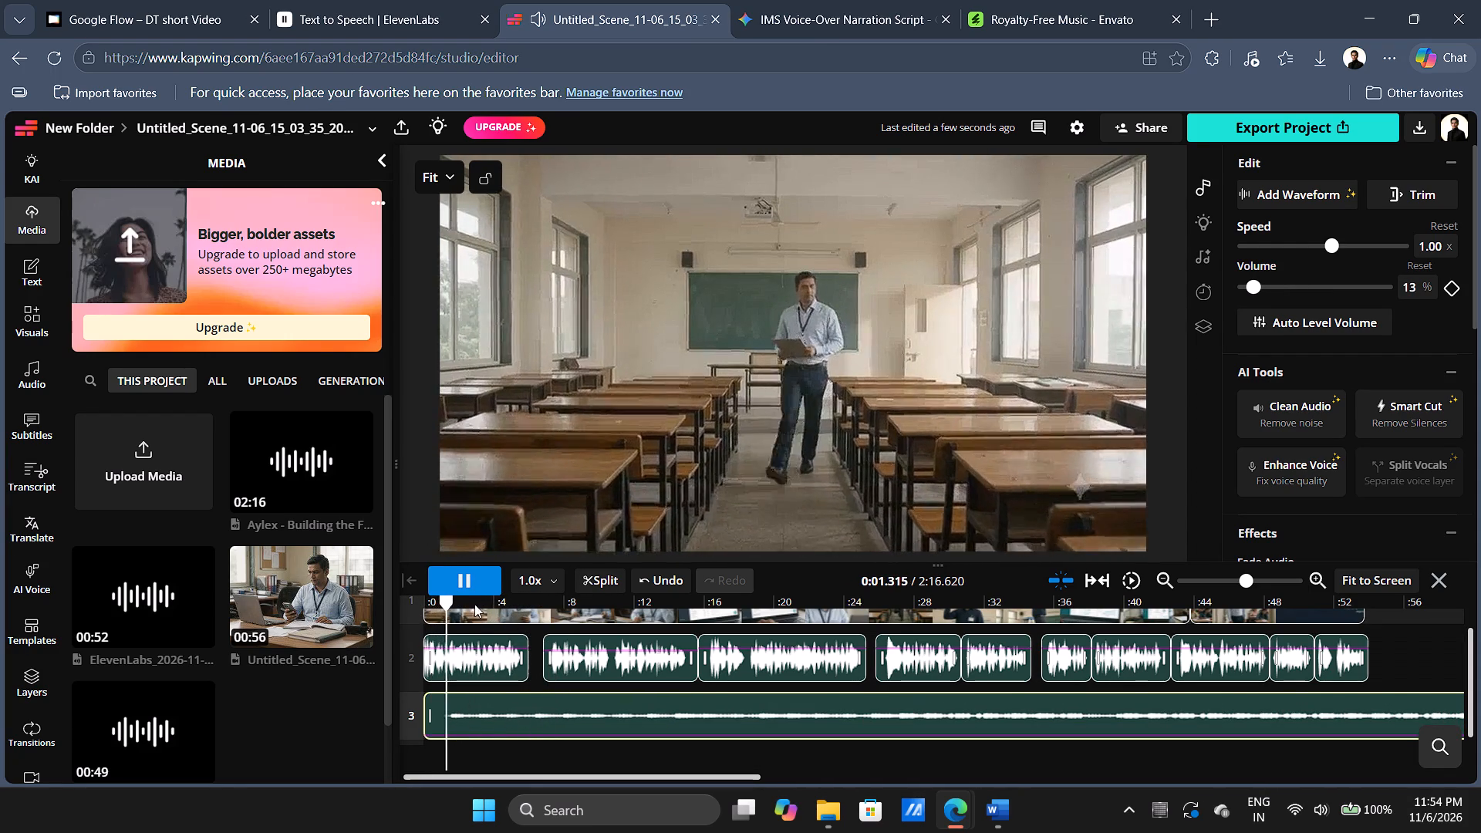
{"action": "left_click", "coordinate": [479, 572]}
Raise the volume of all ten narration clips on the second layer to about 120–127%.
{"action": "left_click", "coordinate": [498, 646]}
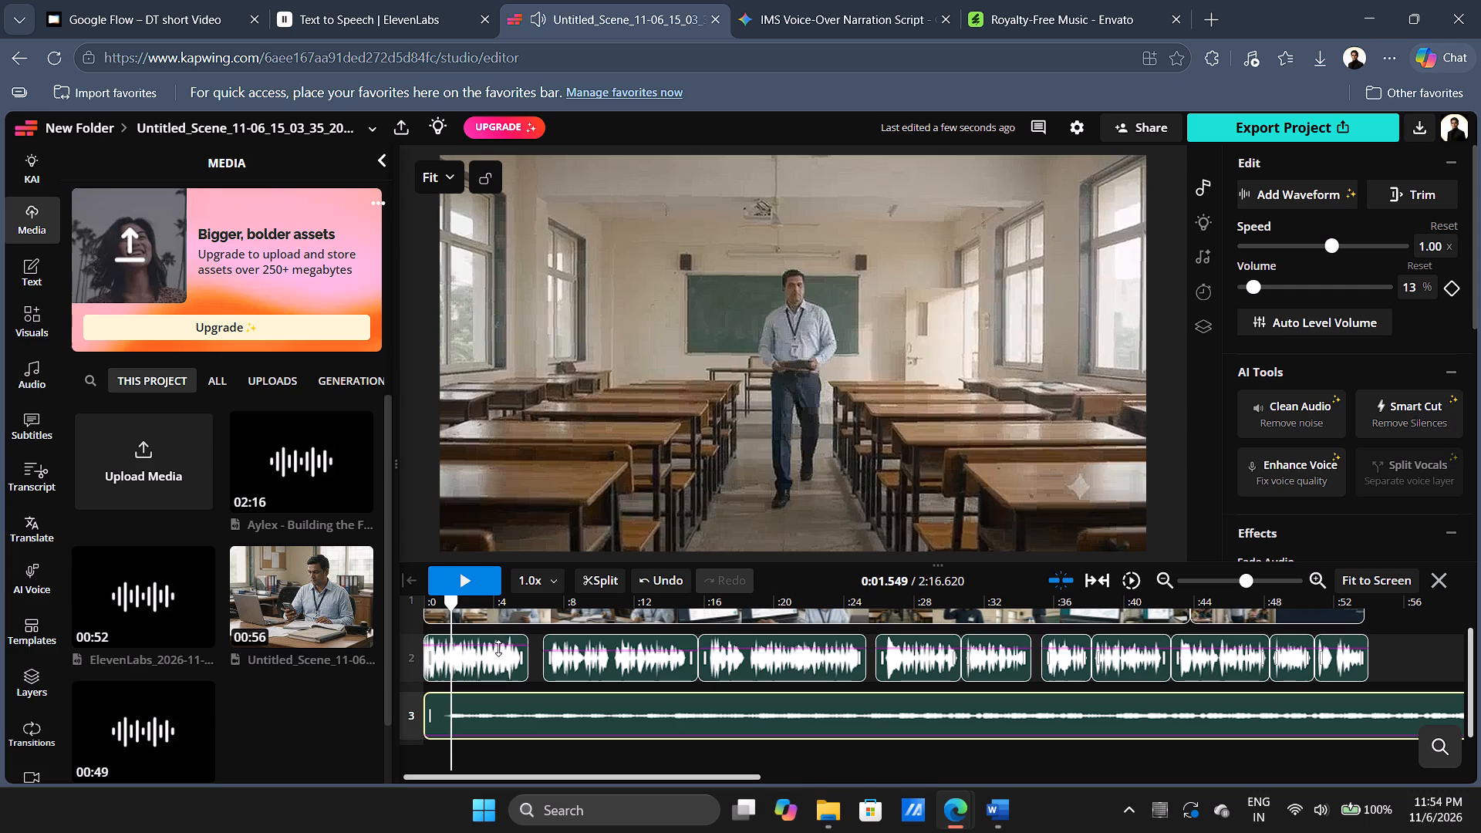
{"action": "left_click", "coordinate": [568, 648]}
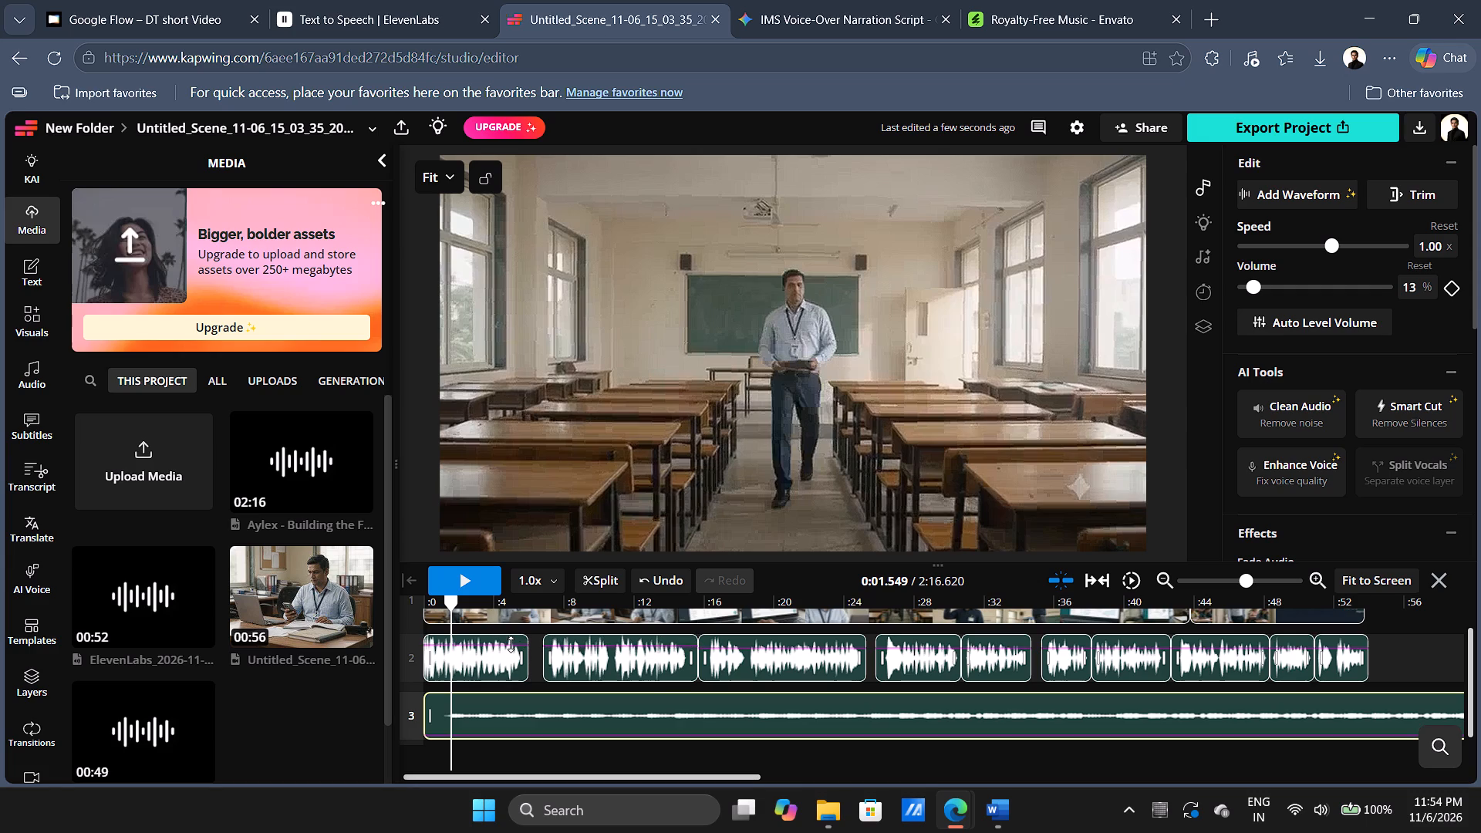
{"action": "left_click", "coordinate": [511, 644]}
{"action": "left_click", "coordinate": [584, 643]}
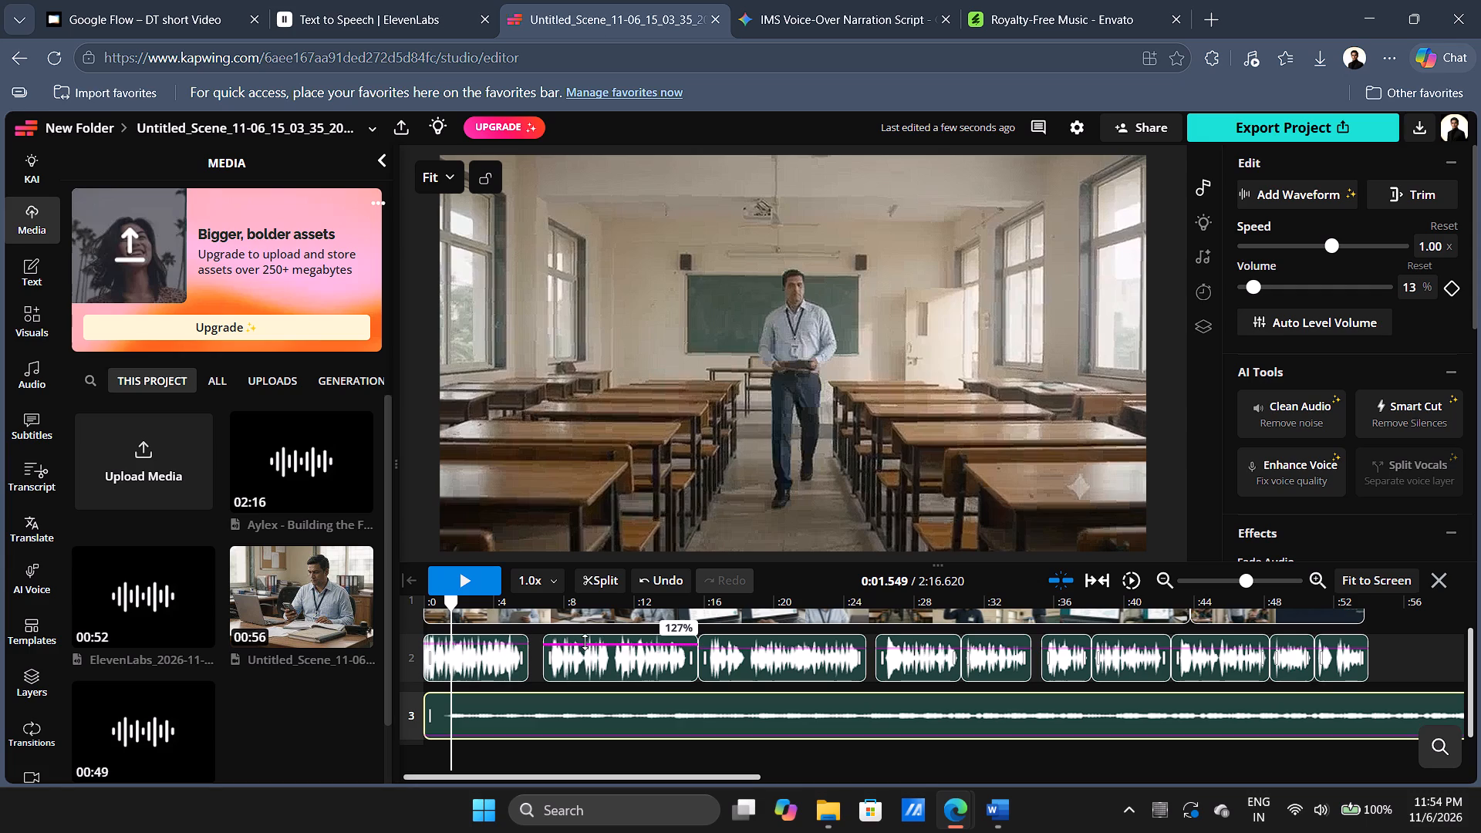
{"action": "left_click", "coordinate": [729, 646]}
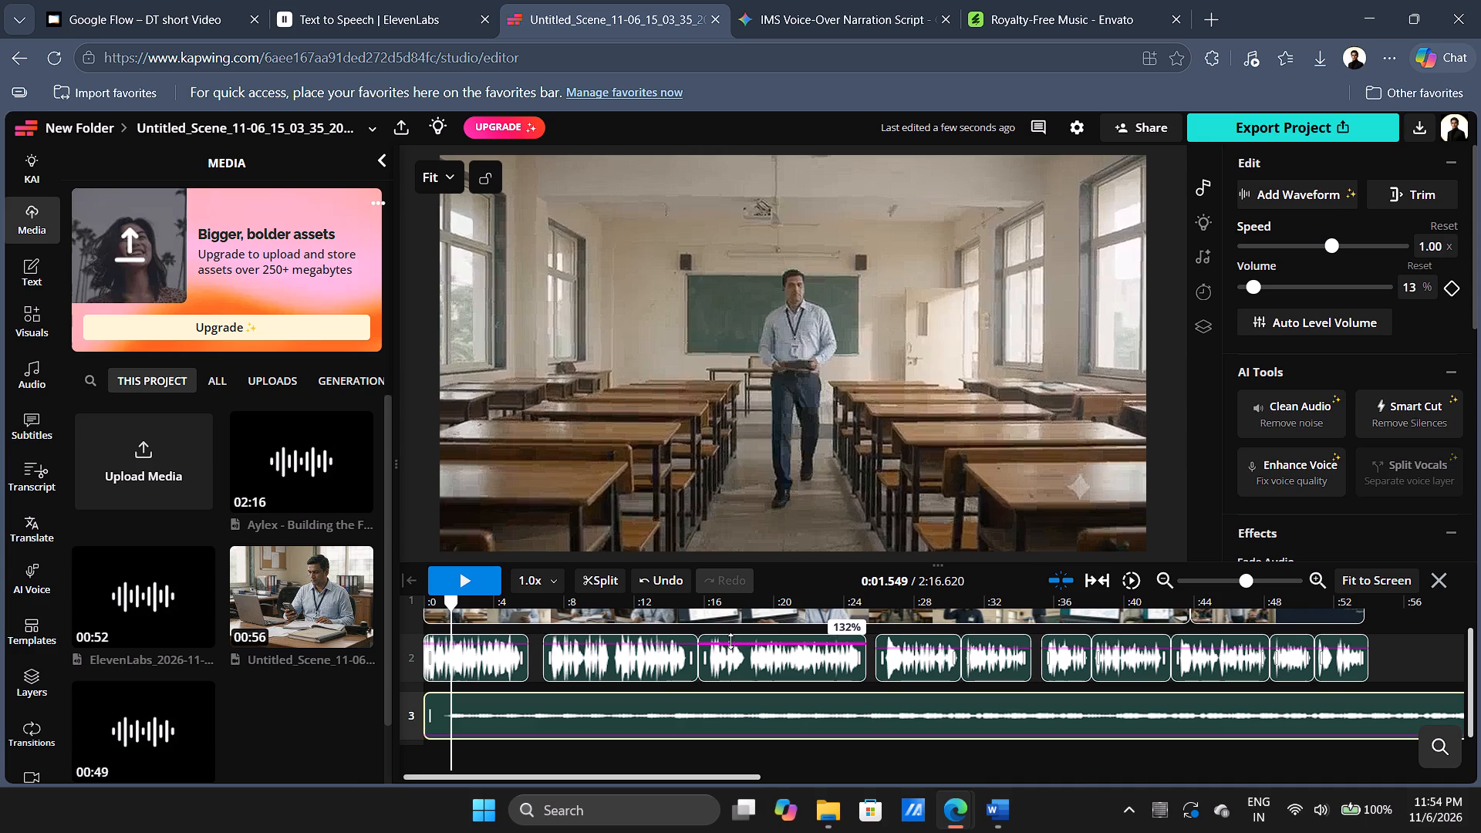
{"action": "left_click", "coordinate": [896, 648]}
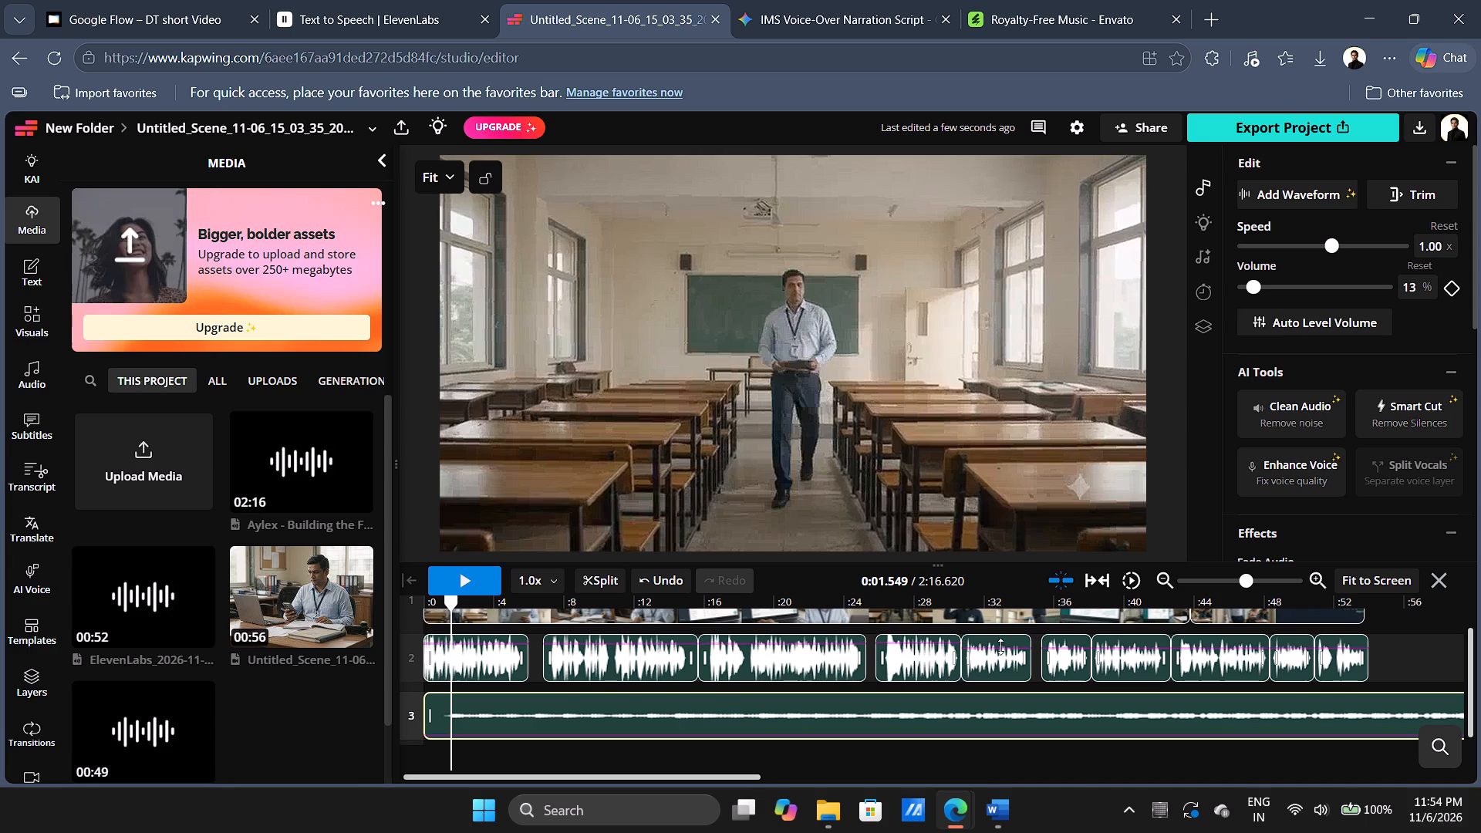
{"action": "left_click", "coordinate": [1000, 648]}
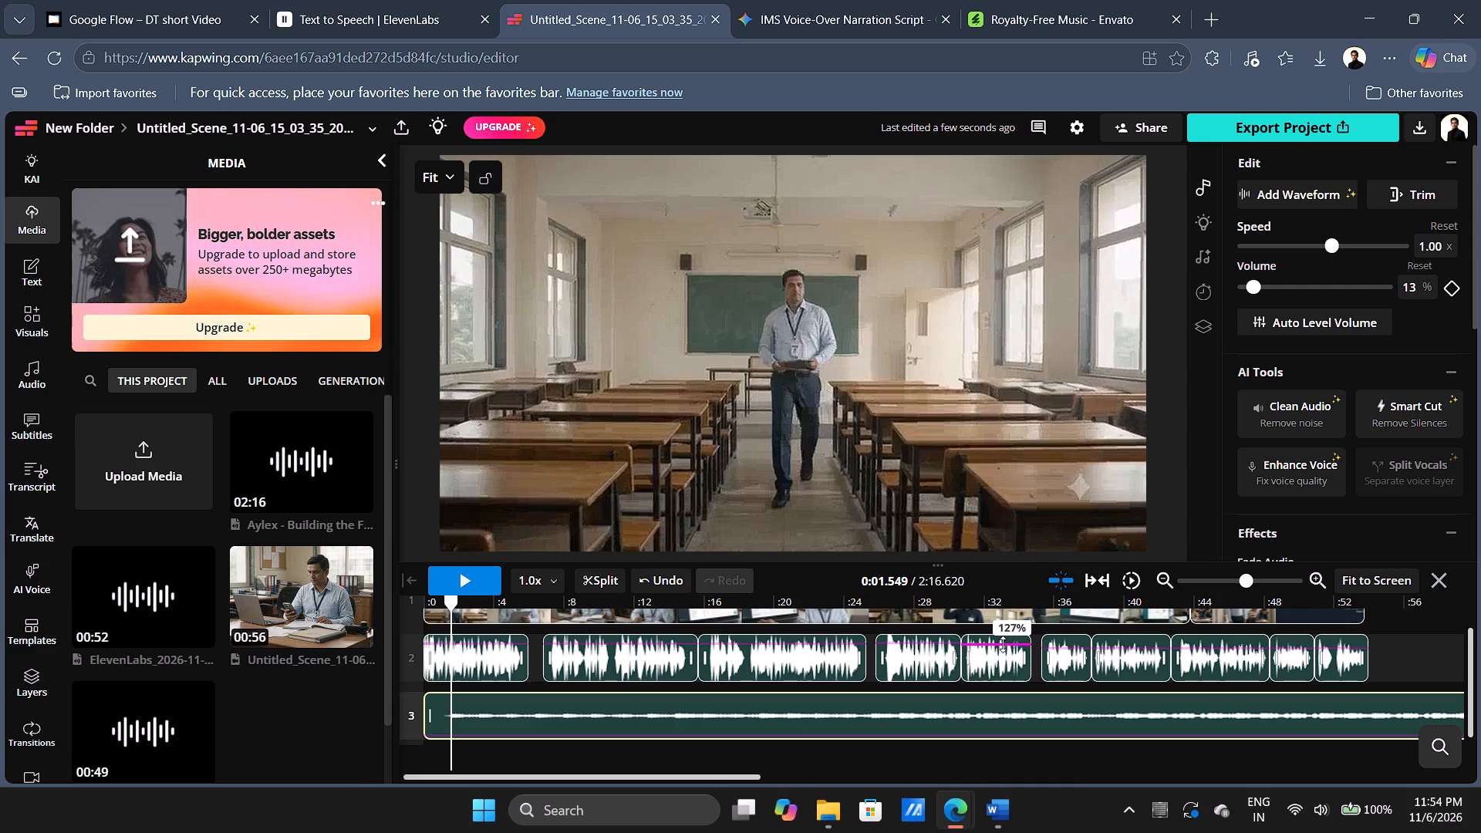
{"action": "left_click", "coordinate": [943, 640]}
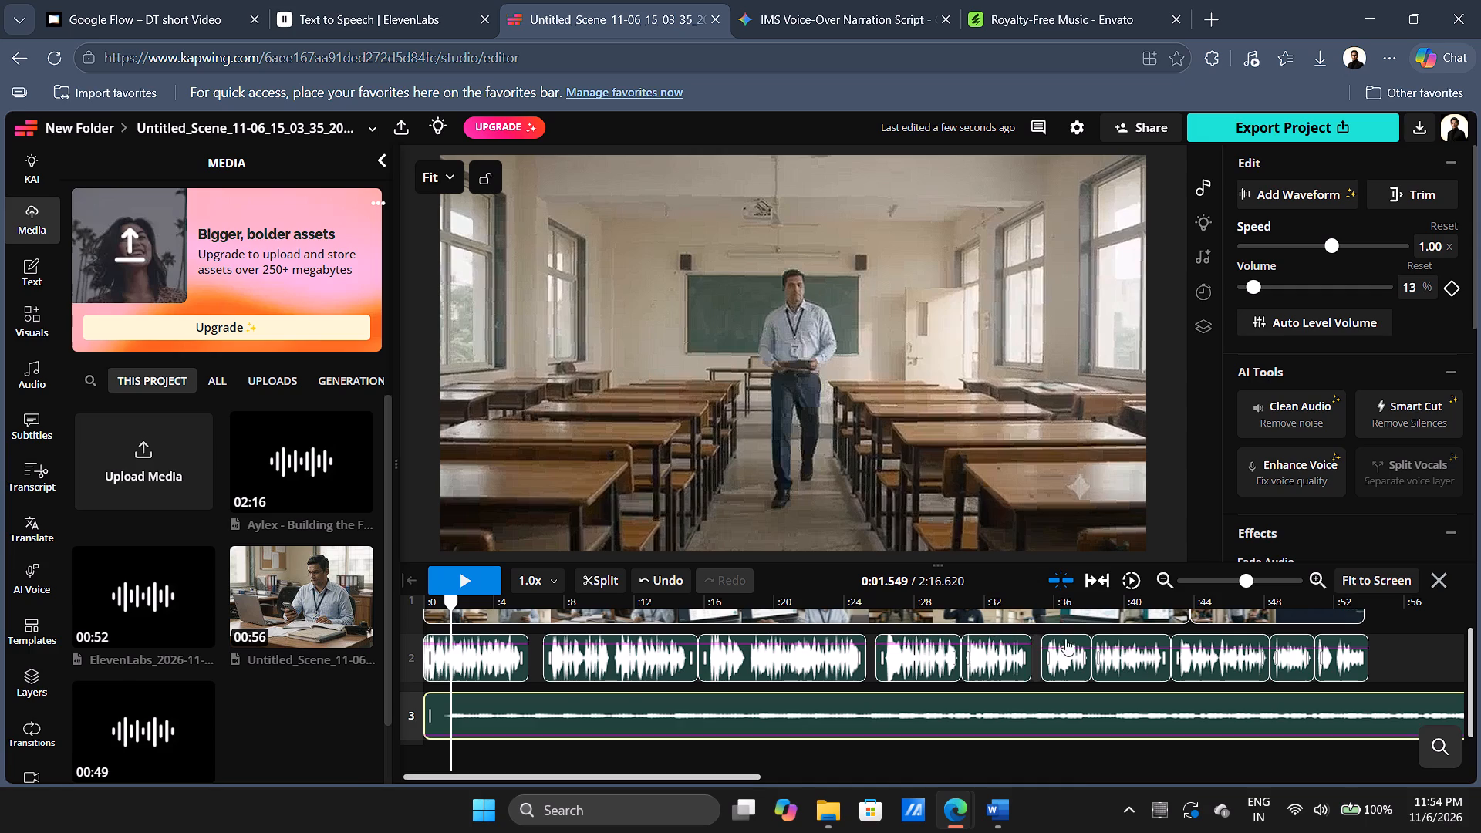
{"action": "left_click", "coordinate": [1074, 647]}
{"action": "left_click", "coordinate": [1111, 649]}
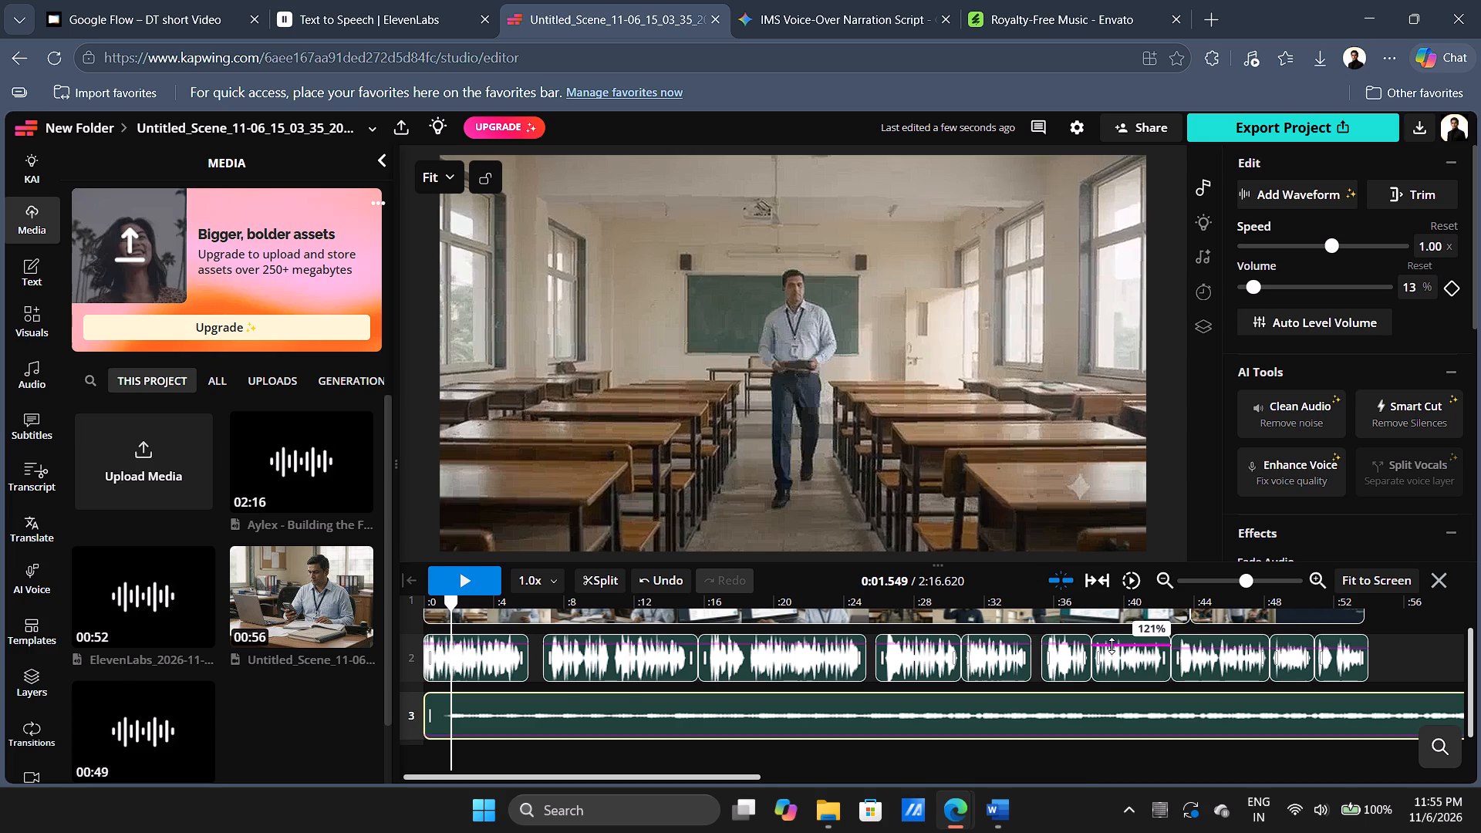
{"action": "left_click", "coordinate": [1226, 646]}
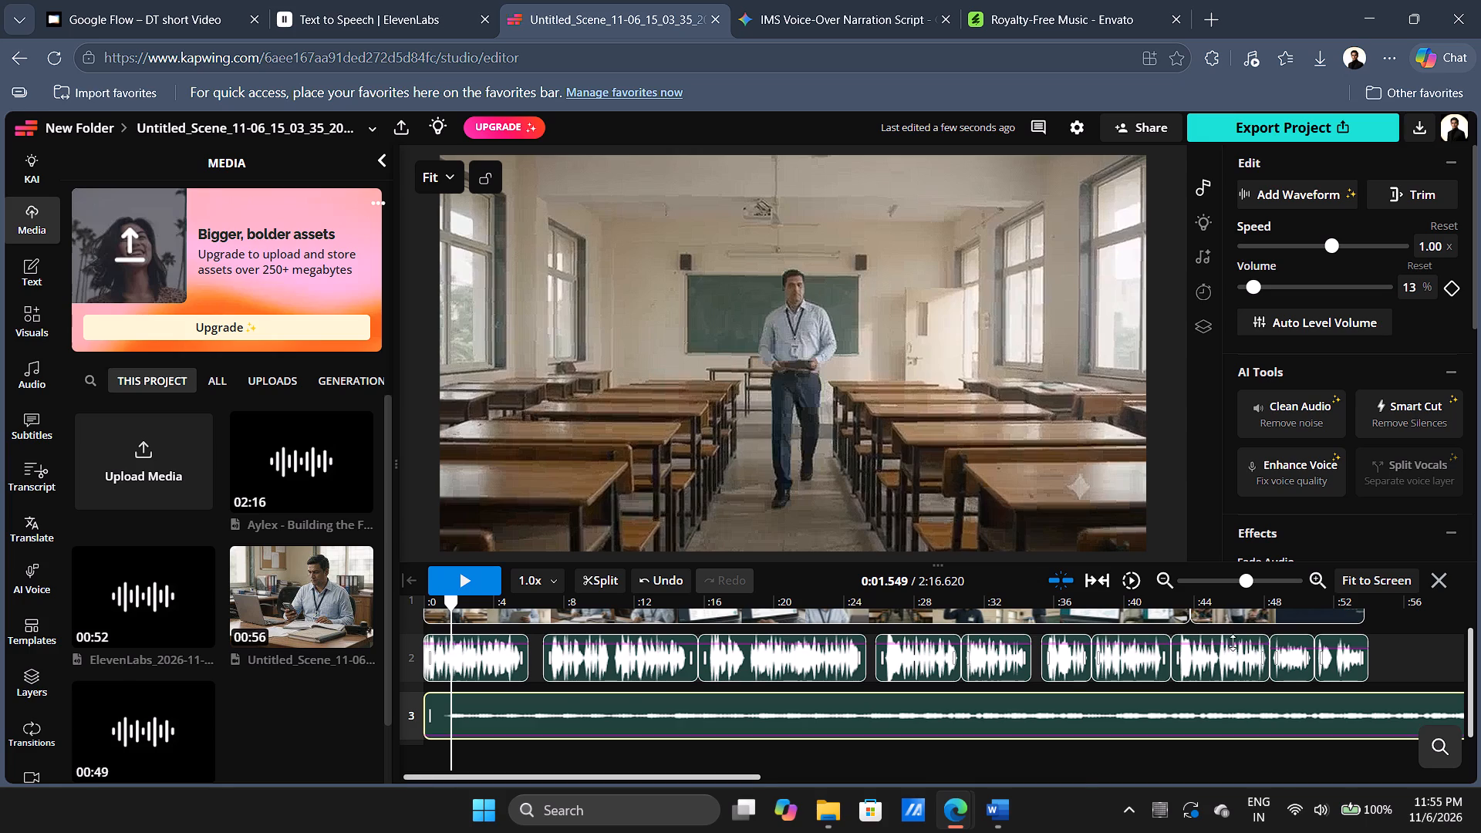
{"action": "left_click", "coordinate": [1284, 647]}
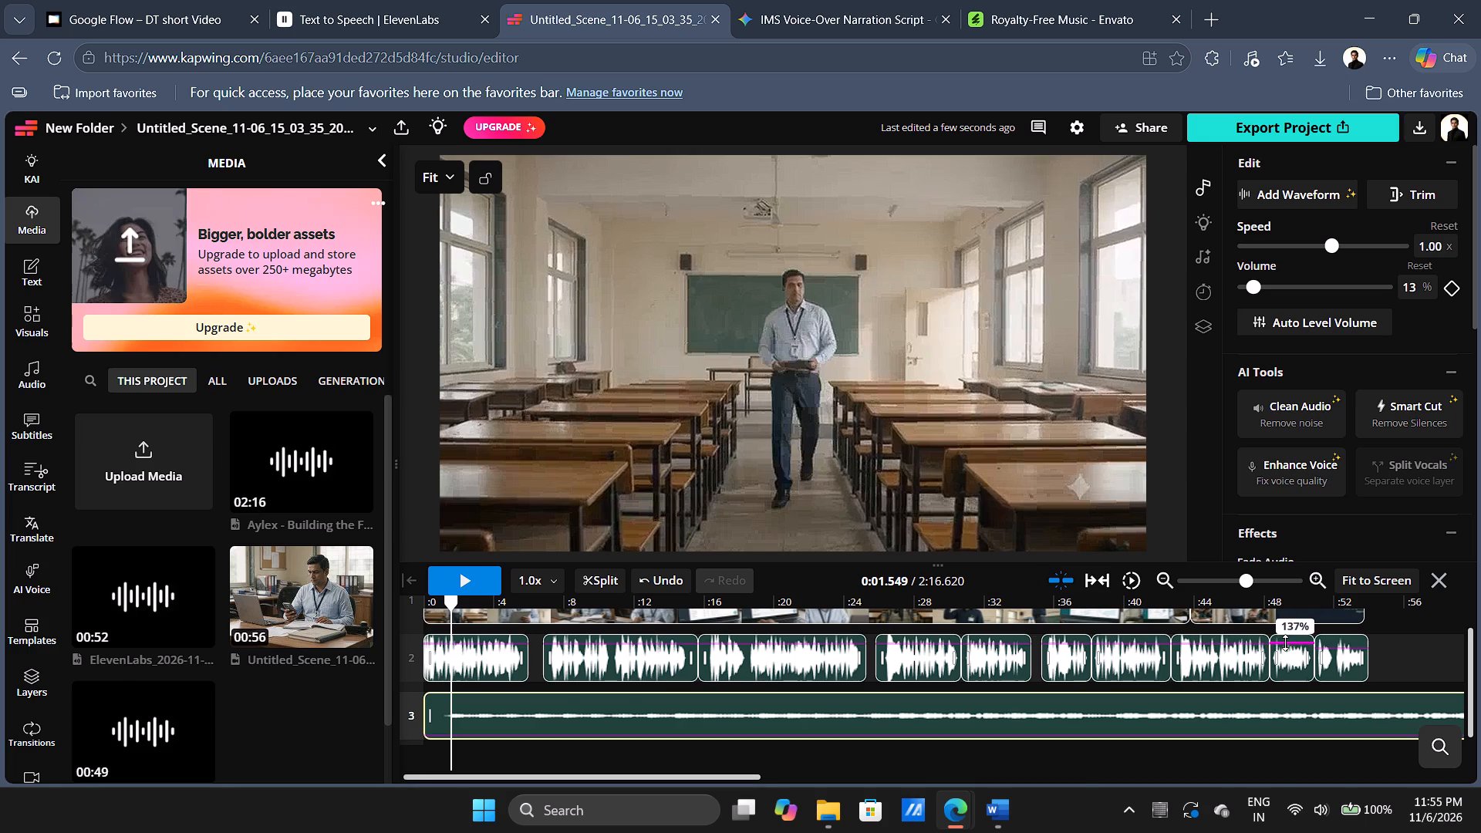
{"action": "left_click", "coordinate": [1338, 648]}
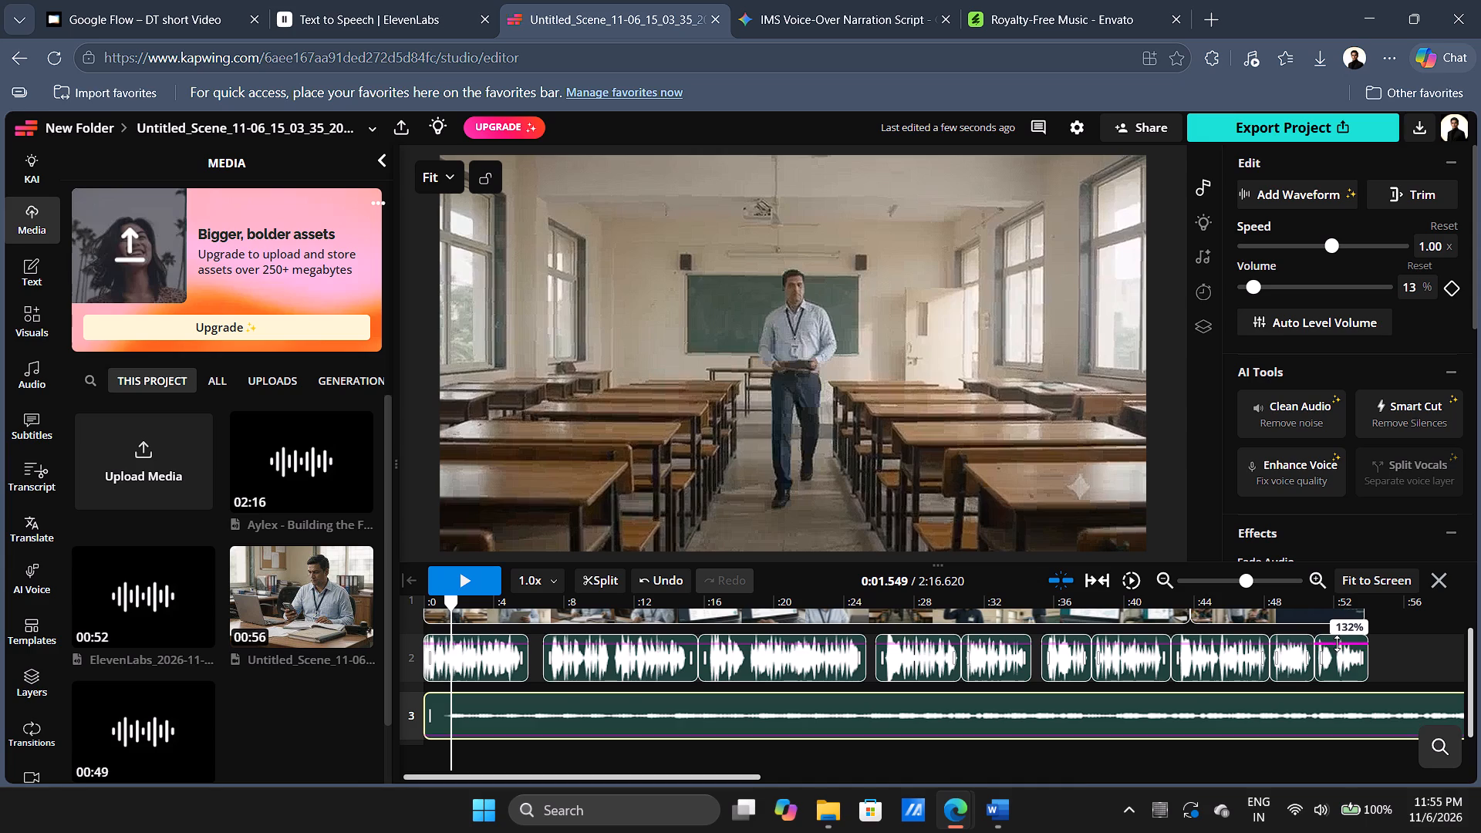
Reduce the background music clip's volume to 9%.
{"action": "left_click", "coordinate": [560, 730]}
{"action": "left_click", "coordinate": [562, 733]}
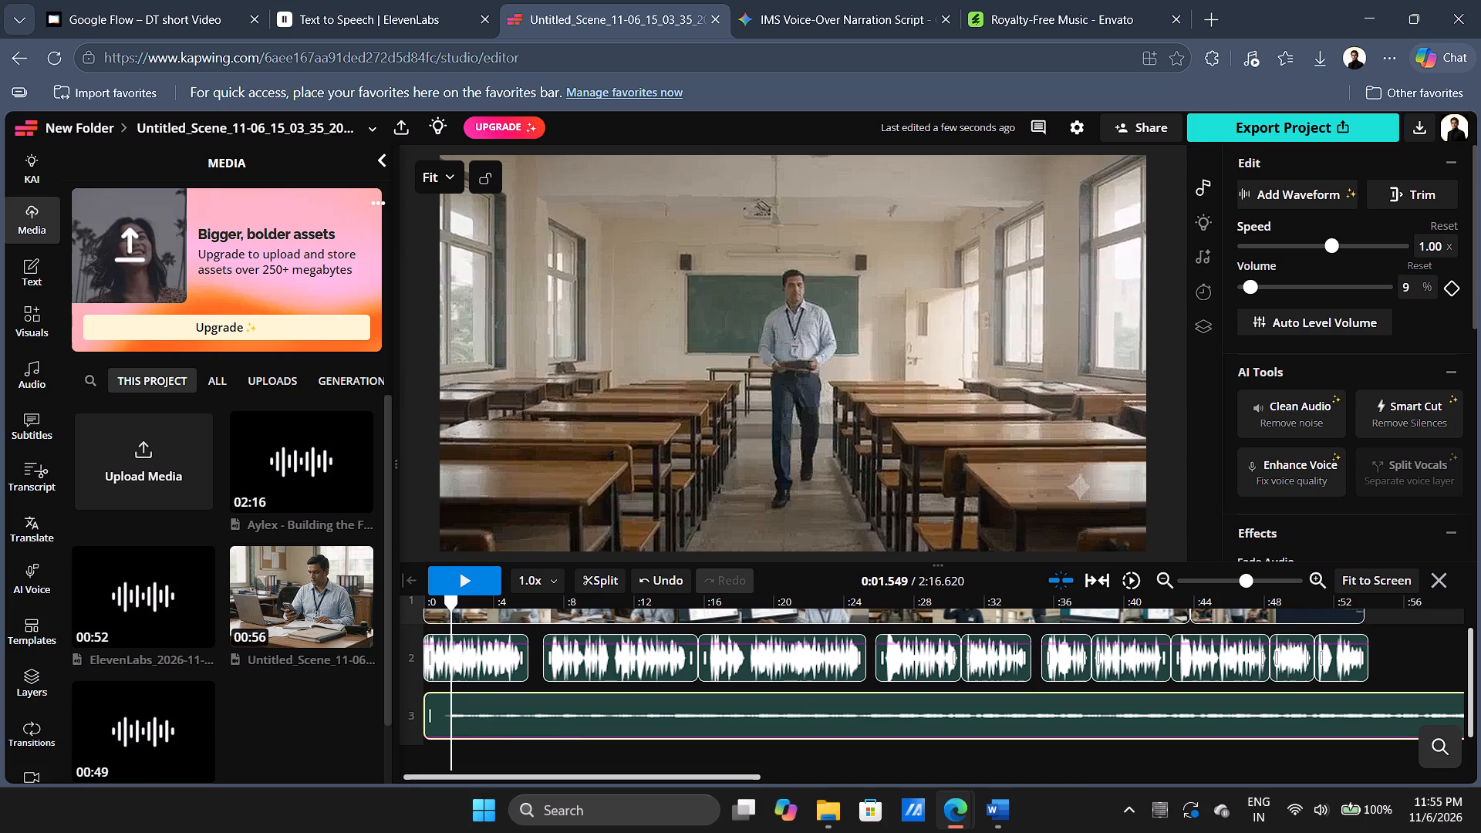
Play the video from the start to check the balance between narration and background music.
{"action": "left_click_drag", "start_coordinate": [454, 605], "coordinate": [413, 607]}
{"action": "left_click", "coordinate": [454, 579]}
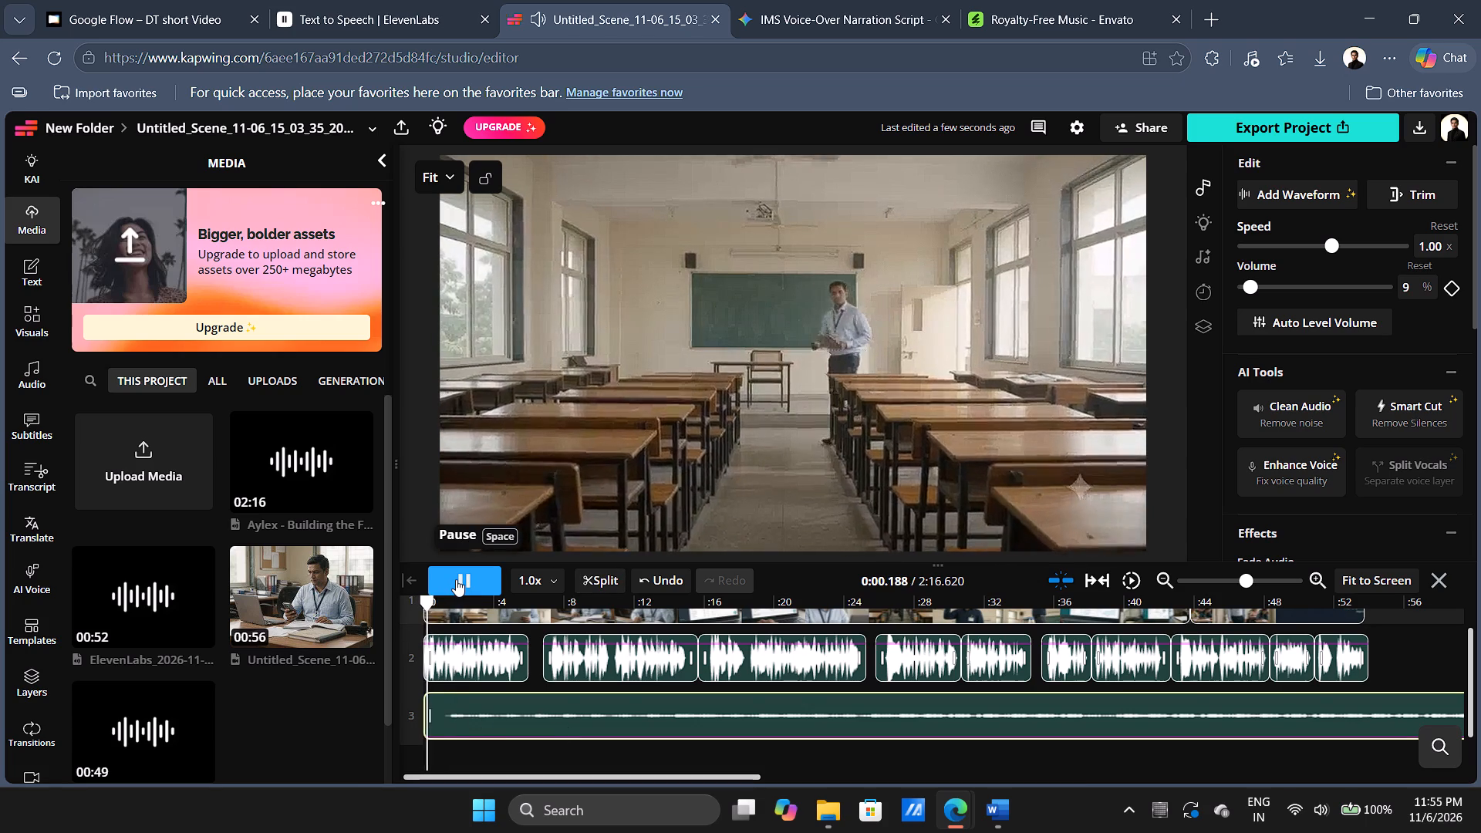
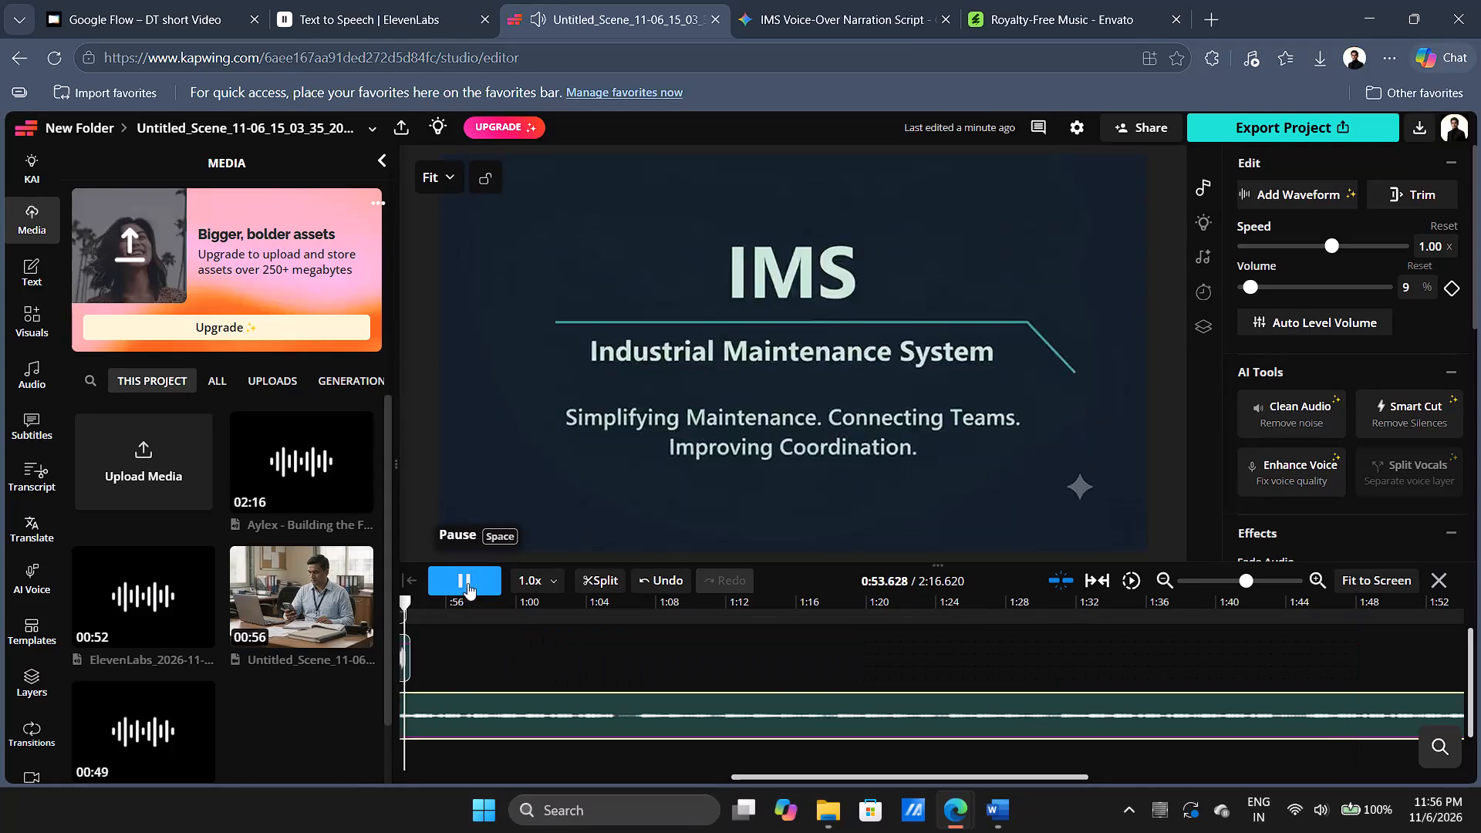
Split the background music clip at the end of the narration, about 0:54.09, and delete the leftover part.
{"action": "left_click", "coordinate": [468, 581]}
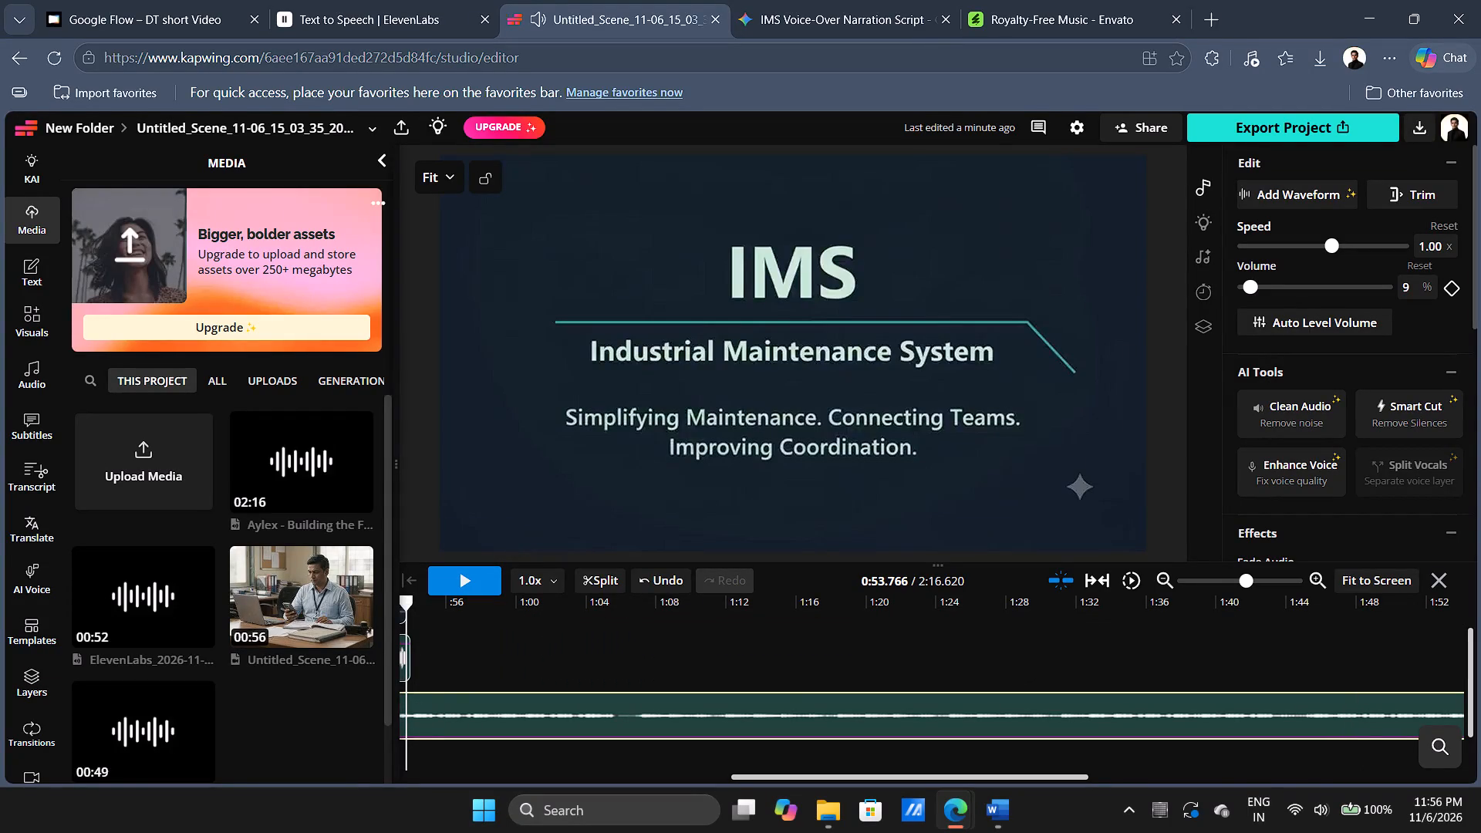
{"action": "left_click", "coordinate": [423, 717]}
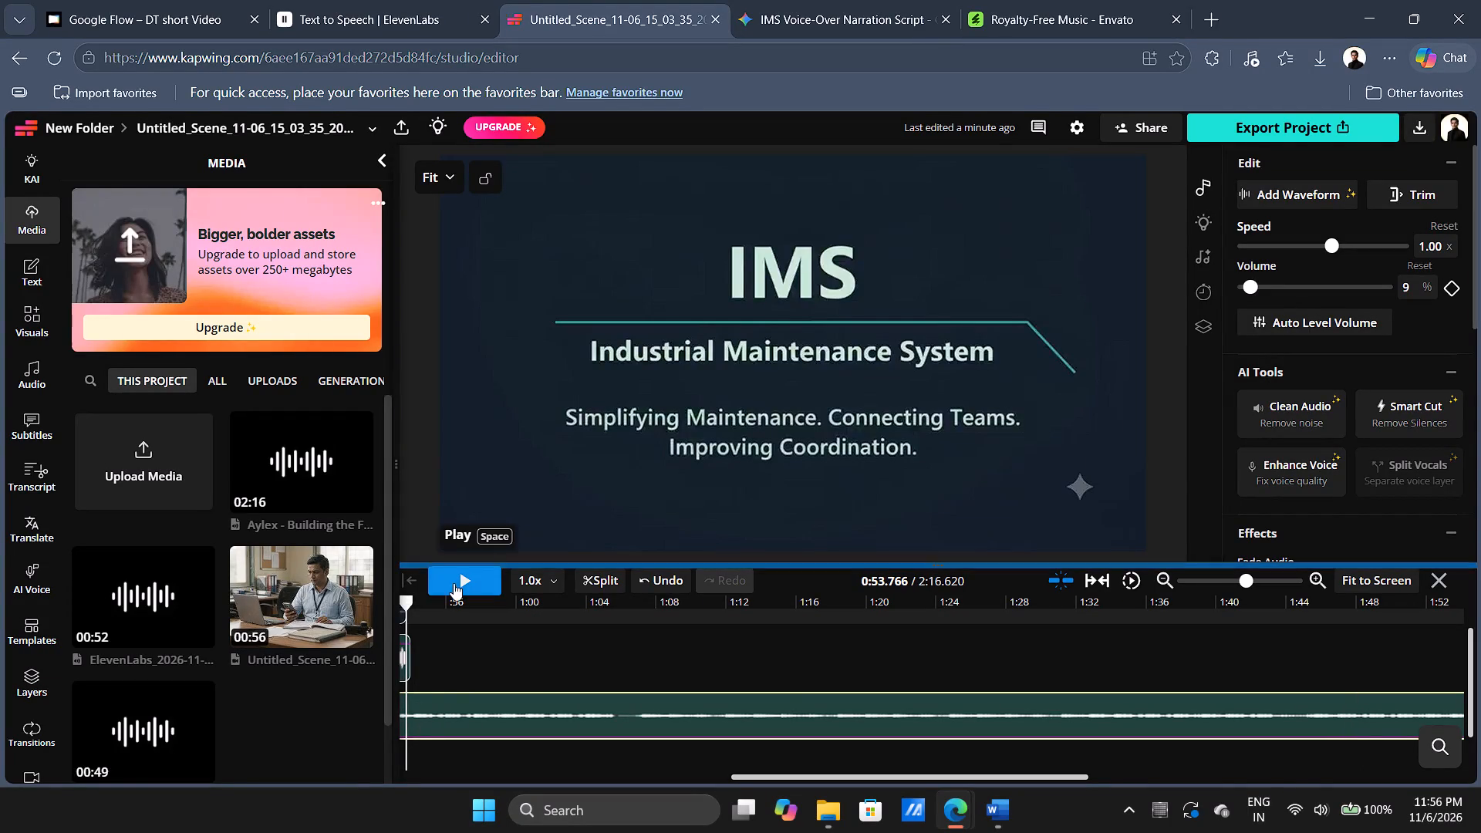
{"action": "double_click", "coordinate": [454, 587]}
{"action": "left_click", "coordinate": [450, 721]}
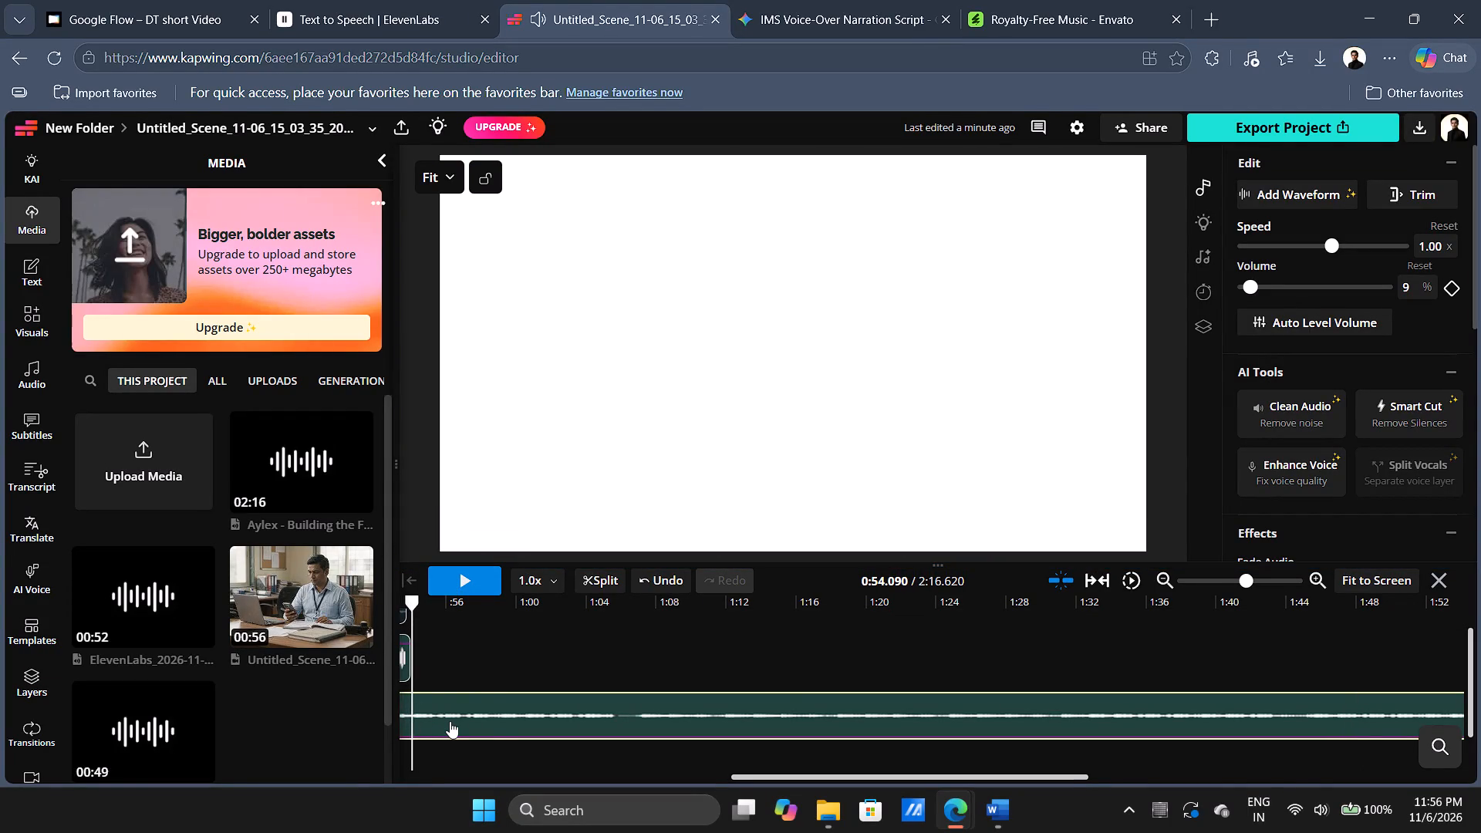
{"action": "key", "text": "s"}
{"action": "left_click", "coordinate": [610, 724]}
{"action": "key", "text": "Delete"}
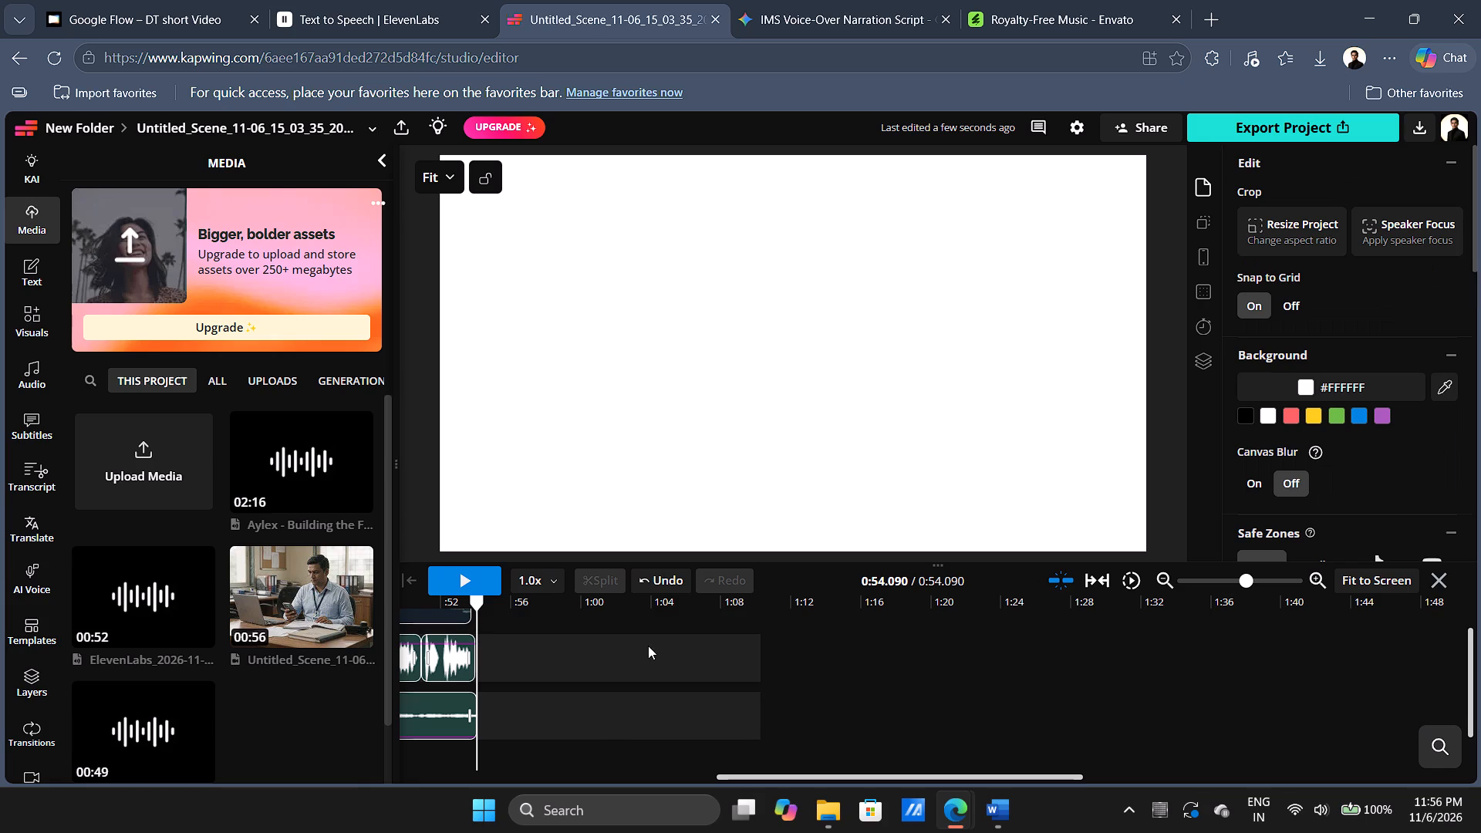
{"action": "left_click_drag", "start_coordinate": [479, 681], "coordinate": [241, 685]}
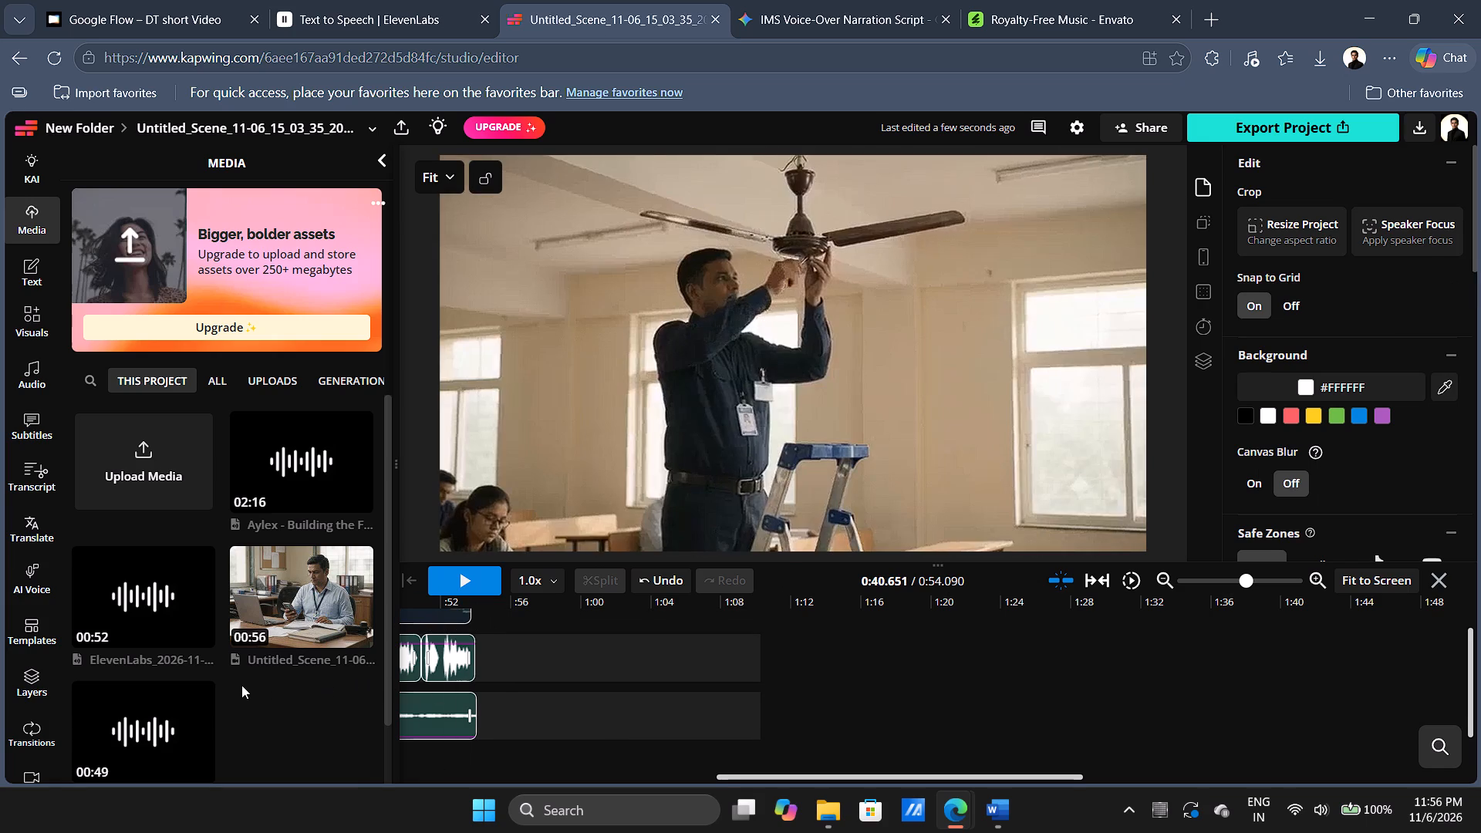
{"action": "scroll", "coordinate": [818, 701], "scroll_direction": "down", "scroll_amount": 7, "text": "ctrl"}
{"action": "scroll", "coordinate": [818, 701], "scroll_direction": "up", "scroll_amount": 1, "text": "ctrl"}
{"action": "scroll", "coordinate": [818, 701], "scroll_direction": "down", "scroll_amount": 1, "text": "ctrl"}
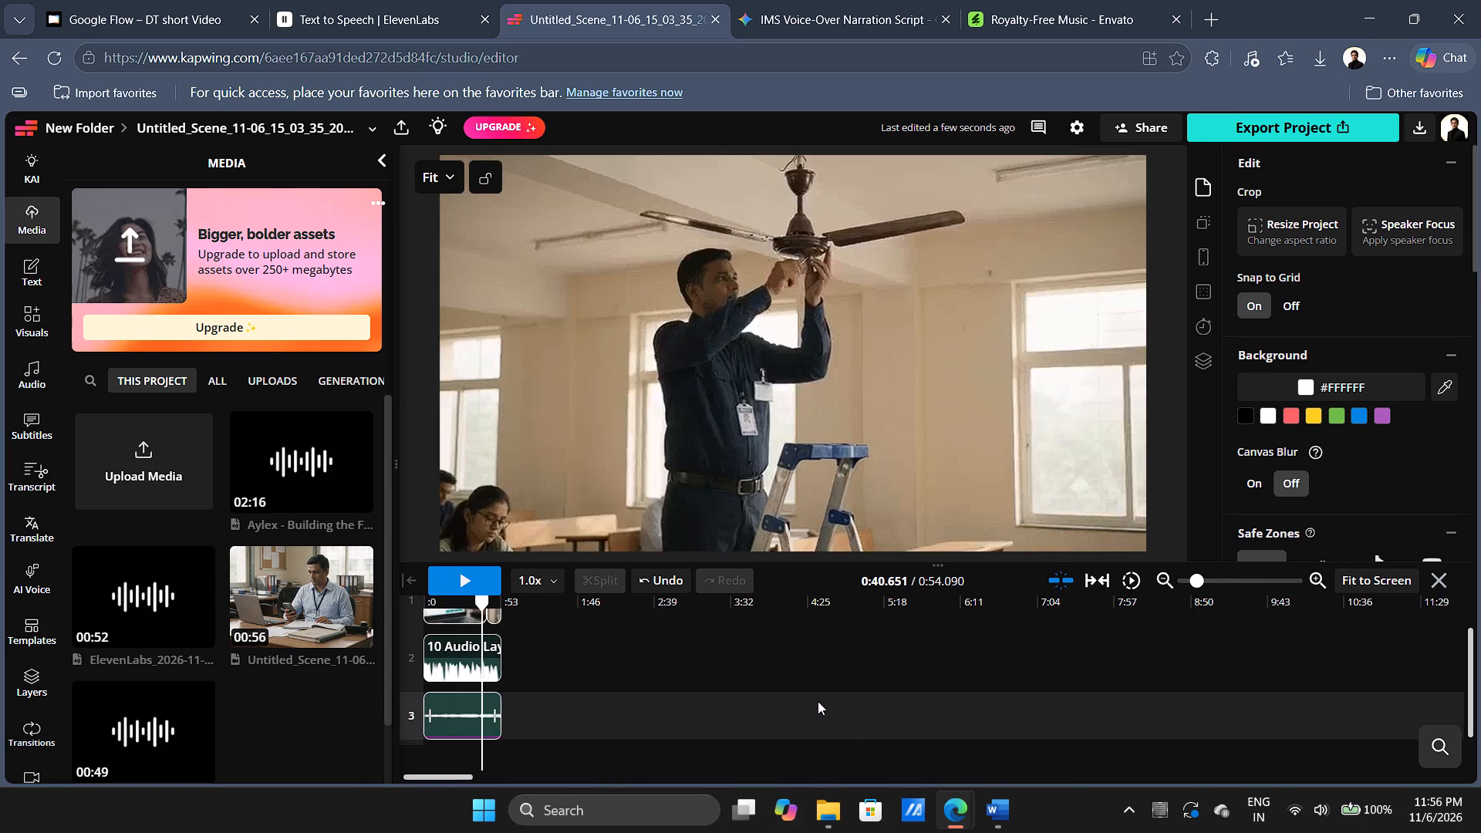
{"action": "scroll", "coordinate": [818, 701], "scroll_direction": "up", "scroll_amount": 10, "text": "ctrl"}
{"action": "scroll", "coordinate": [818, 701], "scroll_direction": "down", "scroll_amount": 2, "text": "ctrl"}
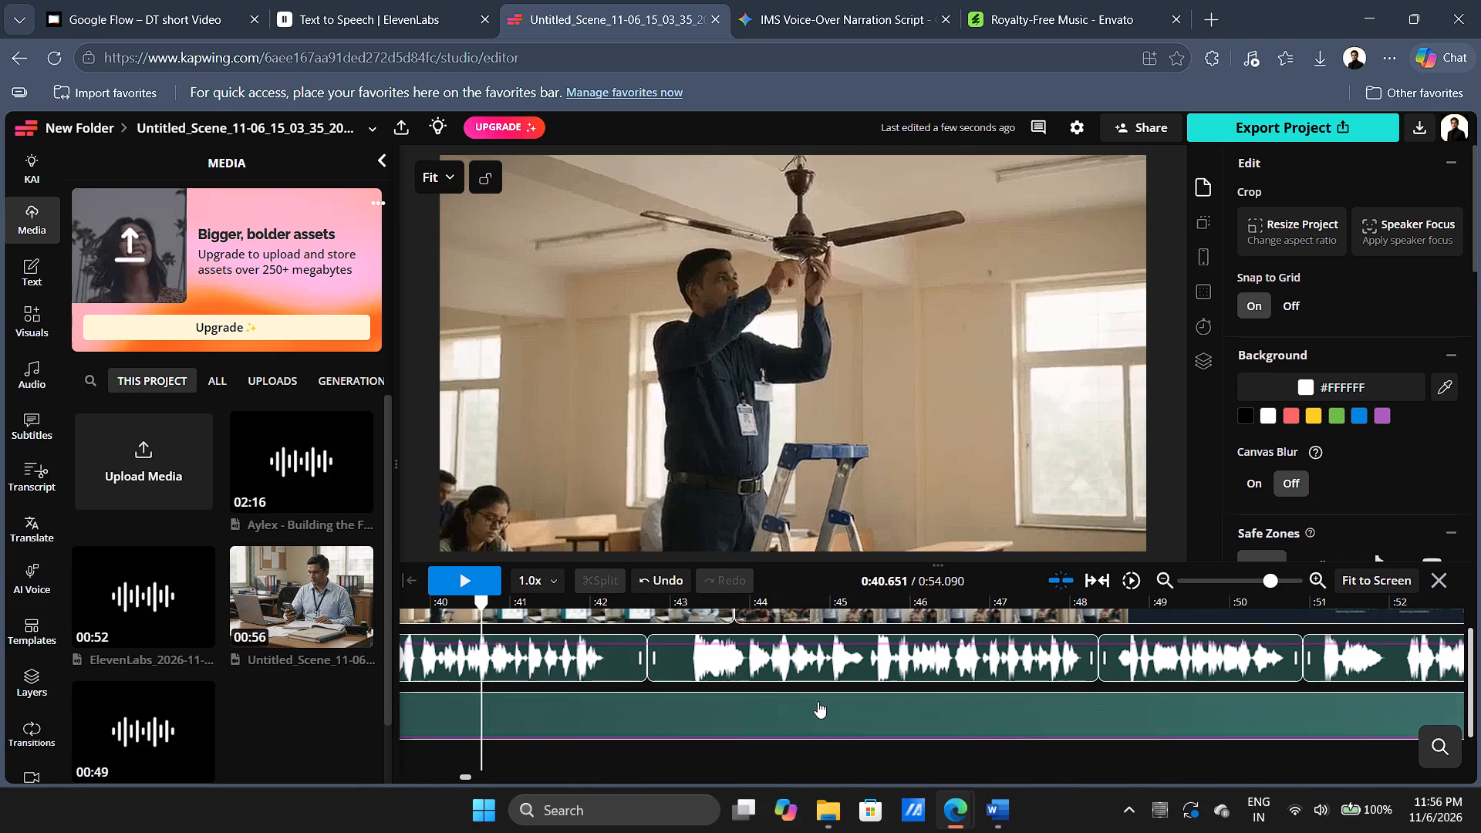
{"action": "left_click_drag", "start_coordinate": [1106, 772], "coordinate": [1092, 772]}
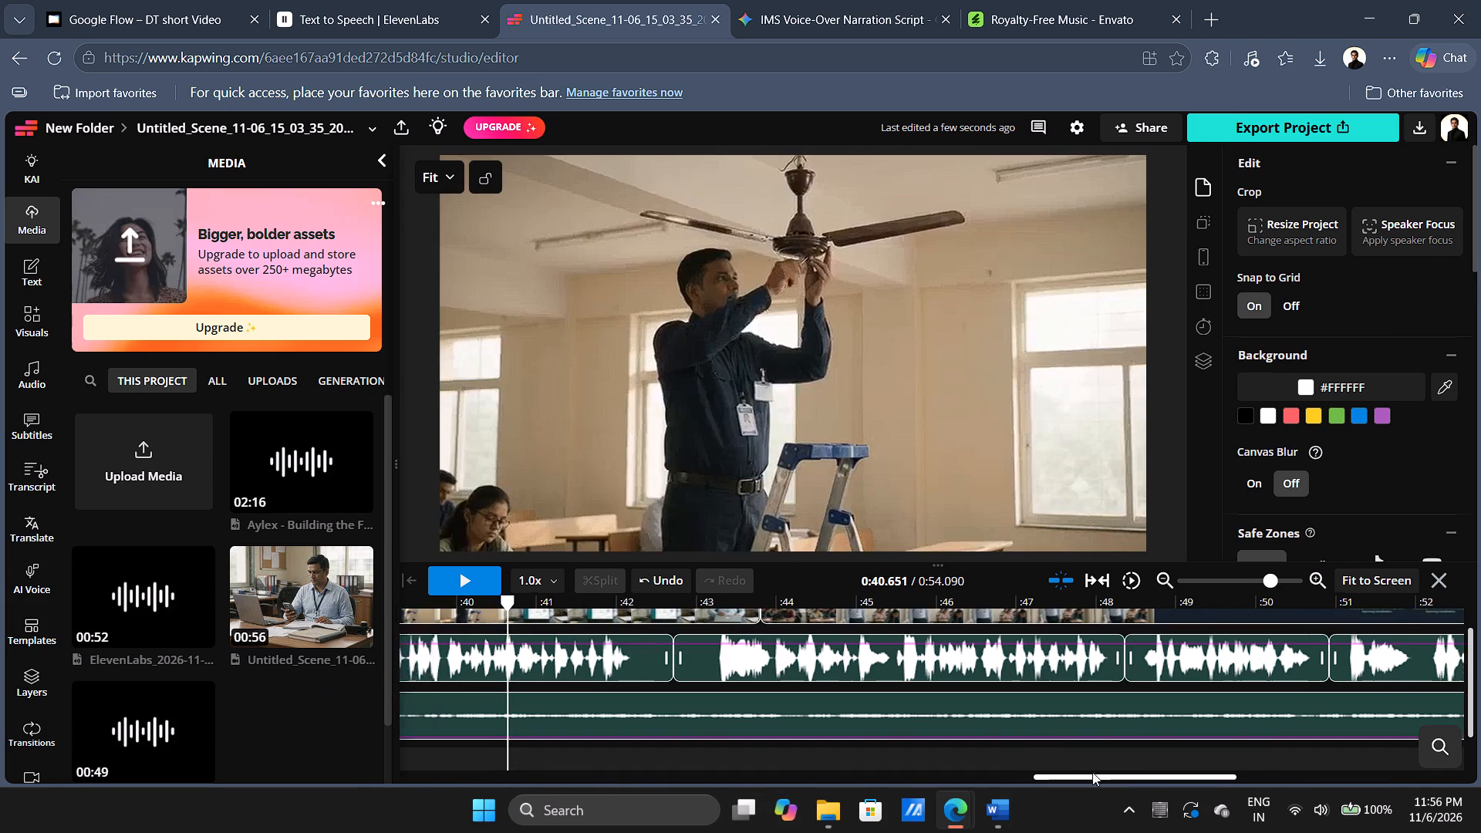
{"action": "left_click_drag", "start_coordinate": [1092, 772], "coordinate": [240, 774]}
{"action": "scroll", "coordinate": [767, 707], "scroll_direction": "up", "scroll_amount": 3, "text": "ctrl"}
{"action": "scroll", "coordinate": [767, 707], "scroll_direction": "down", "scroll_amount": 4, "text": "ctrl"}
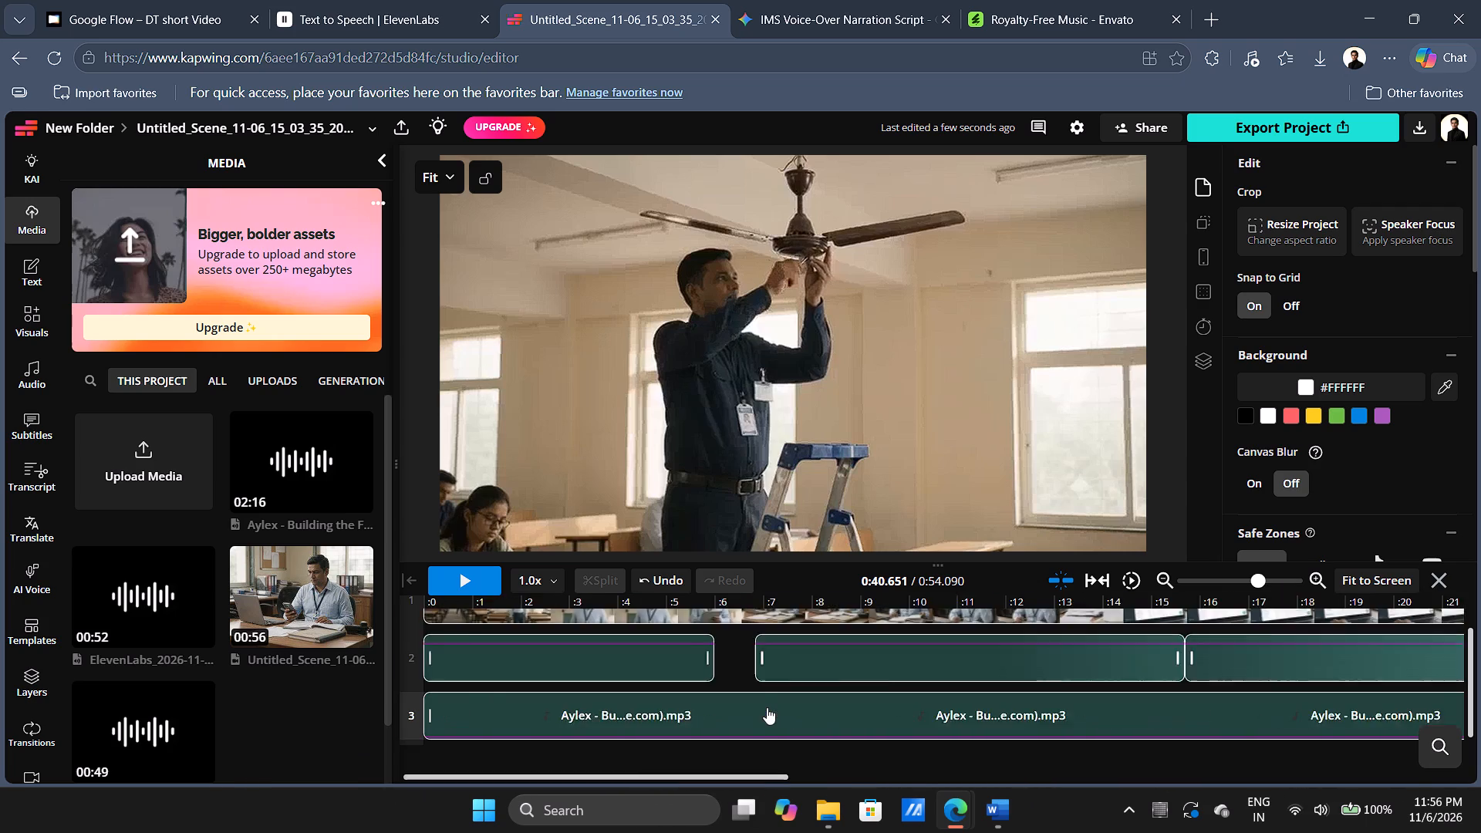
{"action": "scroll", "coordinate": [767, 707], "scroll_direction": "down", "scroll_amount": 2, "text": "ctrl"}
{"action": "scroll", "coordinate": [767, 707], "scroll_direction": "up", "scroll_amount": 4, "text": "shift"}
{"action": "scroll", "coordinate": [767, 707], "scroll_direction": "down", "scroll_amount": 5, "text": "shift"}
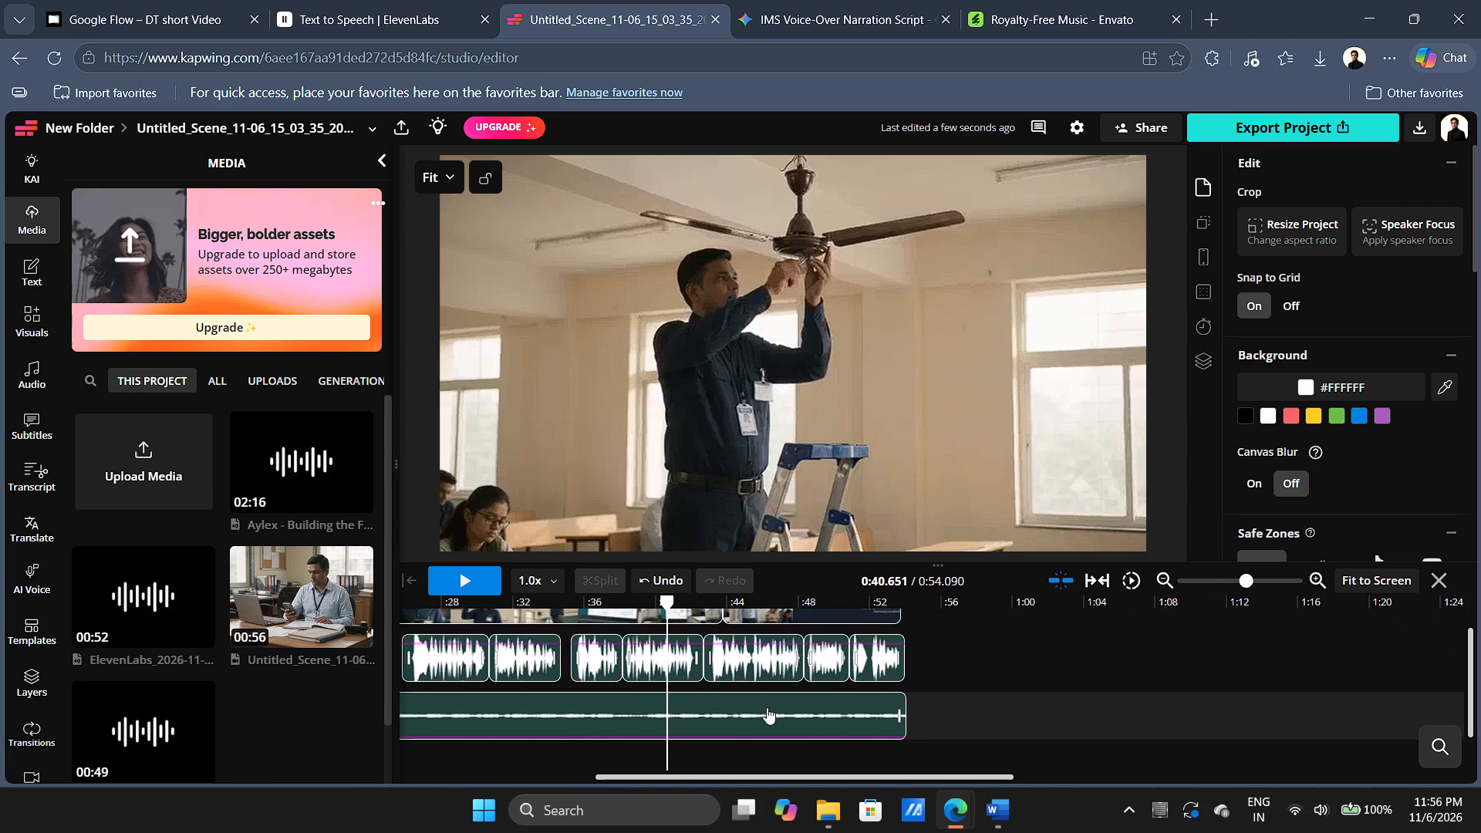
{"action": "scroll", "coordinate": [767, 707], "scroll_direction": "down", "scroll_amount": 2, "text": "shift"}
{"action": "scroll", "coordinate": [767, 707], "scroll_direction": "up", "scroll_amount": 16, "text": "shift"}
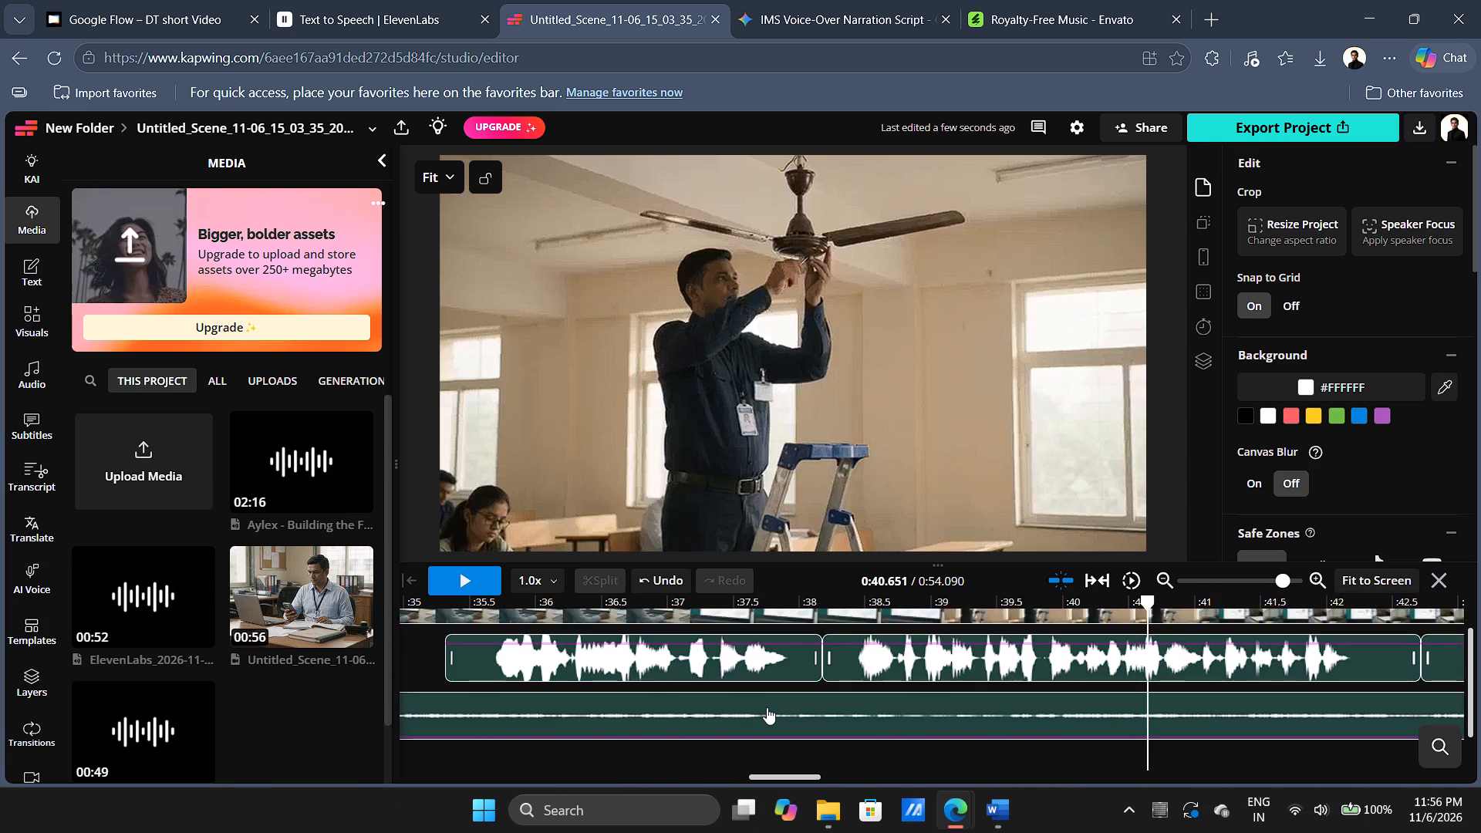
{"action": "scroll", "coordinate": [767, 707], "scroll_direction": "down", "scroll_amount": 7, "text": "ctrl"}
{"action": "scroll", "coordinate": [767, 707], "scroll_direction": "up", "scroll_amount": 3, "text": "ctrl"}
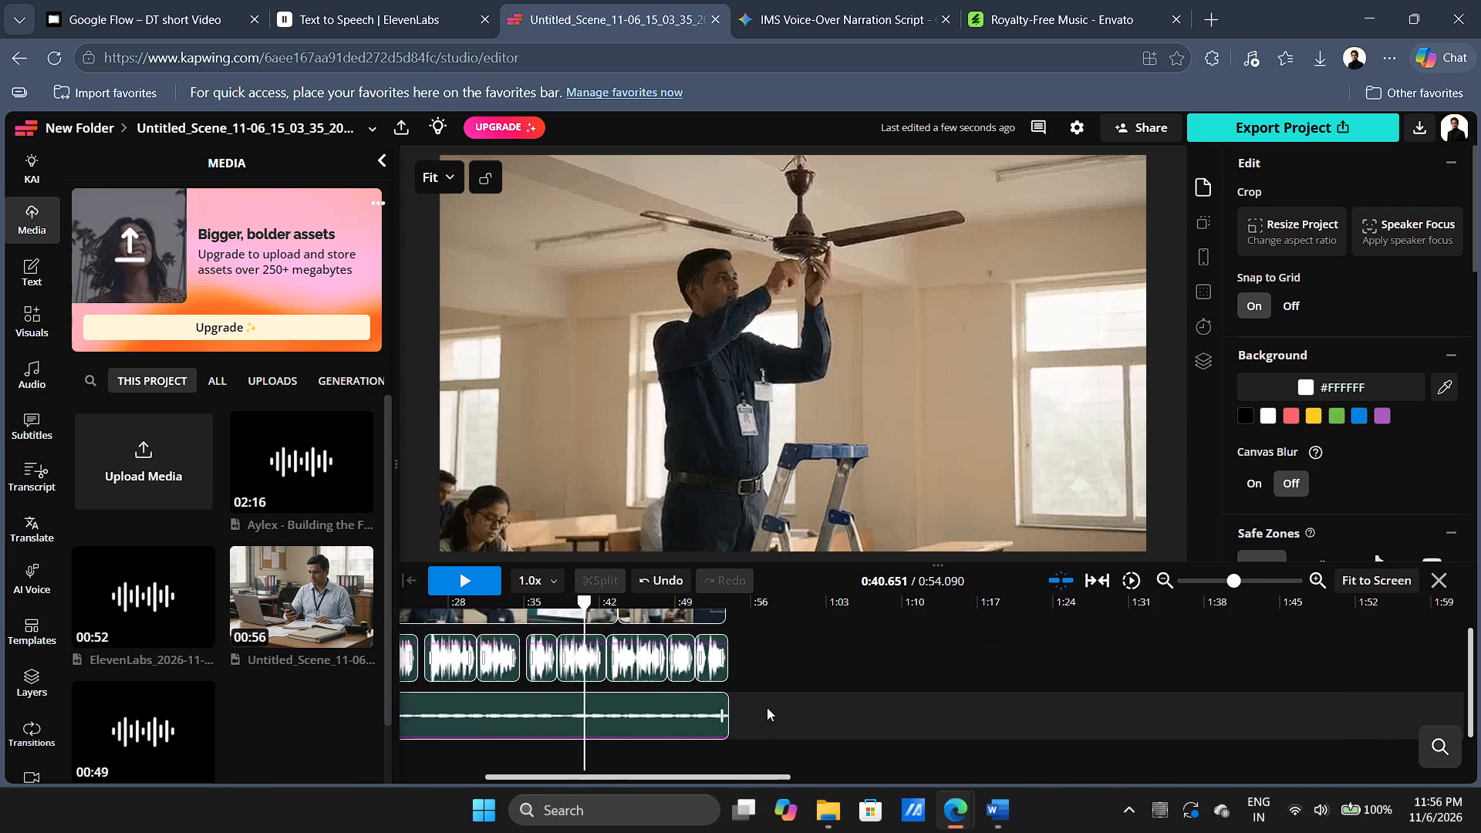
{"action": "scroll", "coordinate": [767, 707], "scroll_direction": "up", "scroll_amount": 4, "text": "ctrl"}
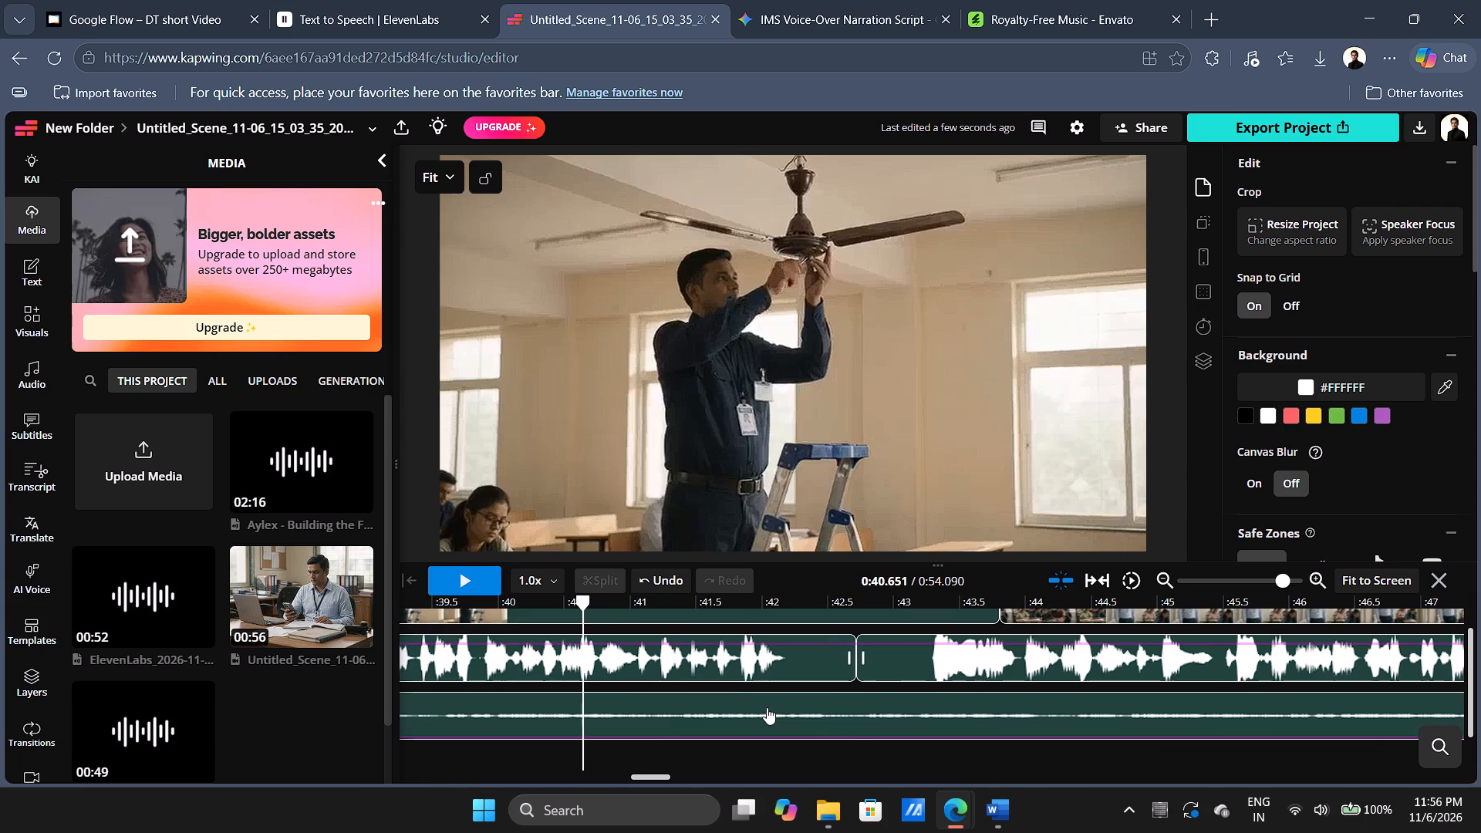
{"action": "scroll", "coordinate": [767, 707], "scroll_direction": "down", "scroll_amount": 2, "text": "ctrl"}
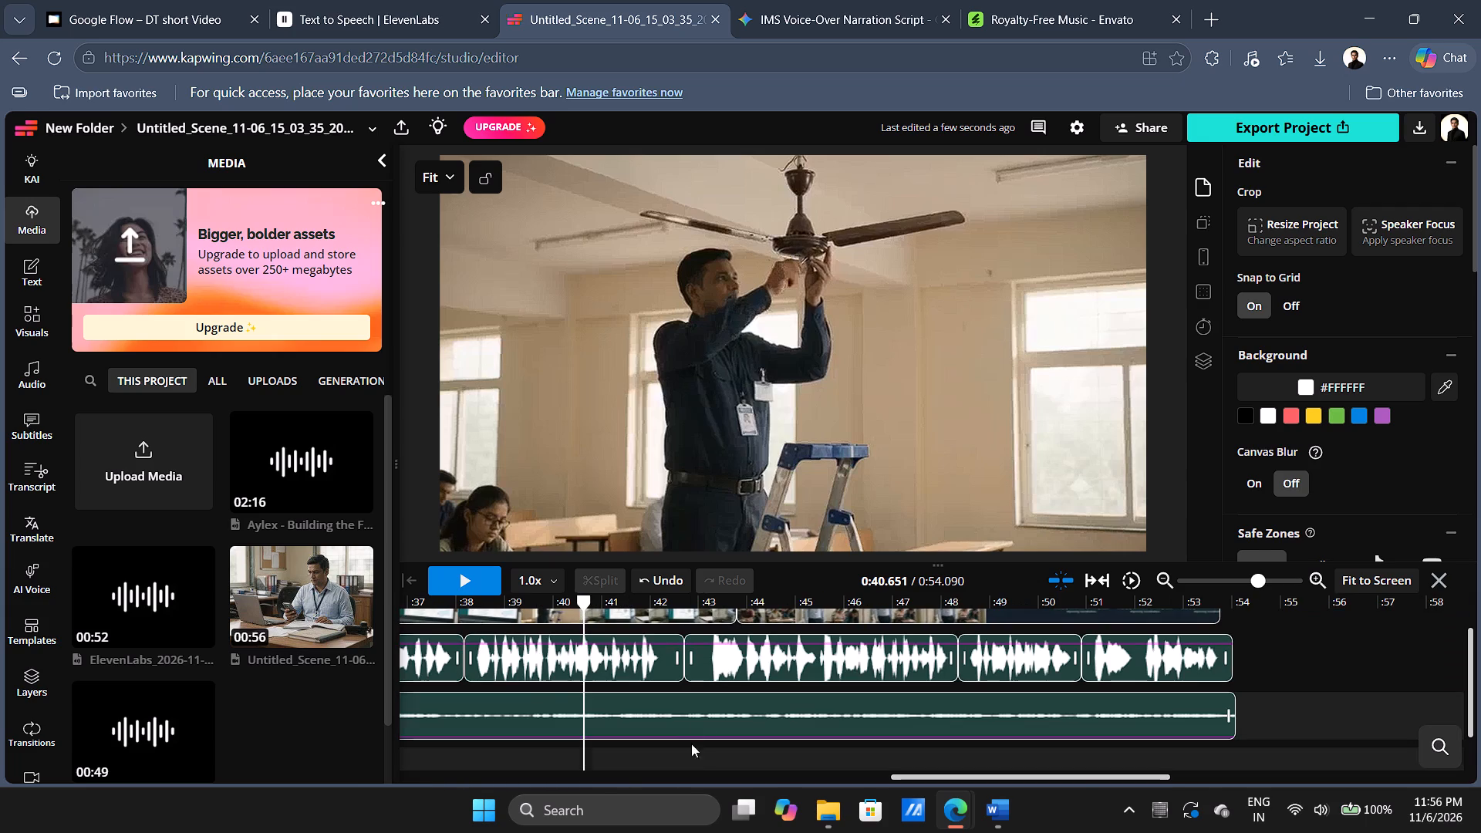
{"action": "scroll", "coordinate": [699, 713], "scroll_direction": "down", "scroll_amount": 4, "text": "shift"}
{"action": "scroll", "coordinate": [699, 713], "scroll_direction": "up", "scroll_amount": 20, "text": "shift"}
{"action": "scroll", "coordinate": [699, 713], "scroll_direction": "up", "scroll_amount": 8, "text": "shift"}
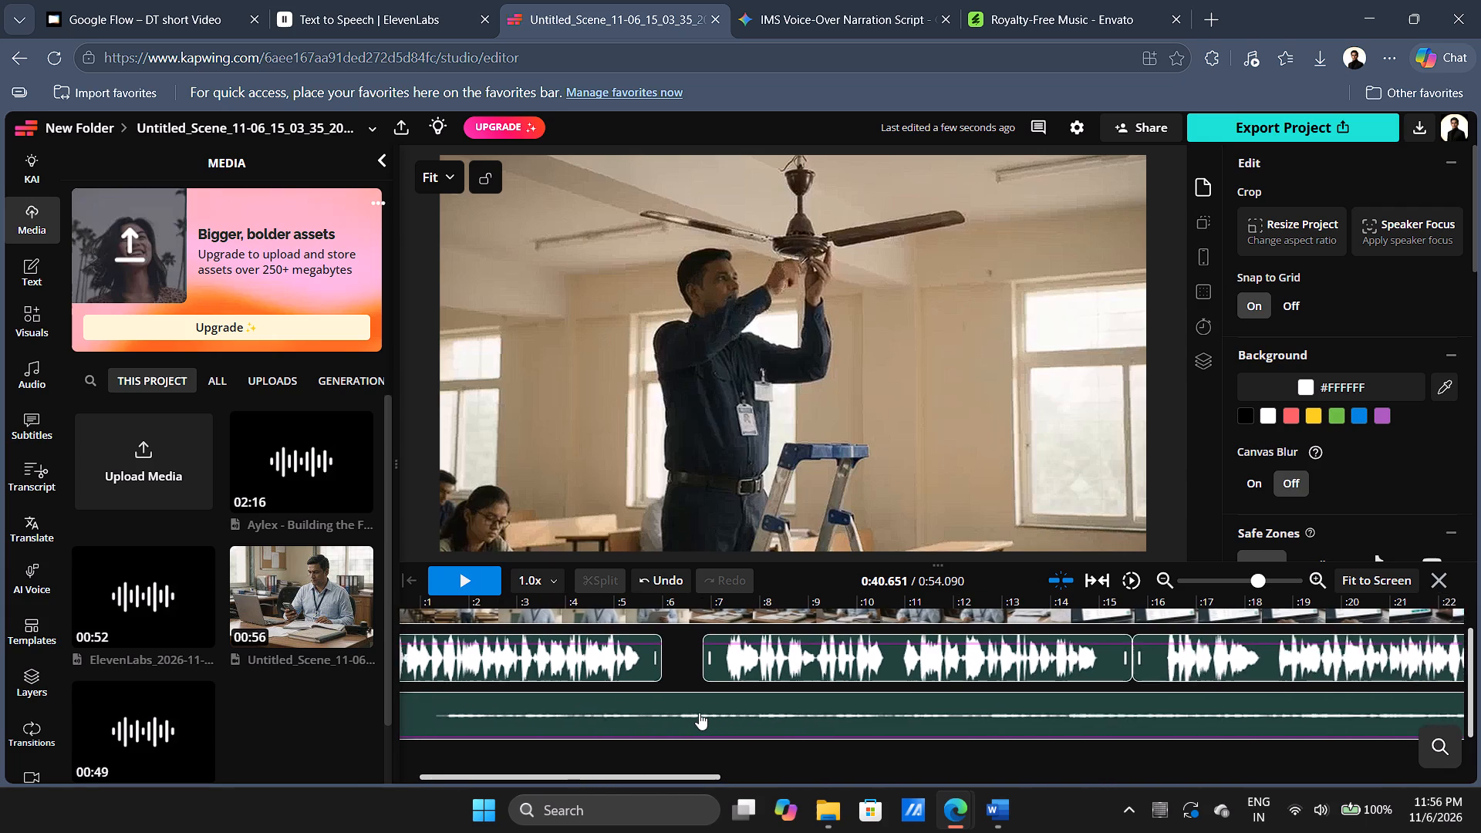
Apply a Fade out effect with a fade speed of 2 s to the background music clip.
{"action": "left_click", "coordinate": [619, 730]}
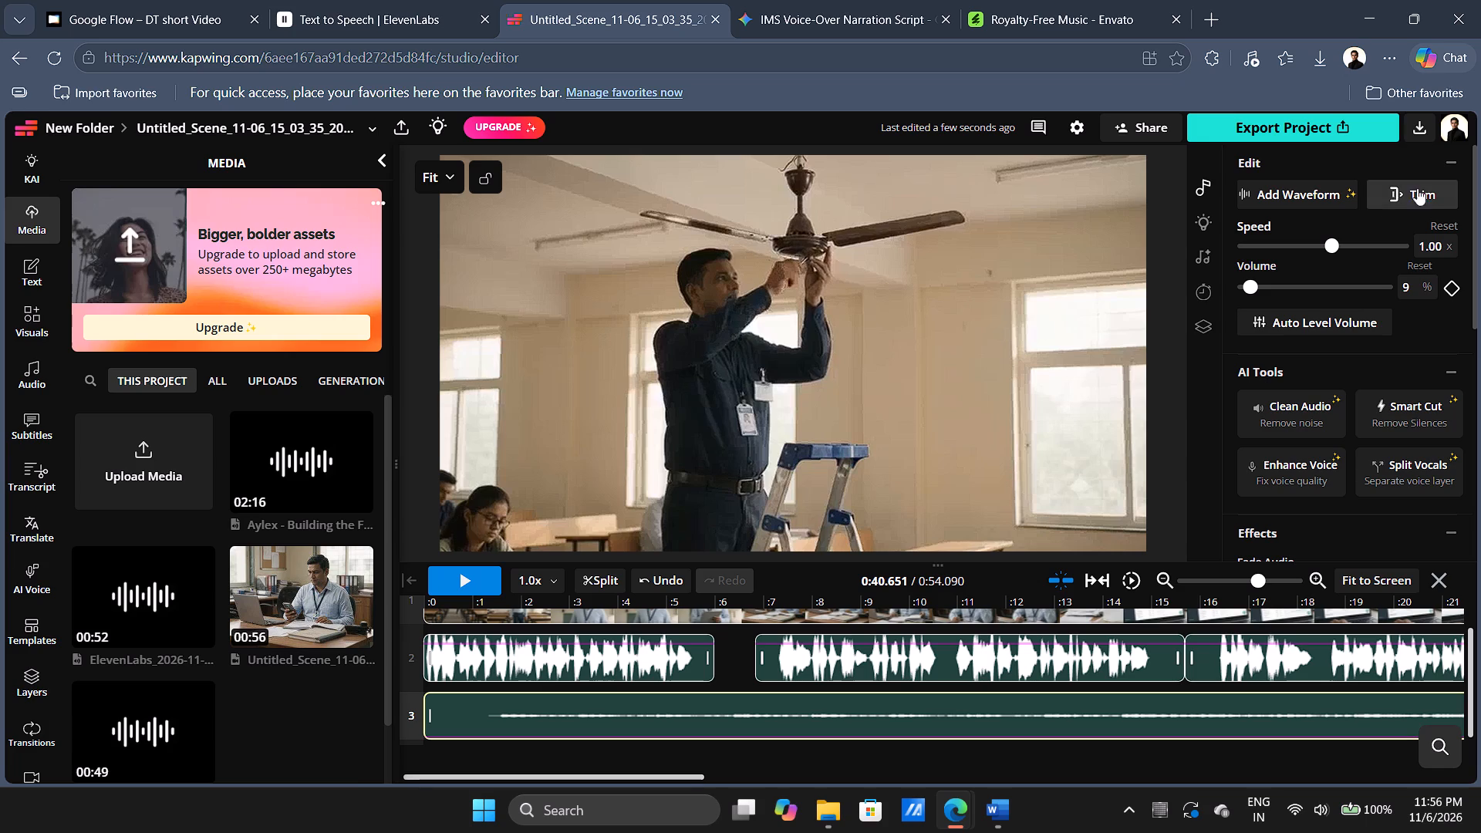
{"action": "left_click", "coordinate": [1204, 257]}
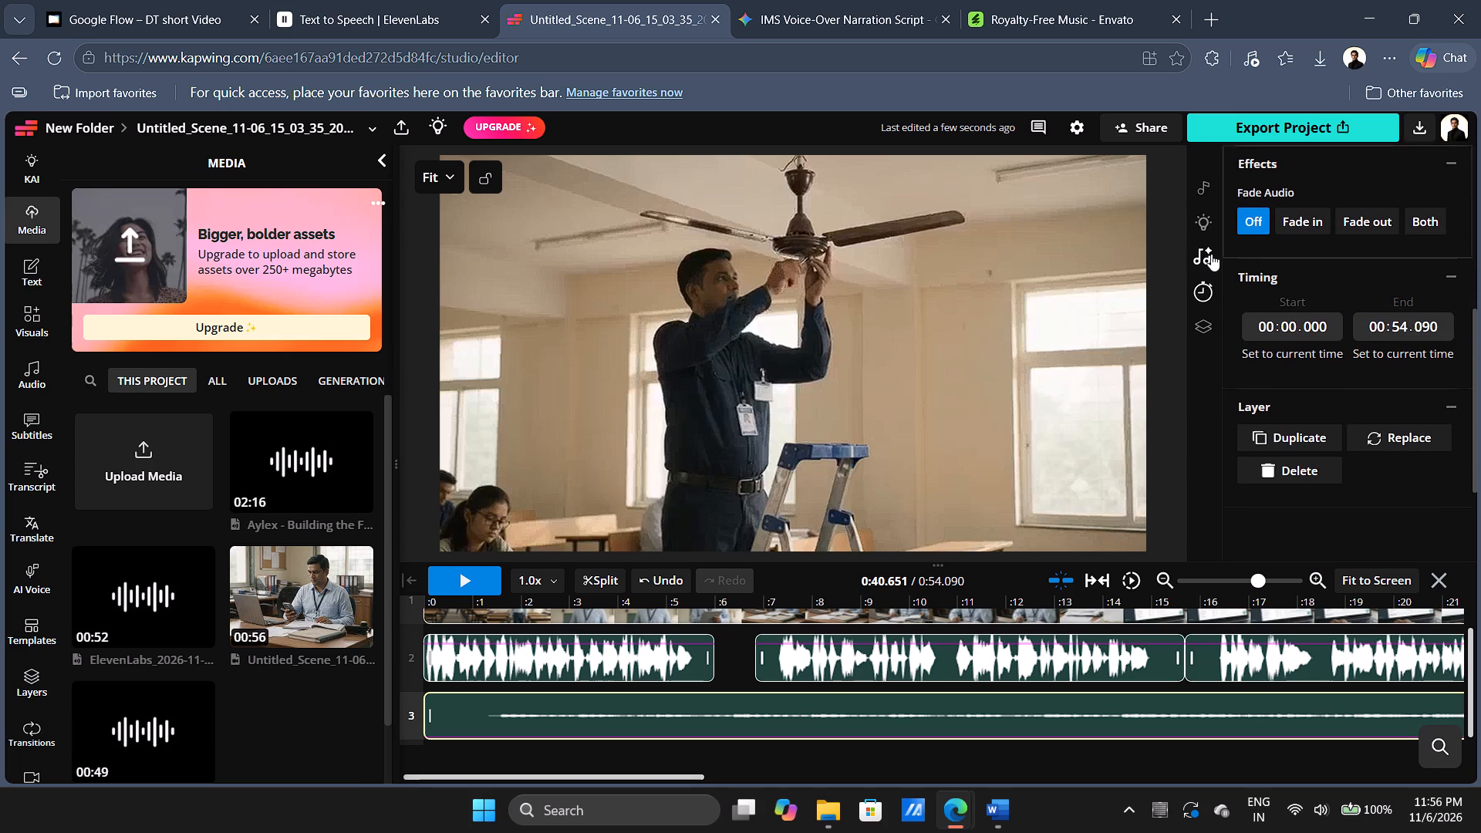
{"action": "left_click", "coordinate": [1361, 218]}
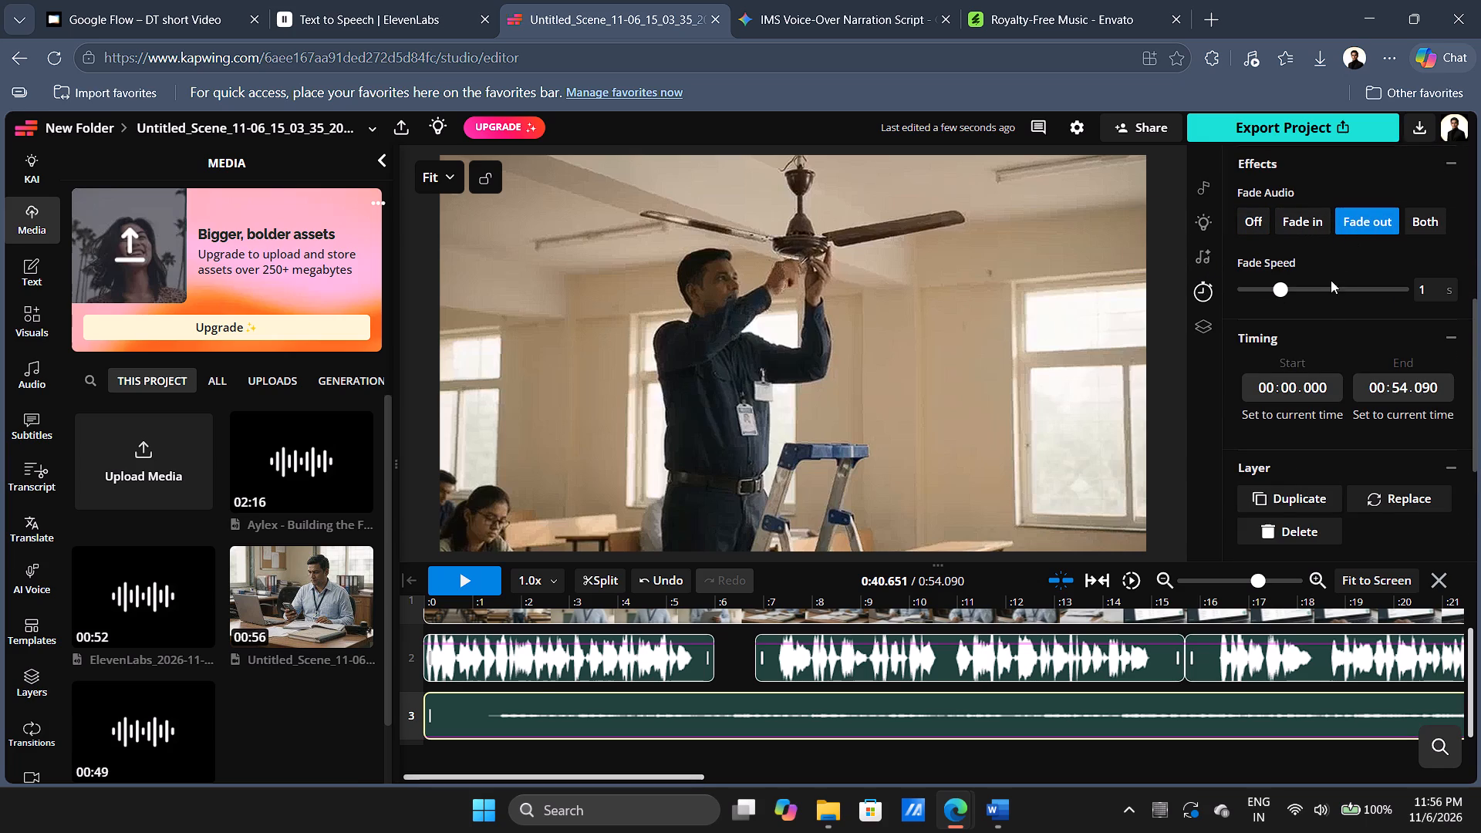
{"action": "left_click", "coordinate": [1327, 287]}
{"action": "left_click", "coordinate": [1324, 287]}
Play the last part of the video to check how the background music fades out.
{"action": "left_click", "coordinate": [464, 562]}
{"action": "left_click", "coordinate": [467, 582]}
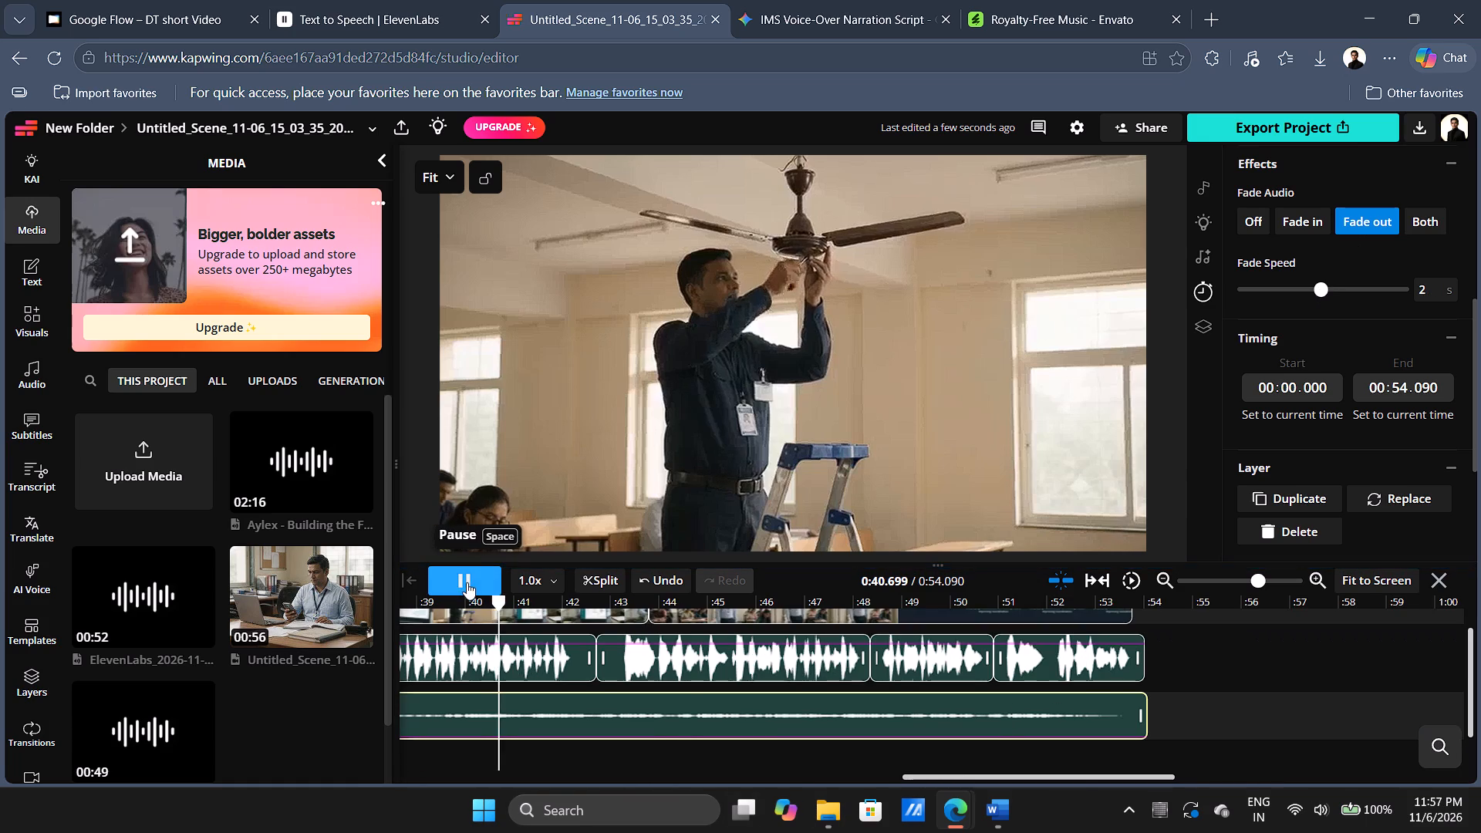
{"action": "left_click_drag", "start_coordinate": [570, 710], "coordinate": [656, 720]}
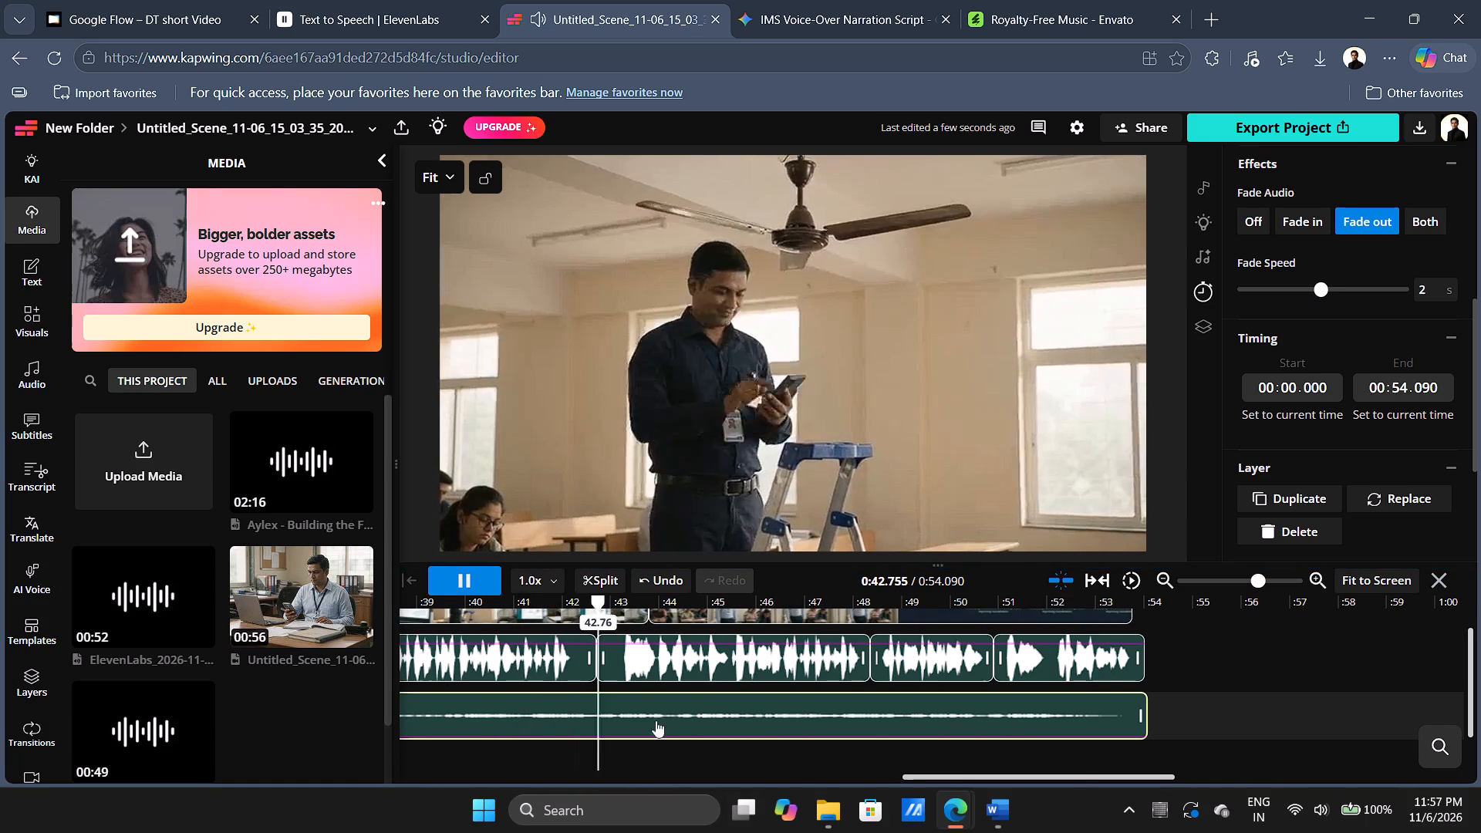
{"action": "left_click_drag", "start_coordinate": [656, 720], "coordinate": [1060, 735]}
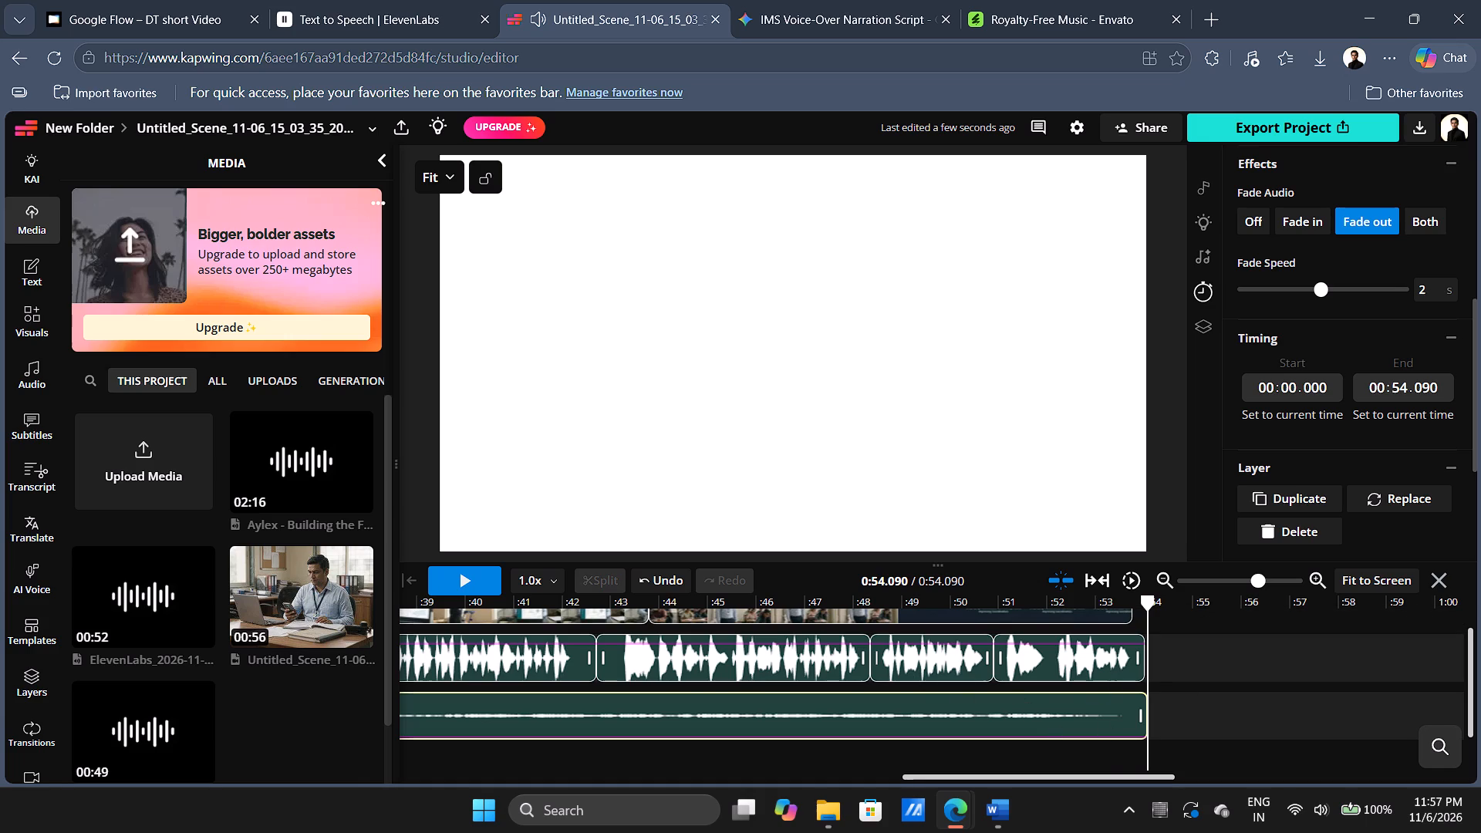
Add a Dark Outline text layer, shrink it, and place it near the bottom centre of the frame.
{"action": "left_click_drag", "start_coordinate": [1152, 669], "coordinate": [0, 709]}
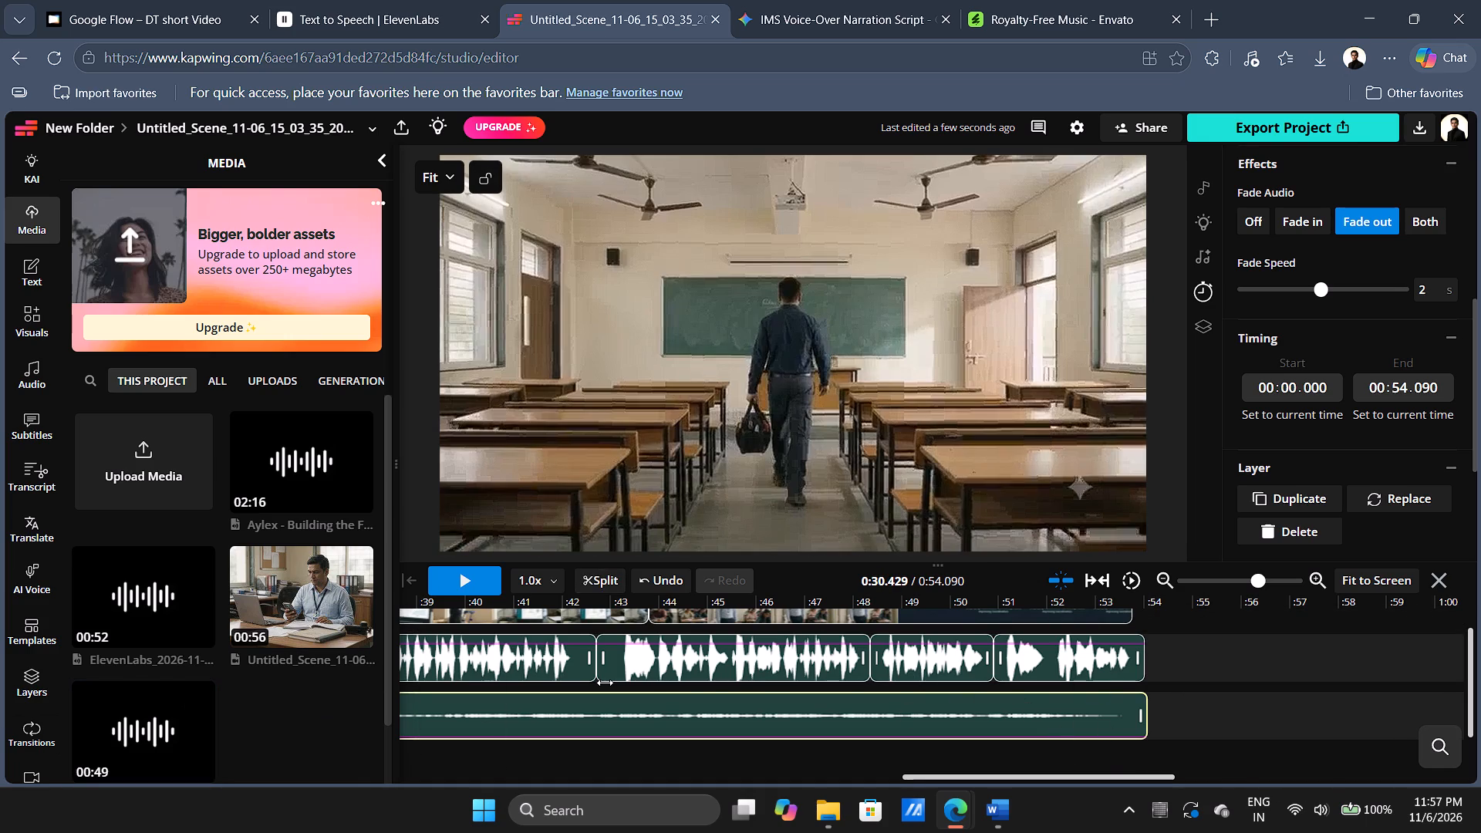
{"action": "scroll", "coordinate": [605, 683], "scroll_direction": "down", "scroll_amount": 7, "text": "shift"}
{"action": "scroll", "coordinate": [605, 683], "scroll_direction": "up", "scroll_amount": 1, "text": "shift"}
{"action": "scroll", "coordinate": [605, 683], "scroll_direction": "down", "scroll_amount": 1, "text": "shift"}
{"action": "scroll", "coordinate": [605, 683], "scroll_direction": "up", "scroll_amount": 13, "text": "shift"}
{"action": "scroll", "coordinate": [603, 682], "scroll_direction": "down", "scroll_amount": 1, "text": "shift"}
{"action": "scroll", "coordinate": [603, 682], "scroll_direction": "up", "scroll_amount": 13, "text": "shift"}
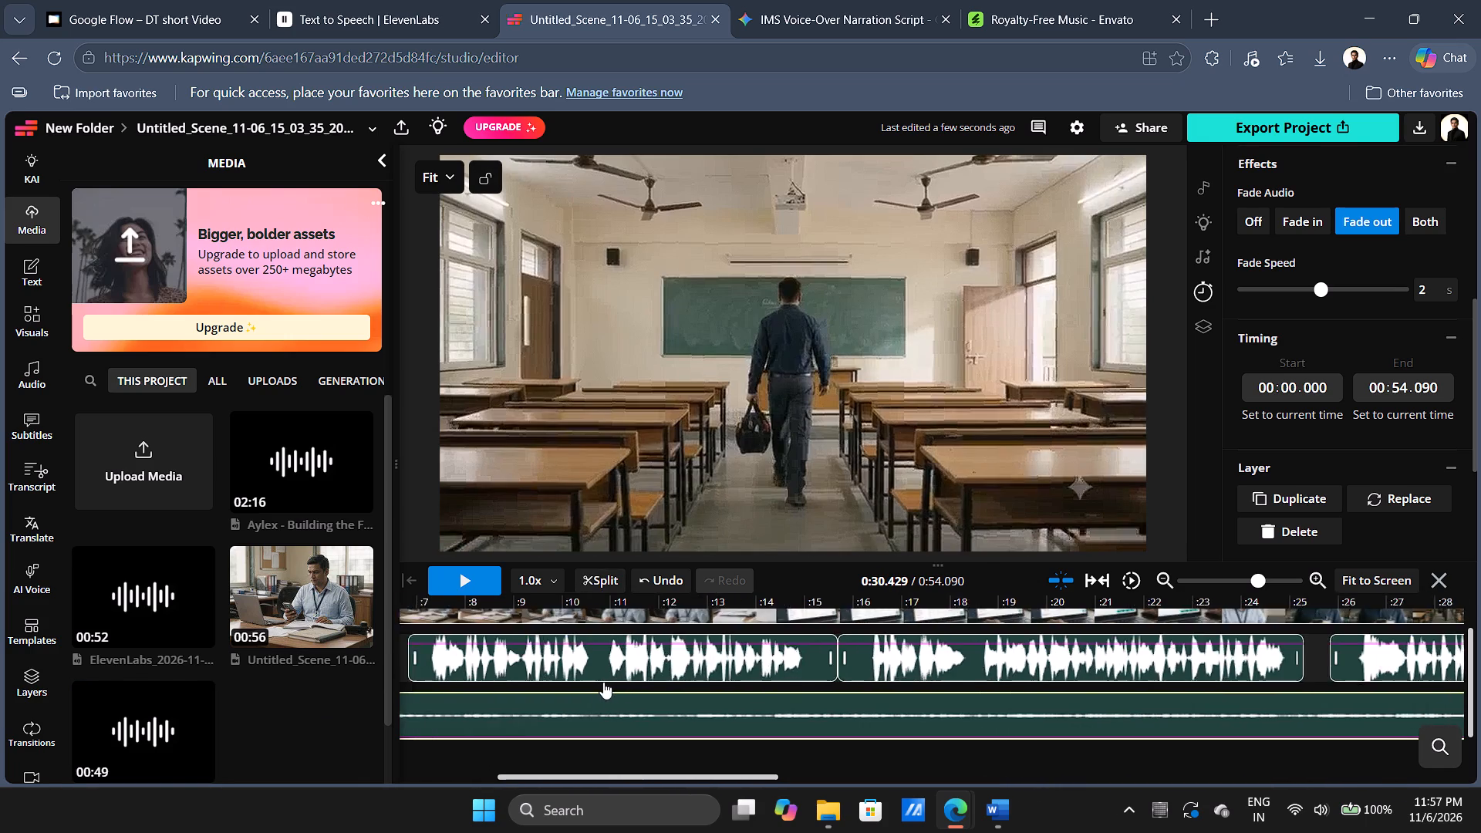
{"action": "scroll", "coordinate": [603, 682], "scroll_direction": "up", "scroll_amount": 8, "text": "shift"}
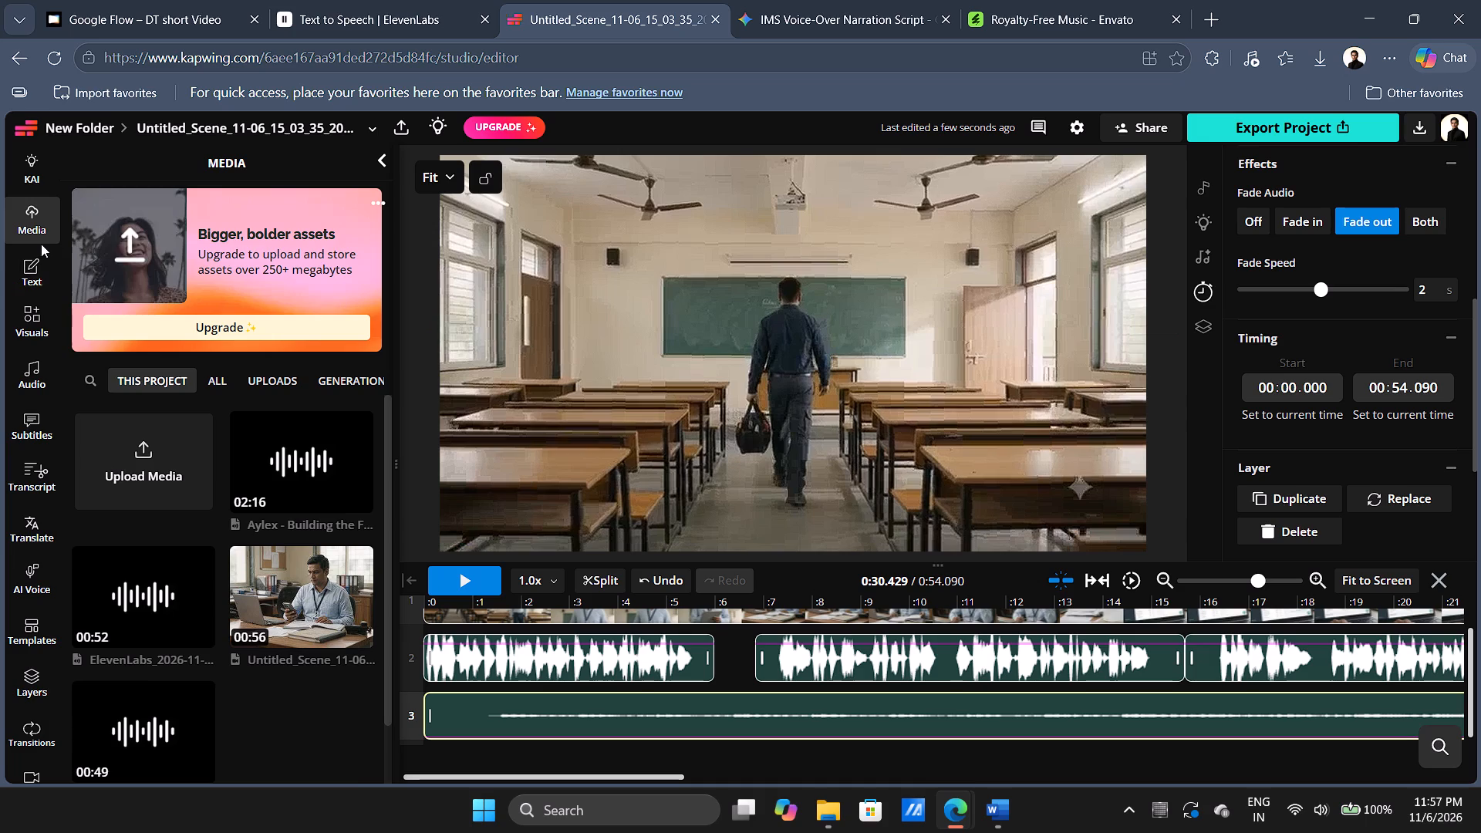
{"action": "left_click", "coordinate": [41, 262]}
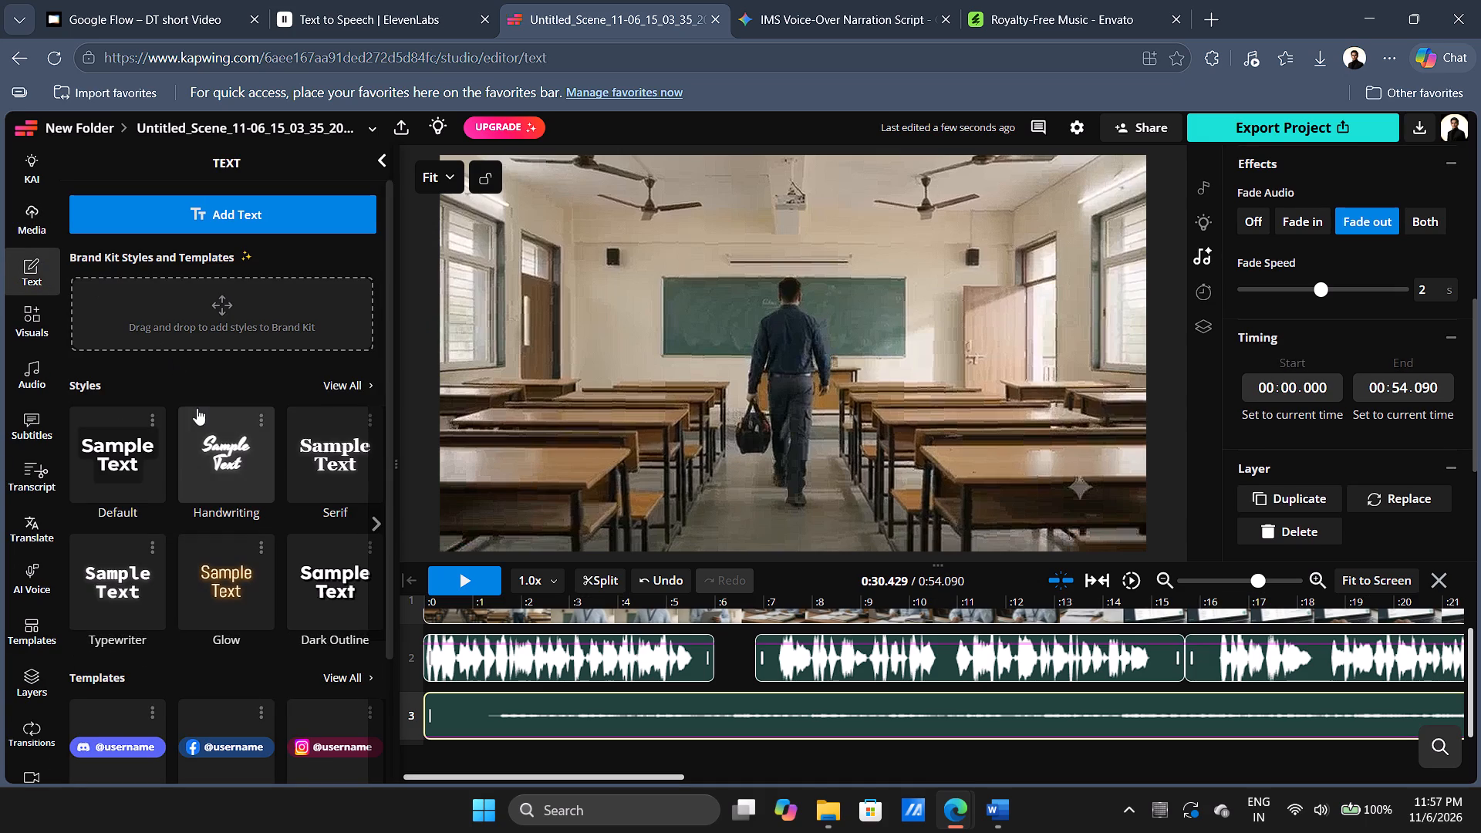
{"action": "left_click", "coordinate": [332, 592]}
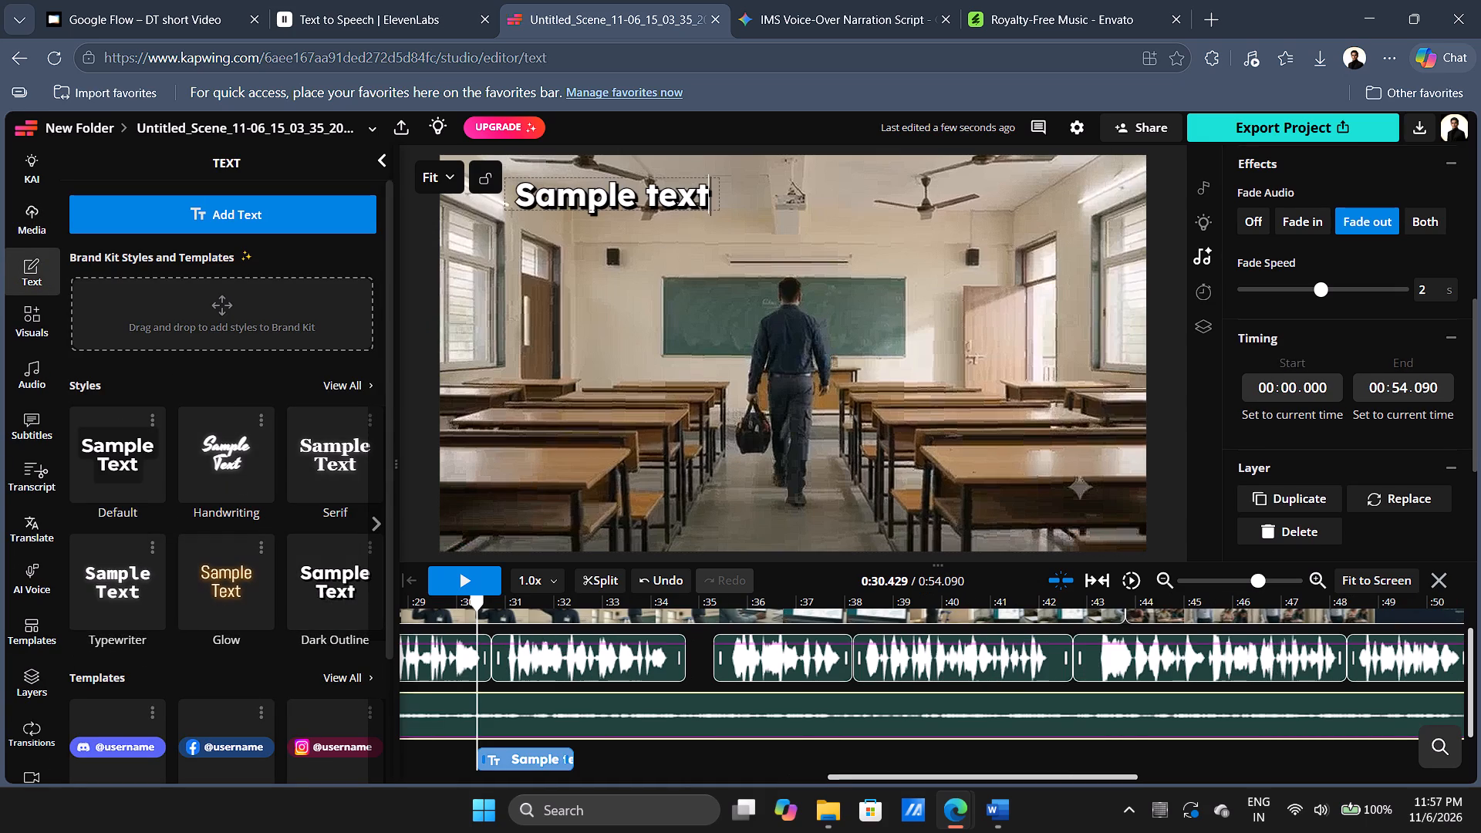
{"action": "left_click_drag", "start_coordinate": [638, 197], "coordinate": [653, 220]}
{"action": "left_click_drag", "start_coordinate": [653, 217], "coordinate": [663, 232]}
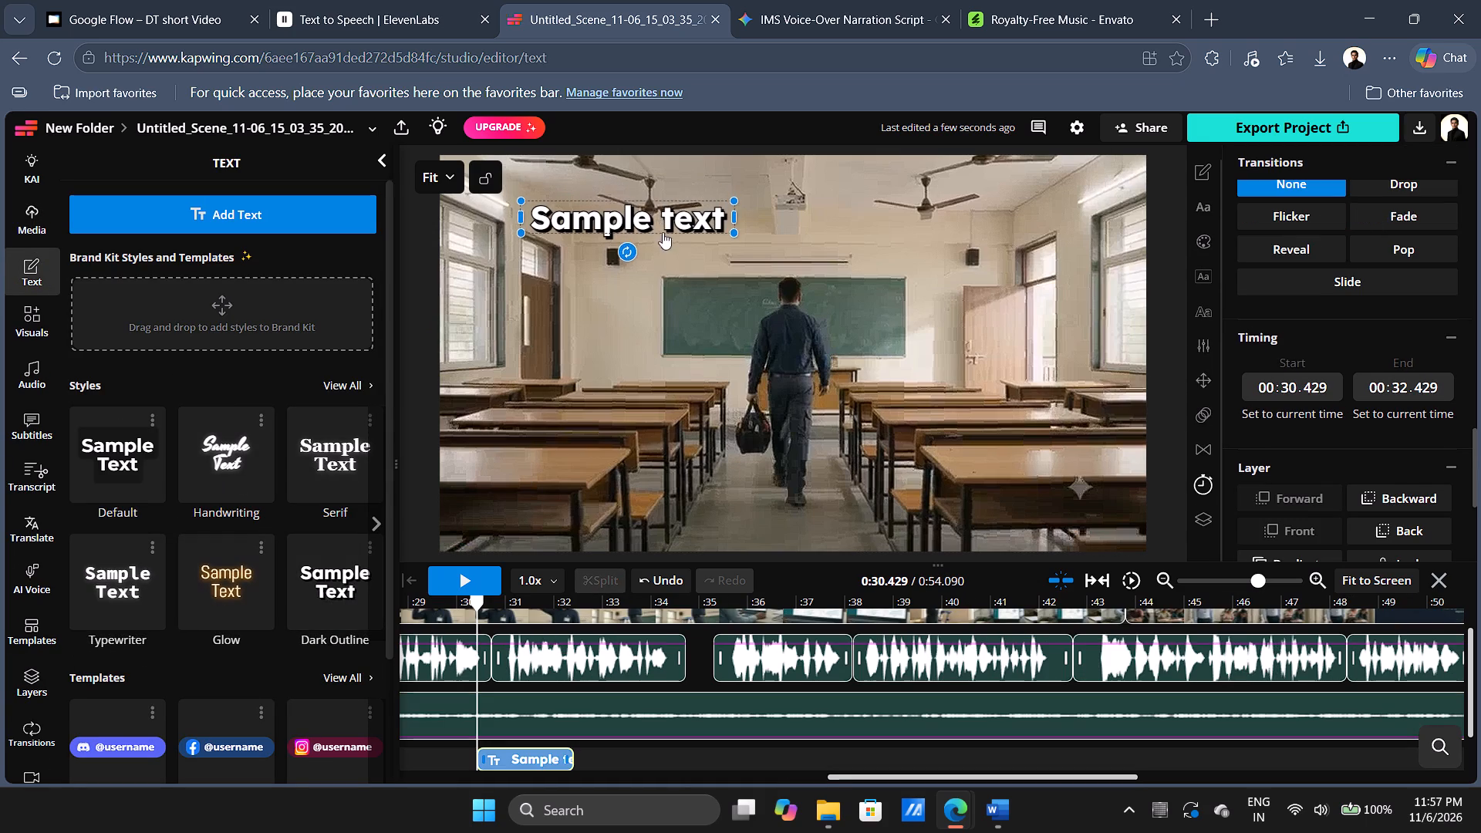
{"action": "left_click_drag", "start_coordinate": [663, 232], "coordinate": [815, 494]}
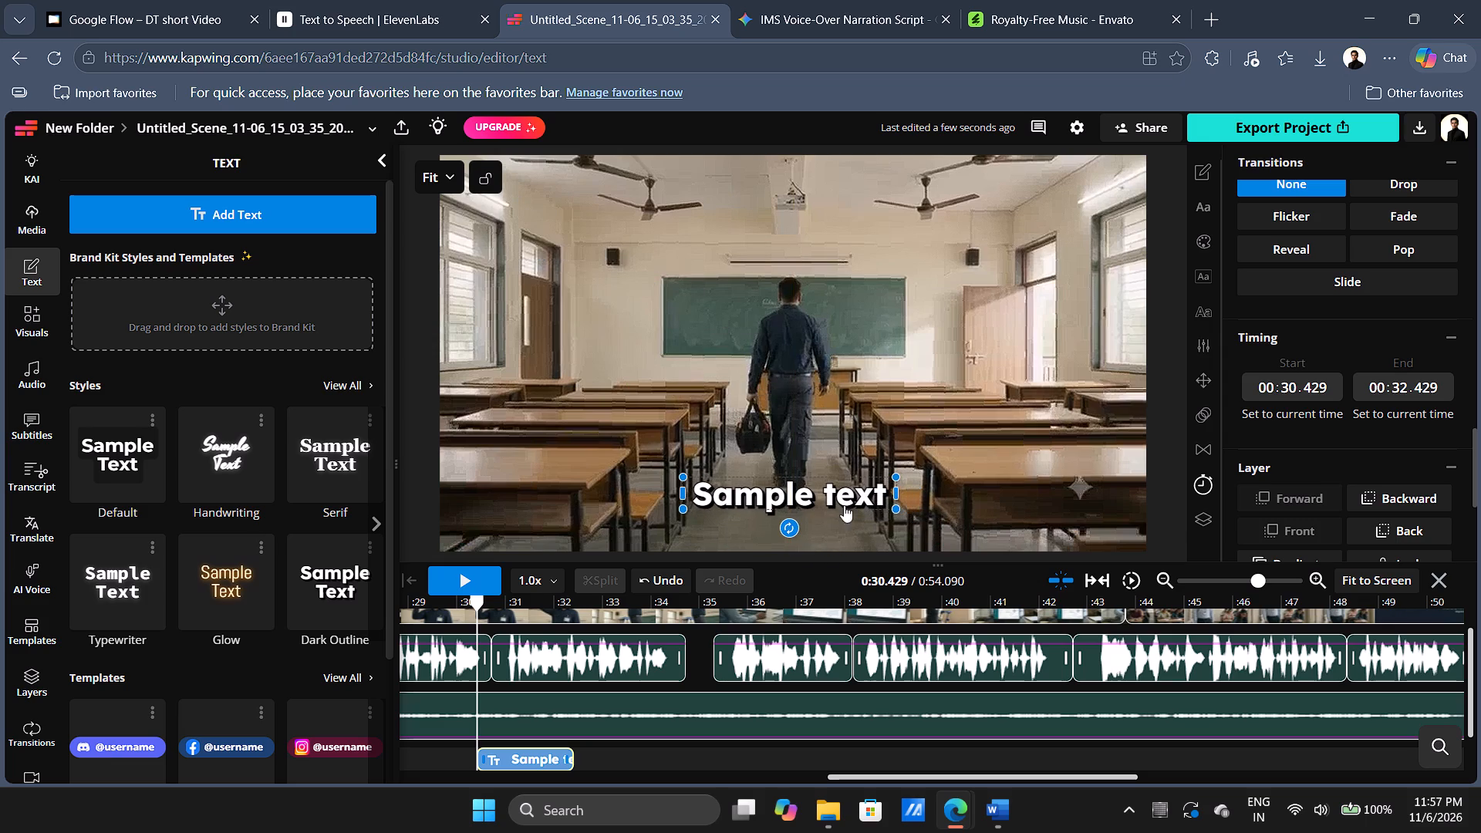
{"action": "left_click_drag", "start_coordinate": [896, 508], "coordinate": [813, 468]}
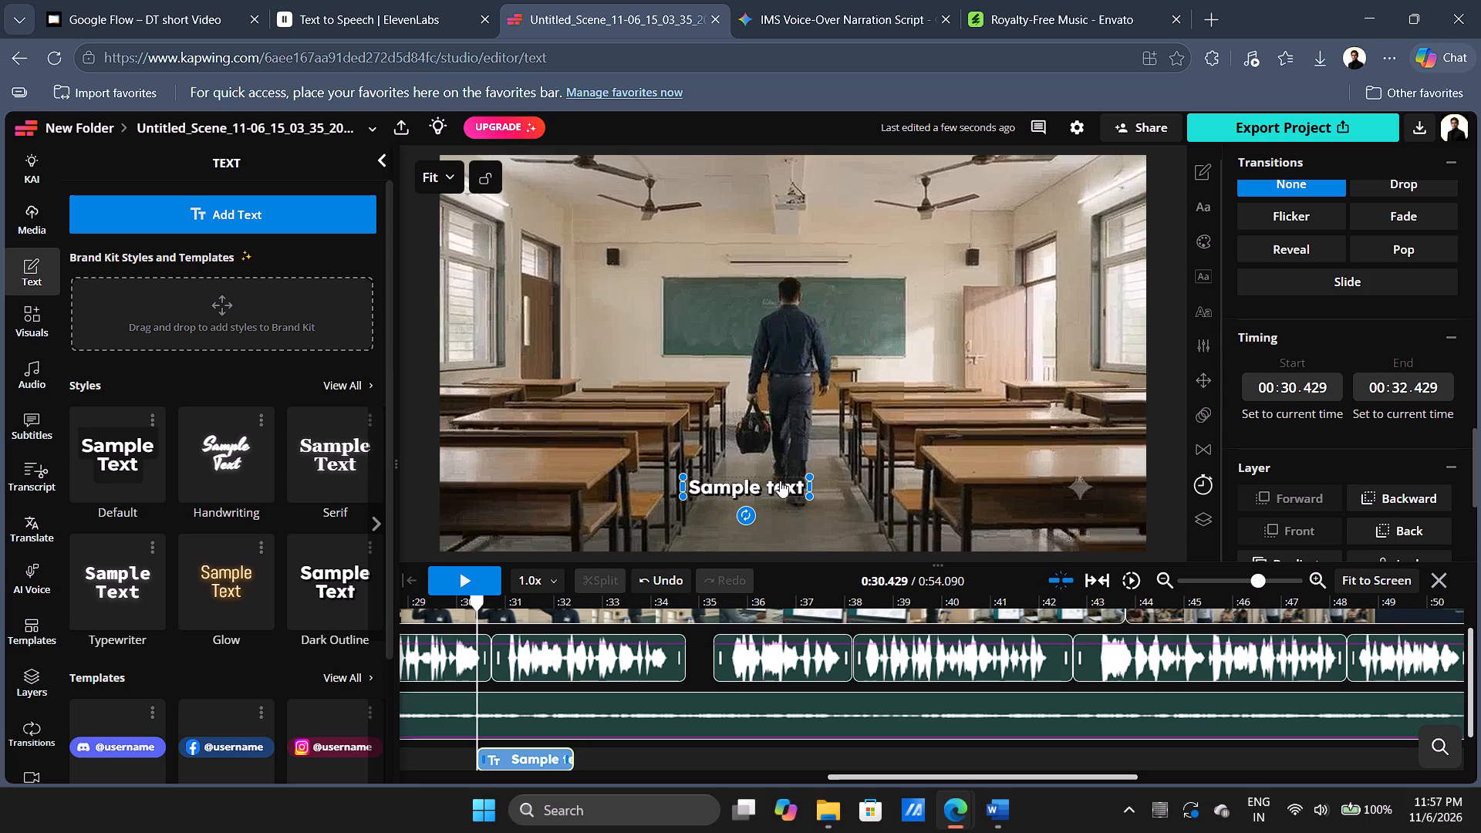
{"action": "left_click_drag", "start_coordinate": [776, 483], "coordinate": [825, 507]}
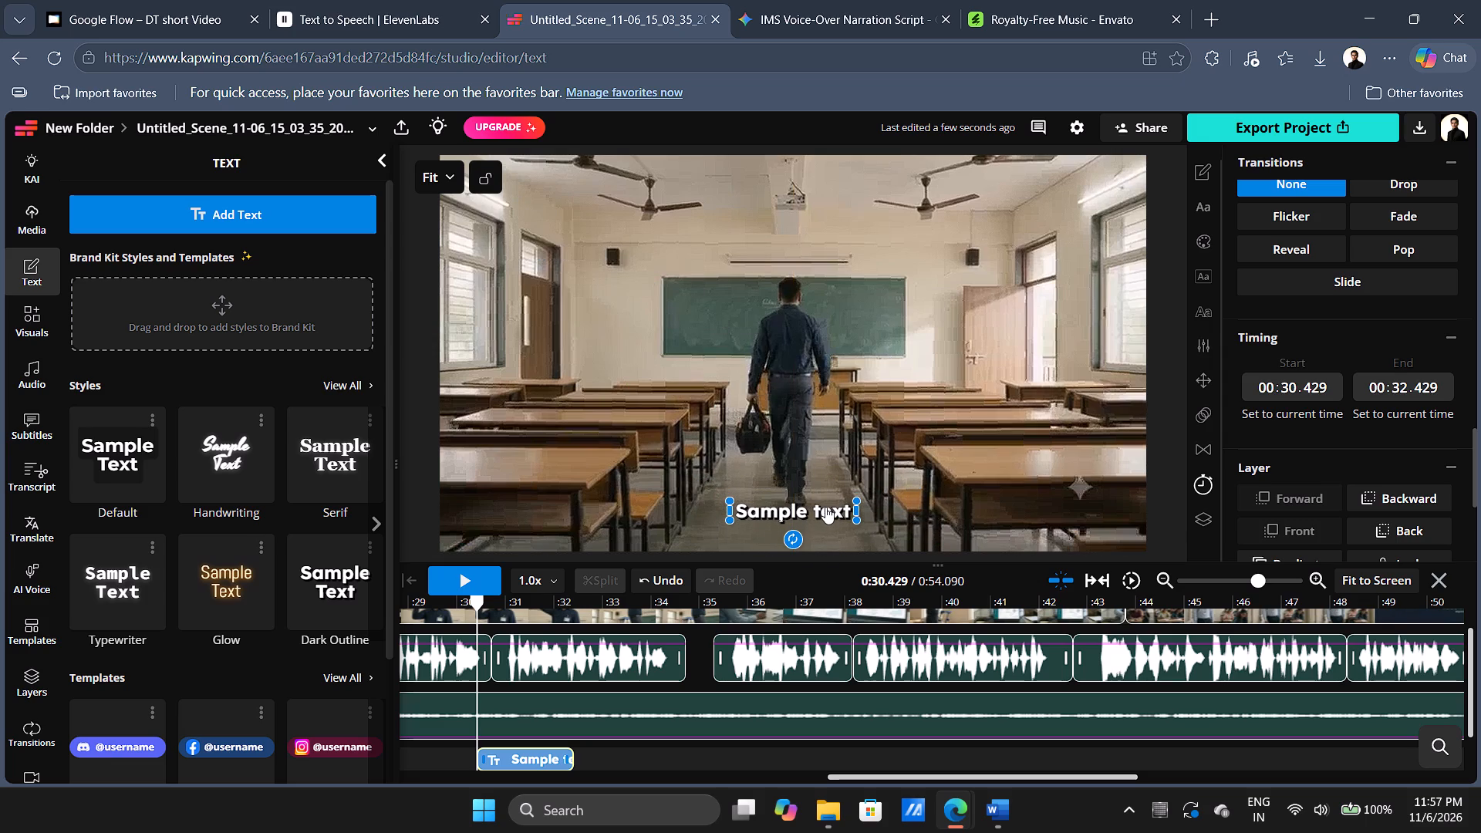
Move the sample text clip on the fourth layer to the start of the timeline at 0:00.
{"action": "left_click_drag", "start_coordinate": [476, 694], "coordinate": [378, 688]}
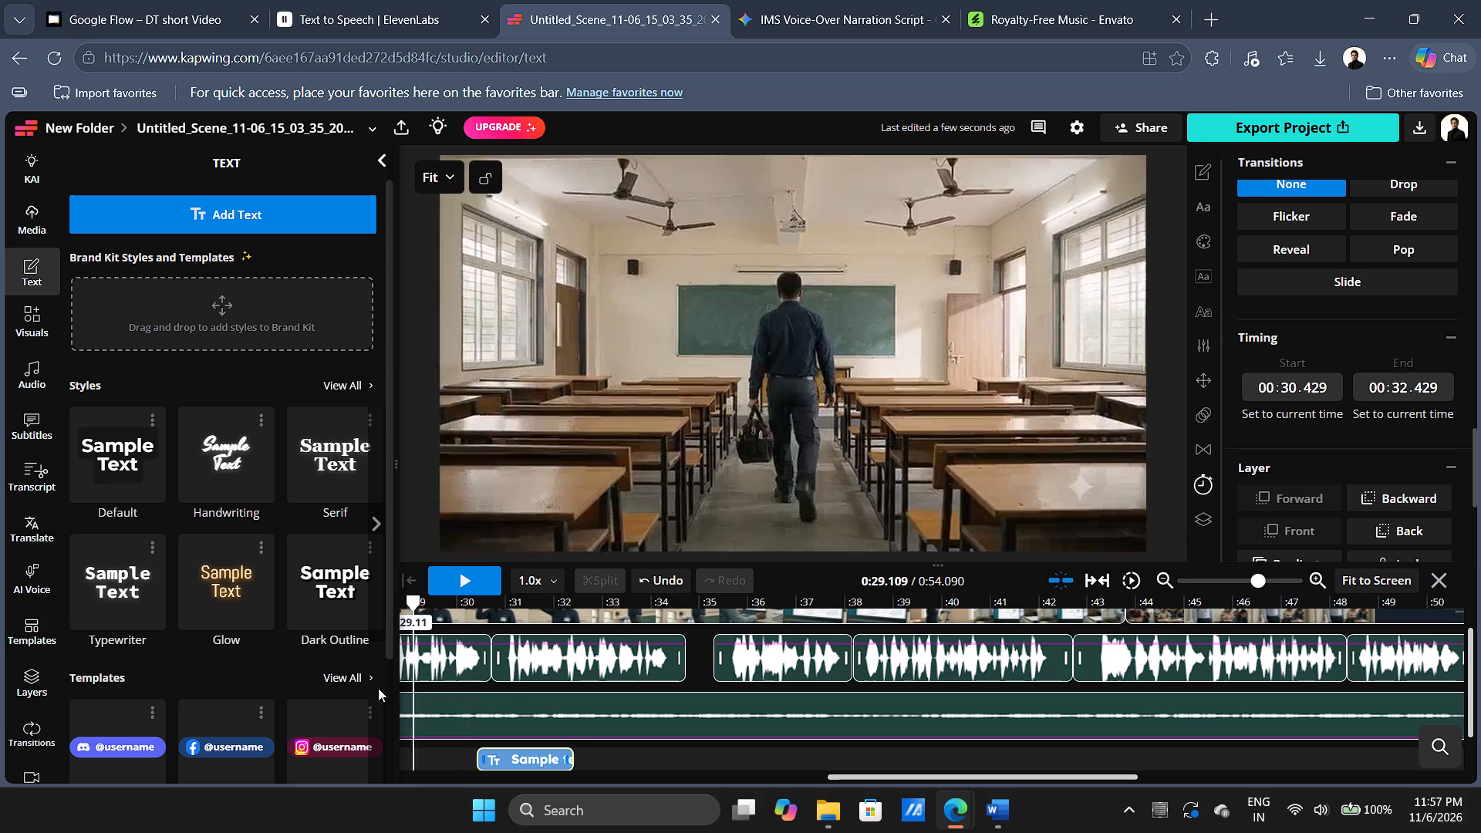
{"action": "left_click_drag", "start_coordinate": [378, 688], "coordinate": [356, 688]}
{"action": "scroll", "coordinate": [482, 687], "scroll_direction": "up", "scroll_amount": 3}
{"action": "scroll", "coordinate": [482, 687], "scroll_direction": "down", "scroll_amount": 1}
{"action": "scroll", "coordinate": [482, 687], "scroll_direction": "up", "scroll_amount": 1}
{"action": "scroll", "coordinate": [482, 687], "scroll_direction": "down", "scroll_amount": 2}
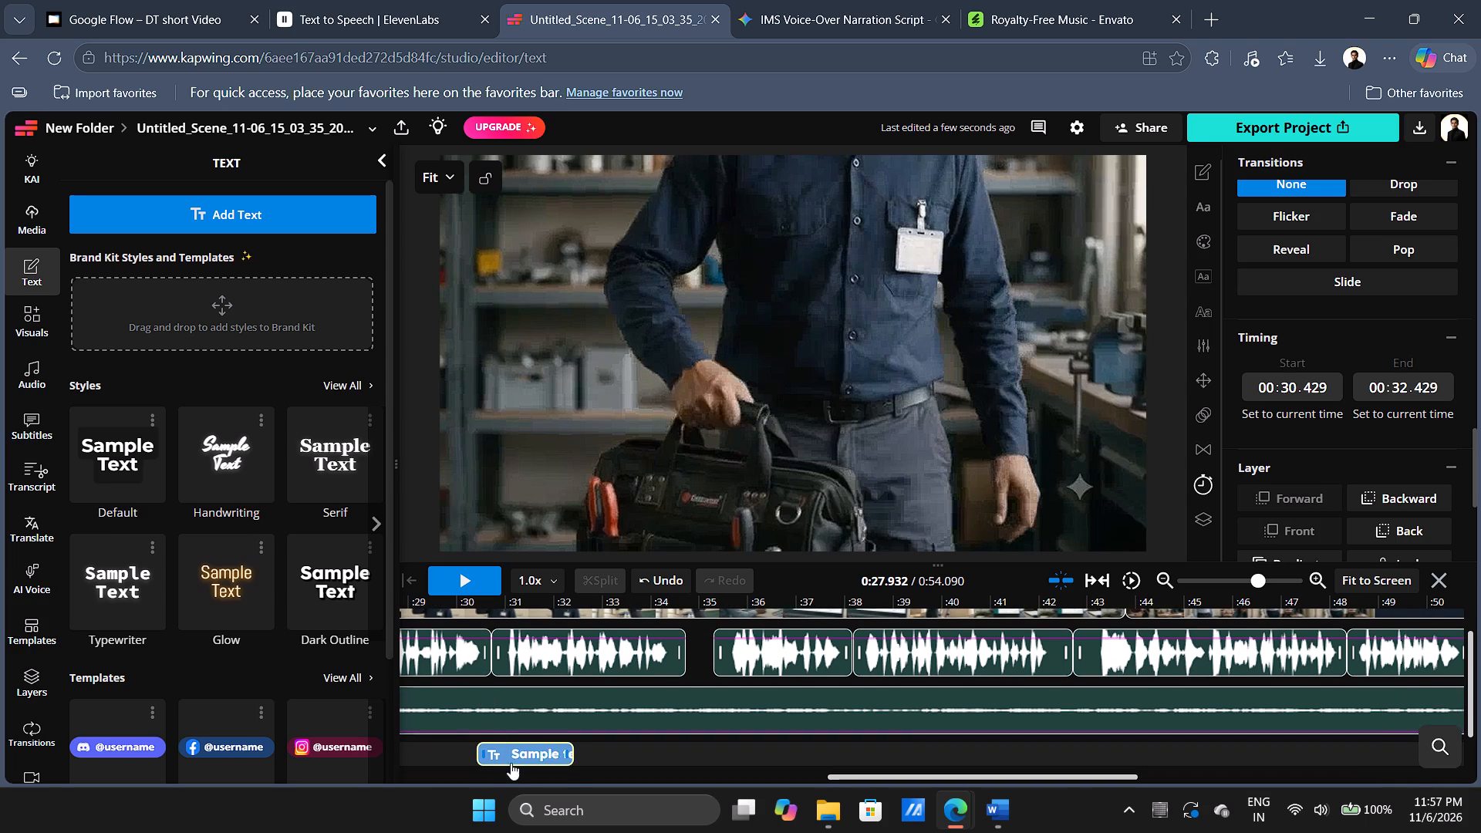
{"action": "left_click_drag", "start_coordinate": [520, 751], "coordinate": [361, 749]}
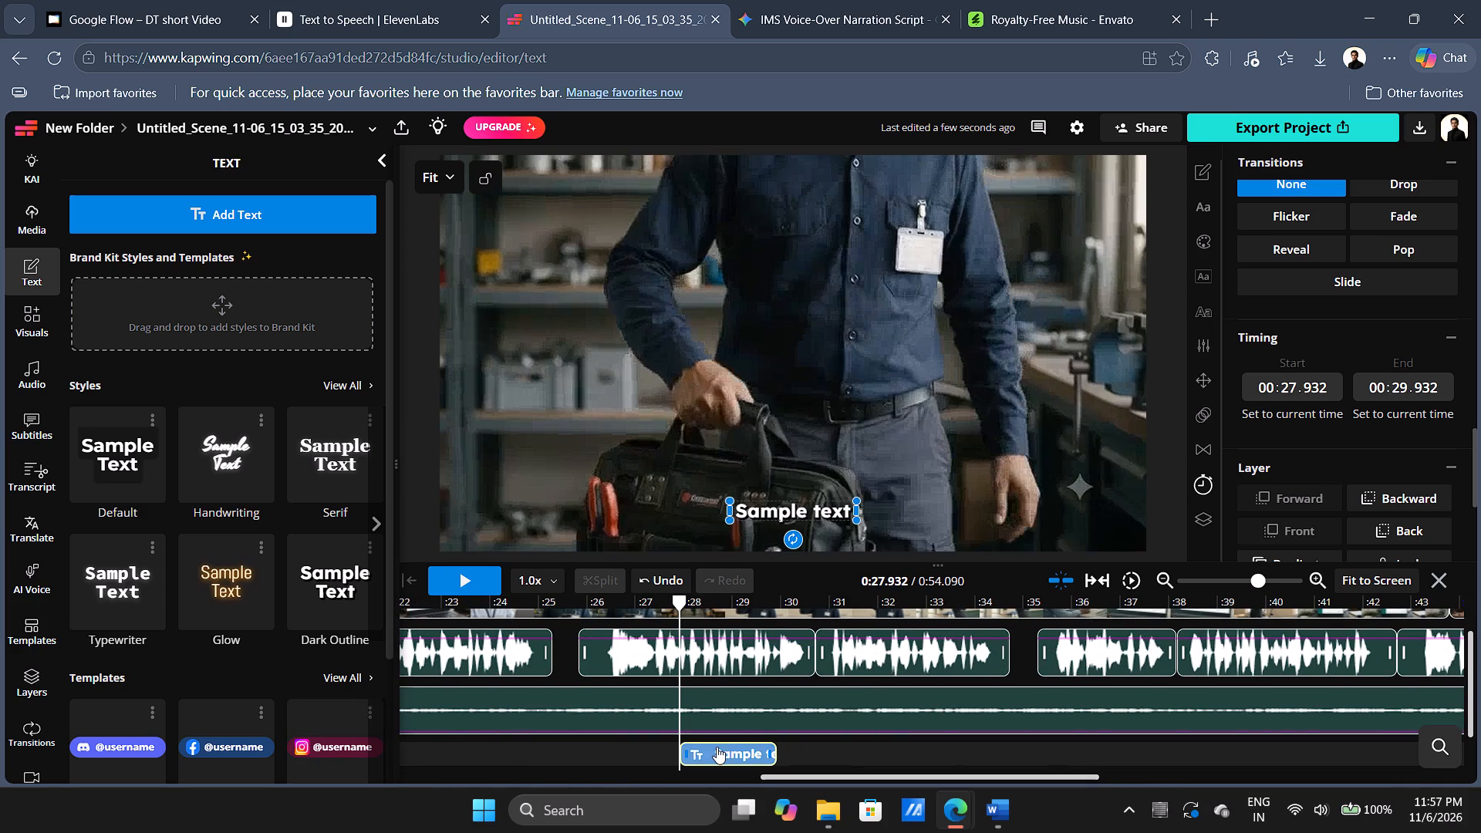
{"action": "left_click_drag", "start_coordinate": [717, 747], "coordinate": [321, 742]}
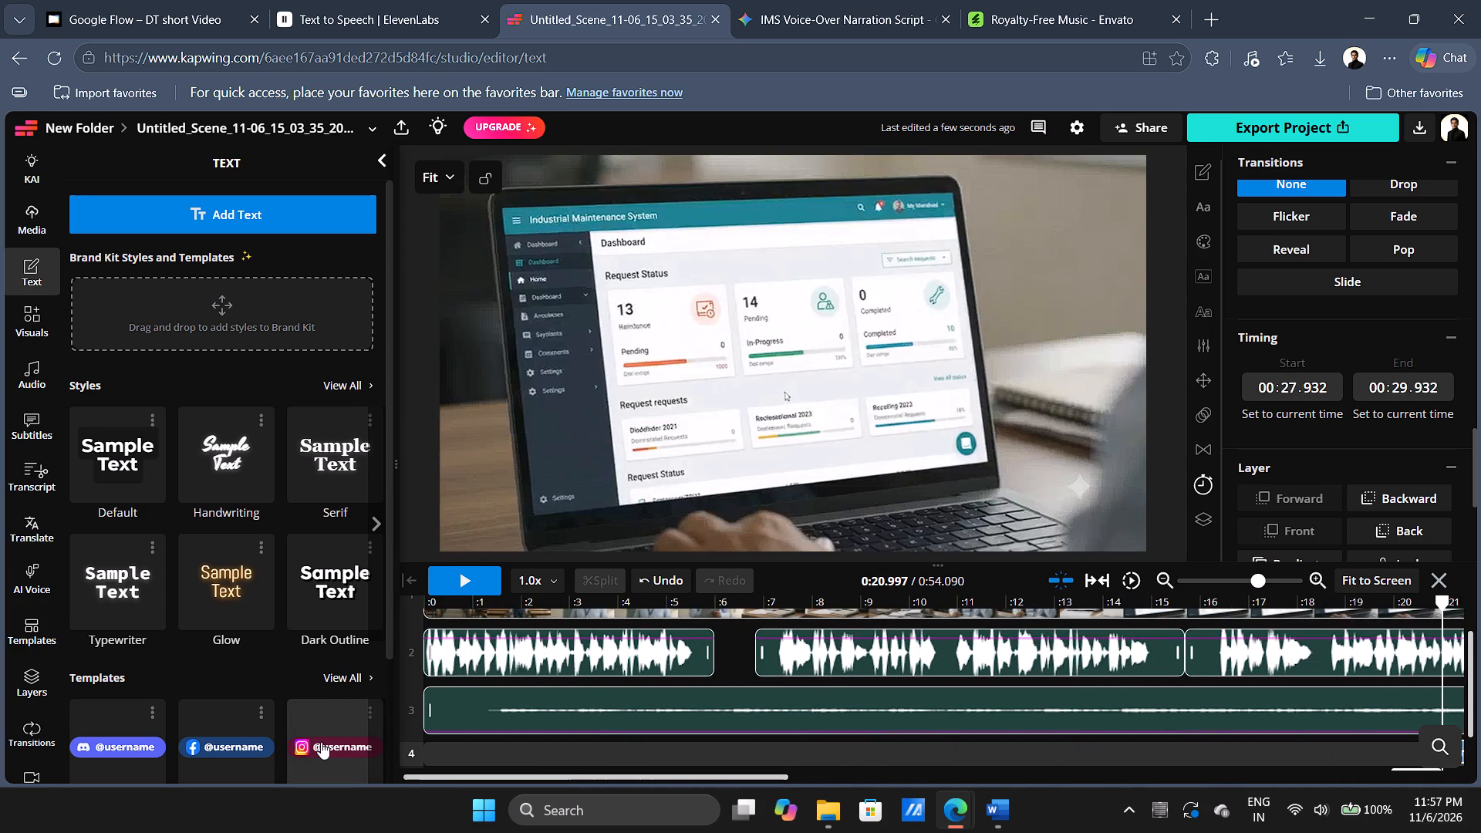
{"action": "left_click_drag", "start_coordinate": [321, 742], "coordinate": [463, 748]}
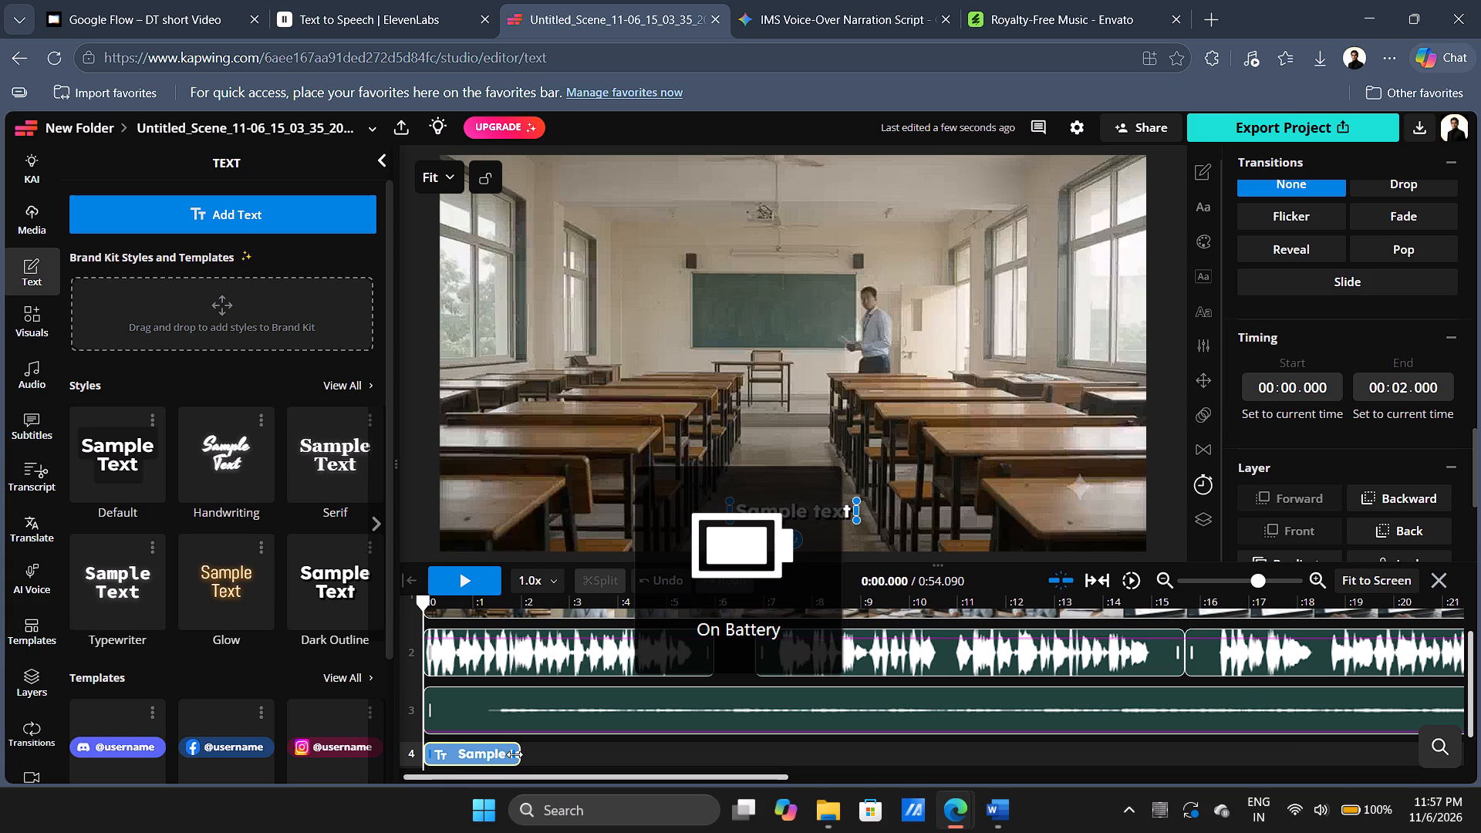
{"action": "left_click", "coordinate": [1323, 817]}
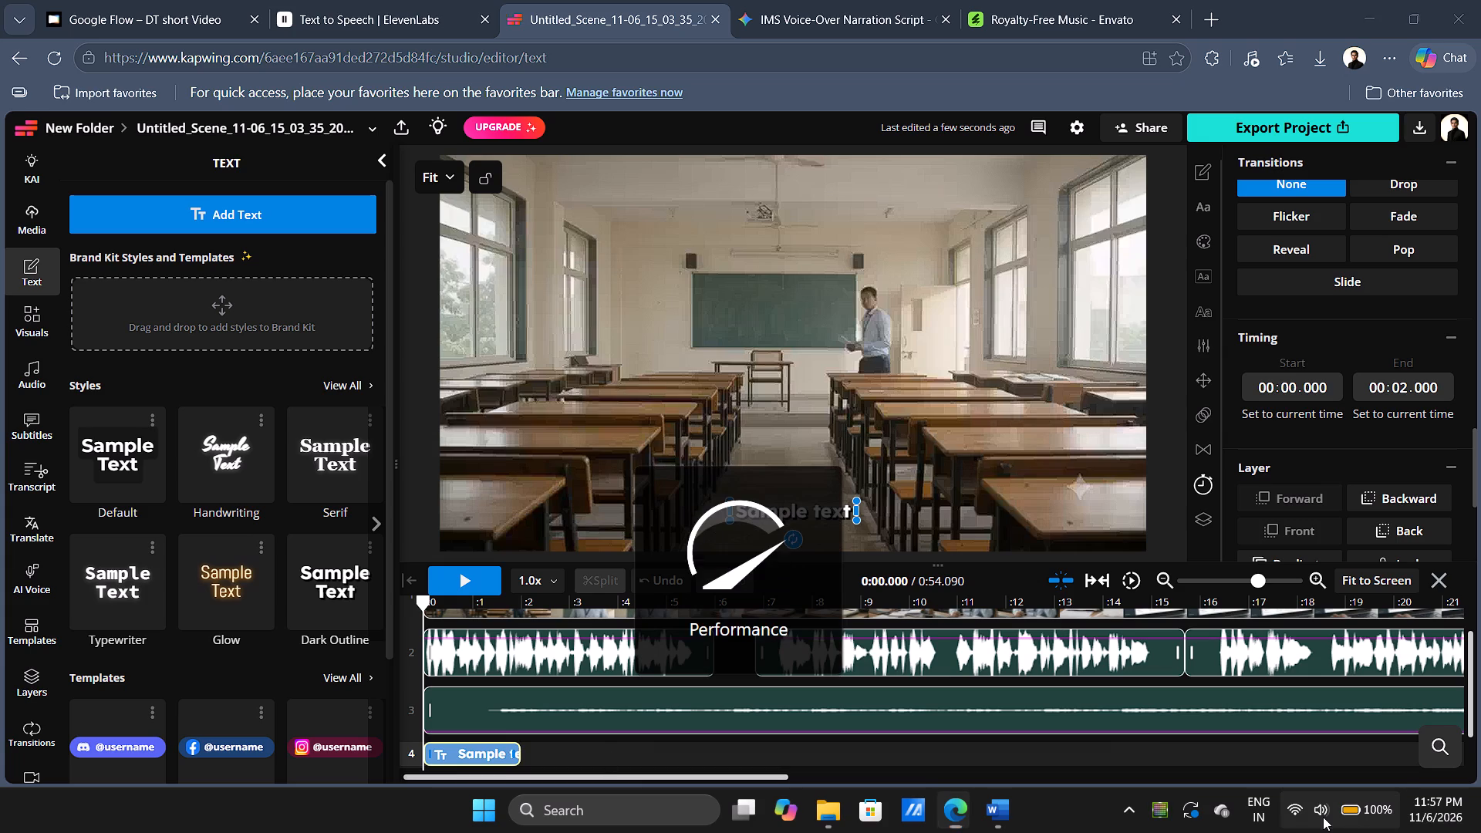
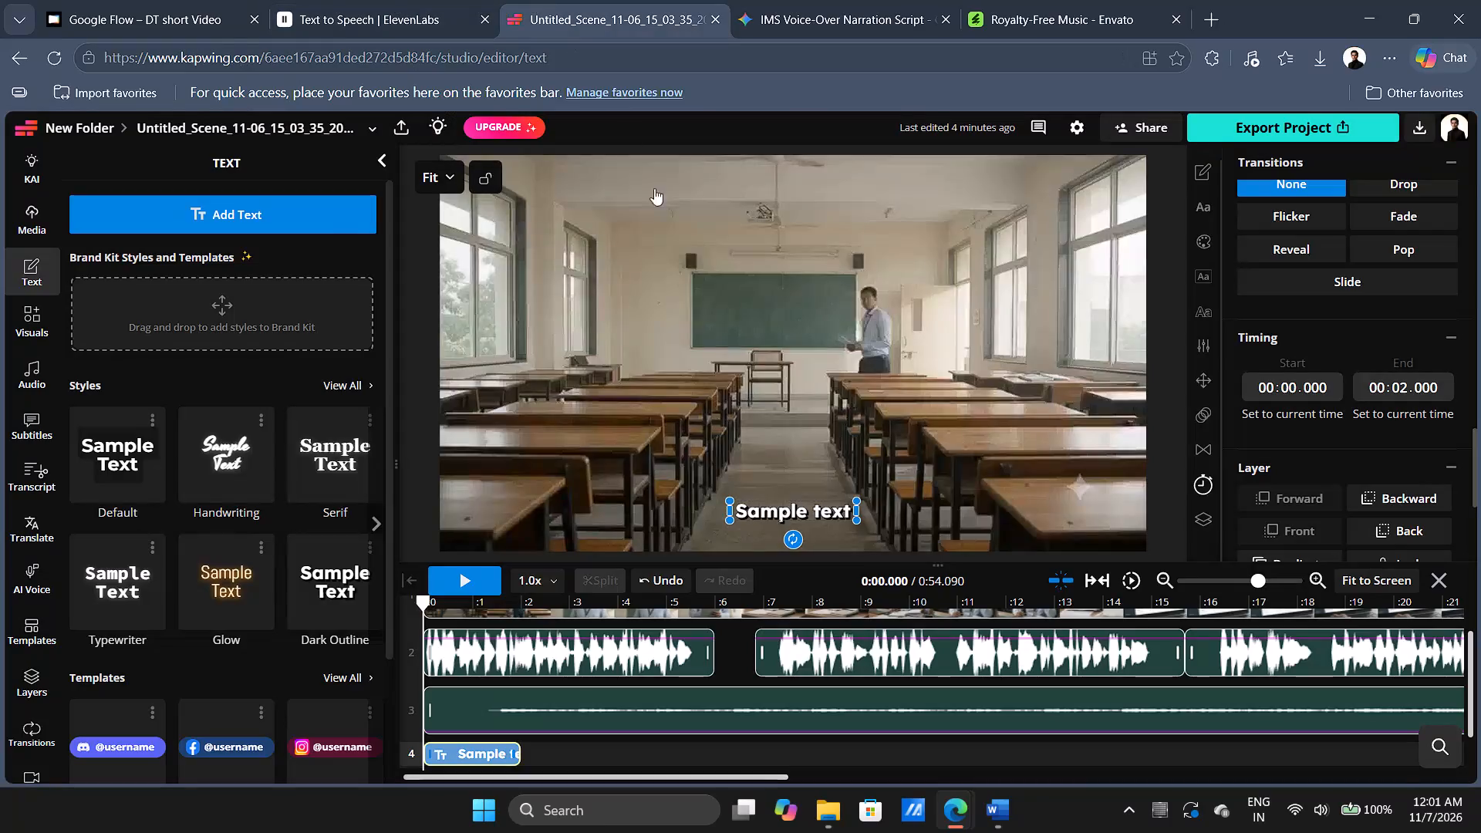
{"action": "key", "text": "alt+Tab"}
{"action": "key", "text": "alt+Tab"}
{"action": "key", "text": "alt+Tab"}
{"action": "key", "text": "alt+Tab"}
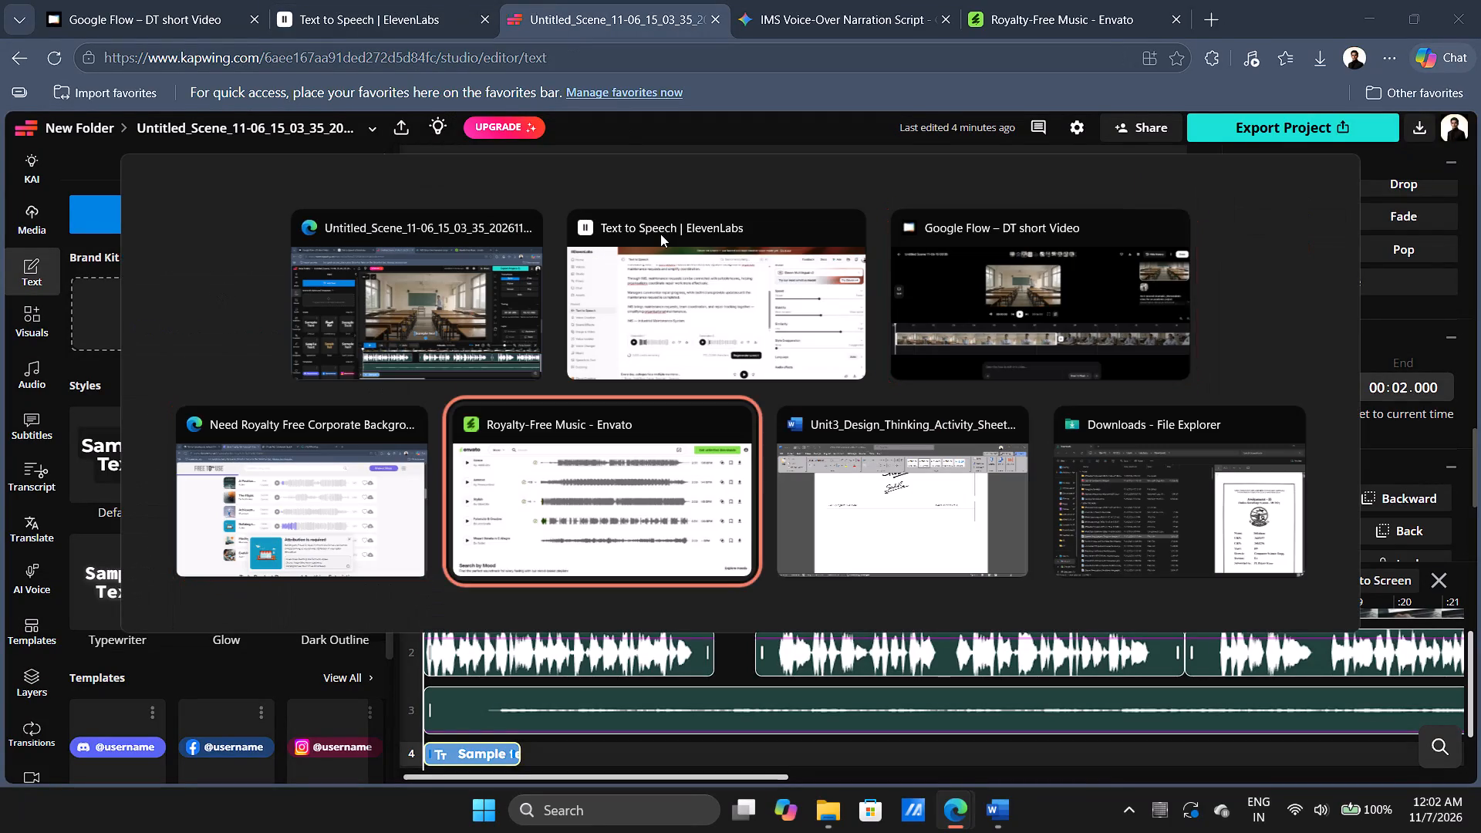
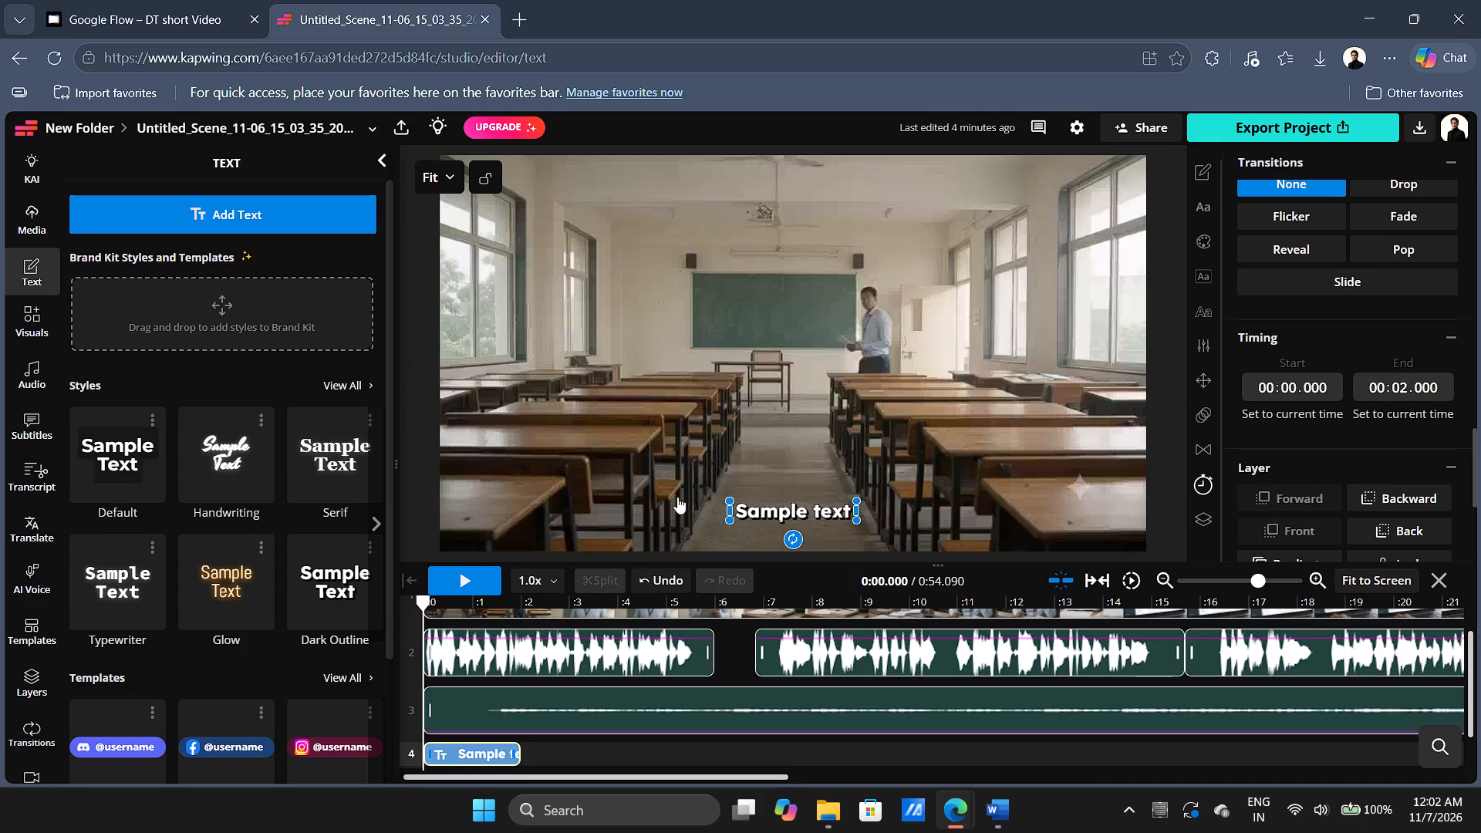
{"action": "double_click", "coordinate": [757, 508]}
{"action": "double_click", "coordinate": [757, 508]}
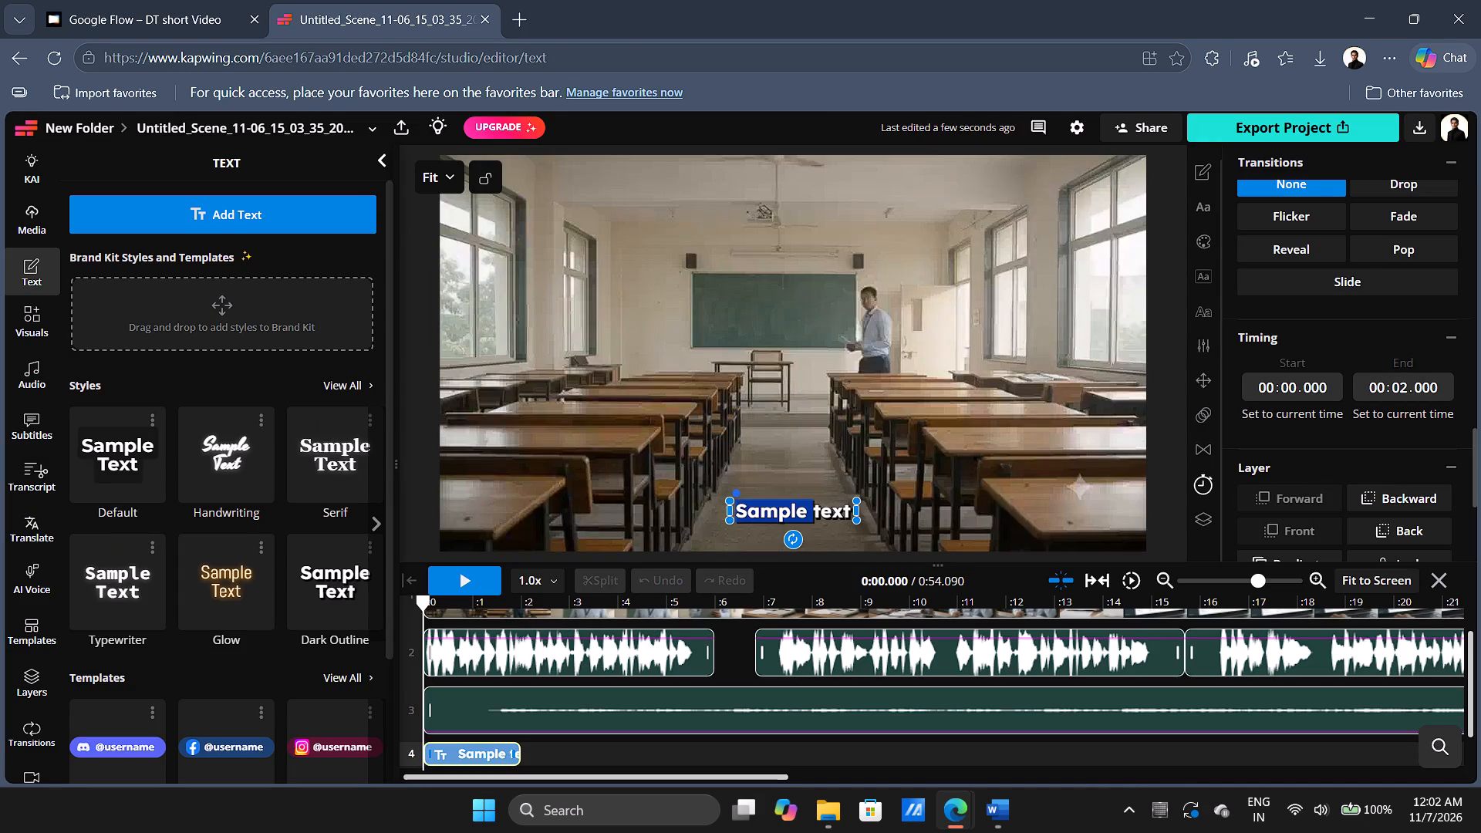
{"action": "key", "text": "ctrl+a"}
{"action": "key", "text": "ctrl+v"}
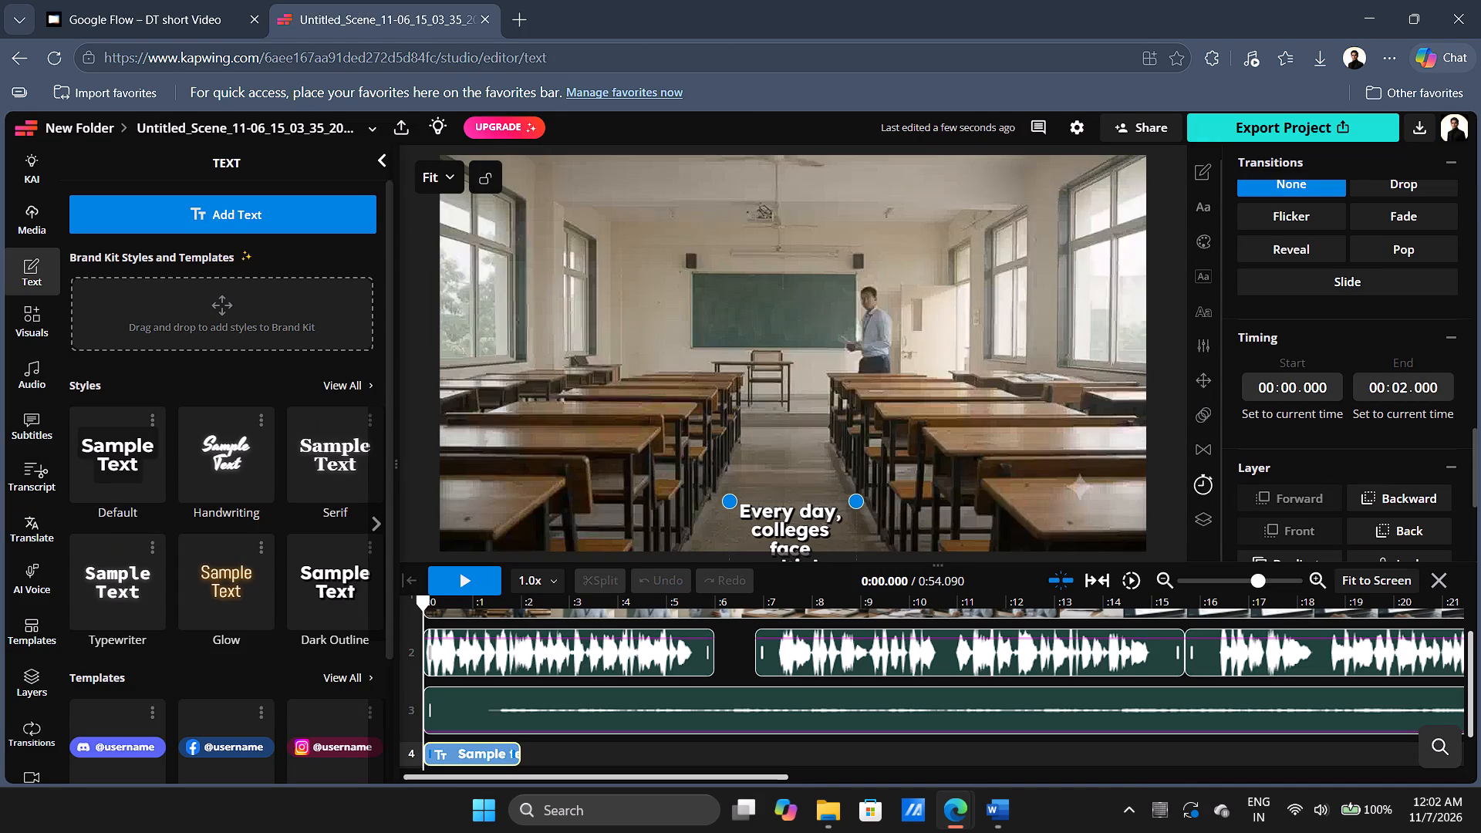
Widen the caption's text box to about two-thirds of the video frame's width and centre it near the frame's lower edge.
{"action": "left_click_drag", "start_coordinate": [788, 529], "coordinate": [783, 513]}
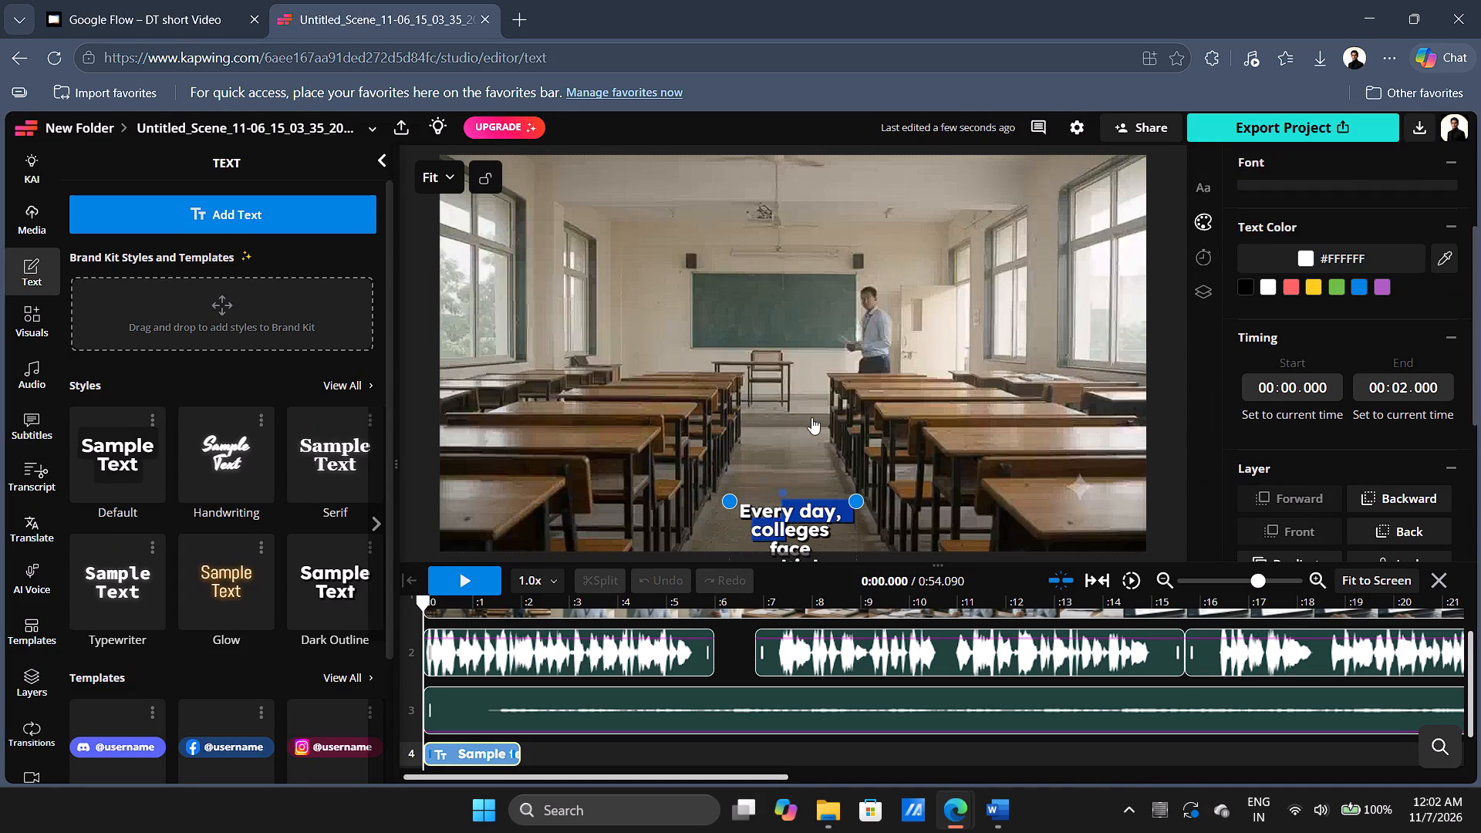
{"action": "left_click", "coordinate": [811, 417]}
{"action": "left_click_drag", "start_coordinate": [824, 524], "coordinate": [780, 427]}
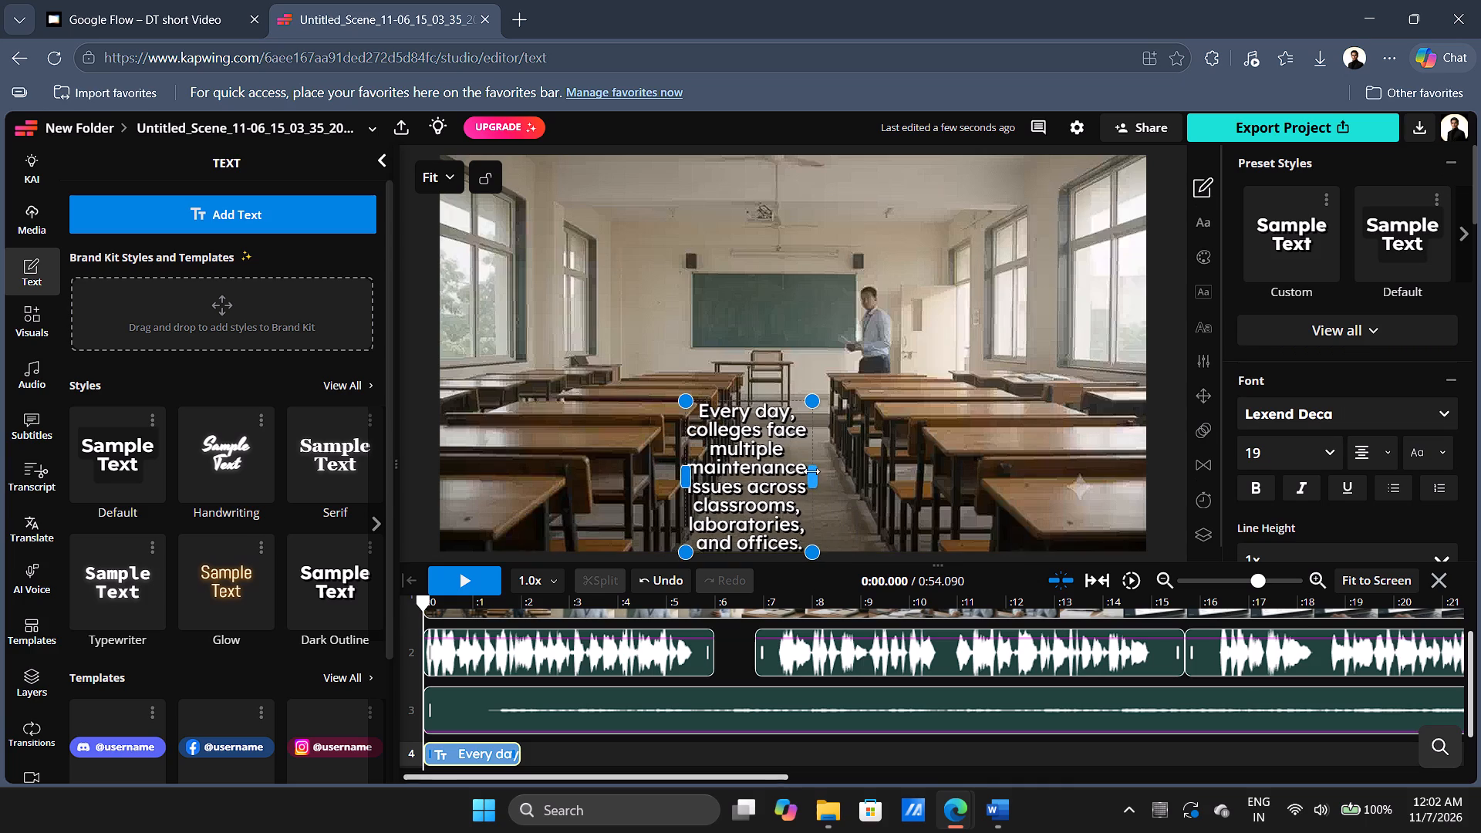
{"action": "left_click_drag", "start_coordinate": [813, 474], "coordinate": [1096, 474]}
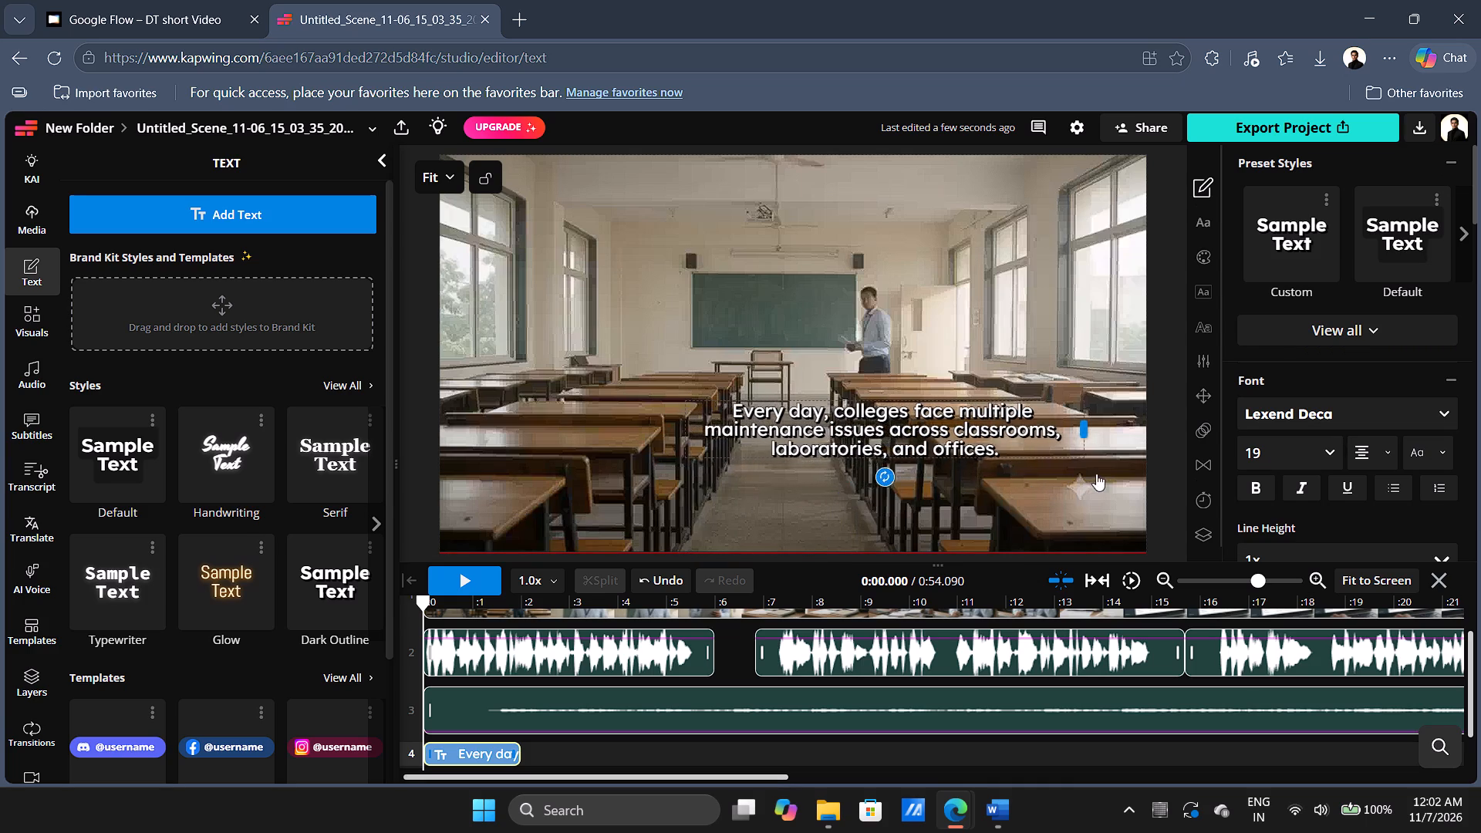
{"action": "left_click_drag", "start_coordinate": [1096, 474], "coordinate": [1141, 470]}
{"action": "left_click_drag", "start_coordinate": [1043, 421], "coordinate": [1016, 430]}
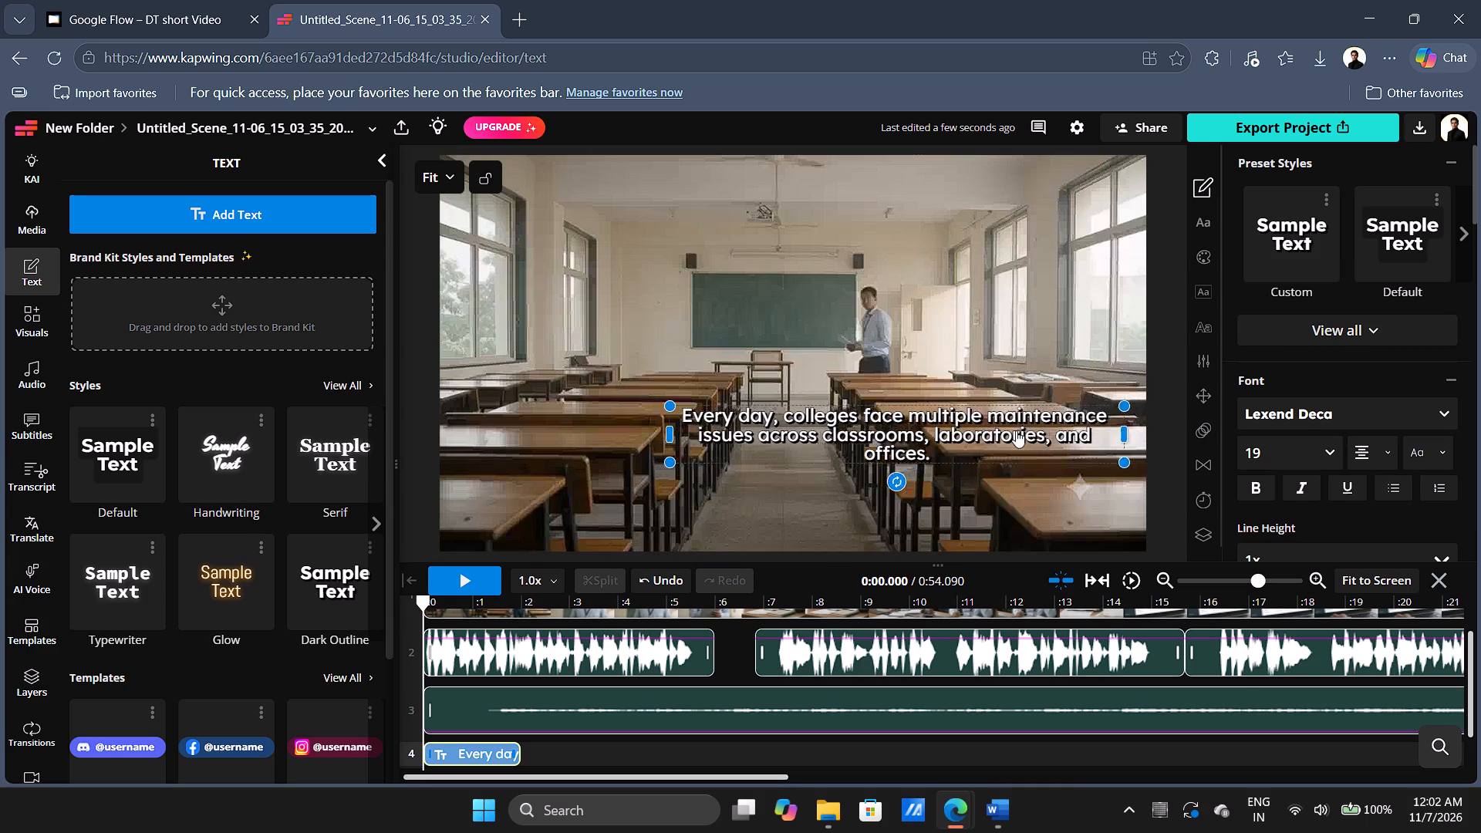
{"action": "left_click_drag", "start_coordinate": [1016, 430], "coordinate": [929, 491]}
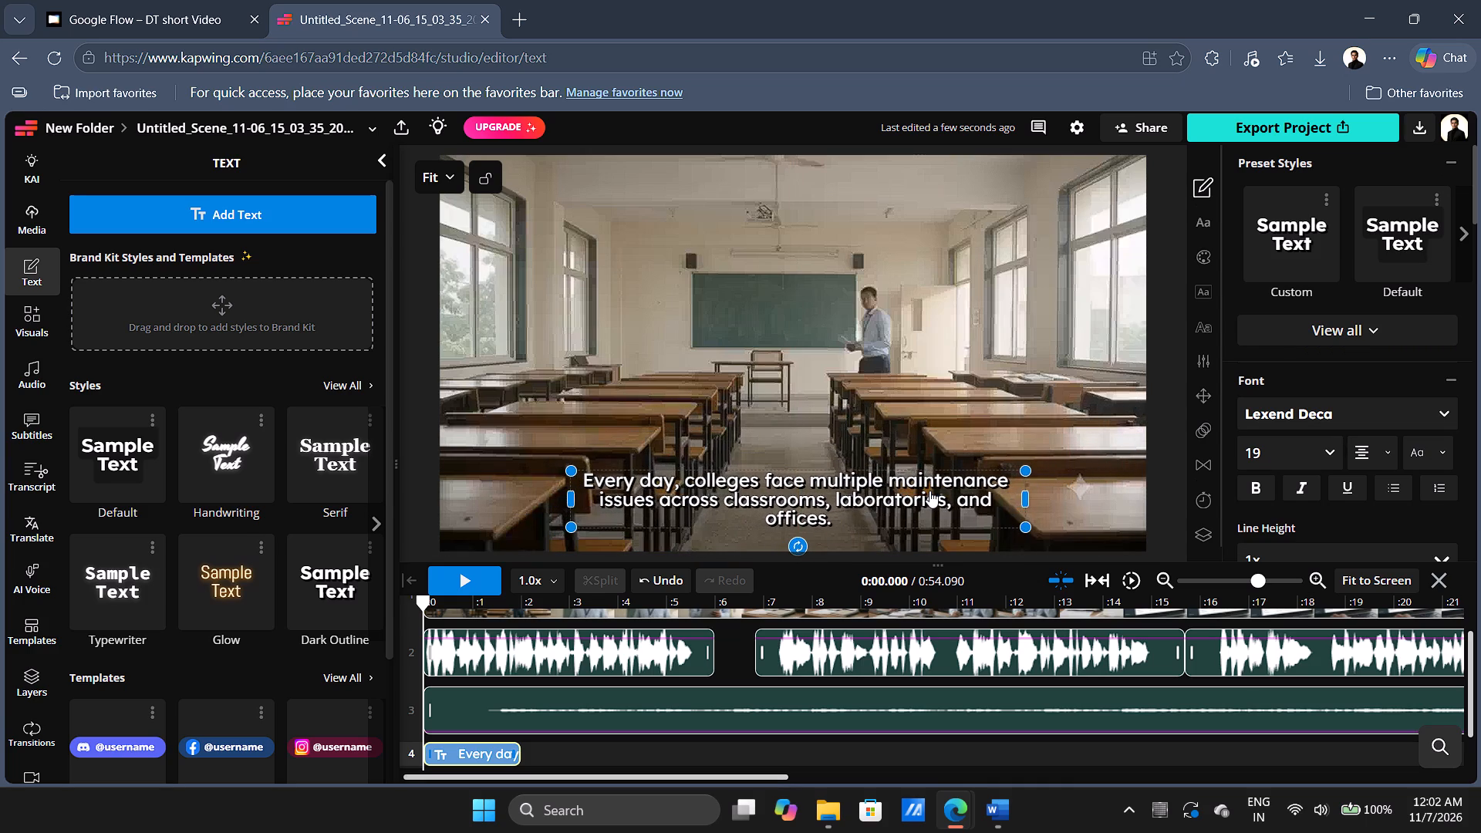
{"action": "left_click_drag", "start_coordinate": [929, 491], "coordinate": [926, 490]}
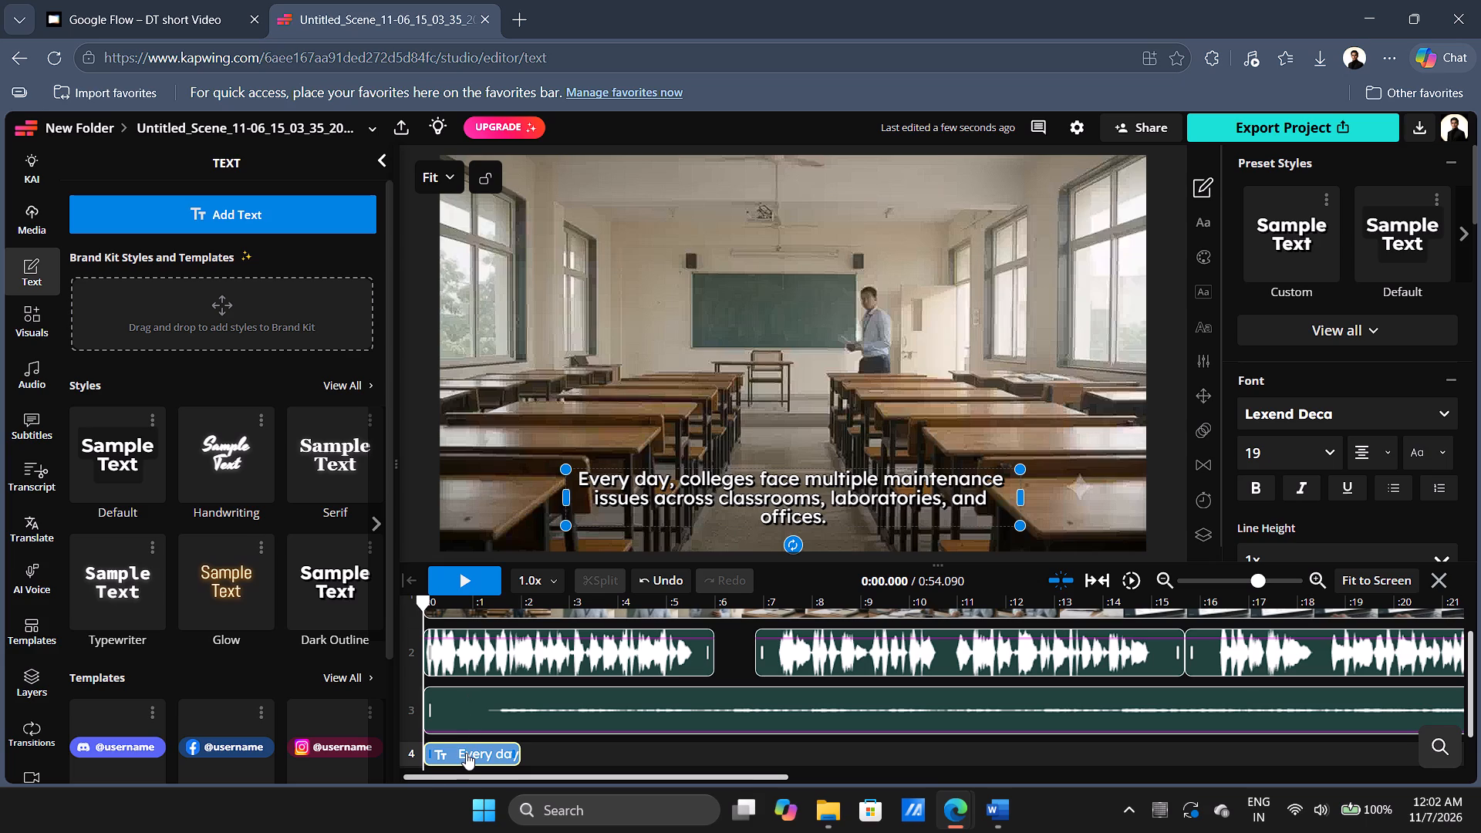
Set the caption's font size to 12 and recentre it horizontally near the bottom of the video frame.
{"action": "left_click", "coordinate": [466, 753]}
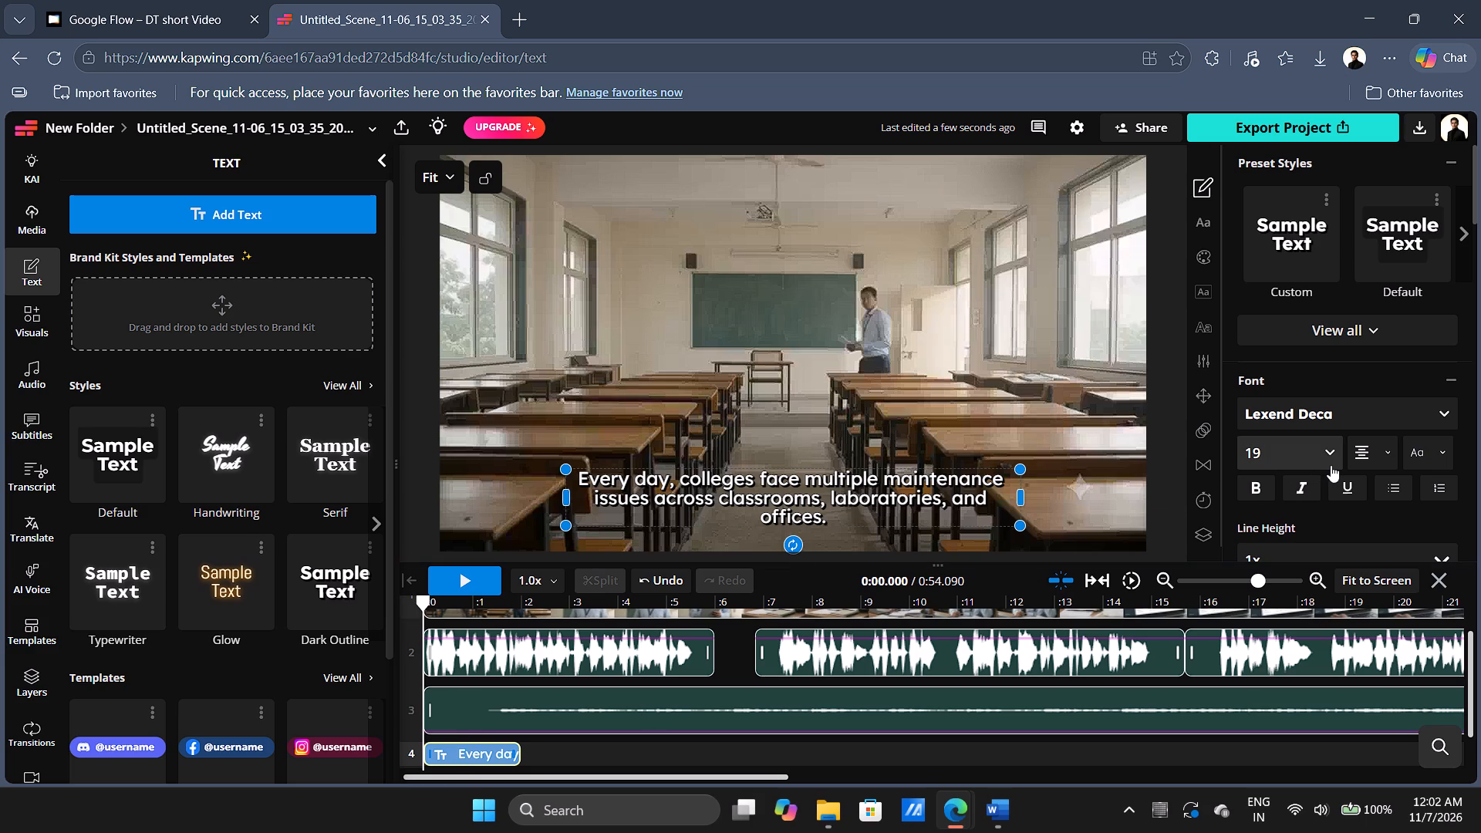
{"action": "left_click", "coordinate": [1331, 465]}
{"action": "left_click", "coordinate": [1285, 513]}
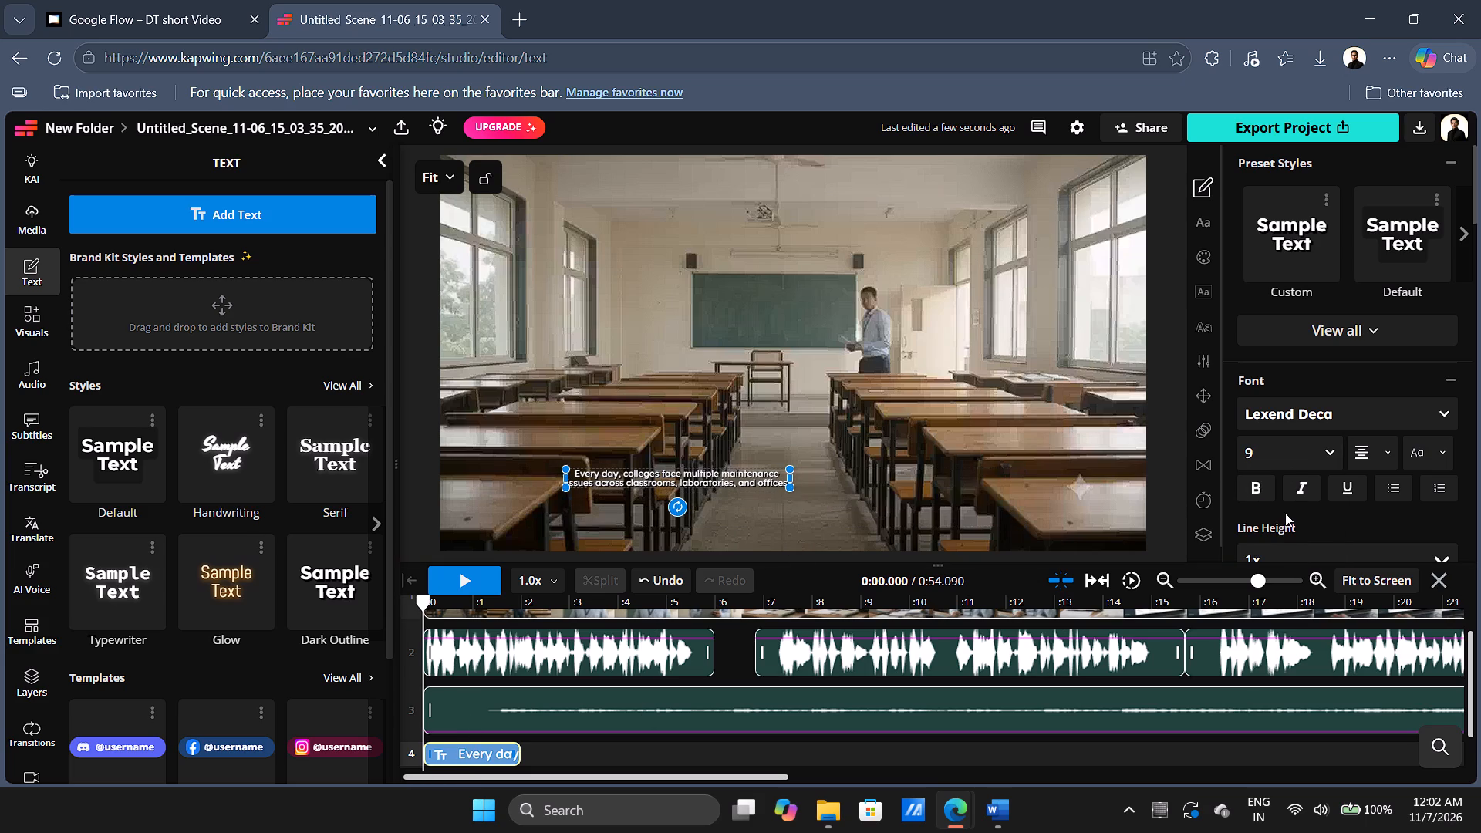
{"action": "left_click", "coordinate": [1298, 454]}
{"action": "scroll", "coordinate": [1284, 485], "scroll_direction": "down", "scroll_amount": 1}
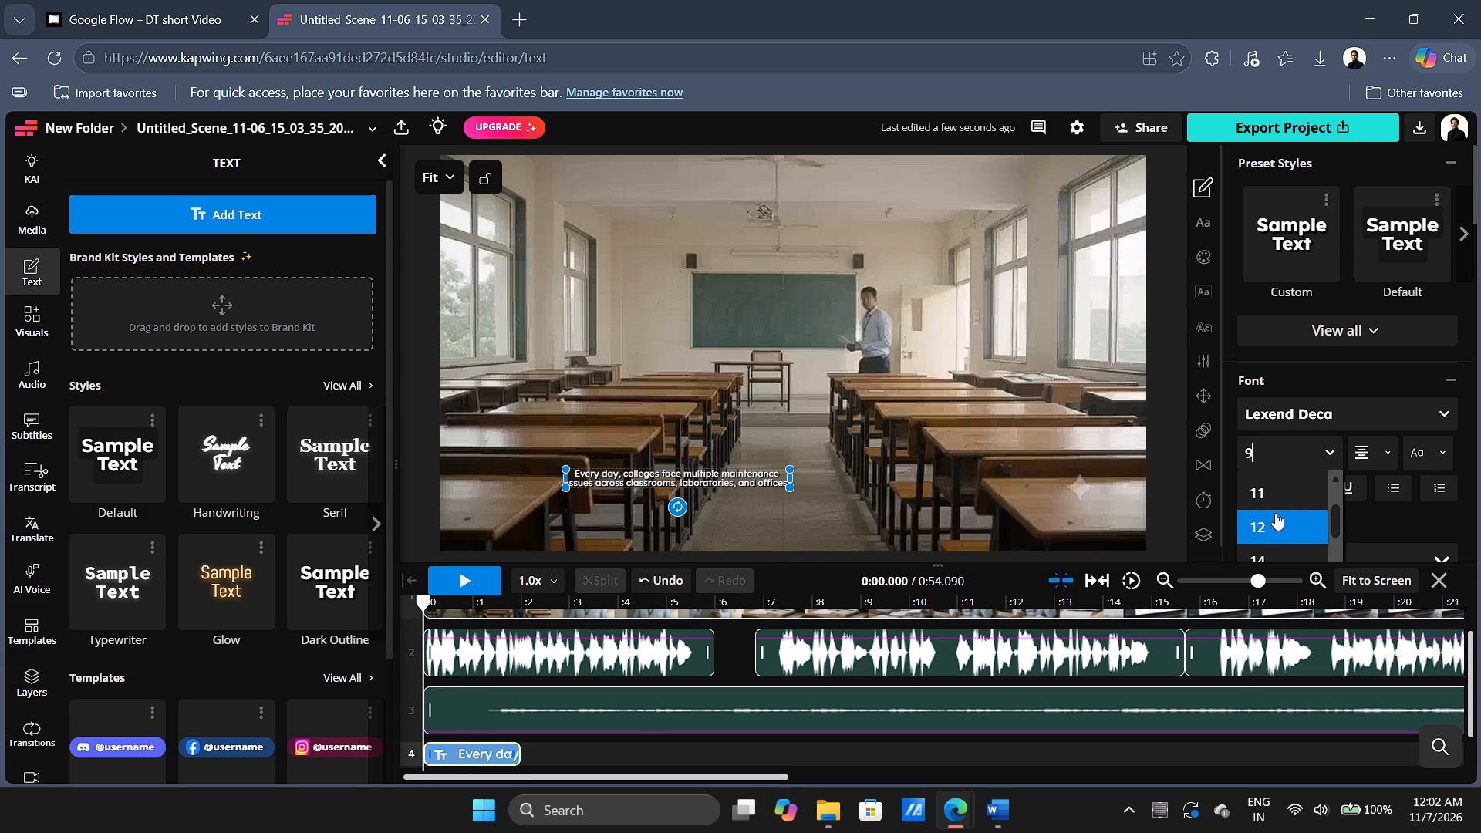
{"action": "left_click", "coordinate": [1275, 513]}
{"action": "left_click_drag", "start_coordinate": [806, 472], "coordinate": [867, 481]}
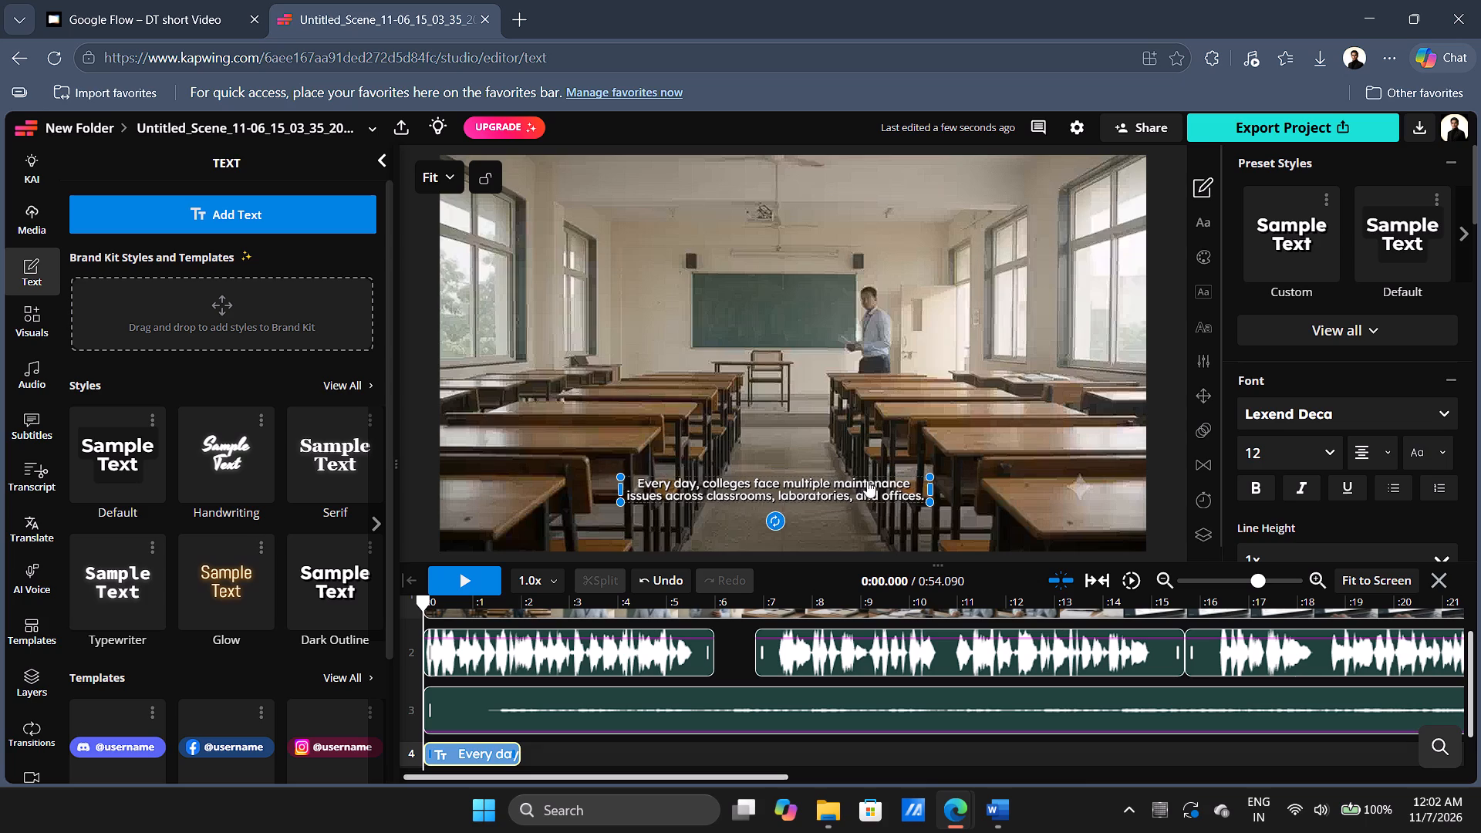
{"action": "left_click_drag", "start_coordinate": [867, 481], "coordinate": [879, 486]}
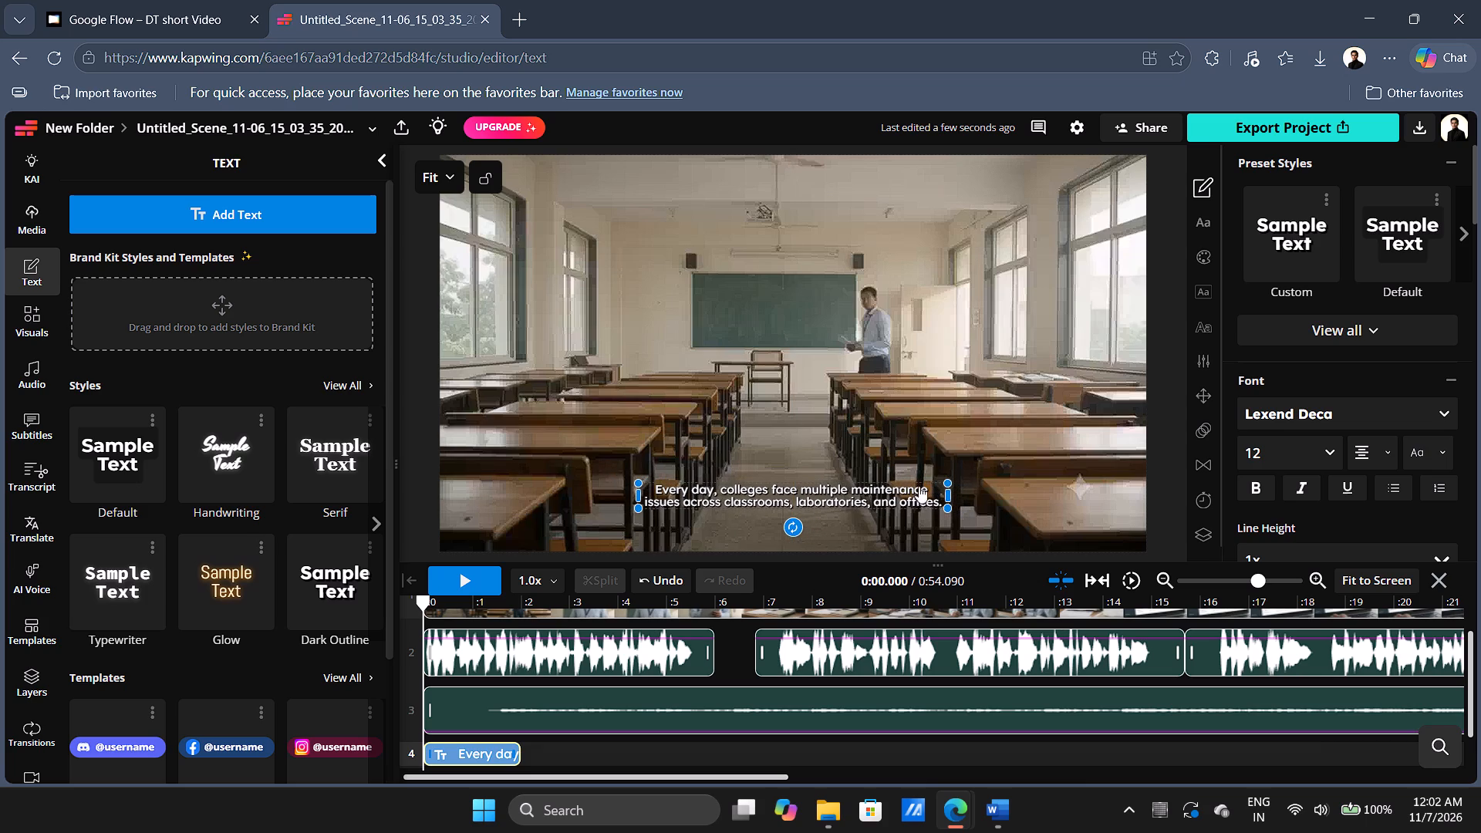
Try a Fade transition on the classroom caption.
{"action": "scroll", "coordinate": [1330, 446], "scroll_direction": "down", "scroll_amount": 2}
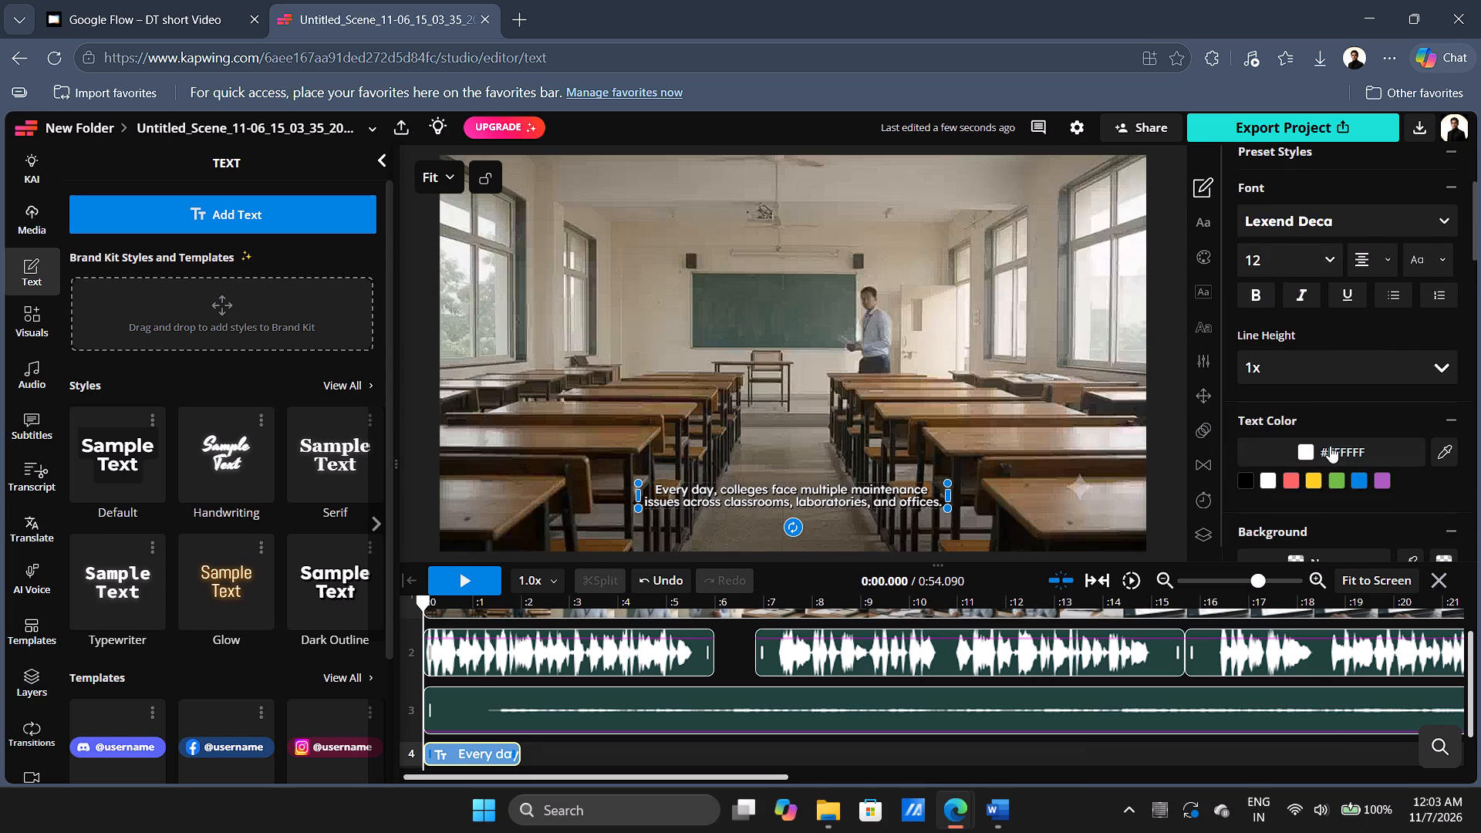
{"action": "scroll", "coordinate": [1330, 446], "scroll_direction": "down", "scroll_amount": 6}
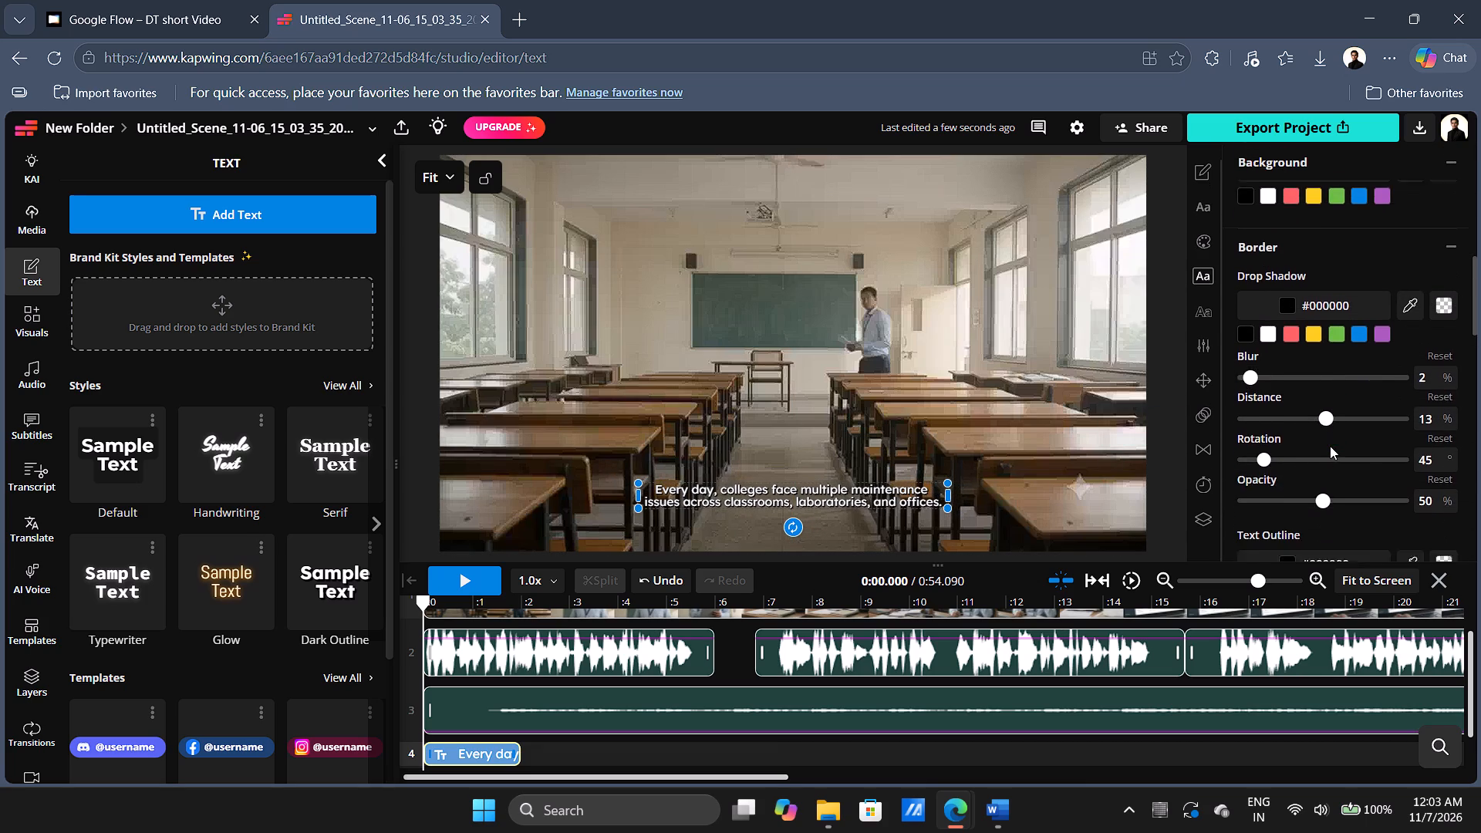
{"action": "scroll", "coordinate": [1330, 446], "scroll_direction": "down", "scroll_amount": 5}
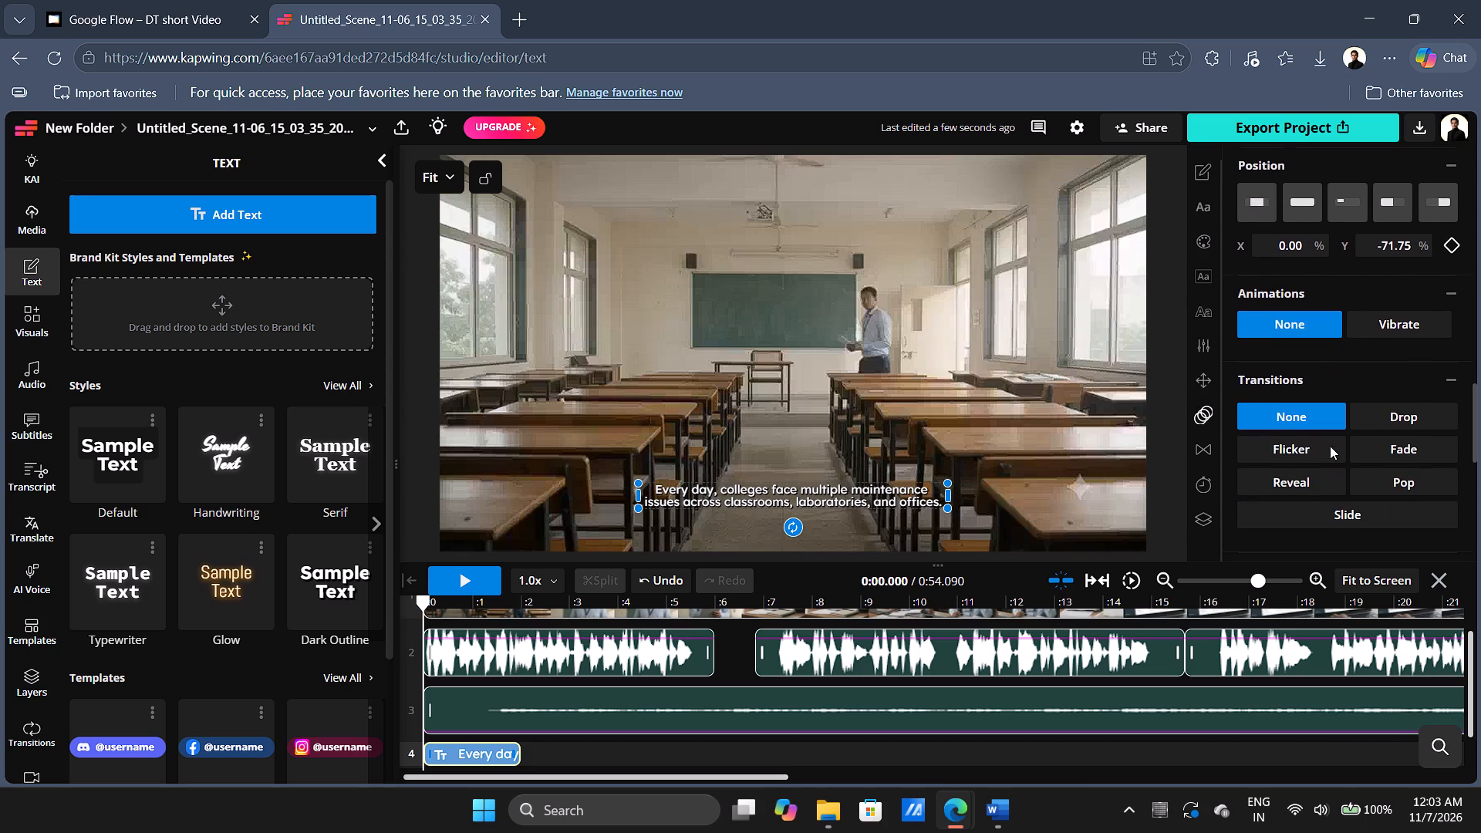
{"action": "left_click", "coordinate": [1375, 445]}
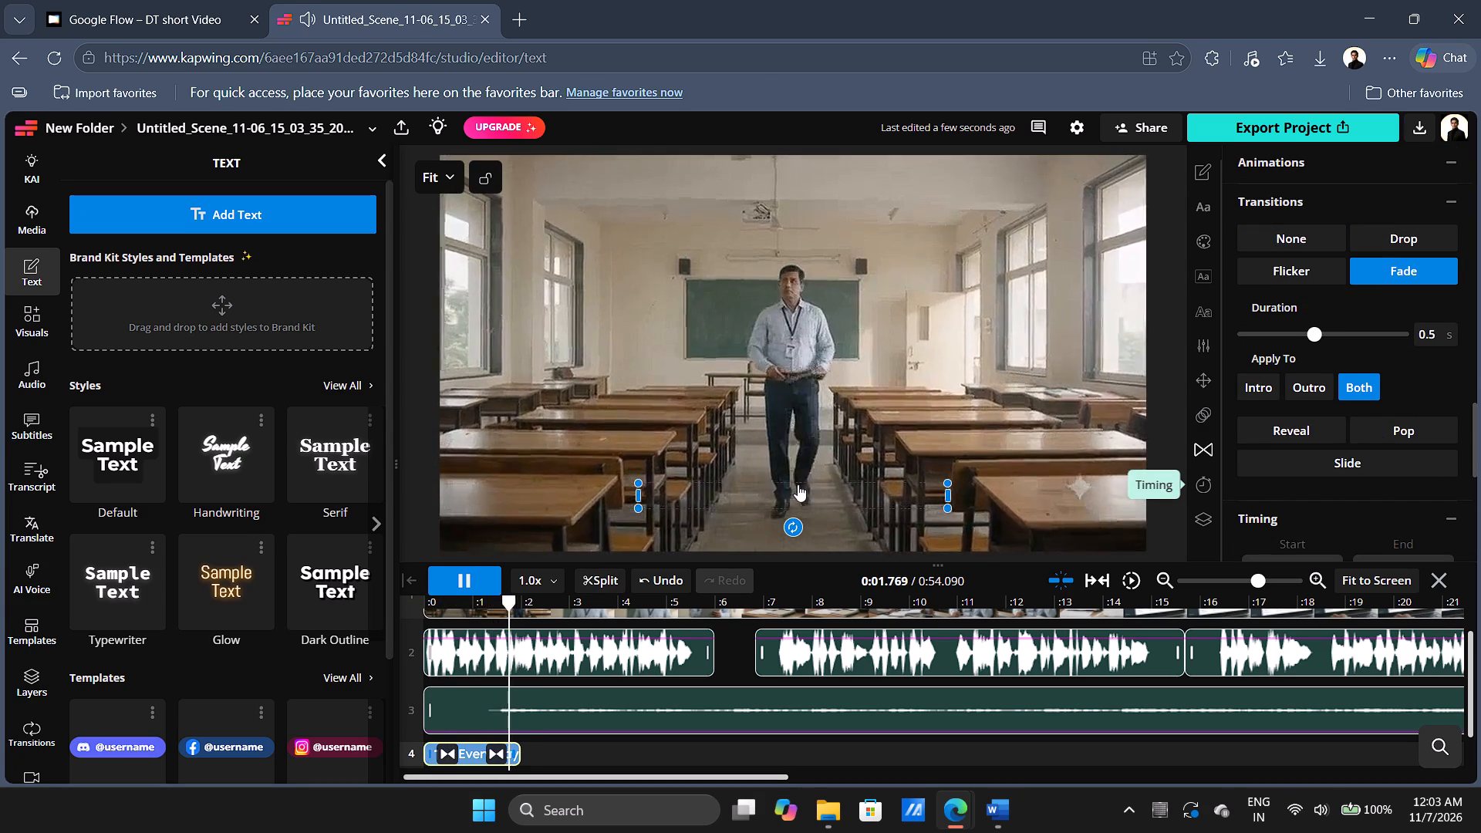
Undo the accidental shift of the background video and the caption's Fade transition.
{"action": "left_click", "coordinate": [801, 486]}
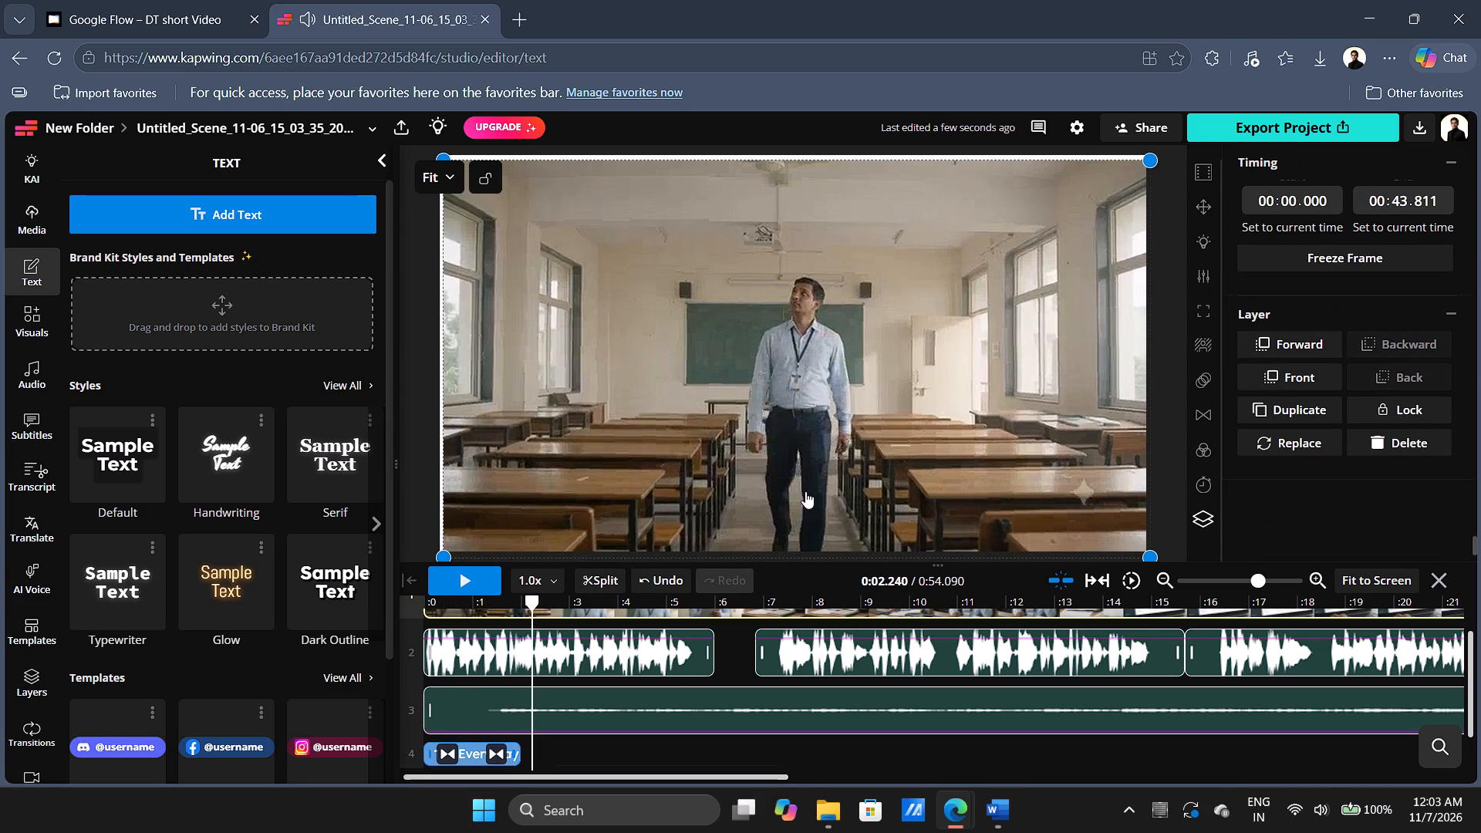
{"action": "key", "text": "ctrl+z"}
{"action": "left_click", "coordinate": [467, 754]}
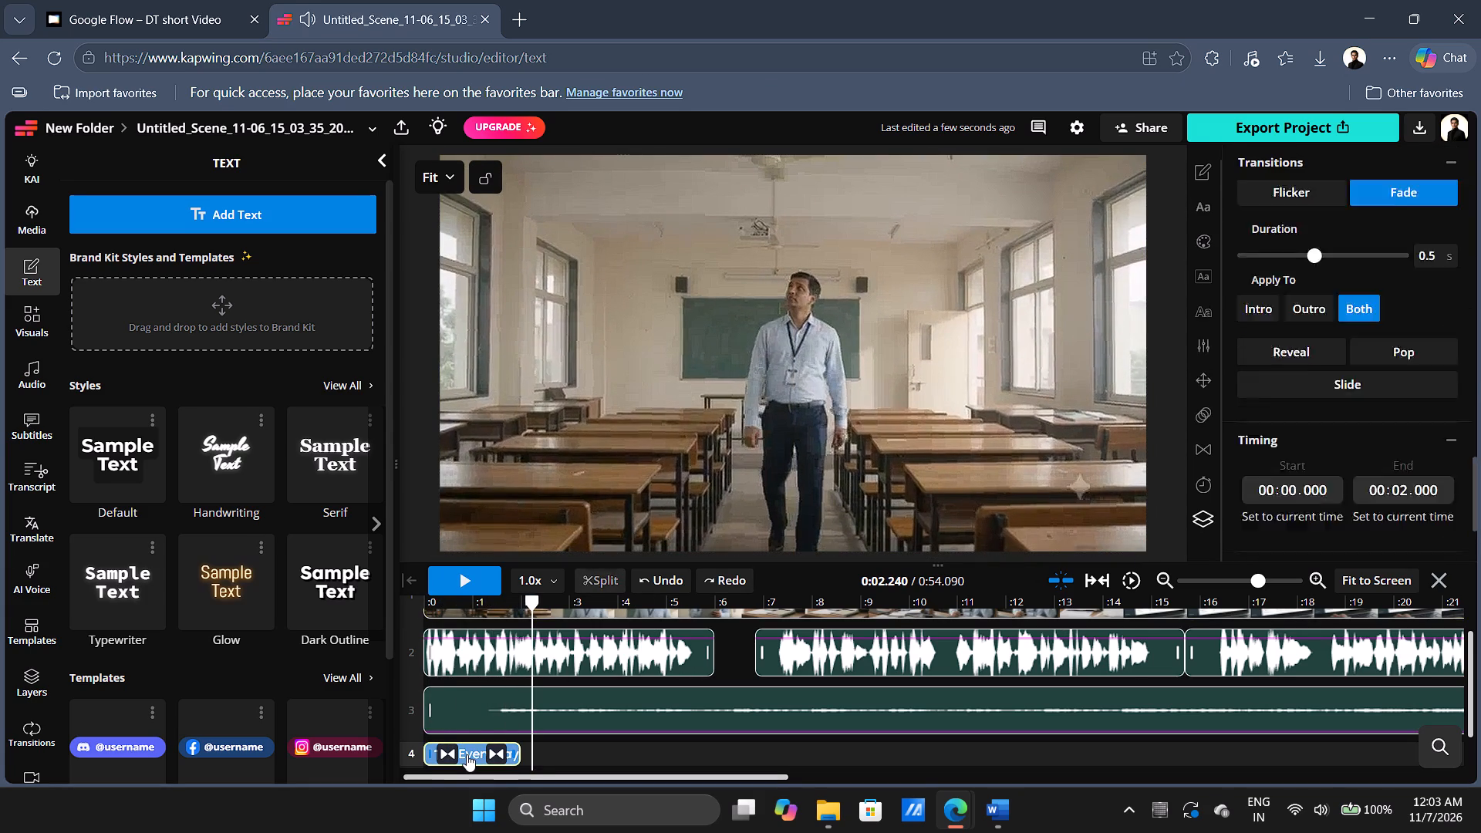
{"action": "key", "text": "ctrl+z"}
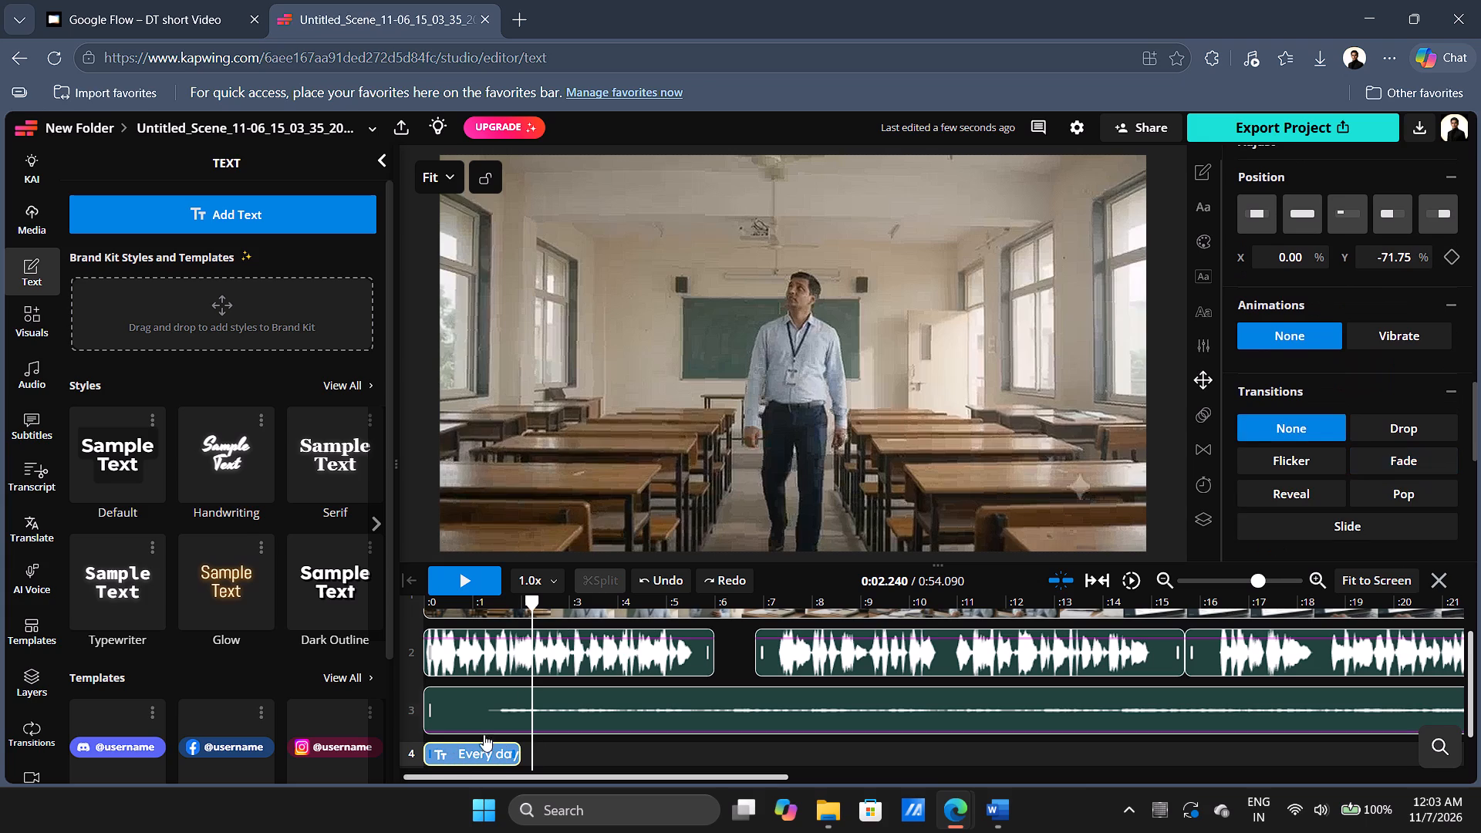
Apply a 0.5 s Fade transition to both the intro and outro of the caption and pause the playback.
{"action": "left_click", "coordinate": [474, 750]}
{"action": "left_click", "coordinate": [472, 751]}
{"action": "left_click_drag", "start_coordinate": [472, 751], "coordinate": [457, 754]}
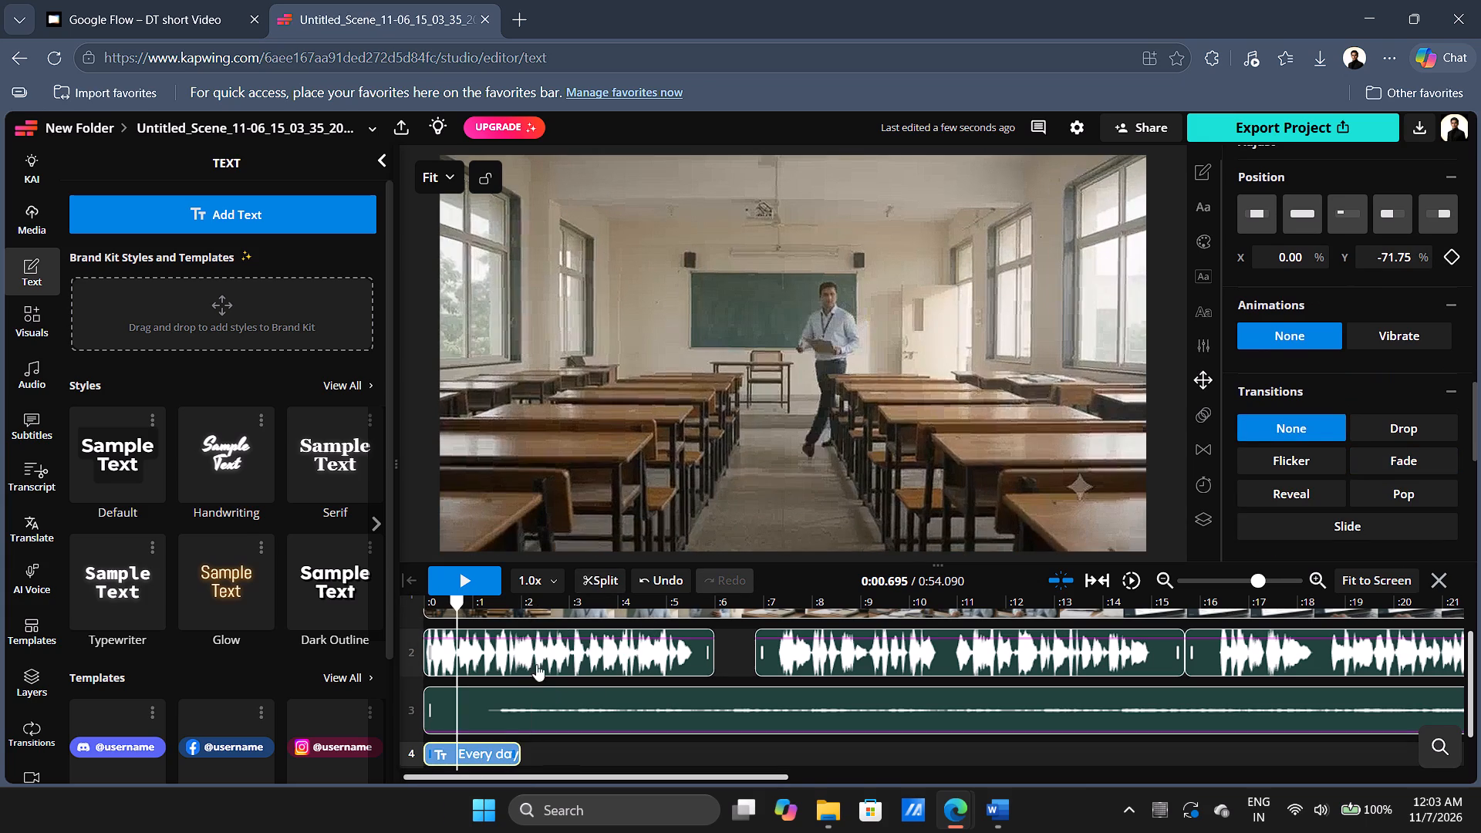
{"action": "scroll", "coordinate": [1358, 441], "scroll_direction": "down", "scroll_amount": 1}
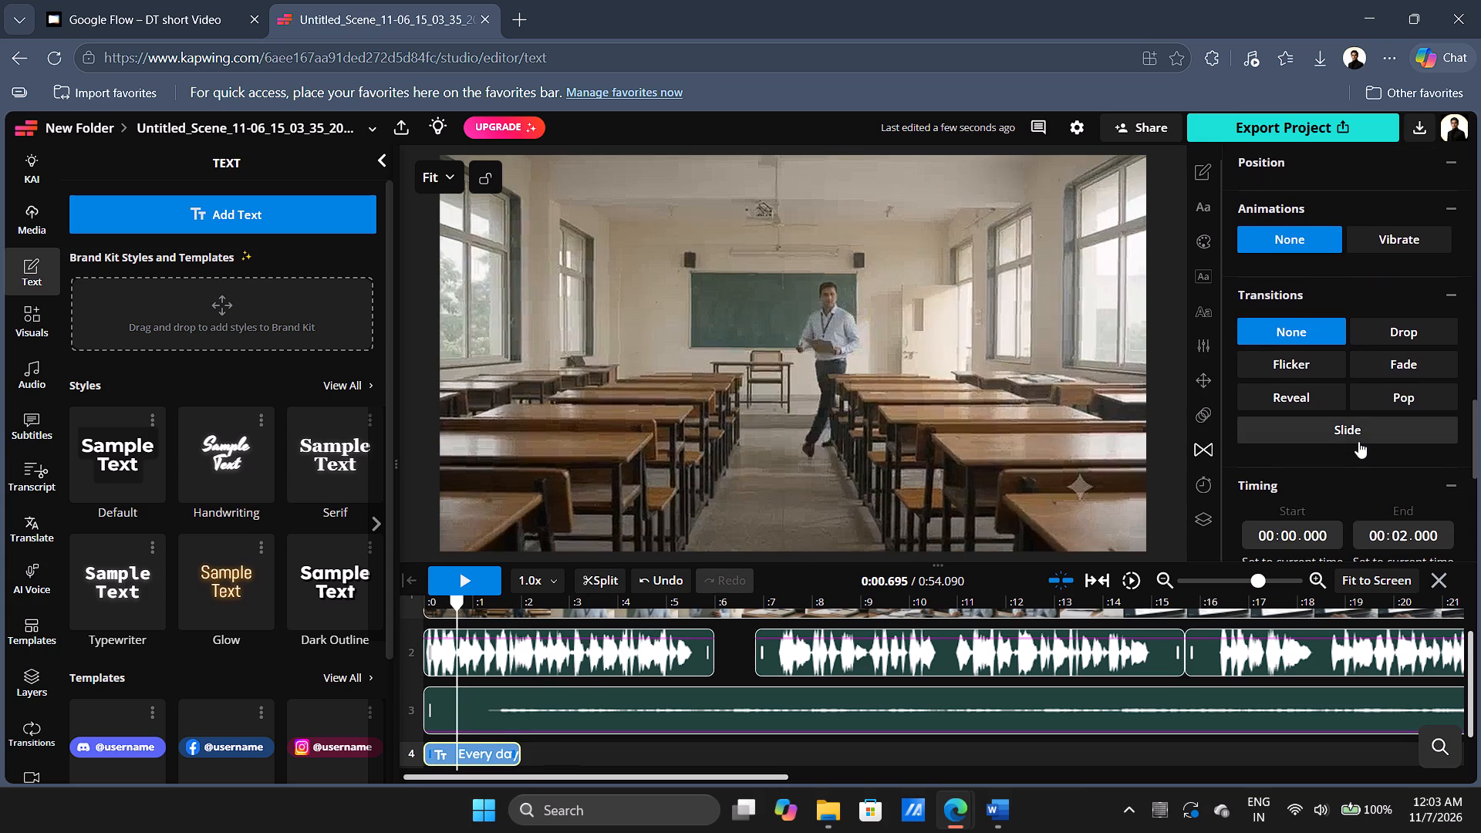
{"action": "left_click", "coordinate": [1385, 369]}
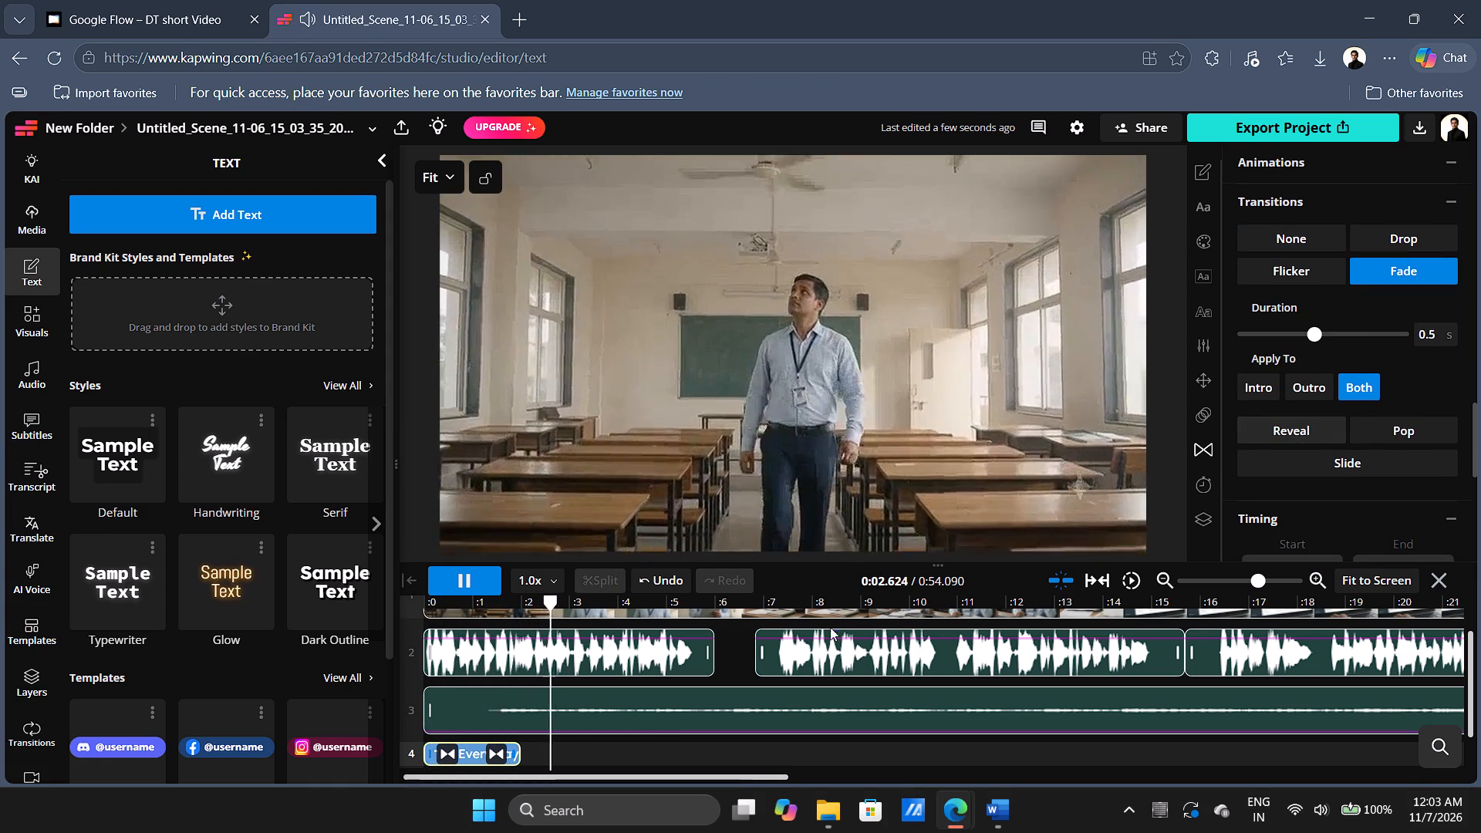
{"action": "left_click", "coordinate": [463, 747]}
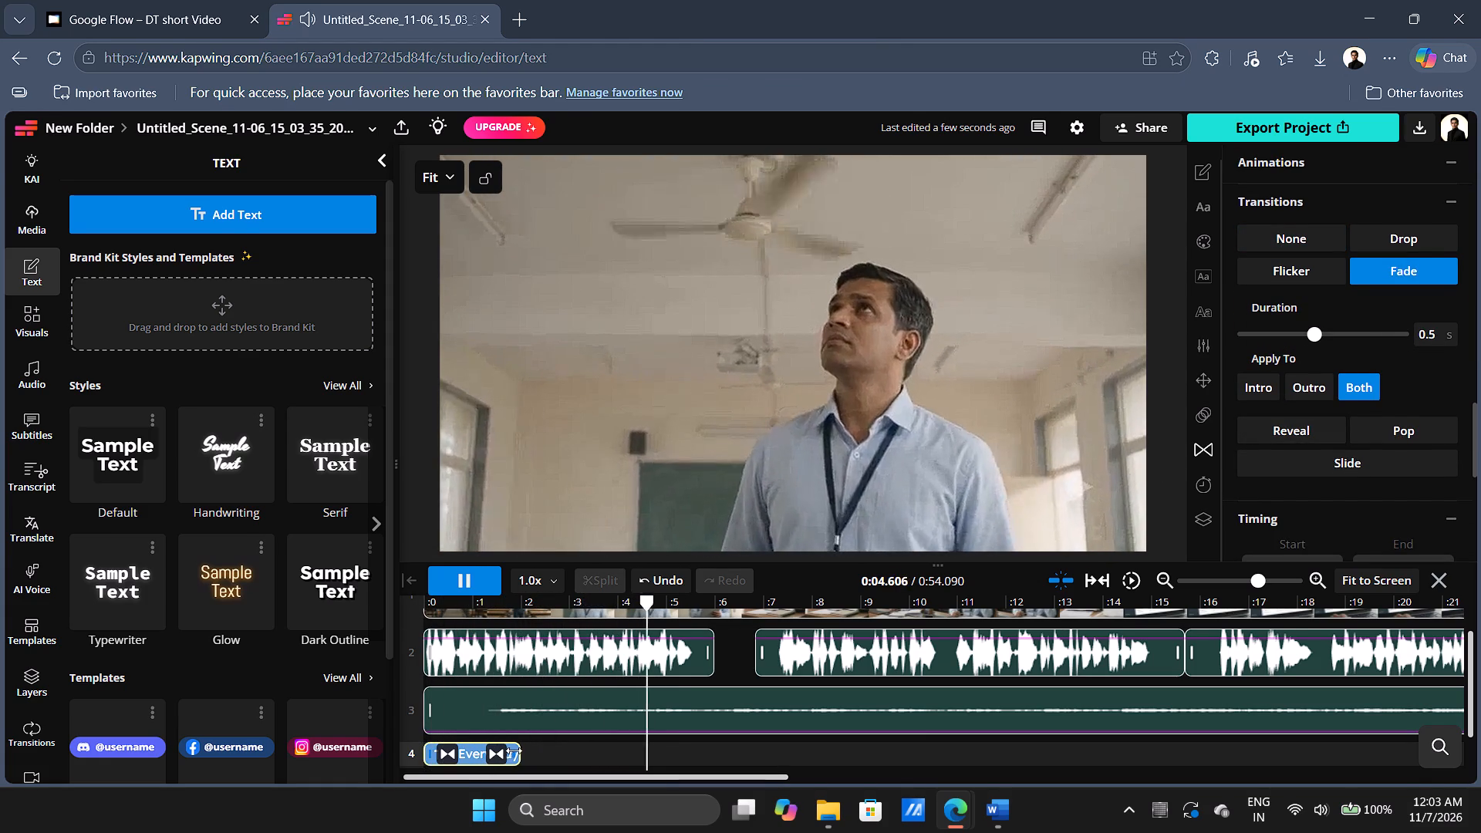
{"action": "left_click", "coordinate": [477, 580]}
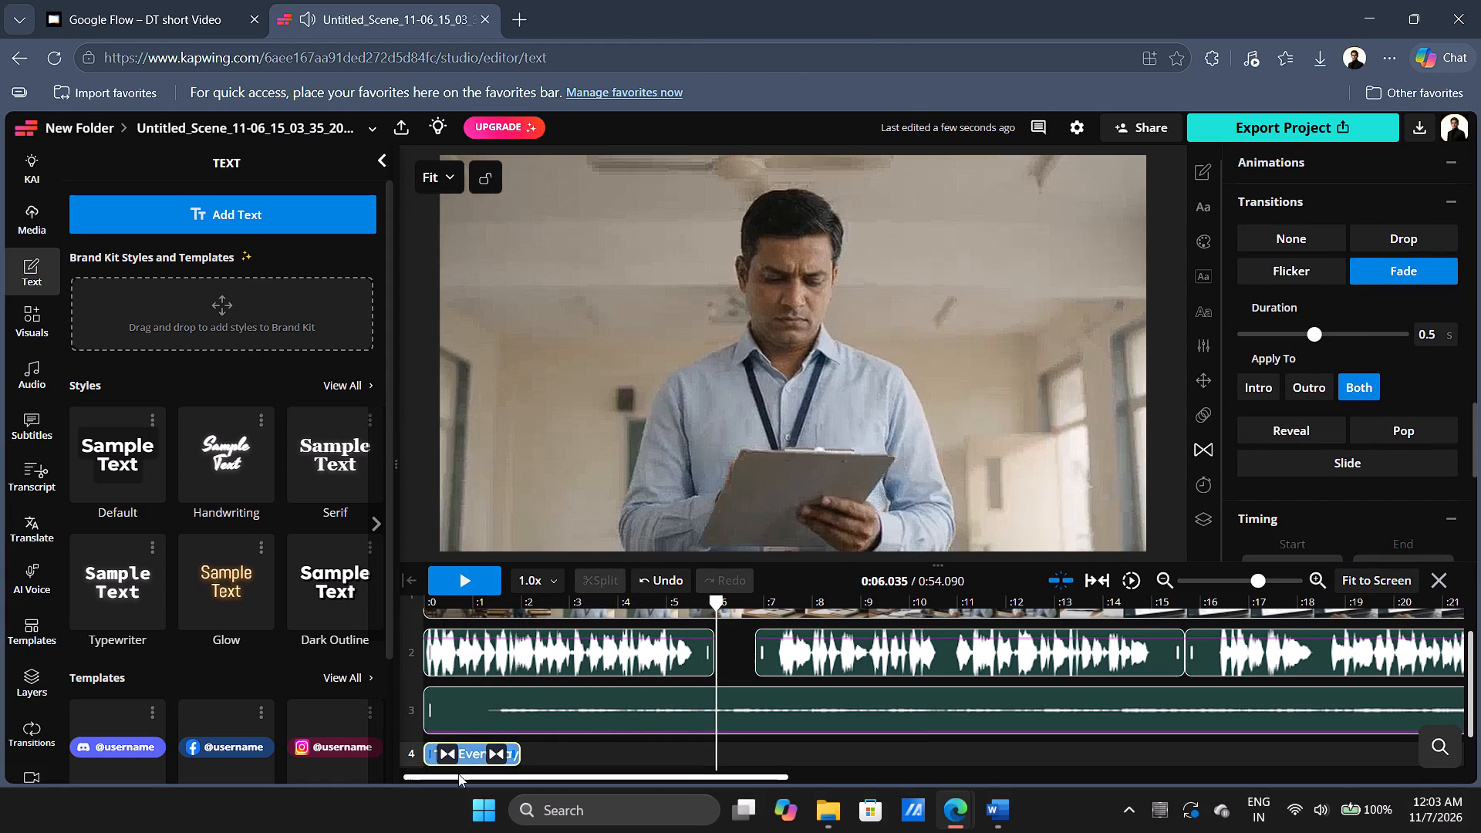
Extend the caption clip to about 6 s, matching the end of the first narration clip, and play it back from the start.
{"action": "left_click", "coordinate": [463, 760]}
{"action": "left_click_drag", "start_coordinate": [518, 748], "coordinate": [551, 750]}
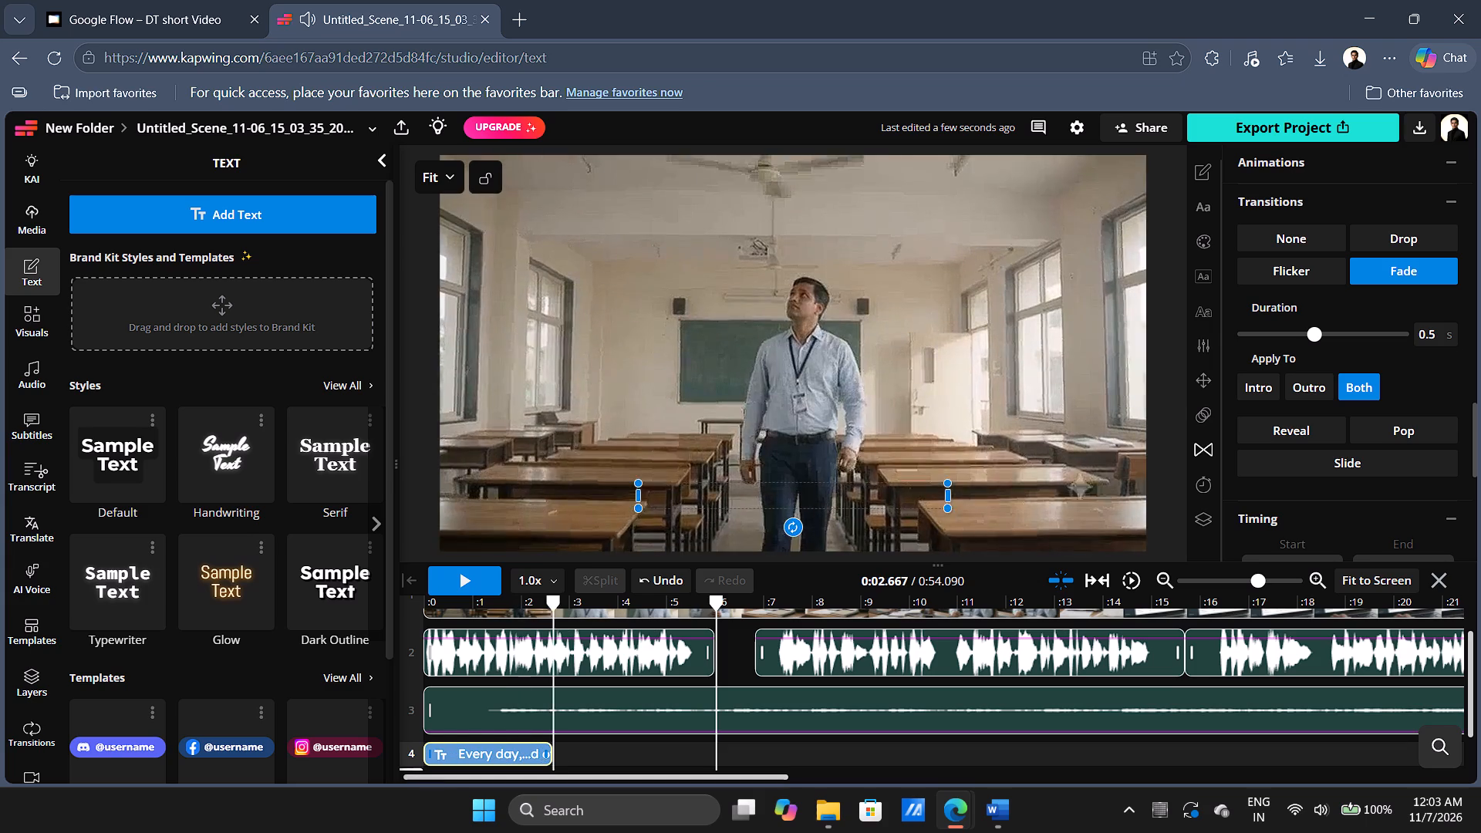
{"action": "left_click_drag", "start_coordinate": [551, 750], "coordinate": [710, 751]}
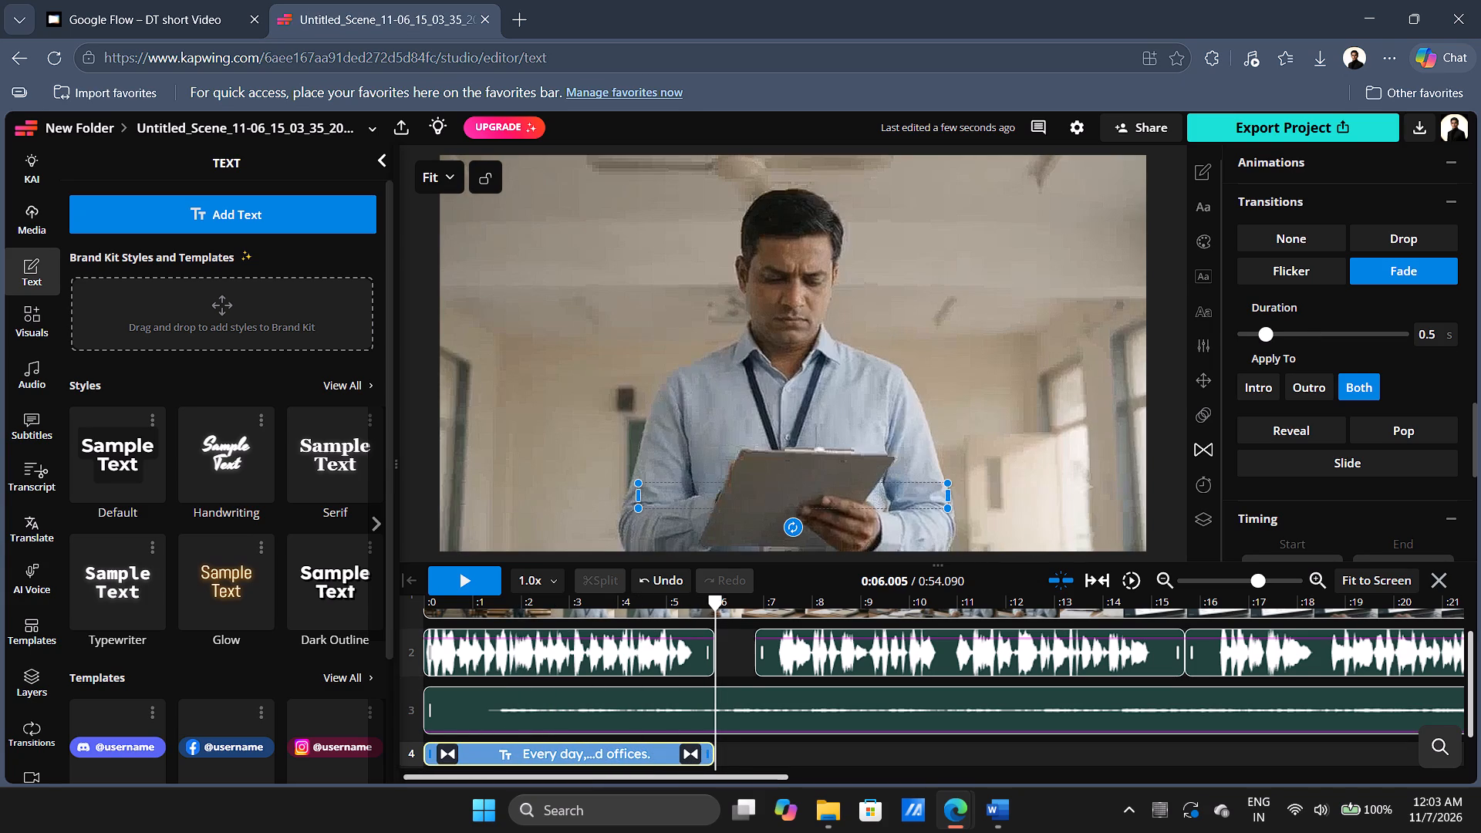
{"action": "left_click_drag", "start_coordinate": [717, 680], "coordinate": [392, 682]}
{"action": "left_click", "coordinate": [468, 578]}
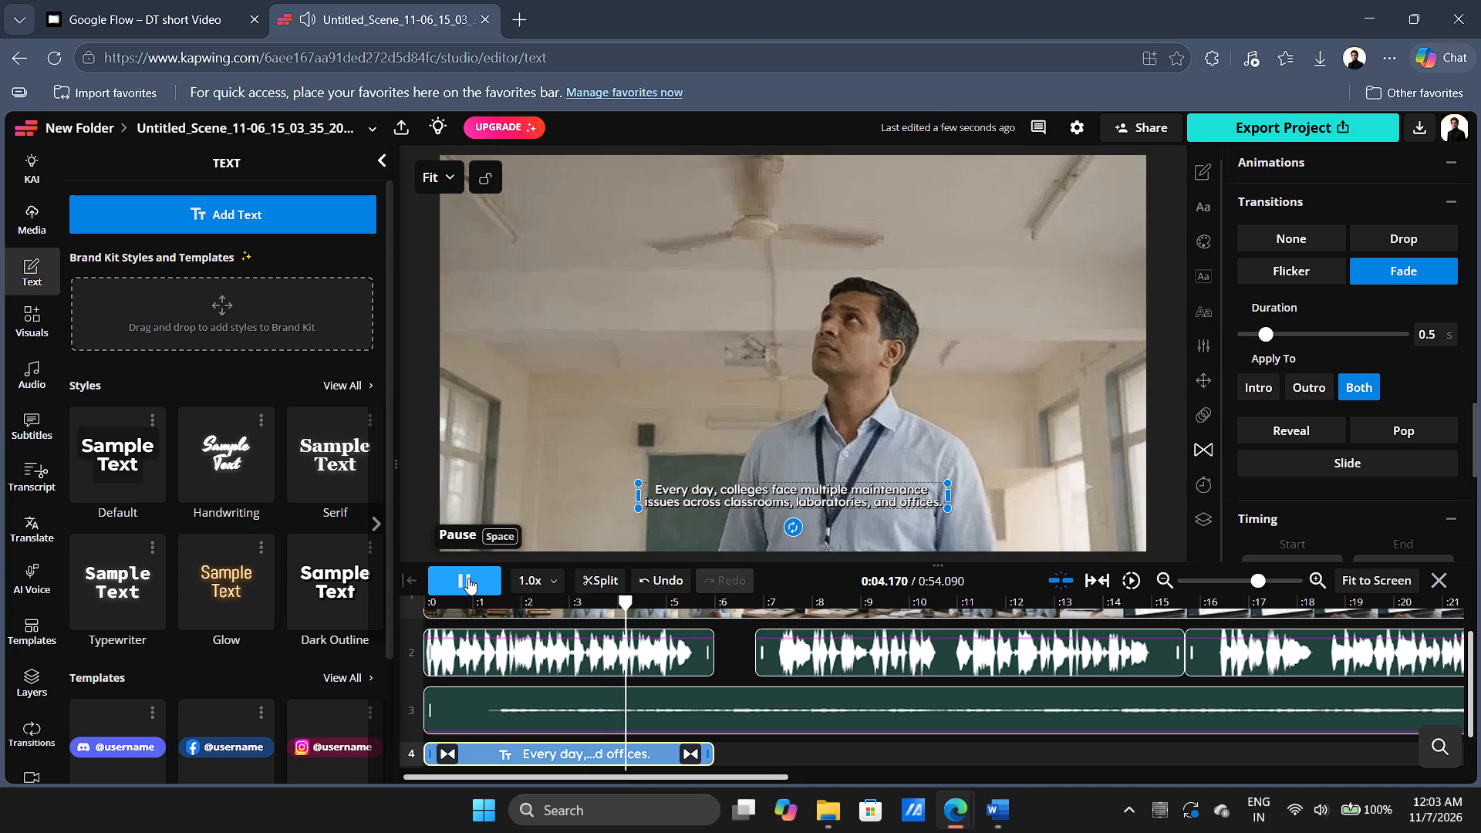
{"action": "left_click", "coordinate": [468, 578]}
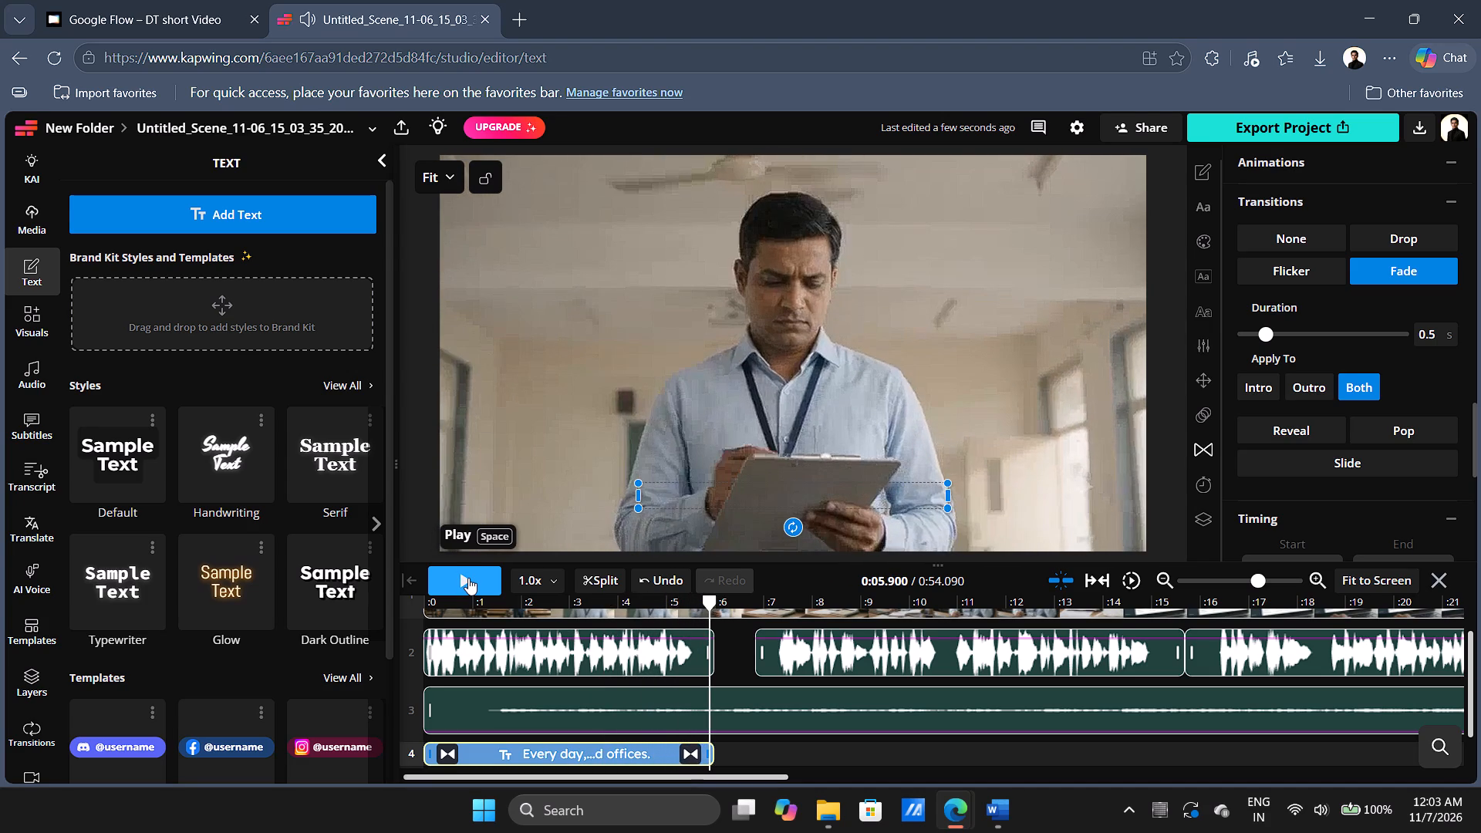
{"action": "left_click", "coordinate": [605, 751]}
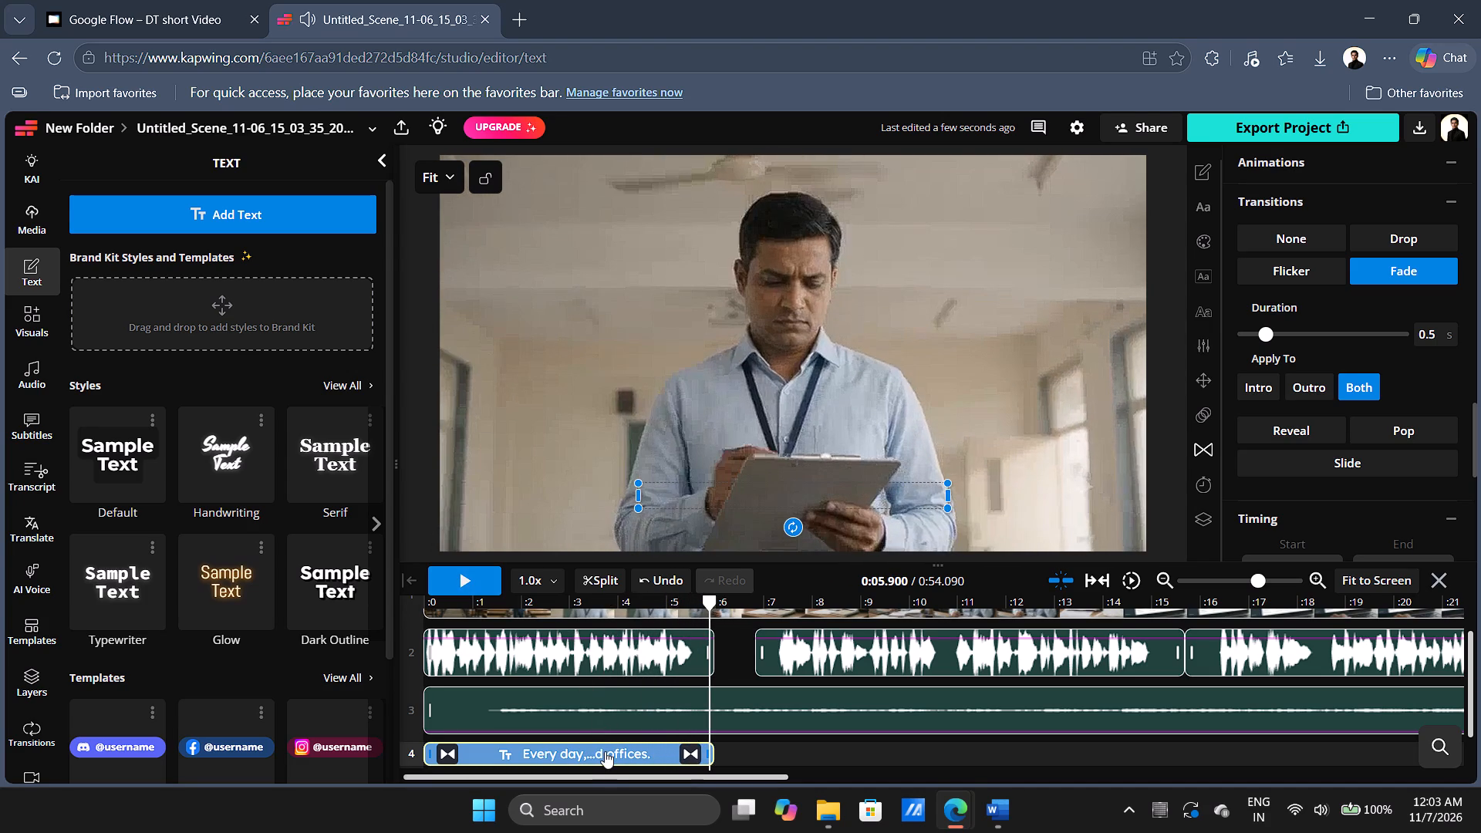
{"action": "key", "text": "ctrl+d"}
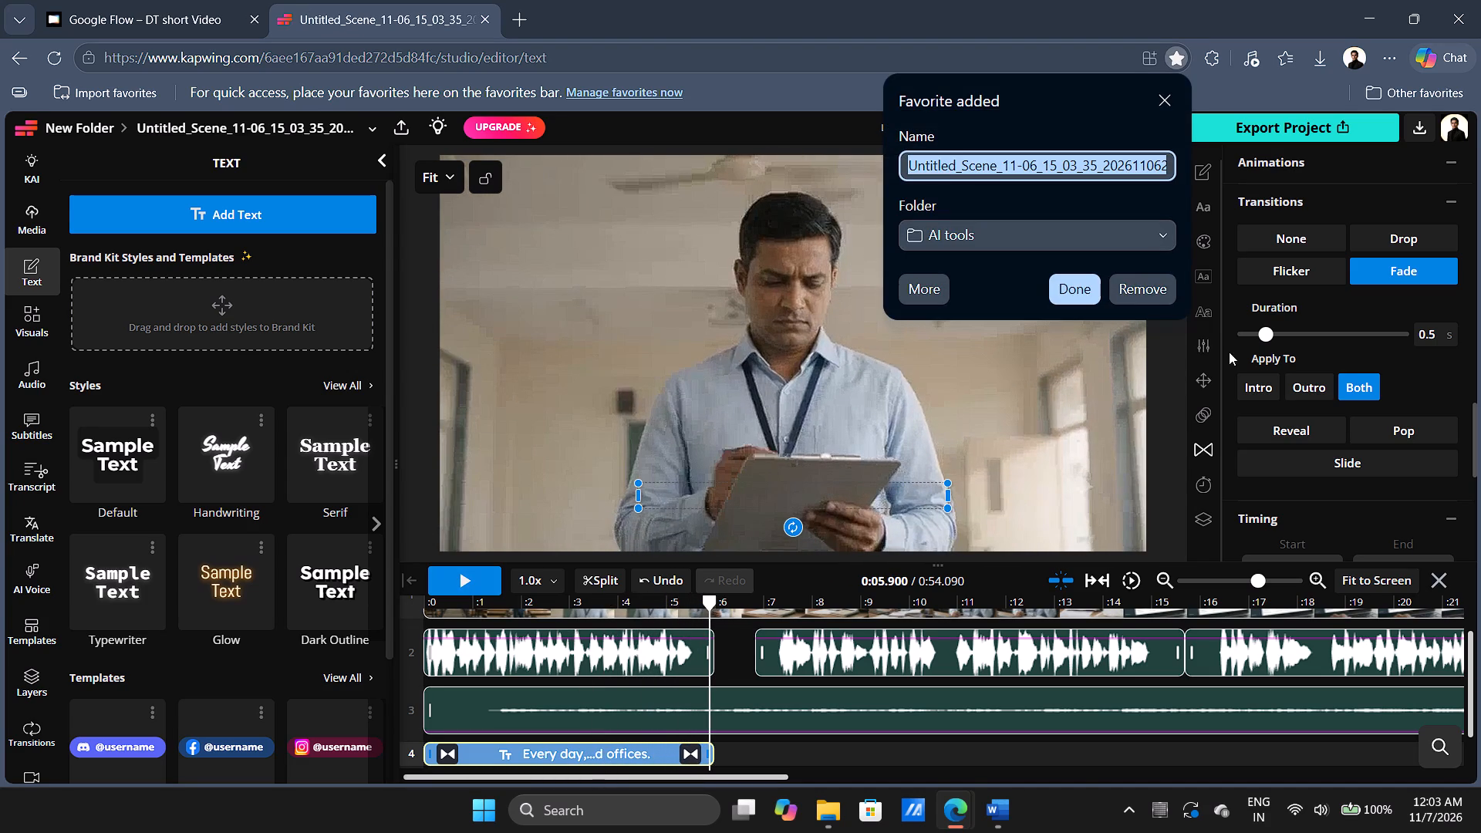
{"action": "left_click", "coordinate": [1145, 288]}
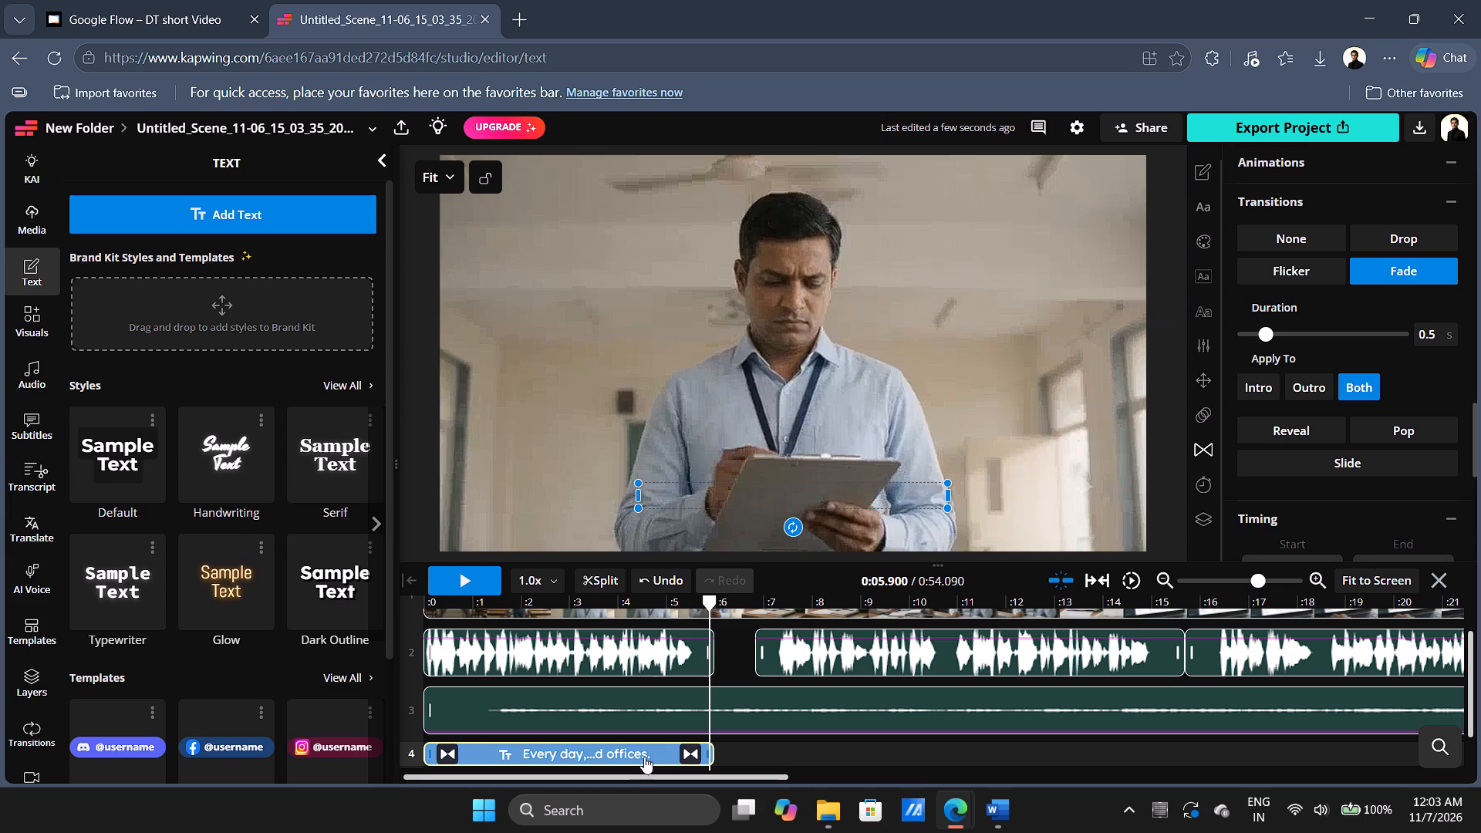
Copy the "Every day" caption clip and paste a duplicate of it into the timeline.
{"action": "left_click", "coordinate": [644, 754]}
{"action": "key", "text": "ctrl+c"}
{"action": "key", "text": "ctrl+v"}
Move the duplicated caption clip on the caption track to start at about 6.84 s, aligned with the second narration clip.
{"action": "scroll", "coordinate": [644, 745], "scroll_direction": "down", "scroll_amount": 2}
{"action": "left_click_drag", "start_coordinate": [812, 718], "coordinate": [831, 704]}
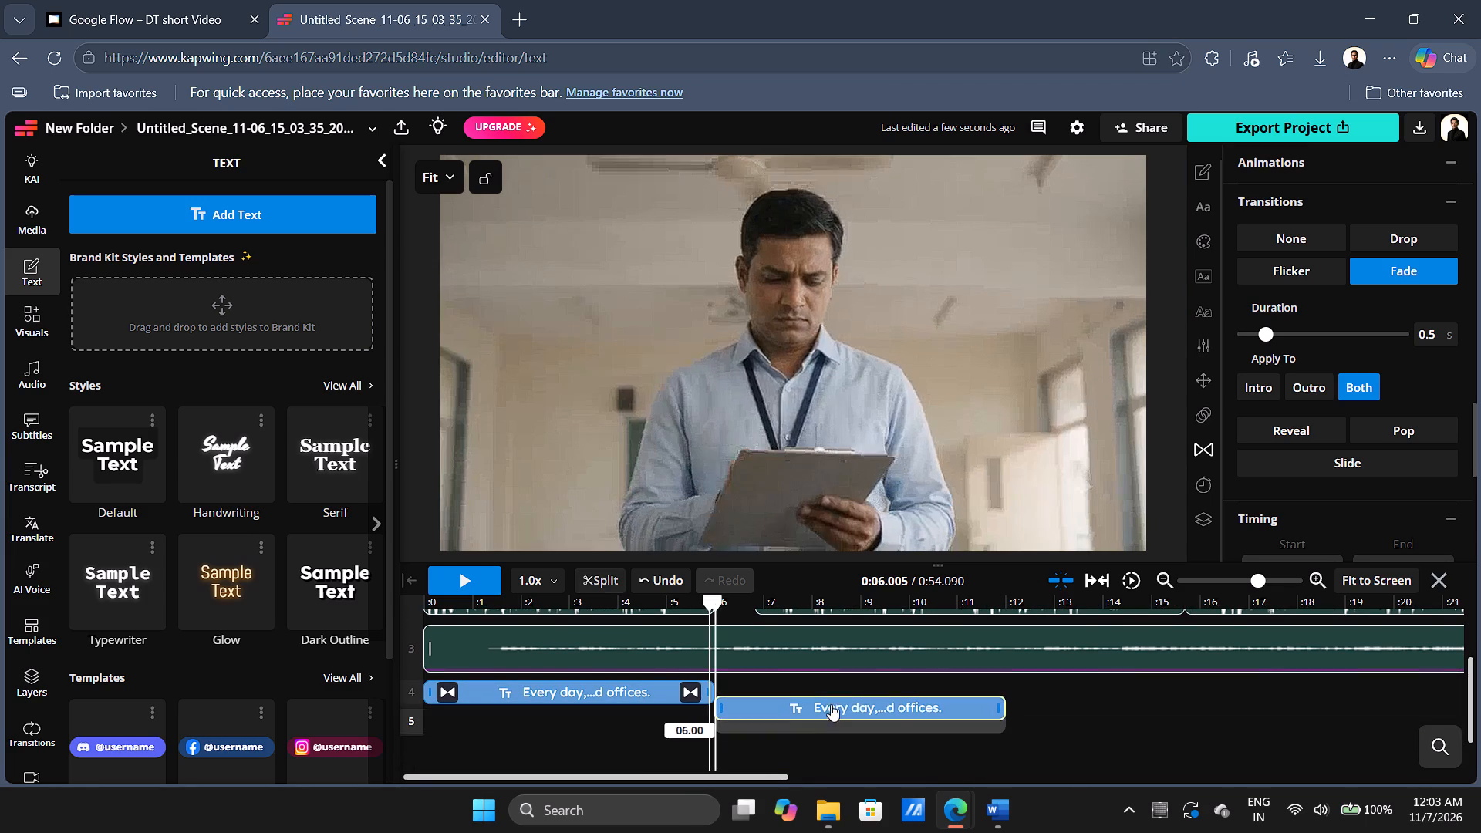
{"action": "left_click_drag", "start_coordinate": [831, 704], "coordinate": [870, 699]}
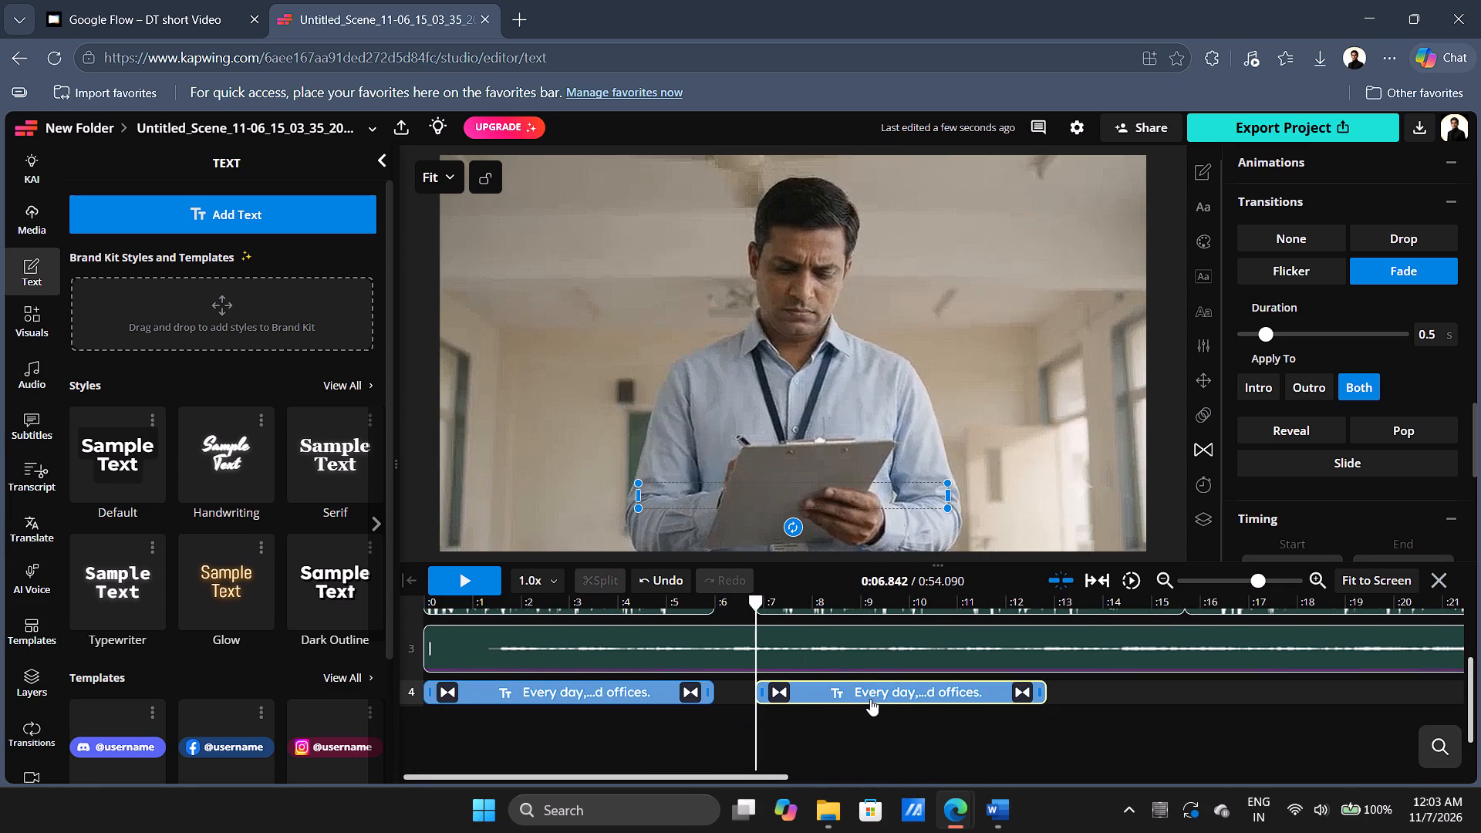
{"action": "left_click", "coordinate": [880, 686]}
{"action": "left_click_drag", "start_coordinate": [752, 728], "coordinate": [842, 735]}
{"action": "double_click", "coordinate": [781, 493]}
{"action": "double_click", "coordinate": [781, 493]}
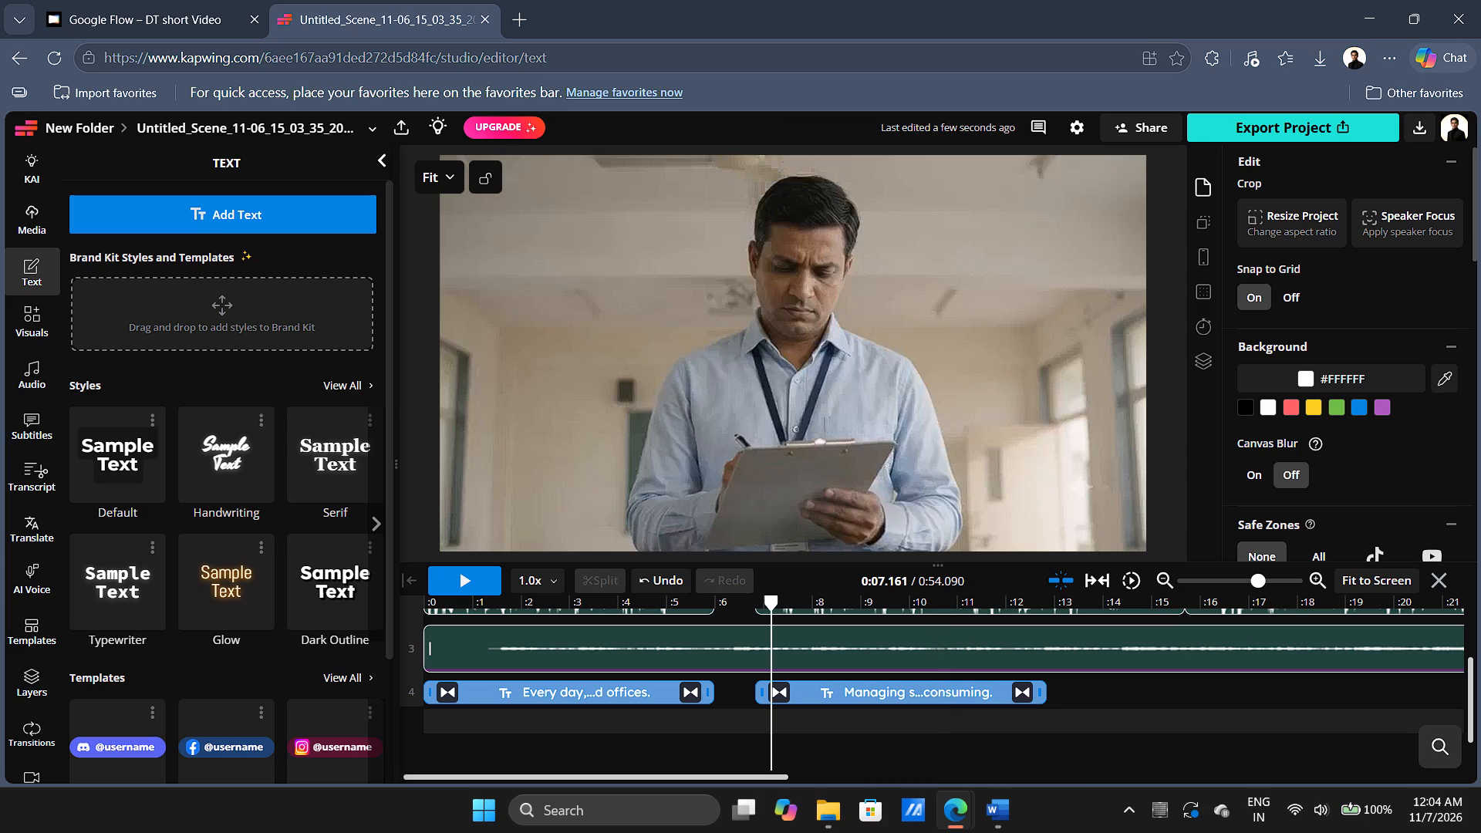
{"action": "left_click_drag", "start_coordinate": [773, 725], "coordinate": [682, 715]}
{"action": "left_click", "coordinate": [464, 582]}
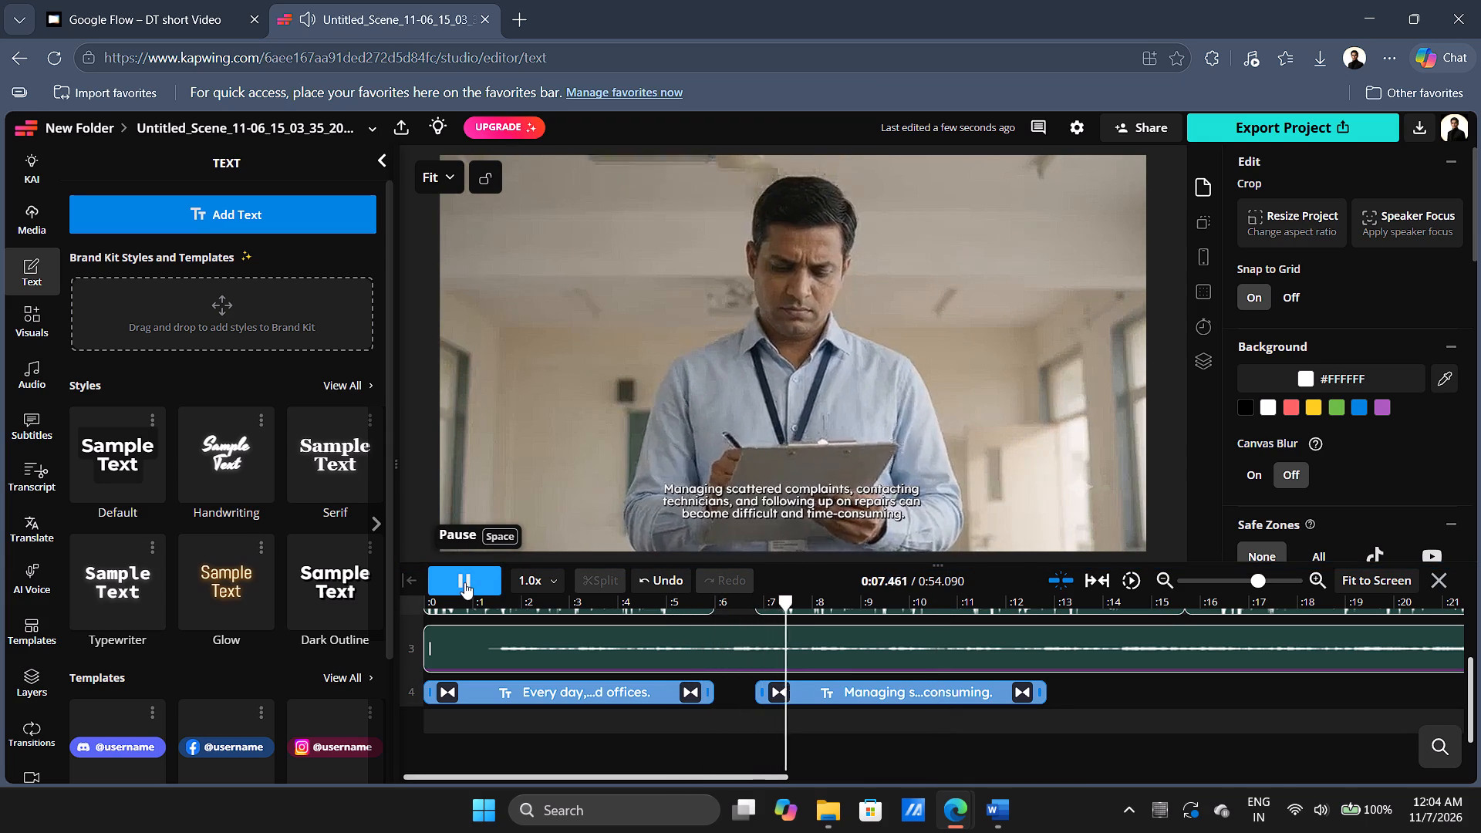
{"action": "left_click", "coordinate": [464, 582]}
{"action": "left_click", "coordinate": [876, 688]}
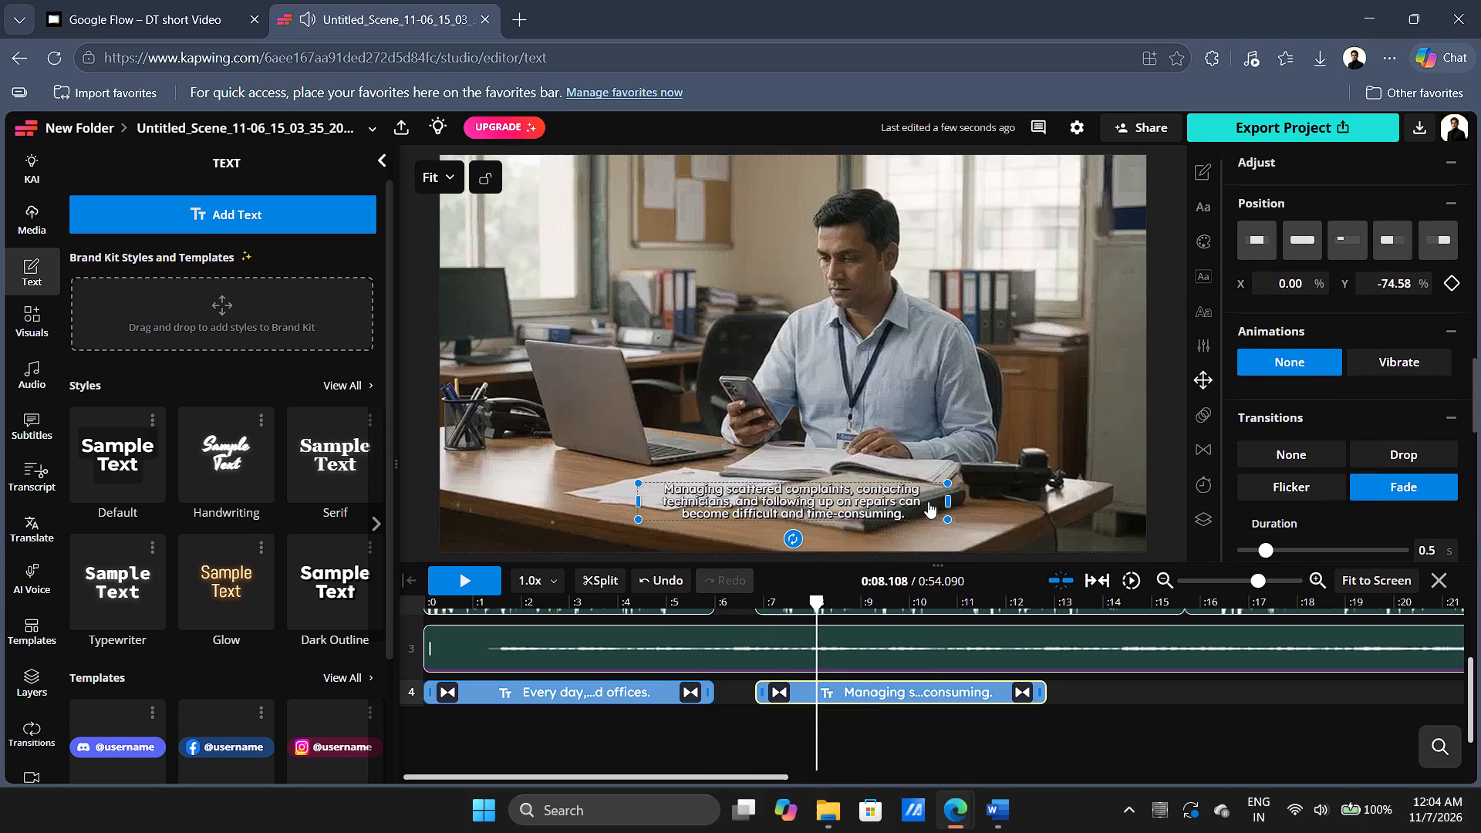
{"action": "left_click_drag", "start_coordinate": [948, 495], "coordinate": [972, 495]}
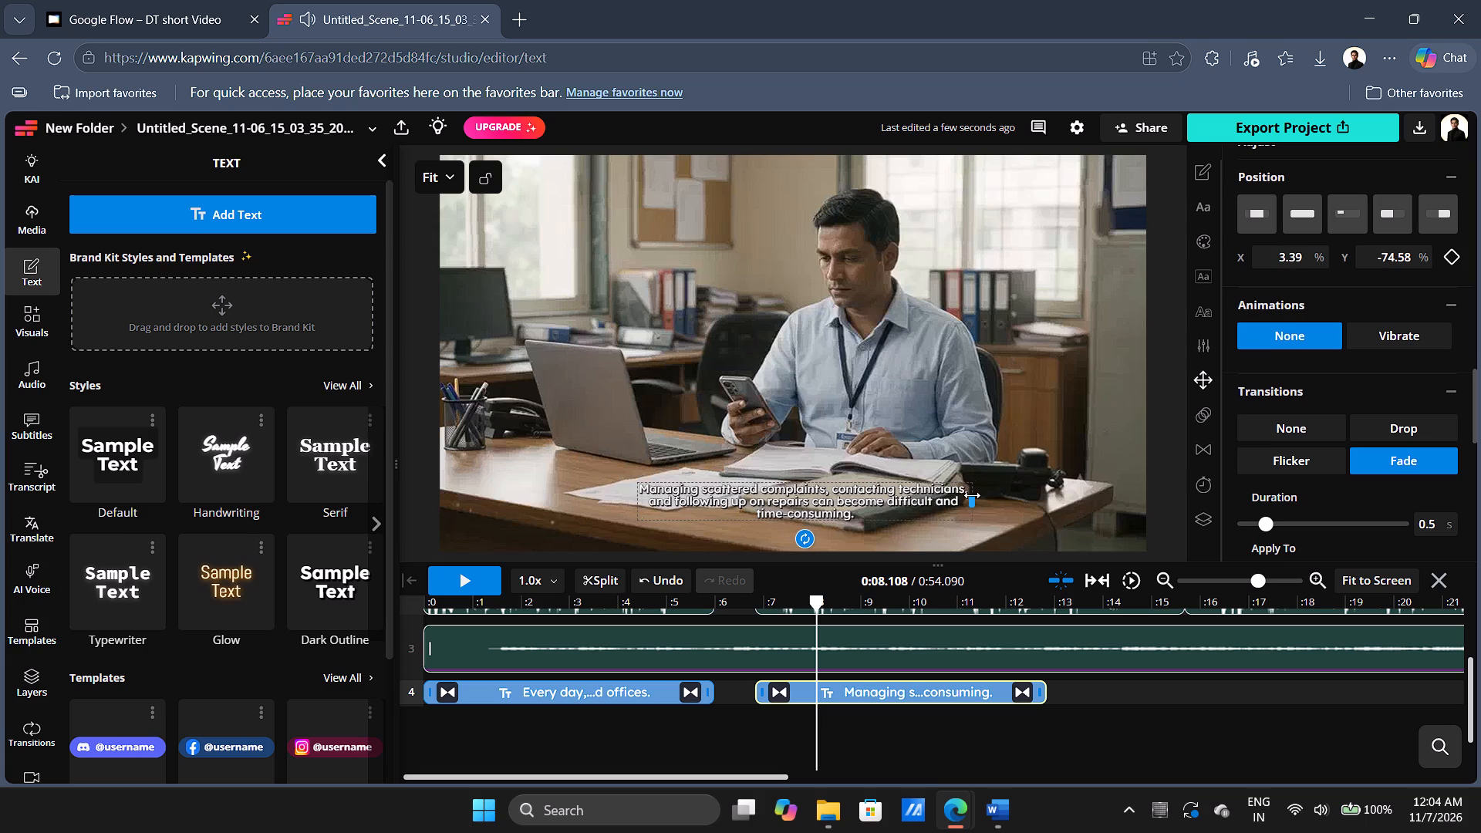
{"action": "left_click_drag", "start_coordinate": [882, 498], "coordinate": [873, 508]}
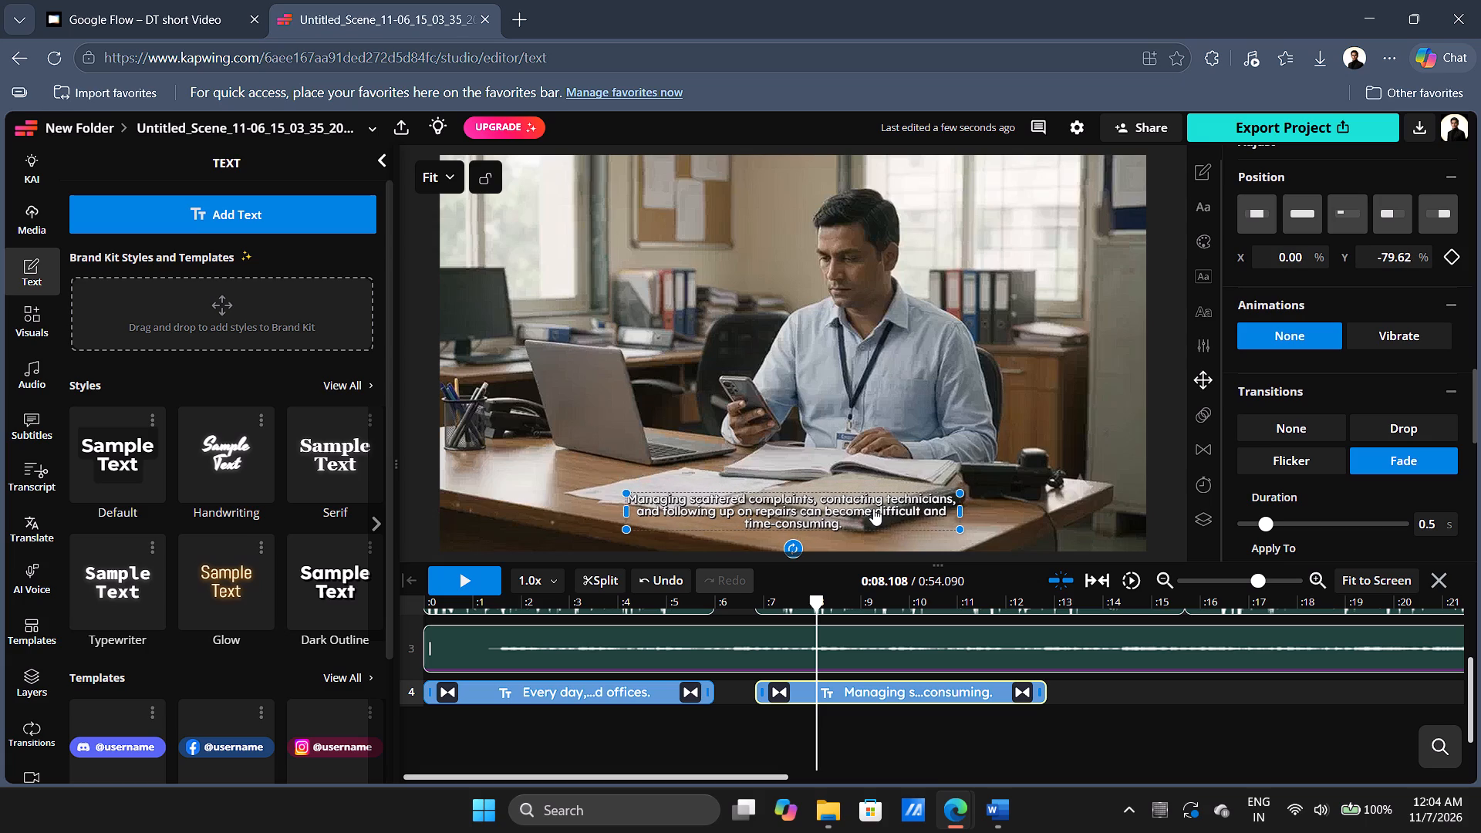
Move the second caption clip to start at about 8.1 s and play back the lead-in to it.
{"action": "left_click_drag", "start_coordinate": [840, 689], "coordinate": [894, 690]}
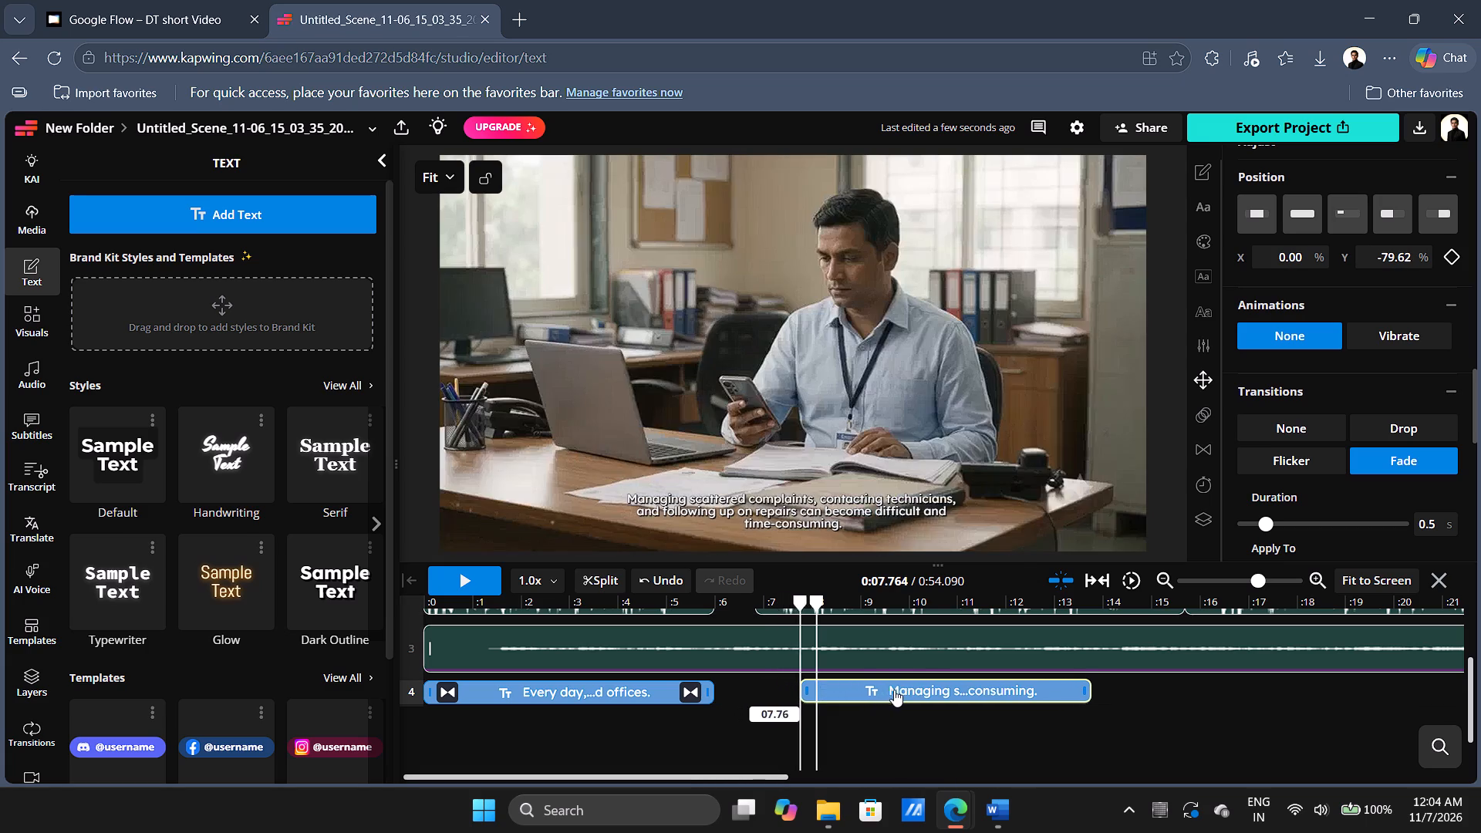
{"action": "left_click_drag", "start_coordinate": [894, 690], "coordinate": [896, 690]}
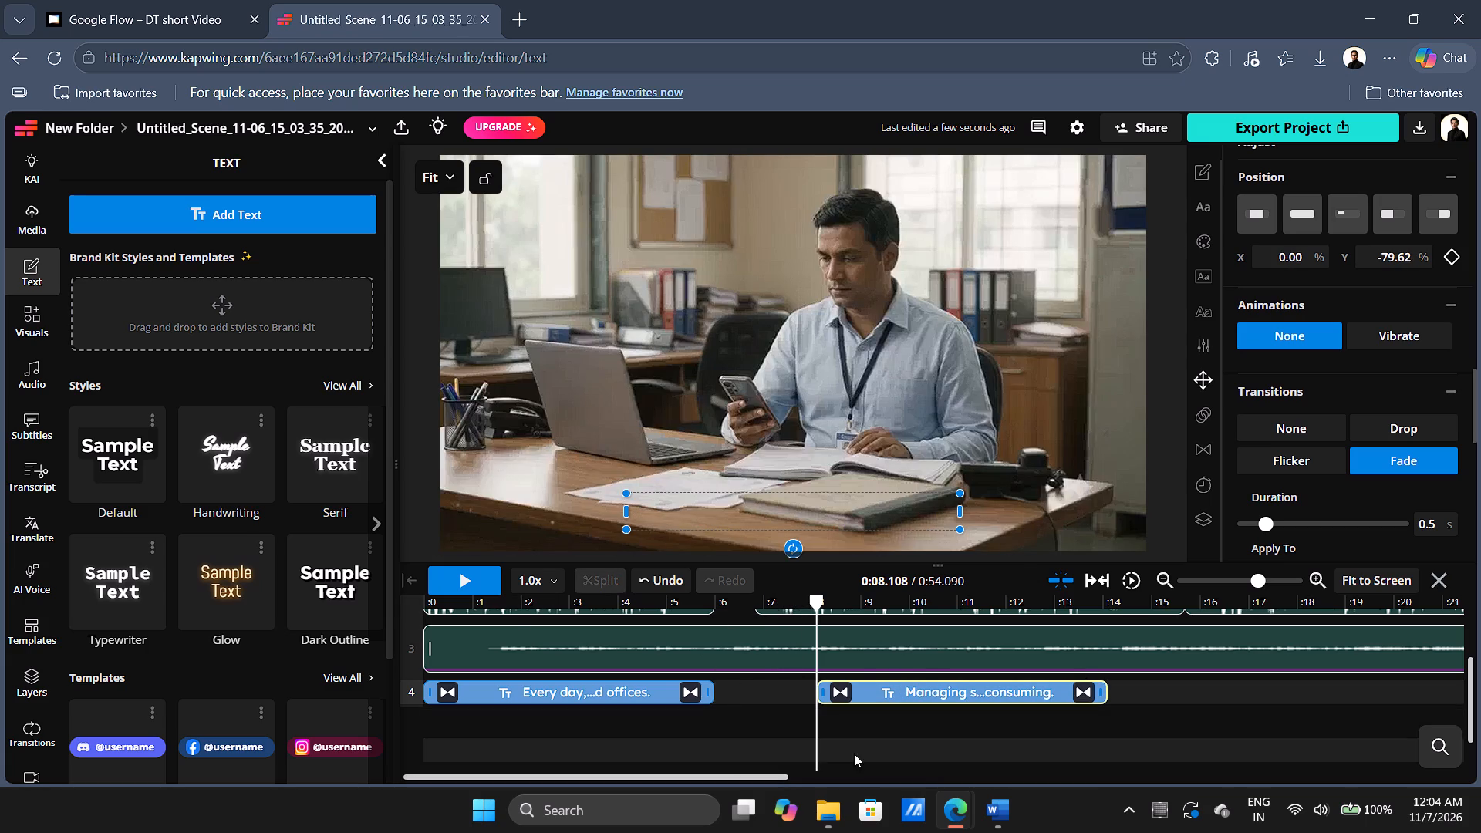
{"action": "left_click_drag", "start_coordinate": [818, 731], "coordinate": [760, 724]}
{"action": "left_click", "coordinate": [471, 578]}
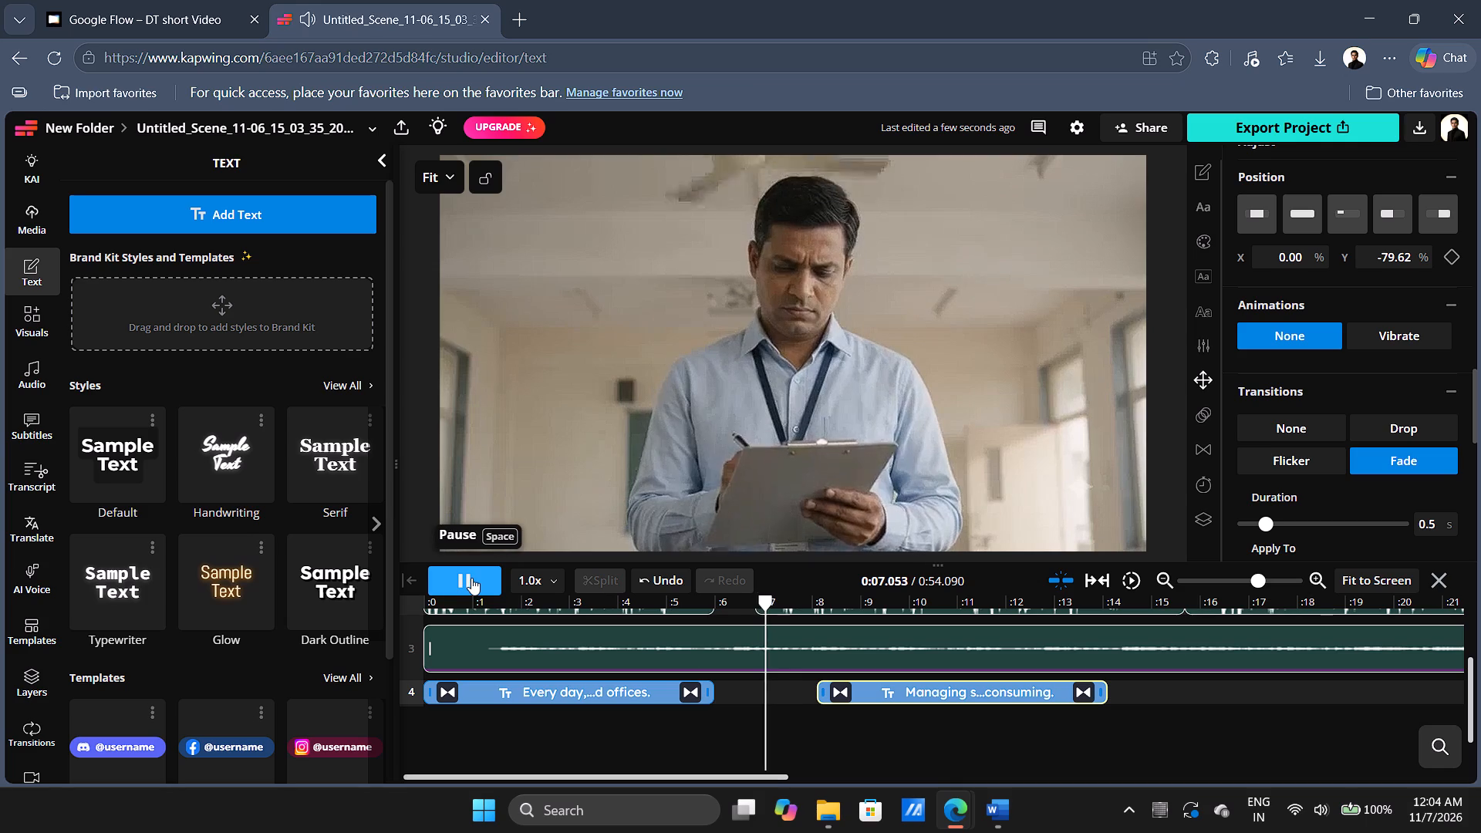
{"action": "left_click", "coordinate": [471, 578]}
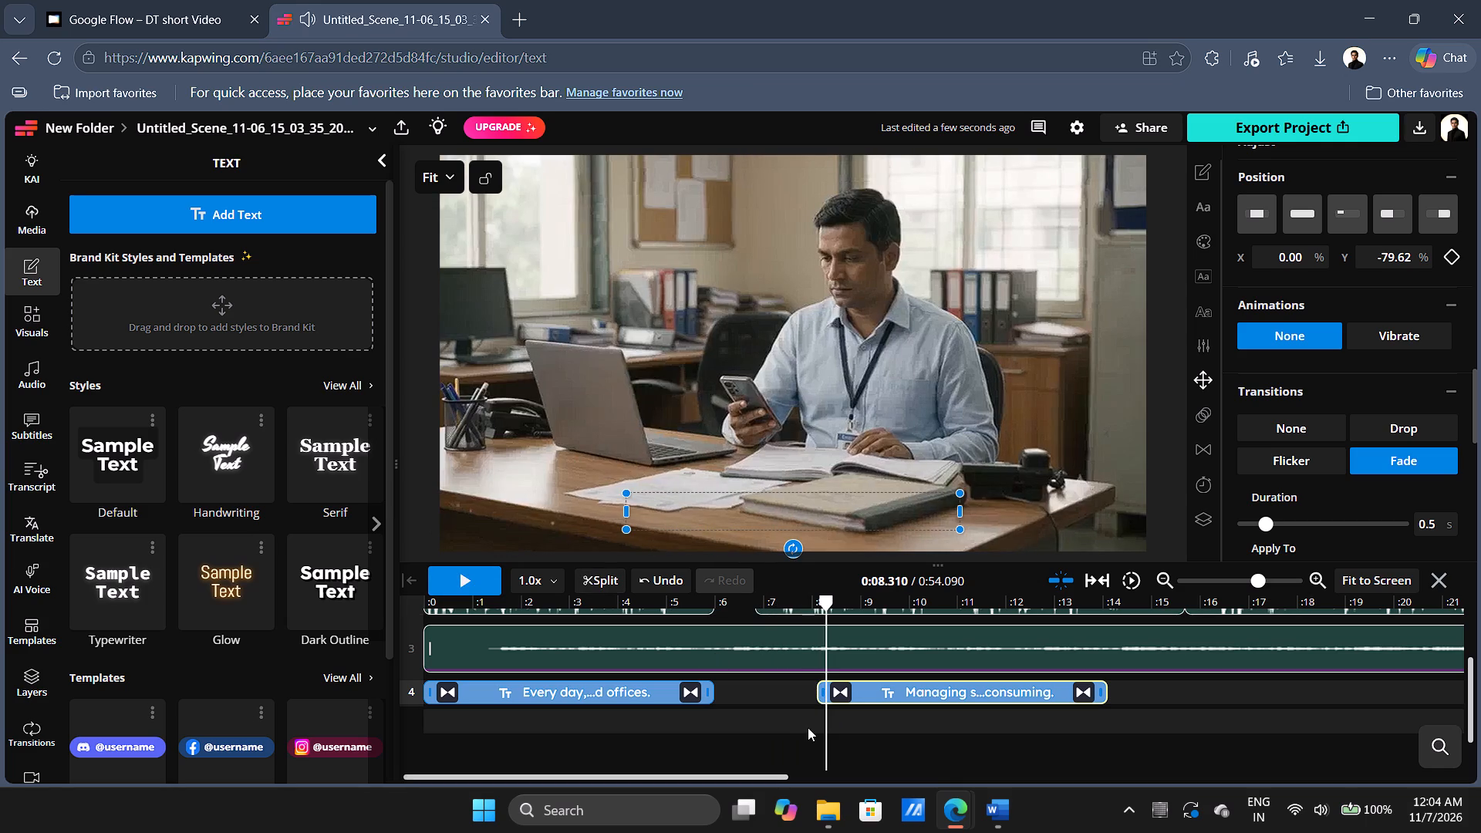
Move the second caption clip to start at about 7.27 s and check the caption timing by playing the video from the start.
{"action": "left_click_drag", "start_coordinate": [827, 726], "coordinate": [776, 723]}
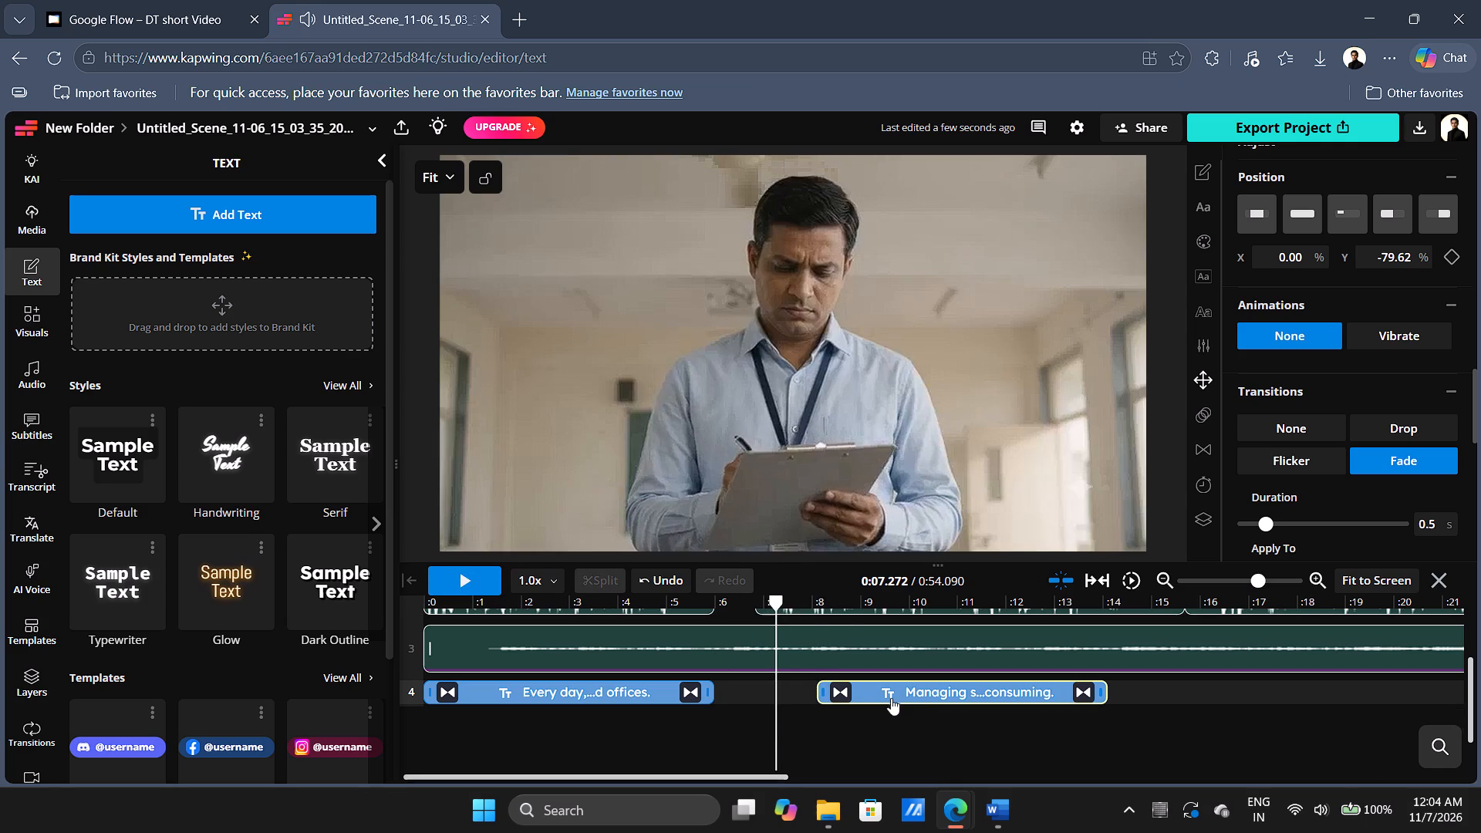
{"action": "left_click_drag", "start_coordinate": [891, 696], "coordinate": [852, 696]}
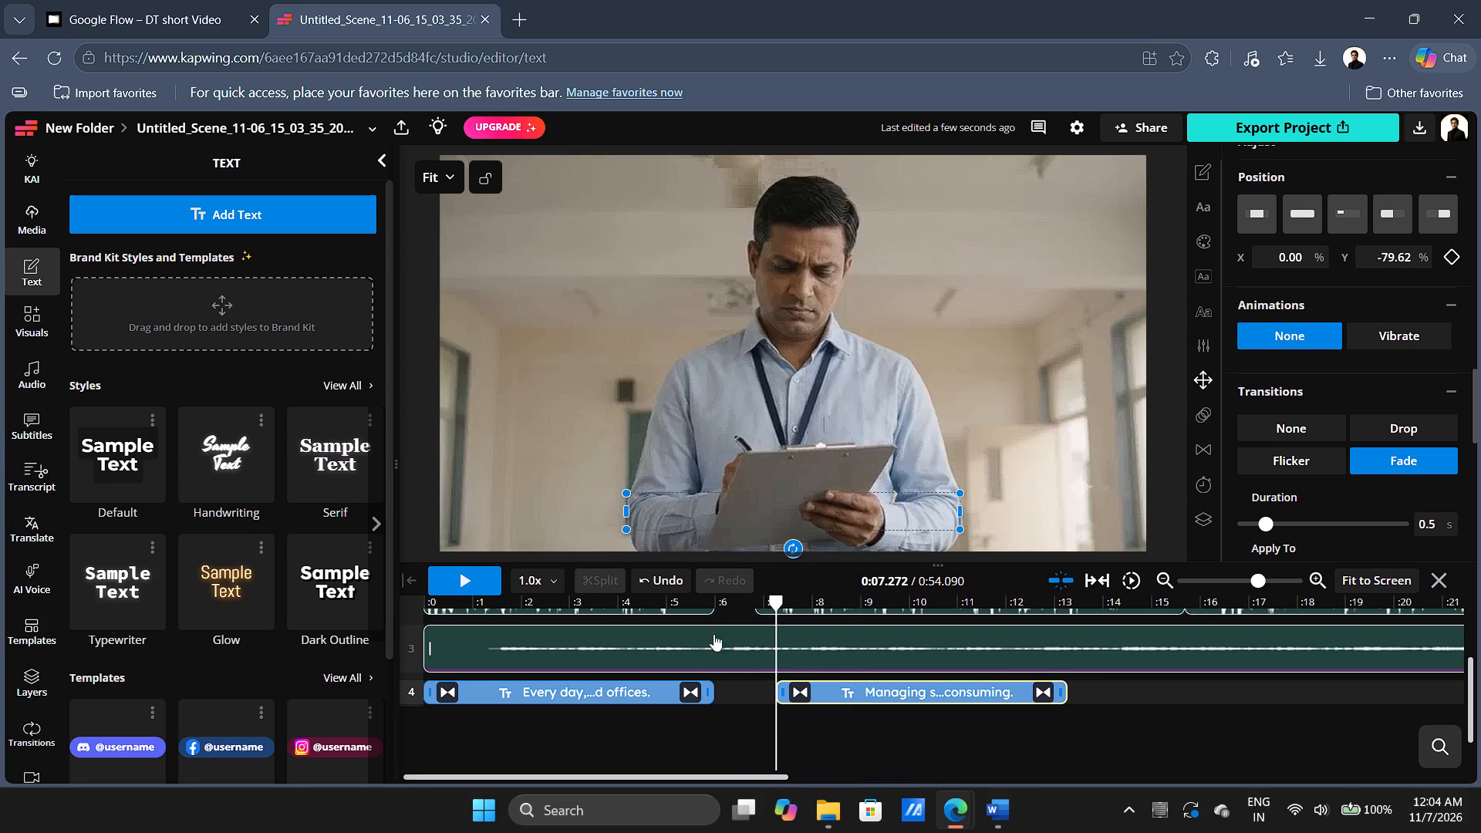
{"action": "left_click", "coordinate": [474, 582]}
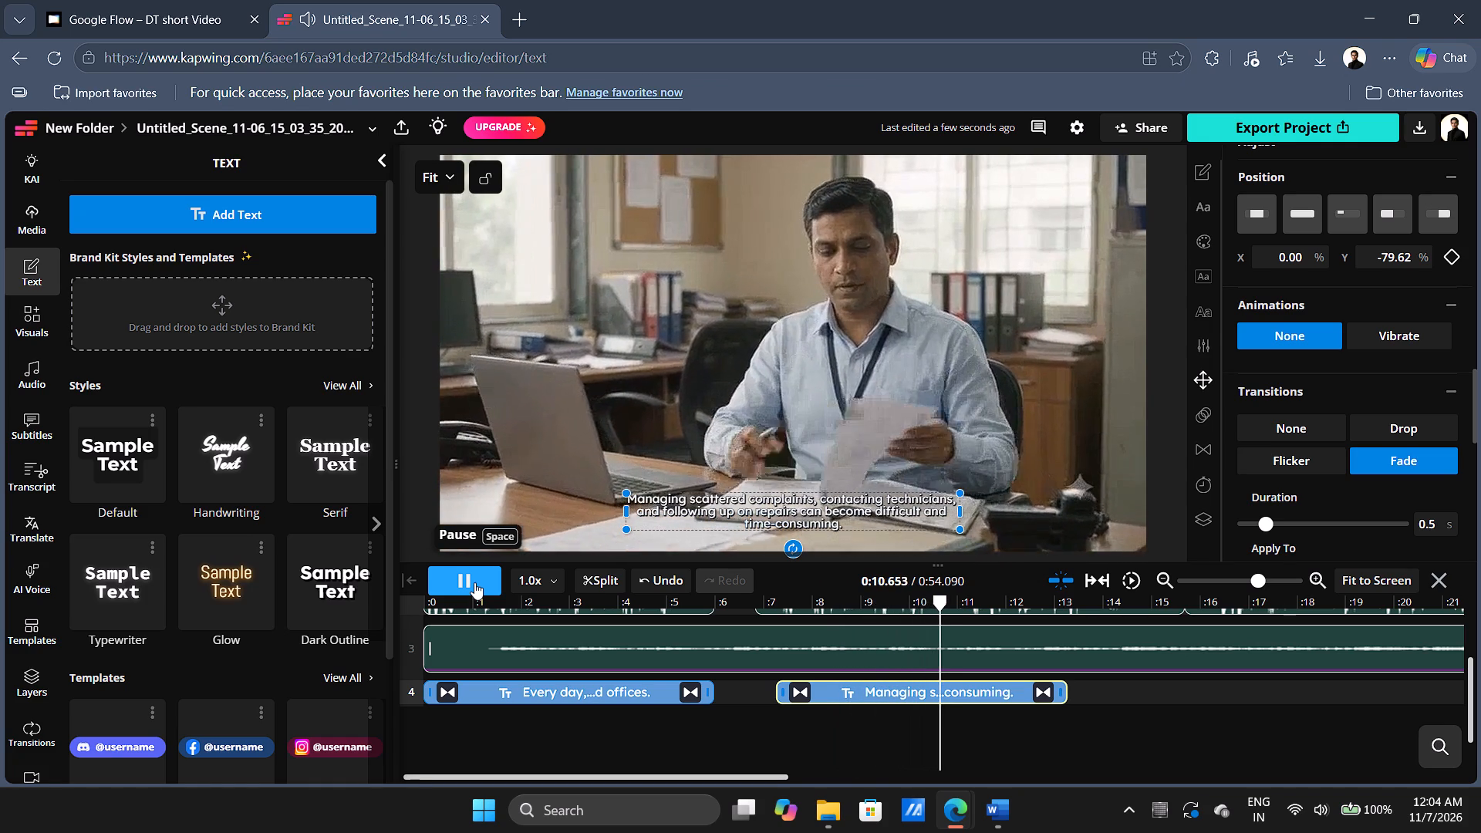
{"action": "left_click", "coordinate": [474, 582]}
{"action": "left_click_drag", "start_coordinate": [948, 727], "coordinate": [410, 710]}
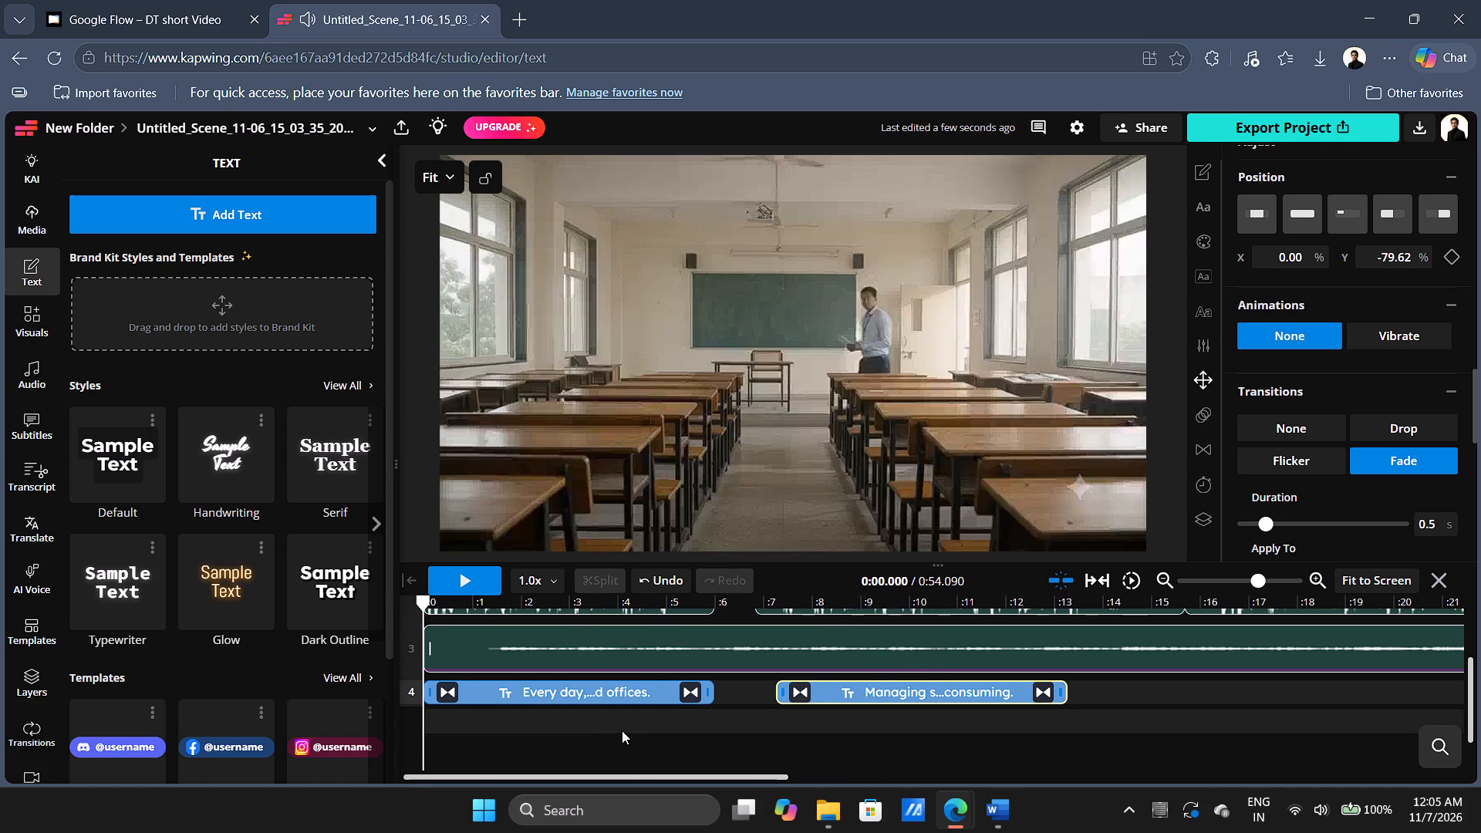
{"action": "scroll", "coordinate": [624, 731], "scroll_direction": "up", "scroll_amount": 4}
{"action": "left_click", "coordinate": [460, 583]}
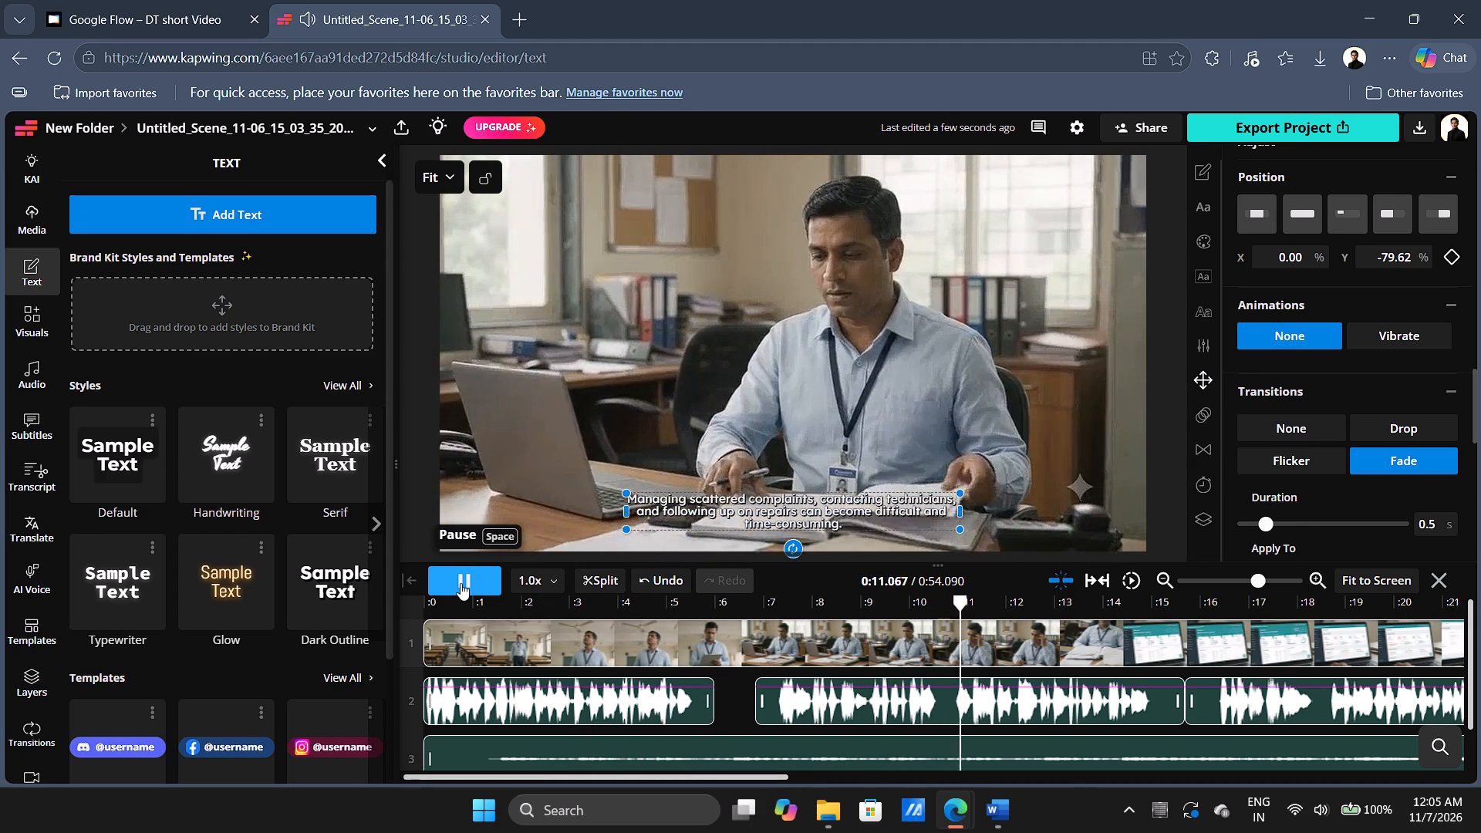
{"action": "left_click", "coordinate": [460, 583]}
Extend the second caption clip's end to about 15.7 s, matching the end of the second narration clip.
{"action": "scroll", "coordinate": [908, 725], "scroll_direction": "down", "scroll_amount": 2}
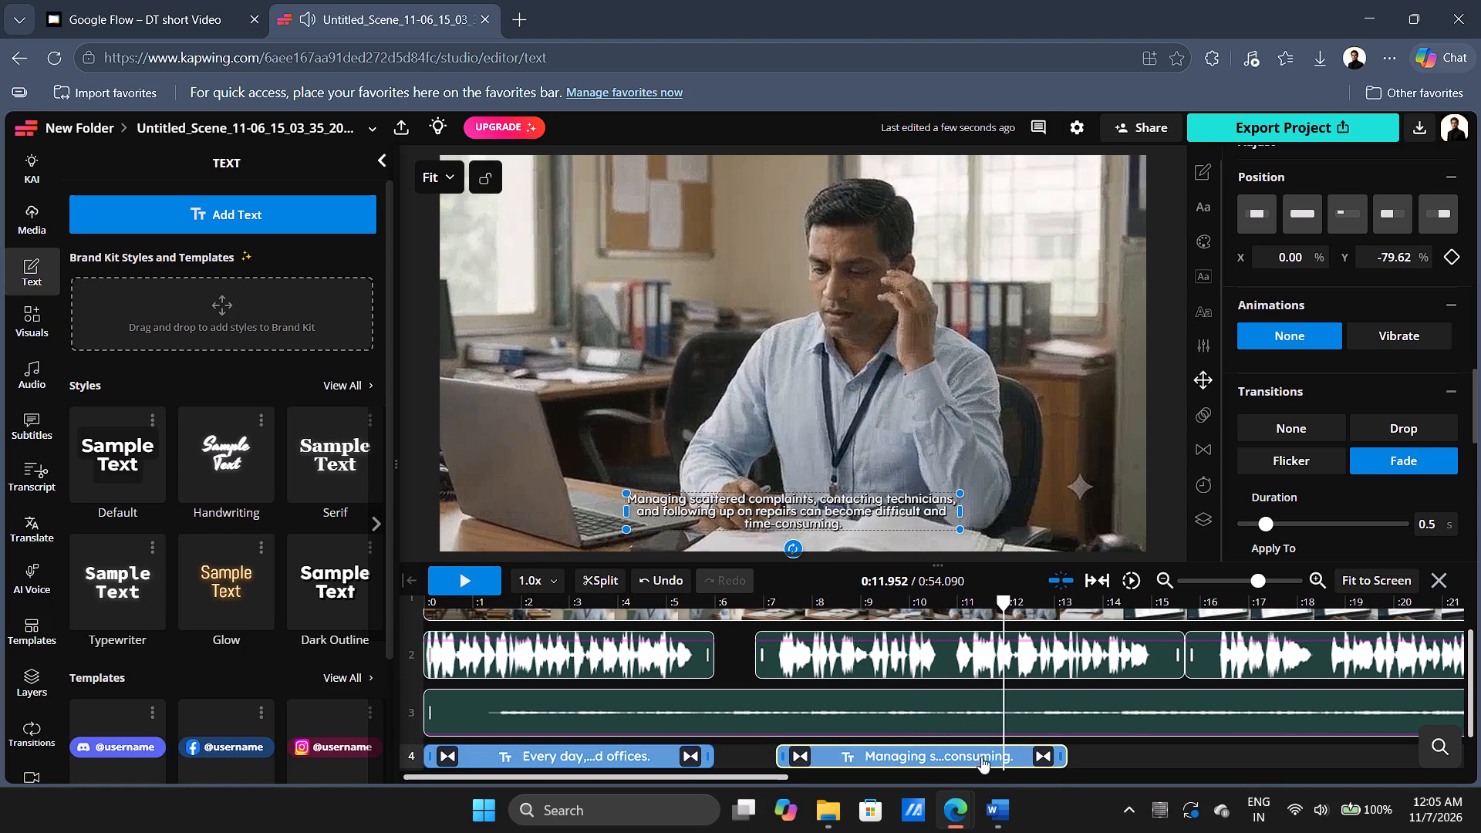
{"action": "left_click", "coordinate": [990, 758]}
{"action": "left_click_drag", "start_coordinate": [1066, 755], "coordinate": [1154, 755]}
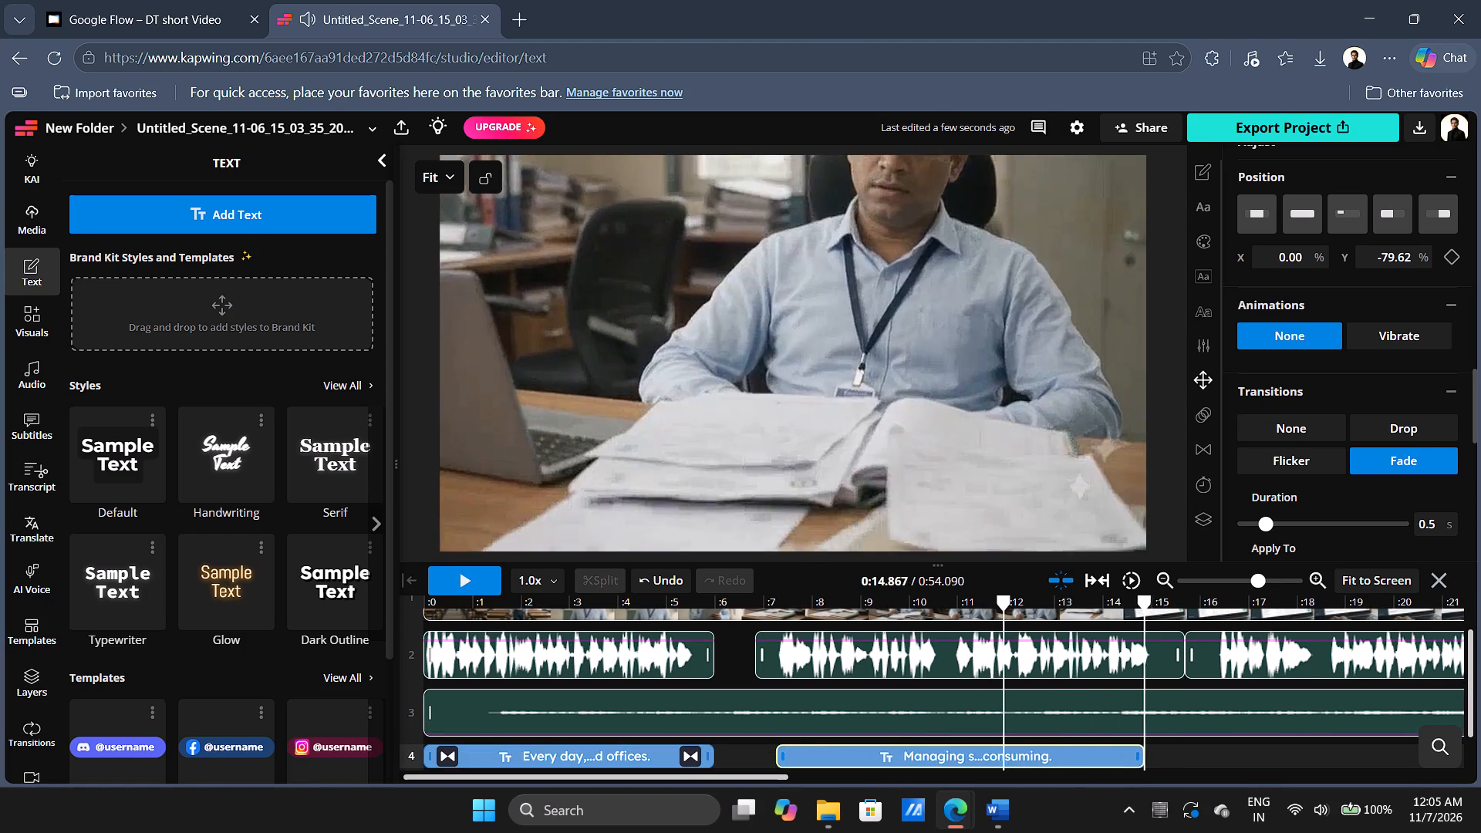
{"action": "left_click_drag", "start_coordinate": [1154, 755], "coordinate": [1171, 757]}
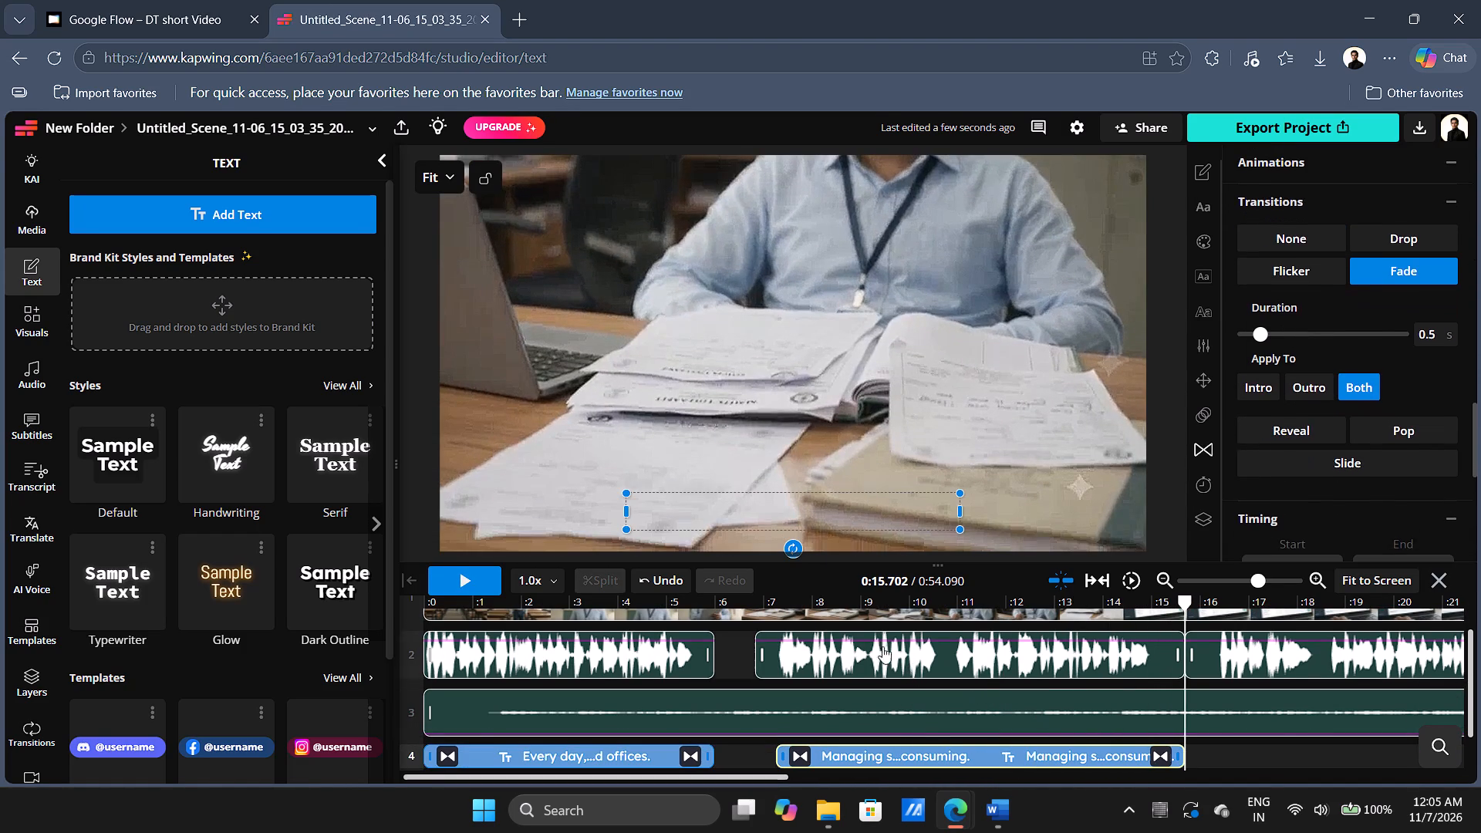
{"action": "left_click_drag", "start_coordinate": [1190, 702], "coordinate": [1179, 702]}
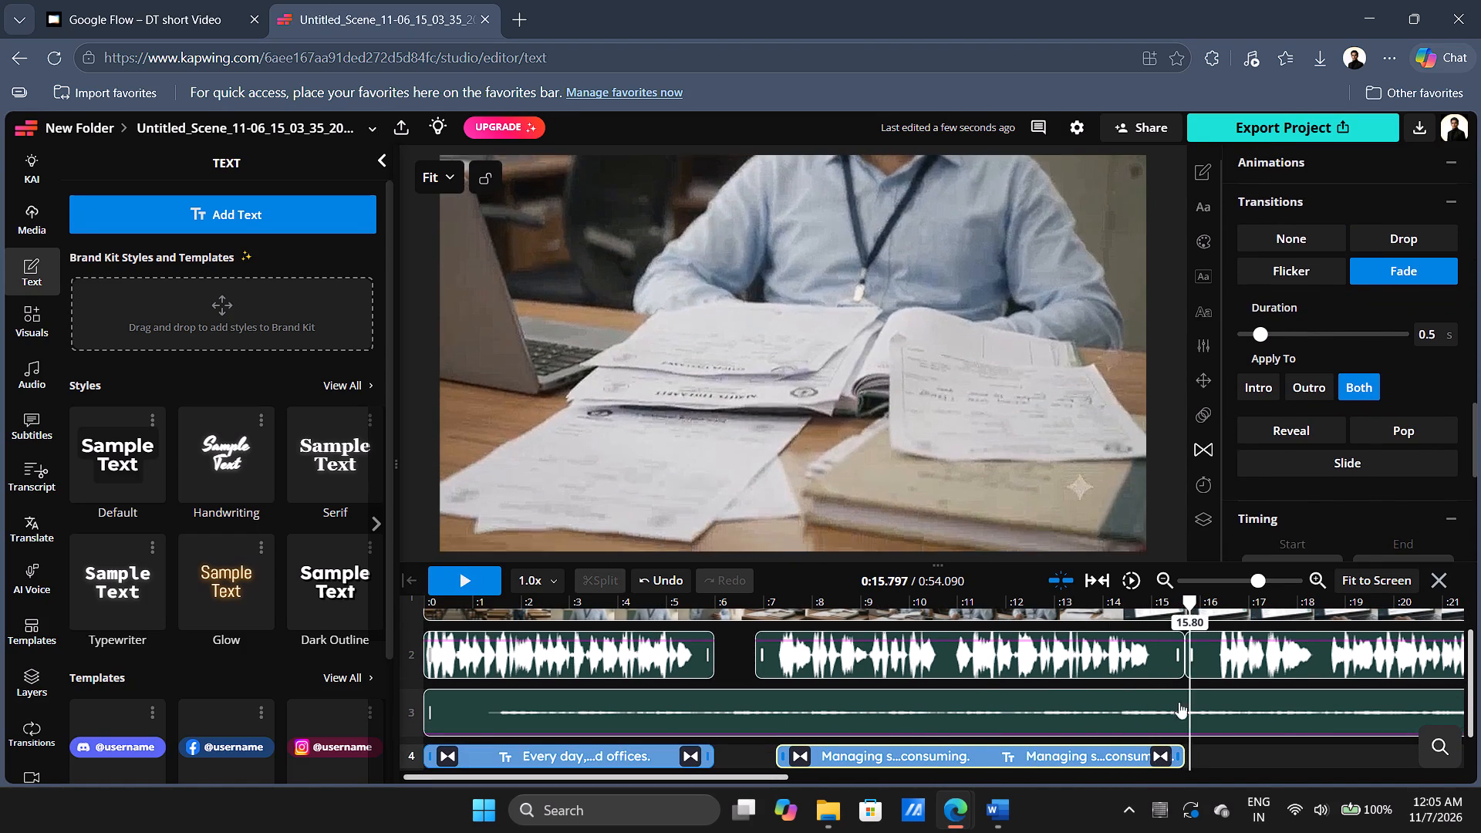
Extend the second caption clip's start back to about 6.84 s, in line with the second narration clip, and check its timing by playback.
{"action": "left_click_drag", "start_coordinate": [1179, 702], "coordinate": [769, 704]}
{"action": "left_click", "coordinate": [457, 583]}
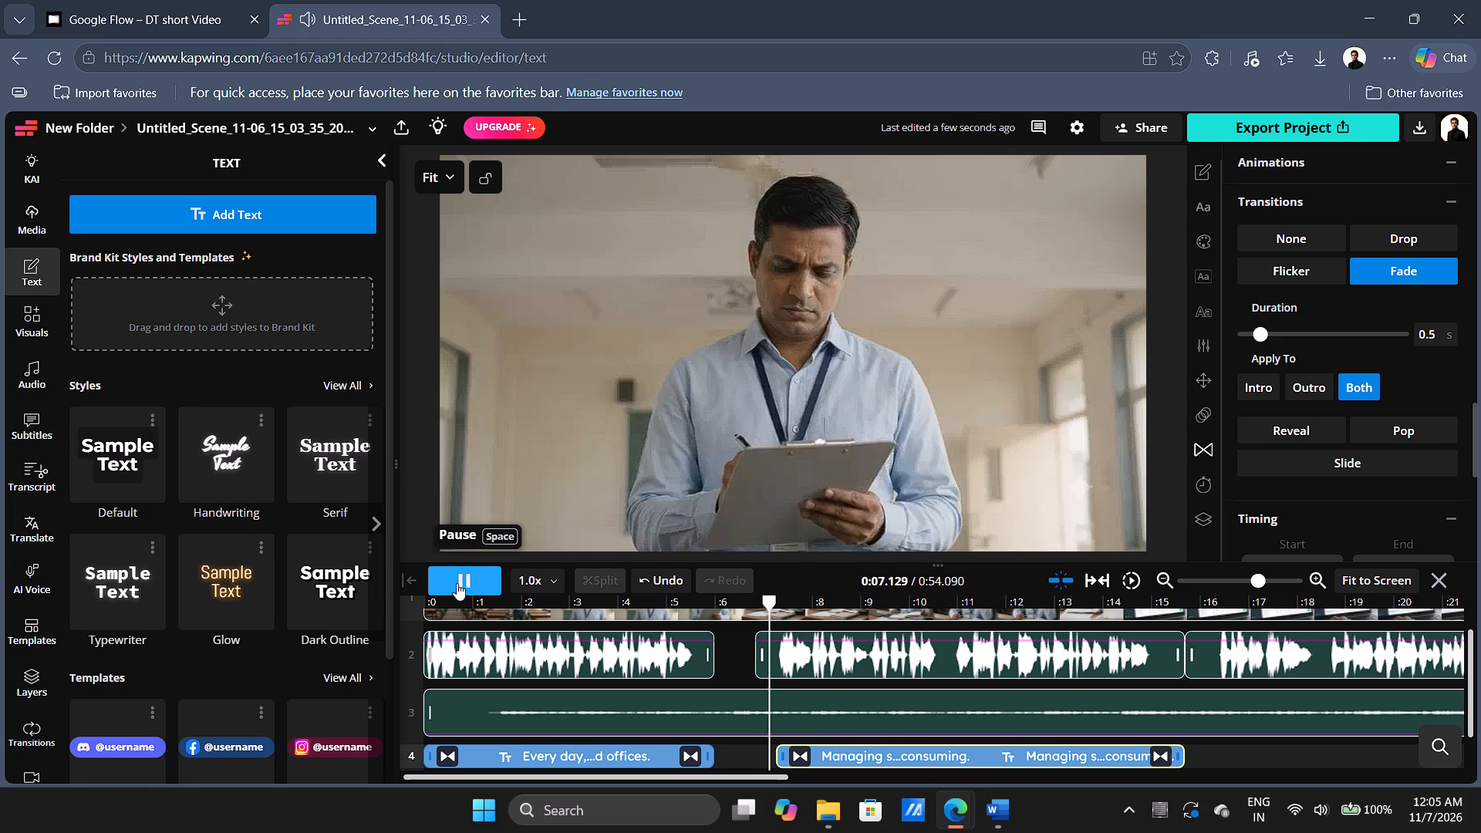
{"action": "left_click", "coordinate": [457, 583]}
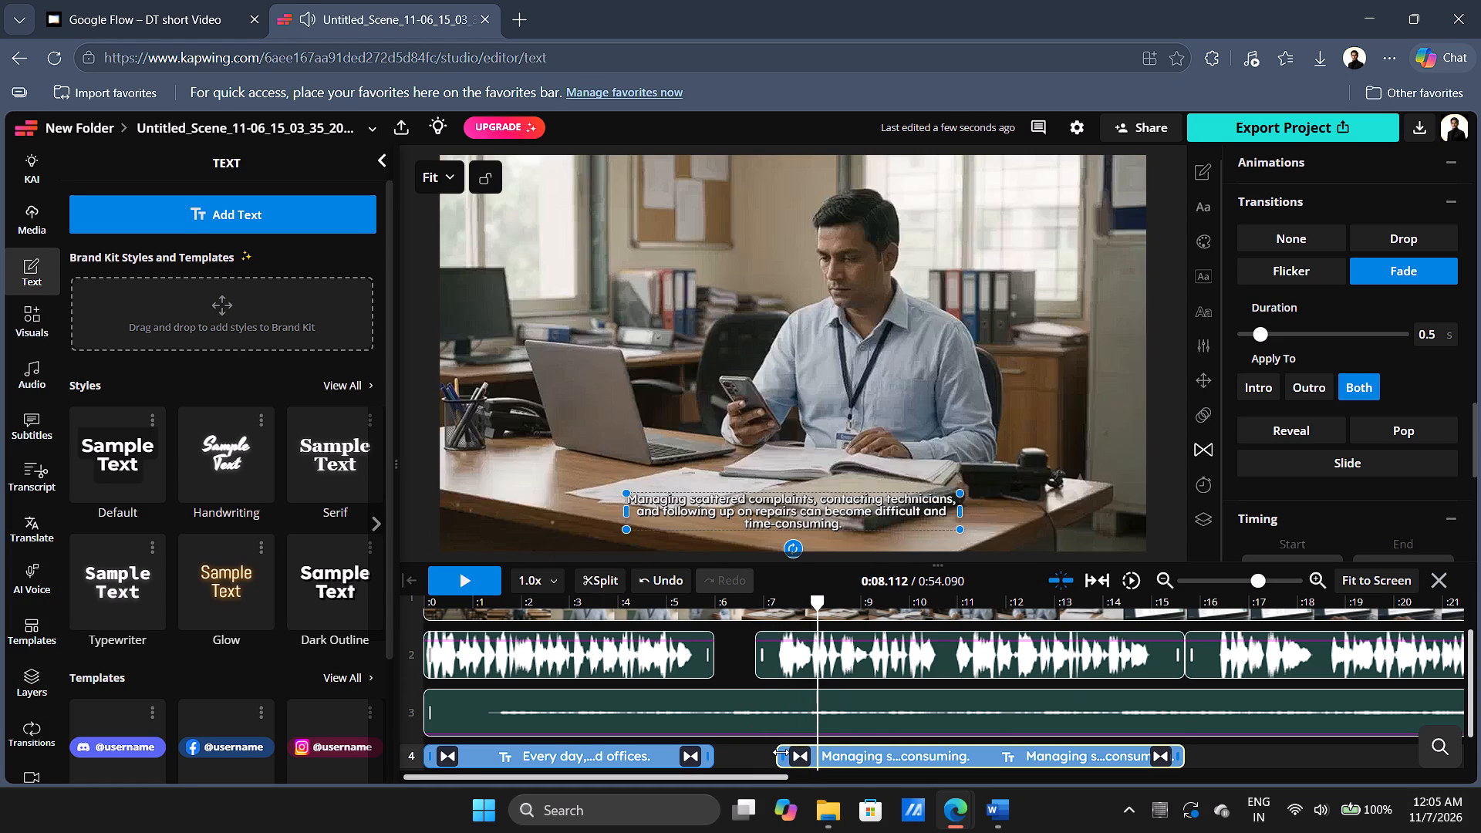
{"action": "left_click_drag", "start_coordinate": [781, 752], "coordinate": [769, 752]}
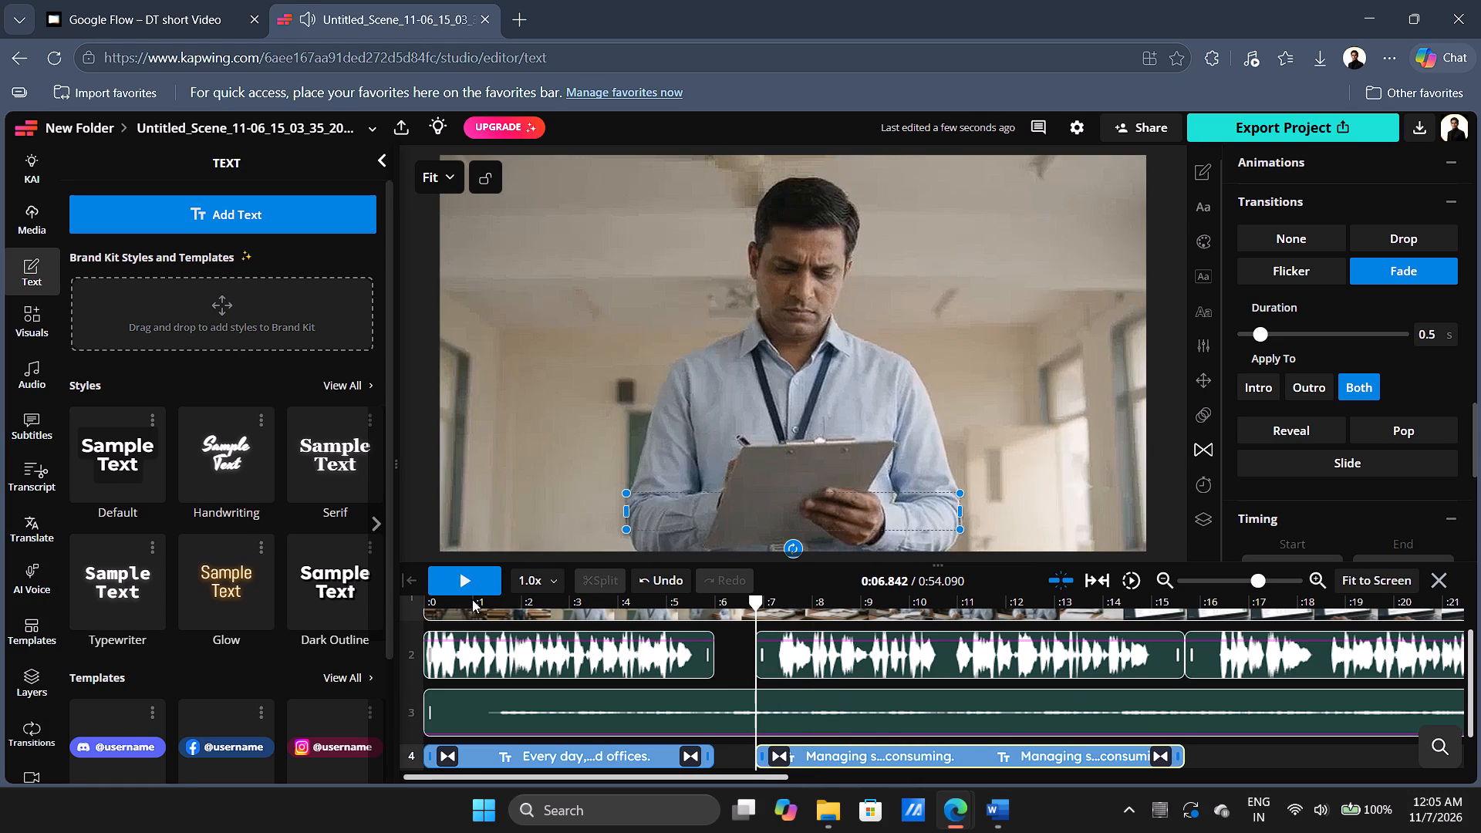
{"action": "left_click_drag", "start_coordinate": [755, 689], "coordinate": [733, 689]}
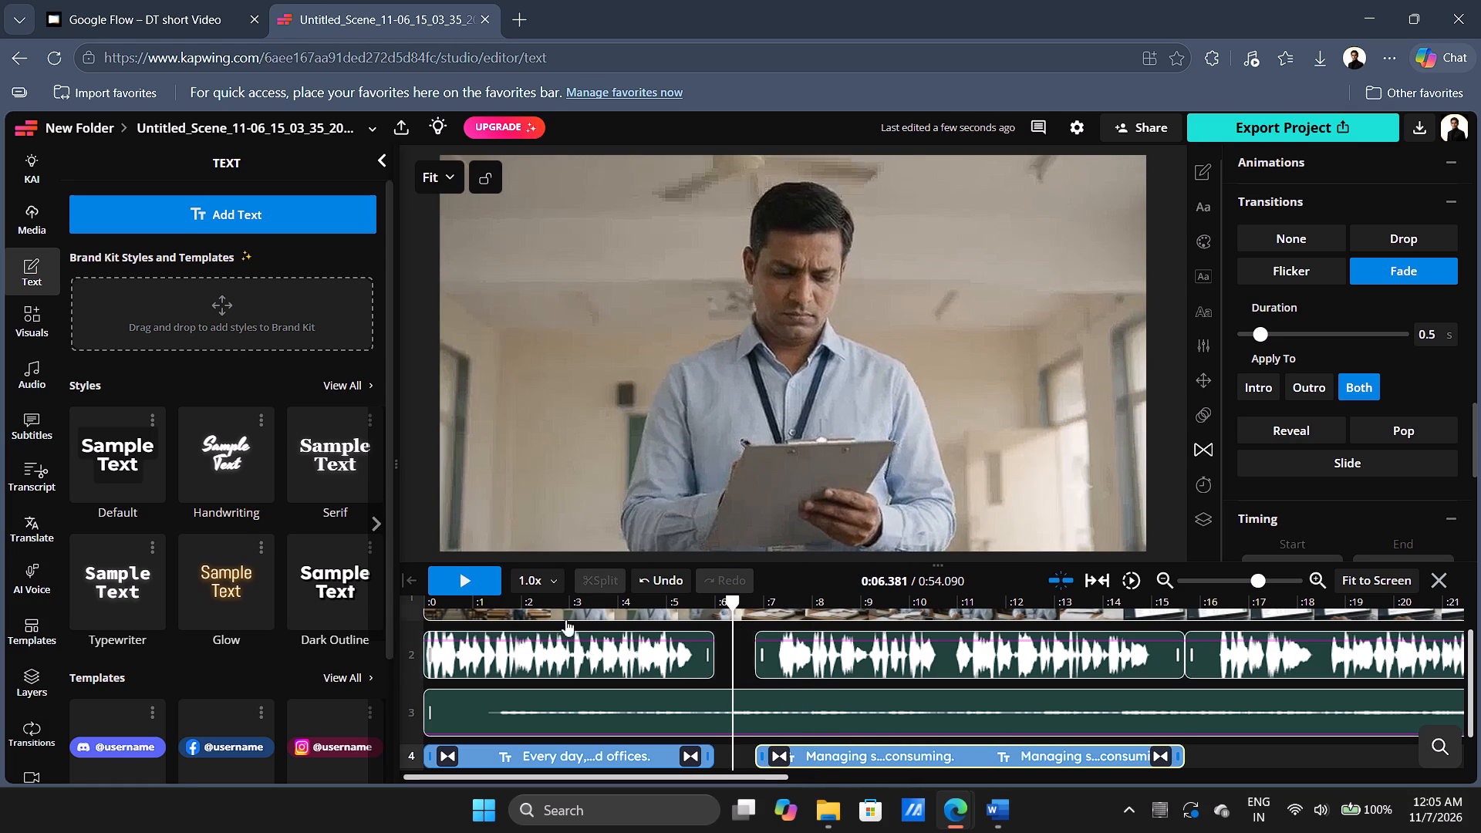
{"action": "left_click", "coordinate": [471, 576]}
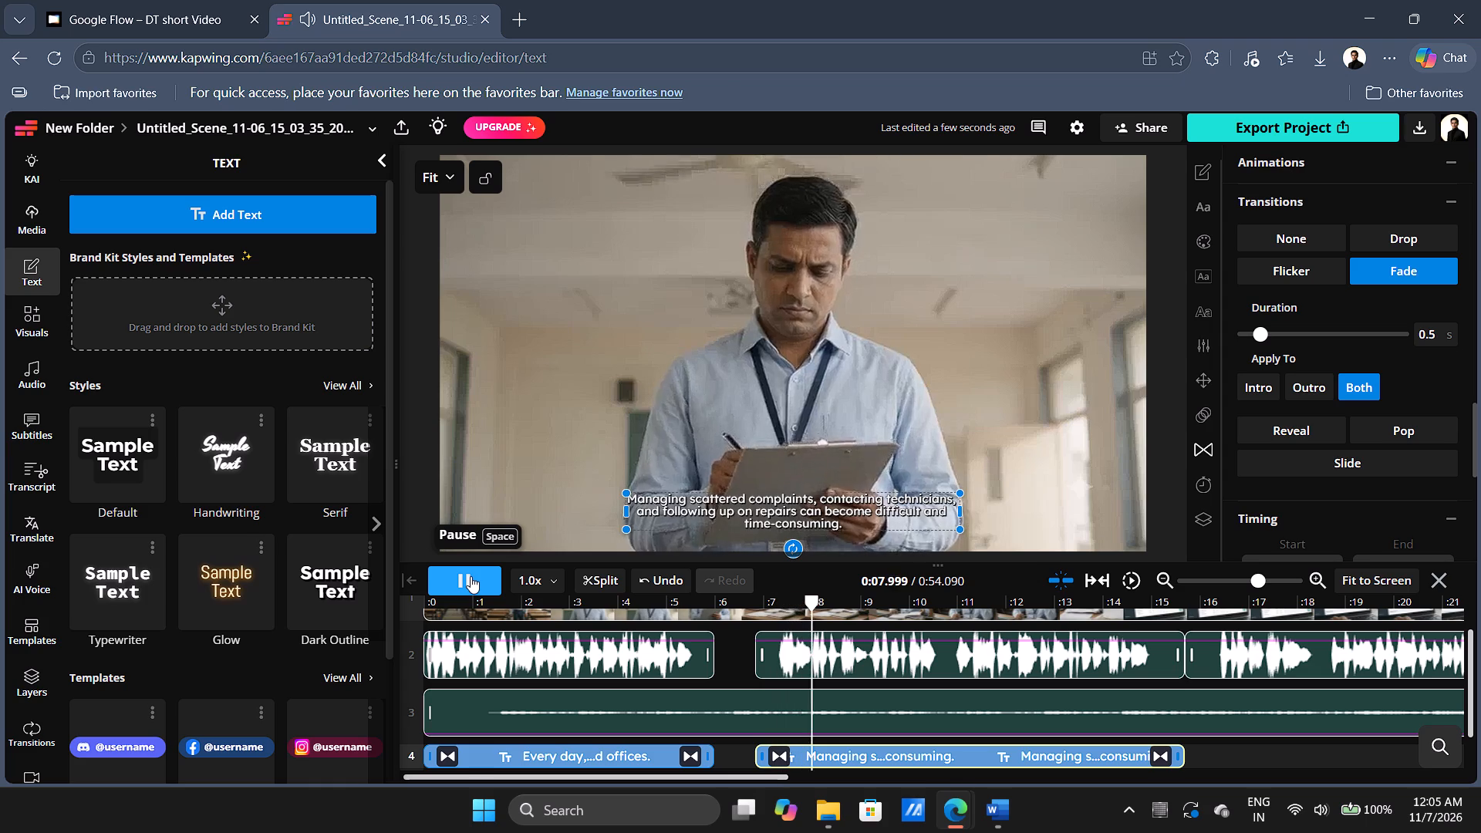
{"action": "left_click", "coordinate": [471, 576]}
Trim the second caption clip's start to about 7.22 s and play the video through to the end of the second narration clip.
{"action": "left_click_drag", "start_coordinate": [761, 751], "coordinate": [765, 751]}
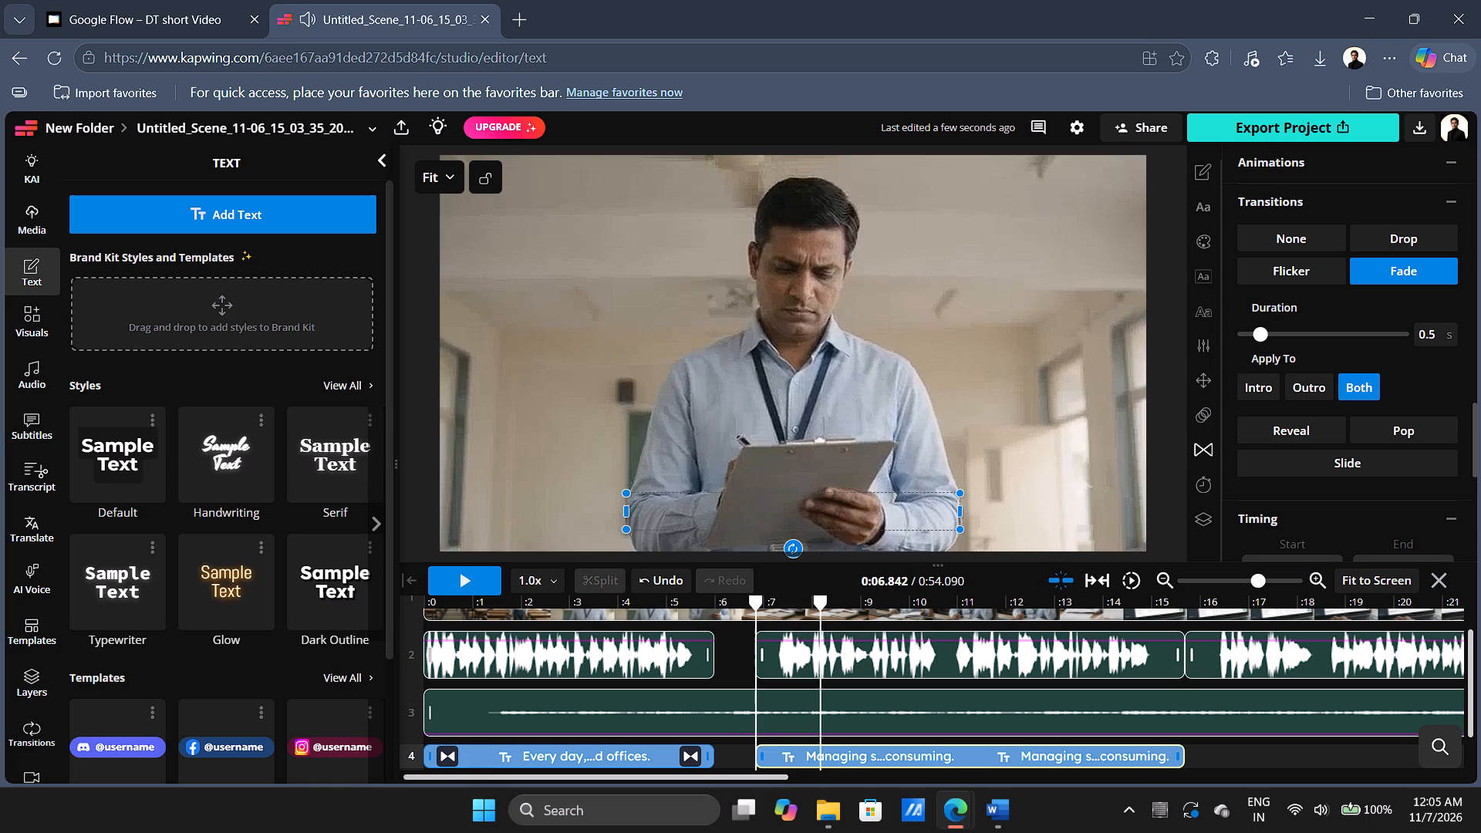
{"action": "left_click_drag", "start_coordinate": [765, 751], "coordinate": [780, 753]}
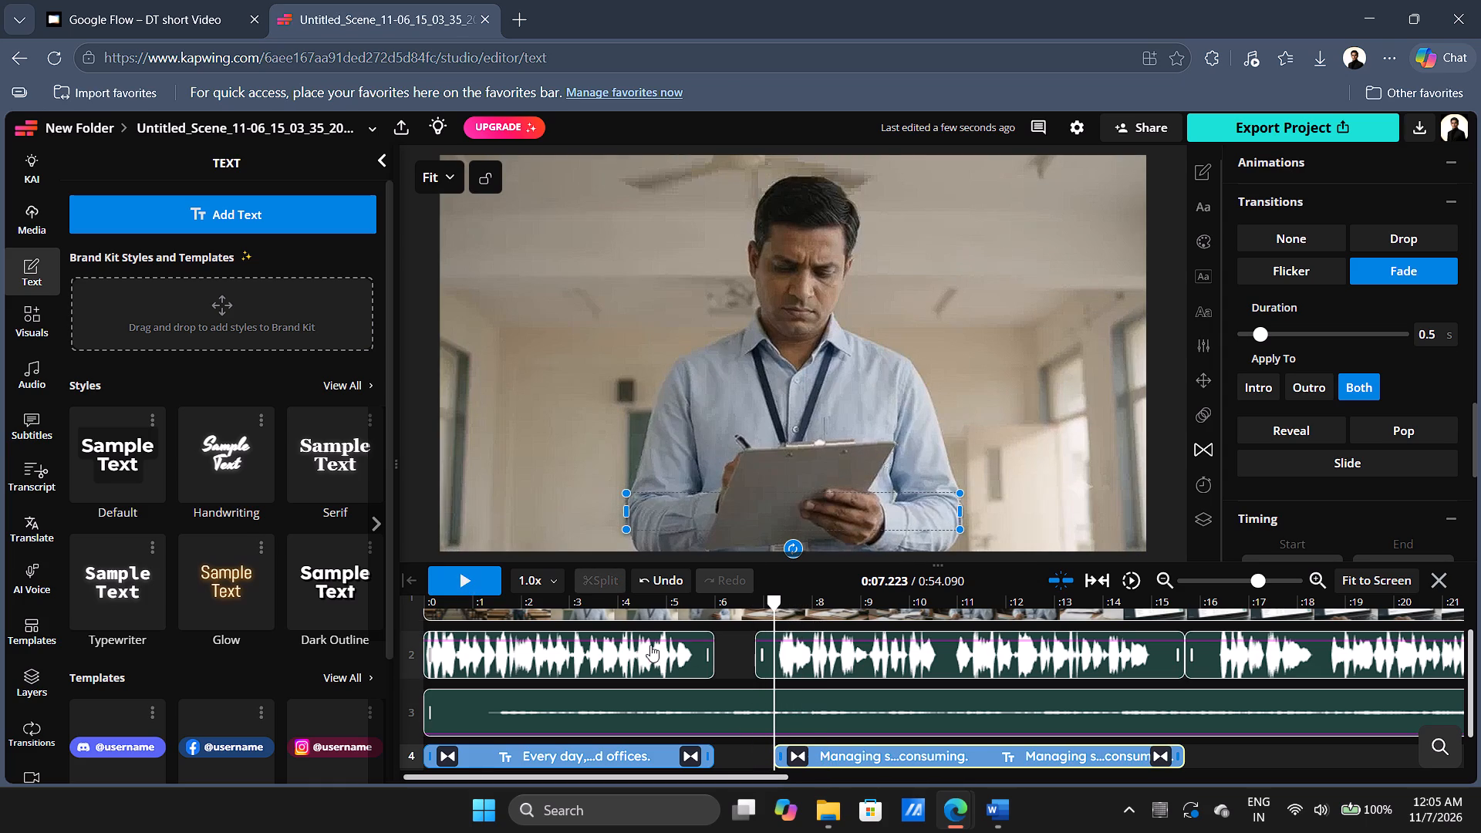
{"action": "left_click_drag", "start_coordinate": [774, 722], "coordinate": [754, 720]}
{"action": "left_click", "coordinate": [440, 586]}
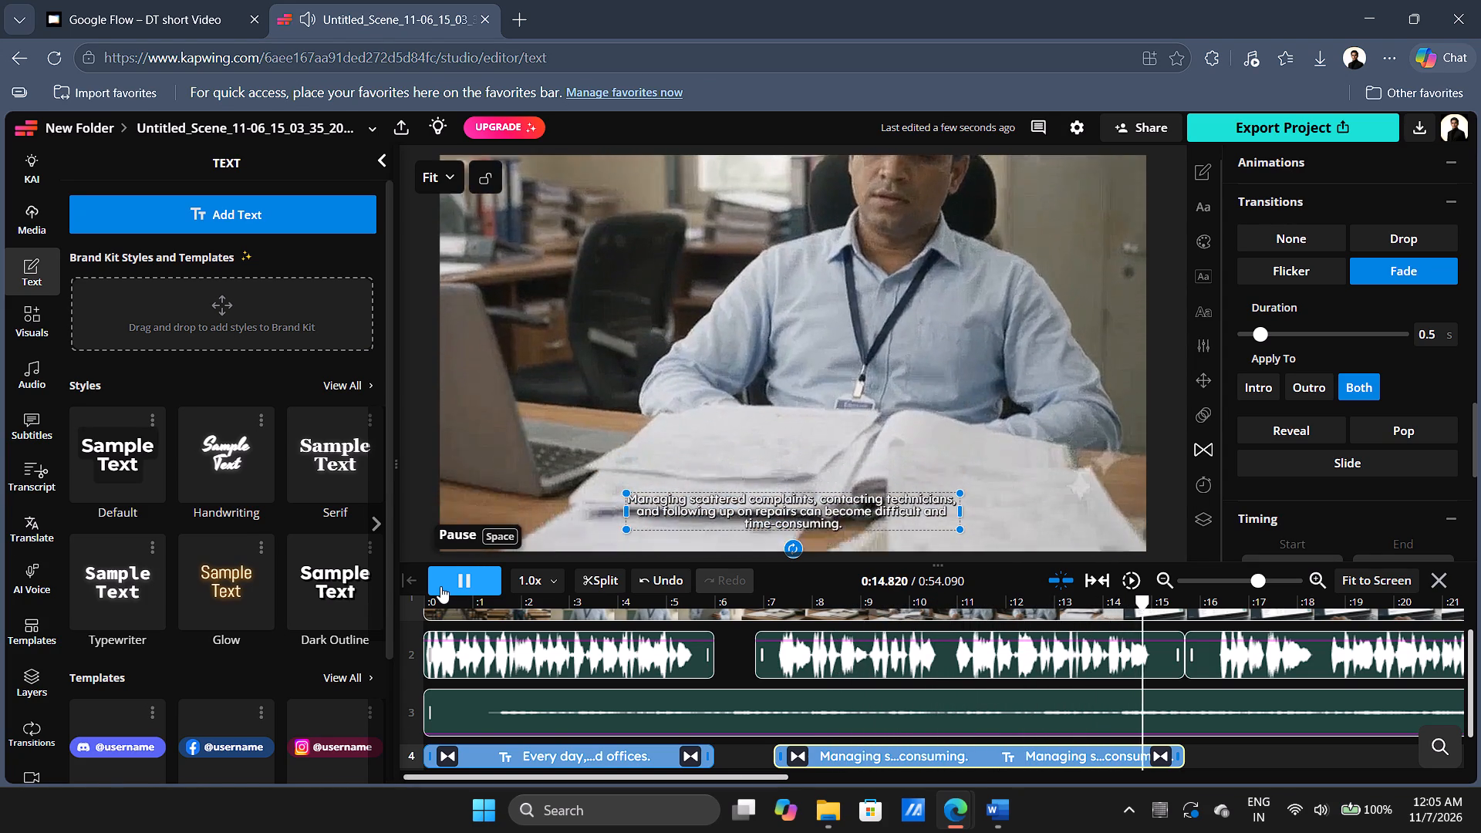
{"action": "left_click", "coordinate": [440, 586]}
{"action": "left_click", "coordinate": [440, 586]}
{"action": "left_click", "coordinate": [440, 586]}
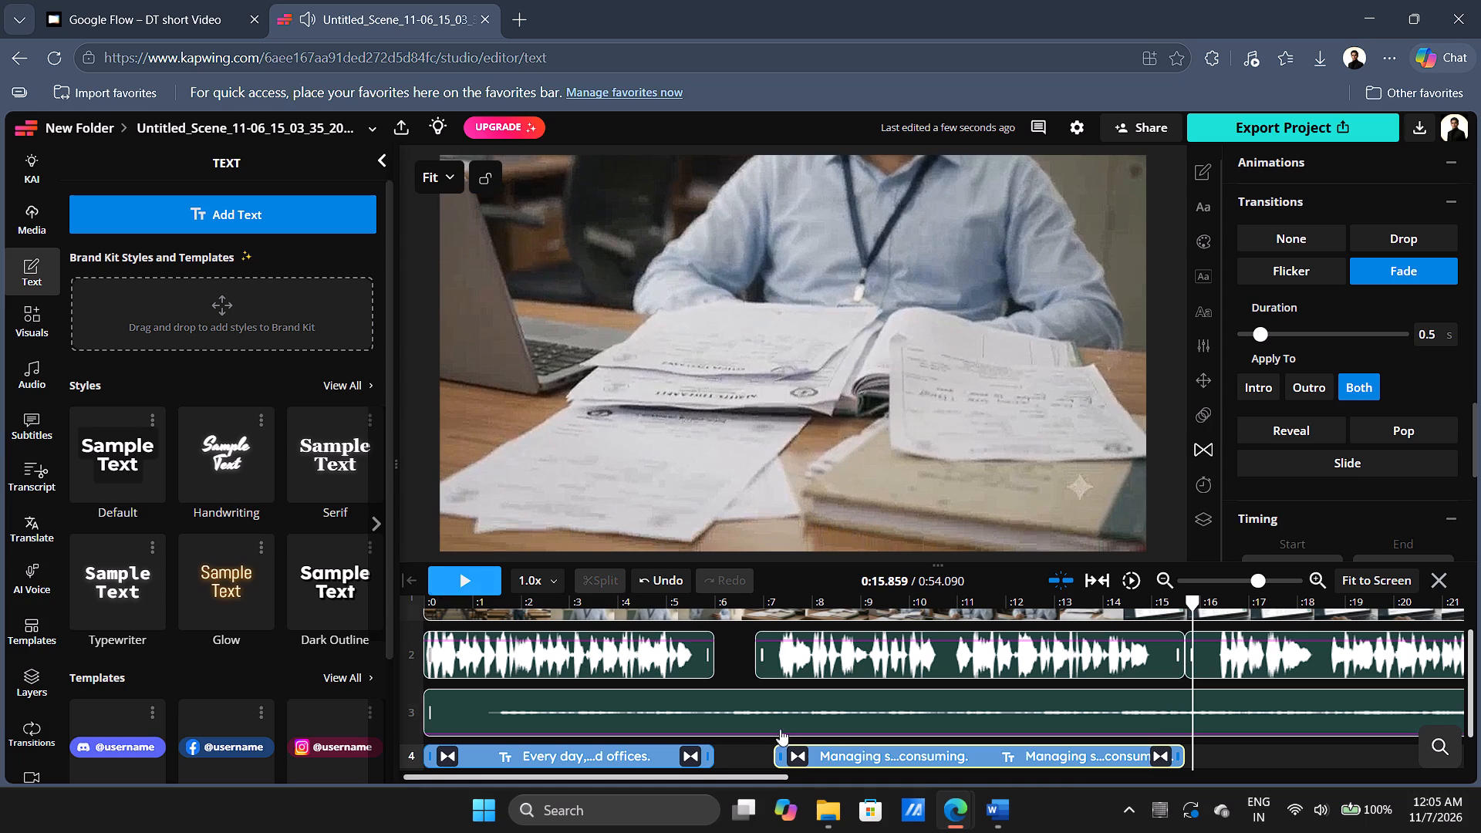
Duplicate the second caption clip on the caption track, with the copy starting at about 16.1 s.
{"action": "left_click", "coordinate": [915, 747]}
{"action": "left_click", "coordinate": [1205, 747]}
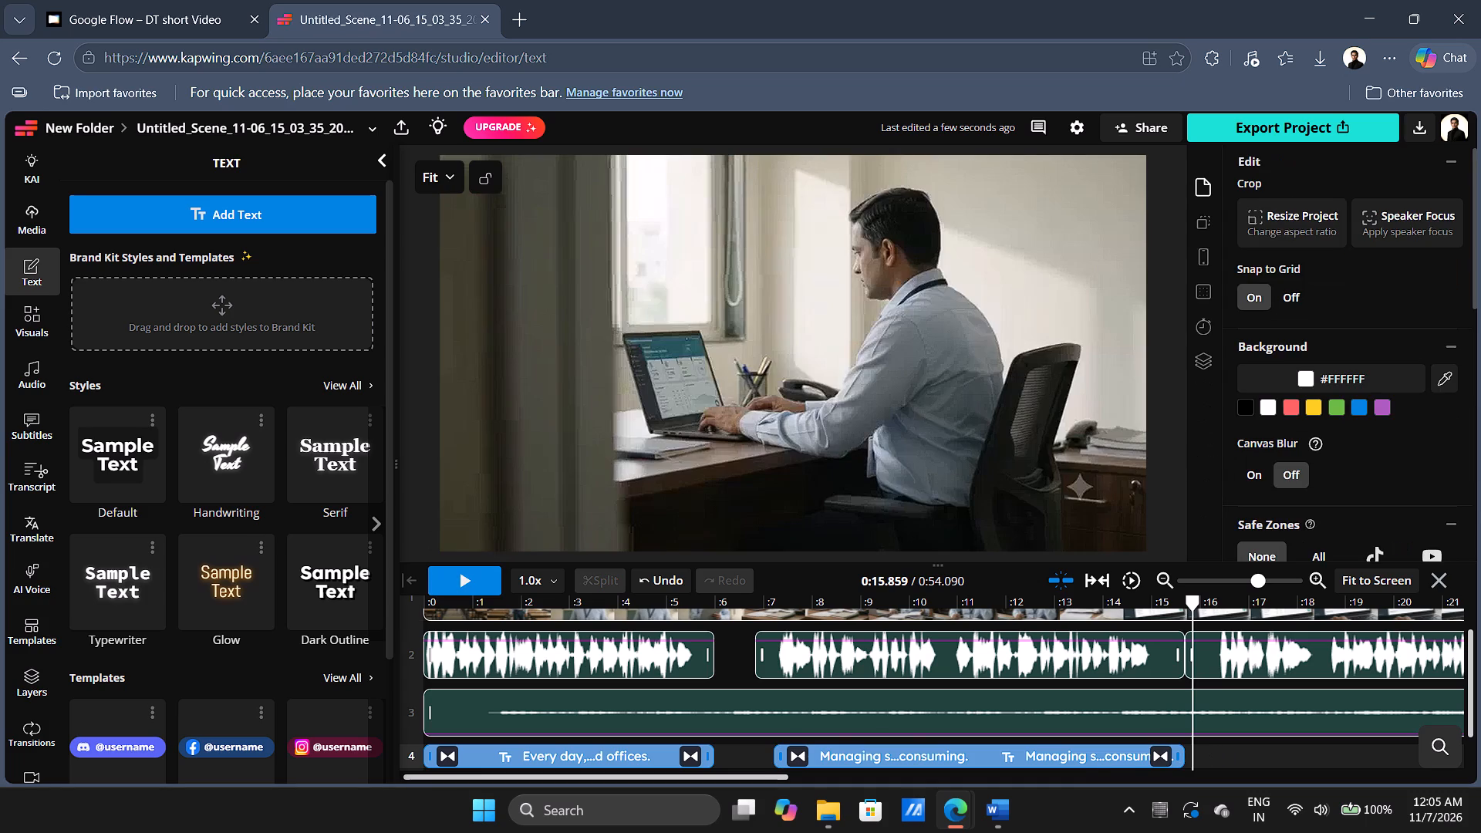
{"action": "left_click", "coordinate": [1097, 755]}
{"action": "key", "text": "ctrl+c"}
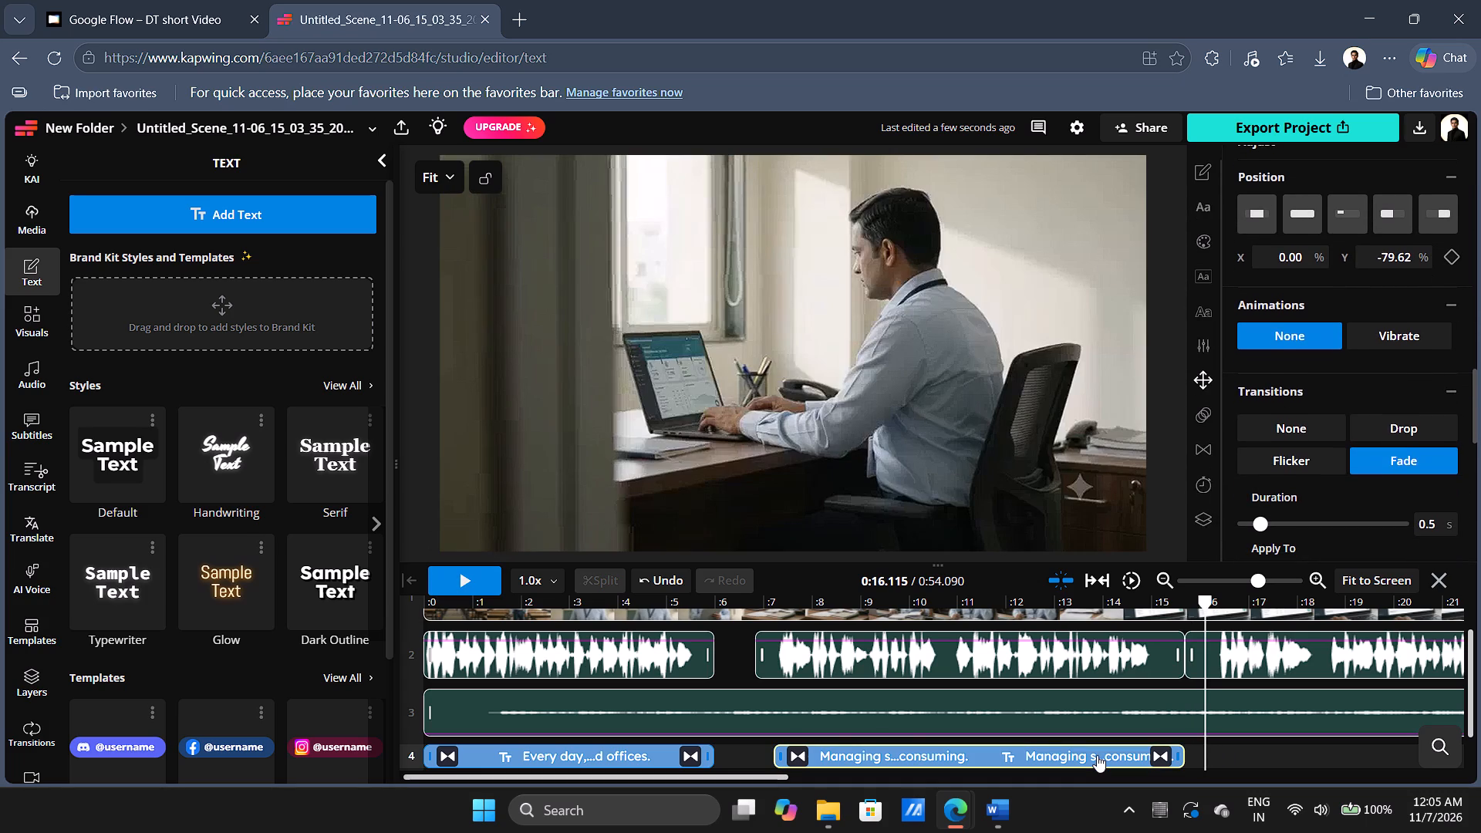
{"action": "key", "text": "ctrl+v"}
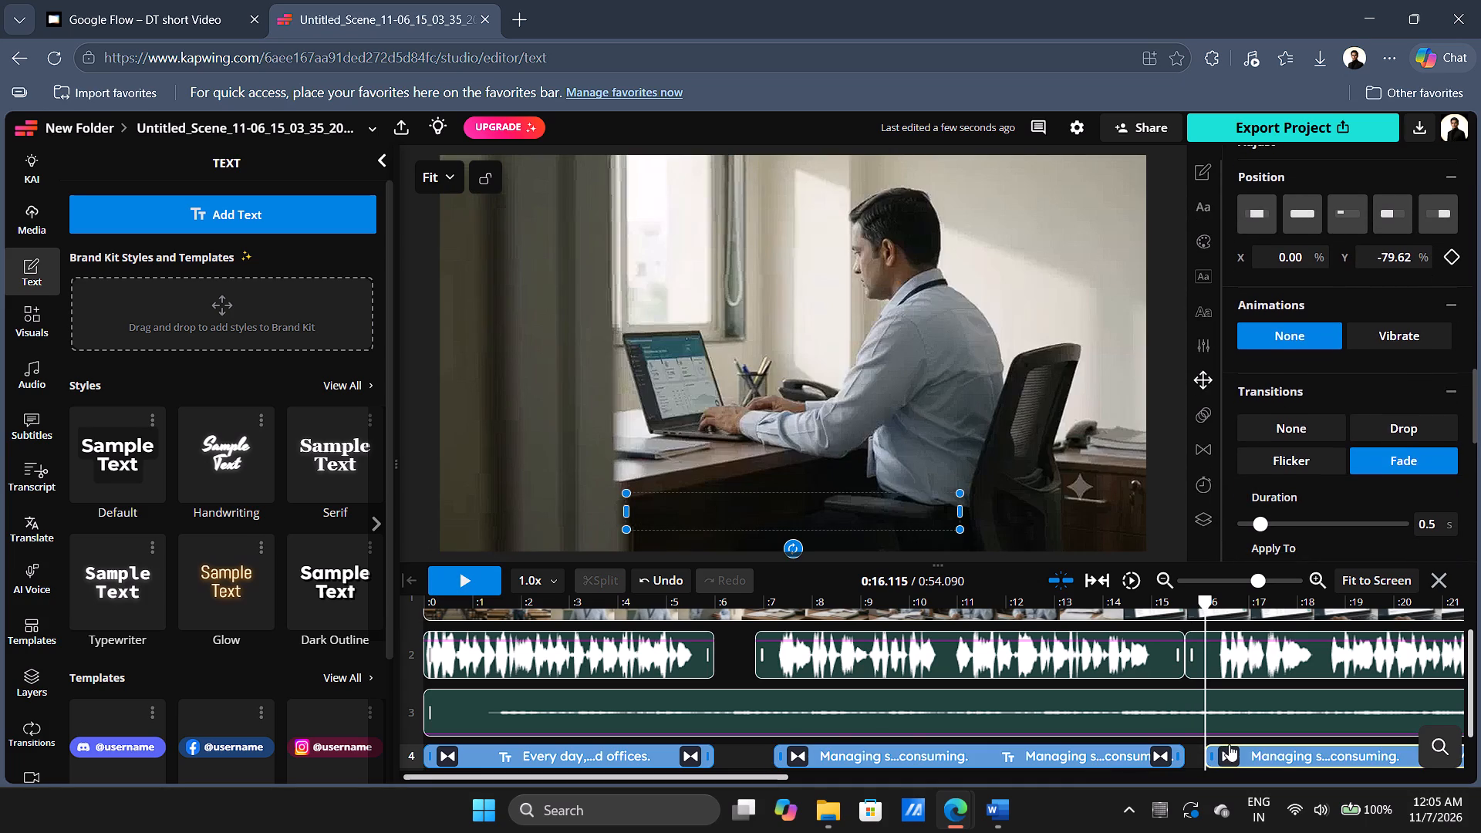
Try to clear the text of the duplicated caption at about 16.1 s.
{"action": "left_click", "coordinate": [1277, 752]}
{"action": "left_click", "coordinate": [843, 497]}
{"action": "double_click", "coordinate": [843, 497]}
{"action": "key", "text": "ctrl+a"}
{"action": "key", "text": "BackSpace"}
{"action": "key", "text": "alt+Tab"}
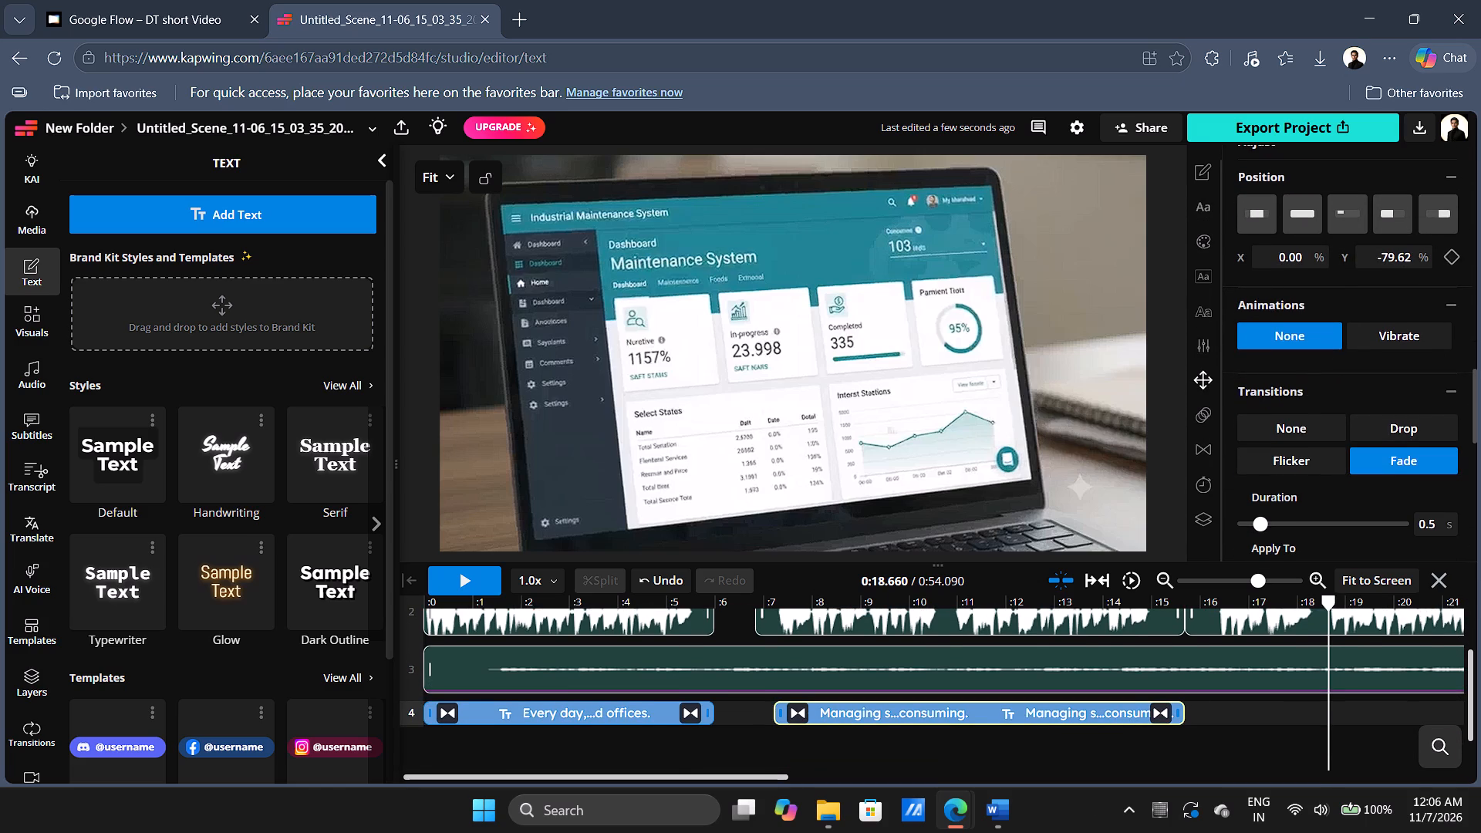
{"action": "left_click_drag", "start_coordinate": [1331, 710], "coordinate": [1225, 713]}
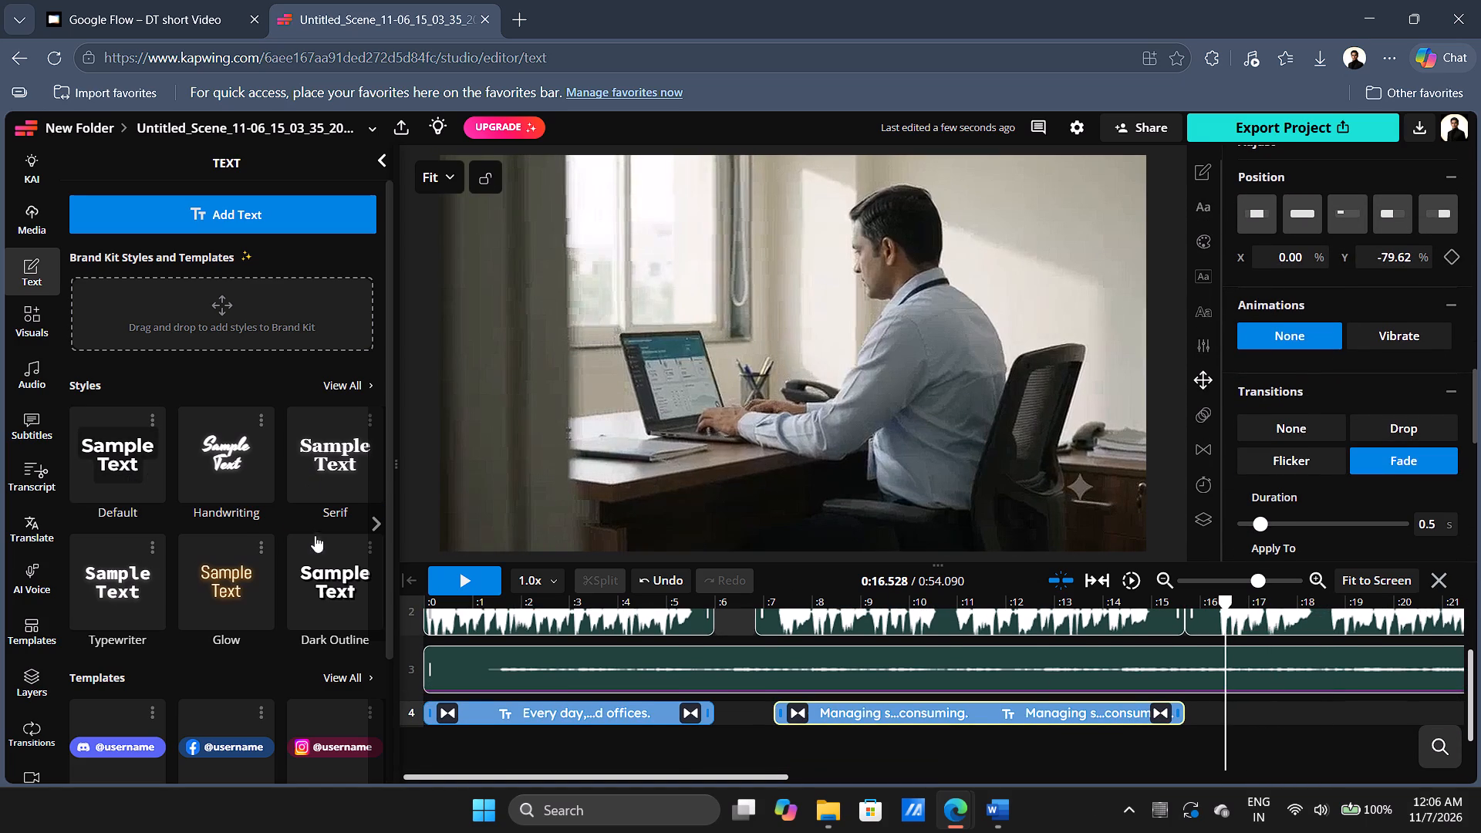
{"action": "left_click", "coordinate": [340, 570]}
{"action": "left_click", "coordinate": [1287, 709]}
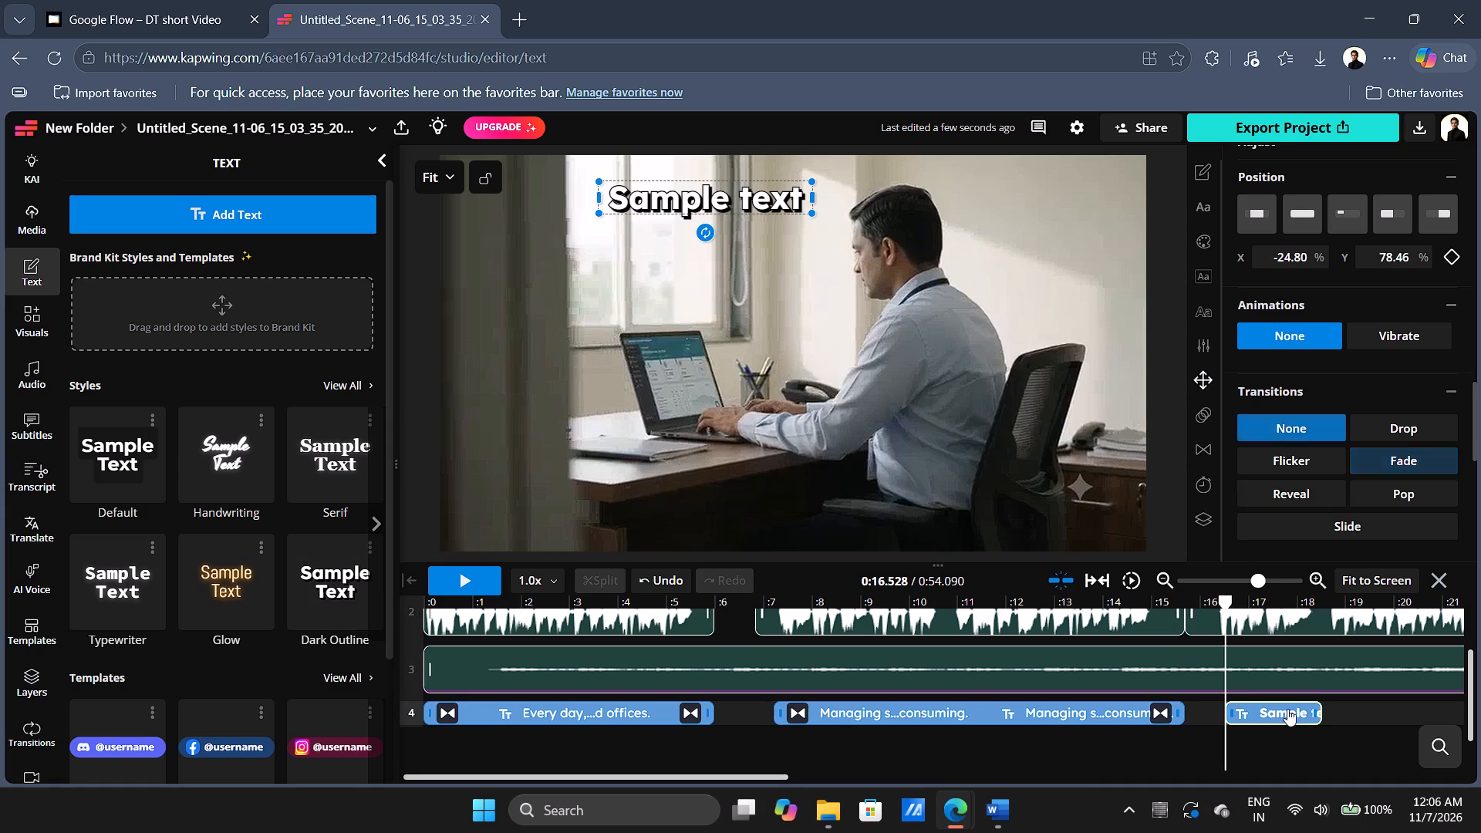
Replace the new caption's sample text with the copied Scene 3 voice-over line and widen its text box.
{"action": "double_click", "coordinate": [706, 197]}
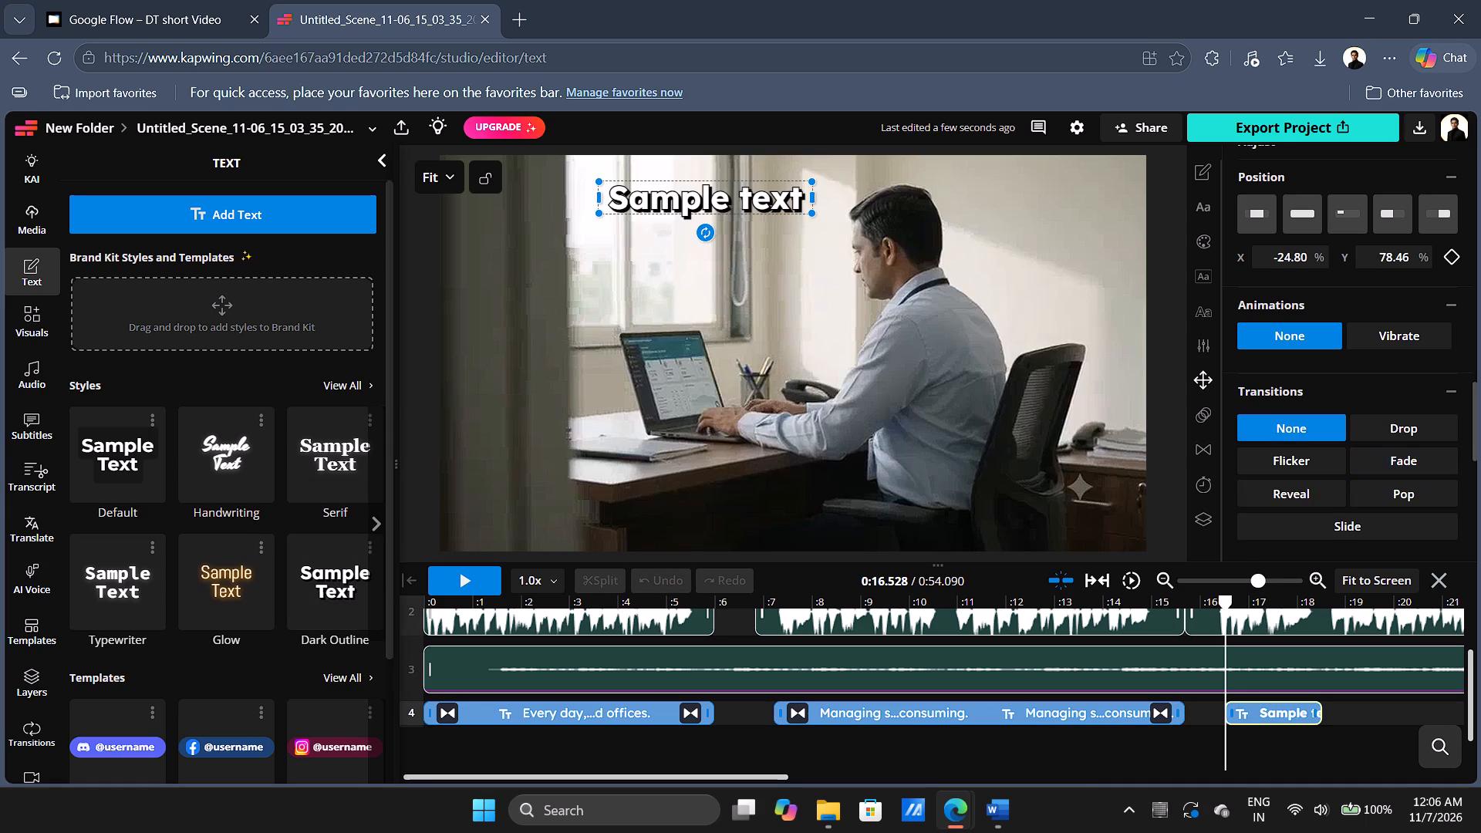
{"action": "key", "text": "ctrl+a"}
{"action": "key", "text": "ctrl+v"}
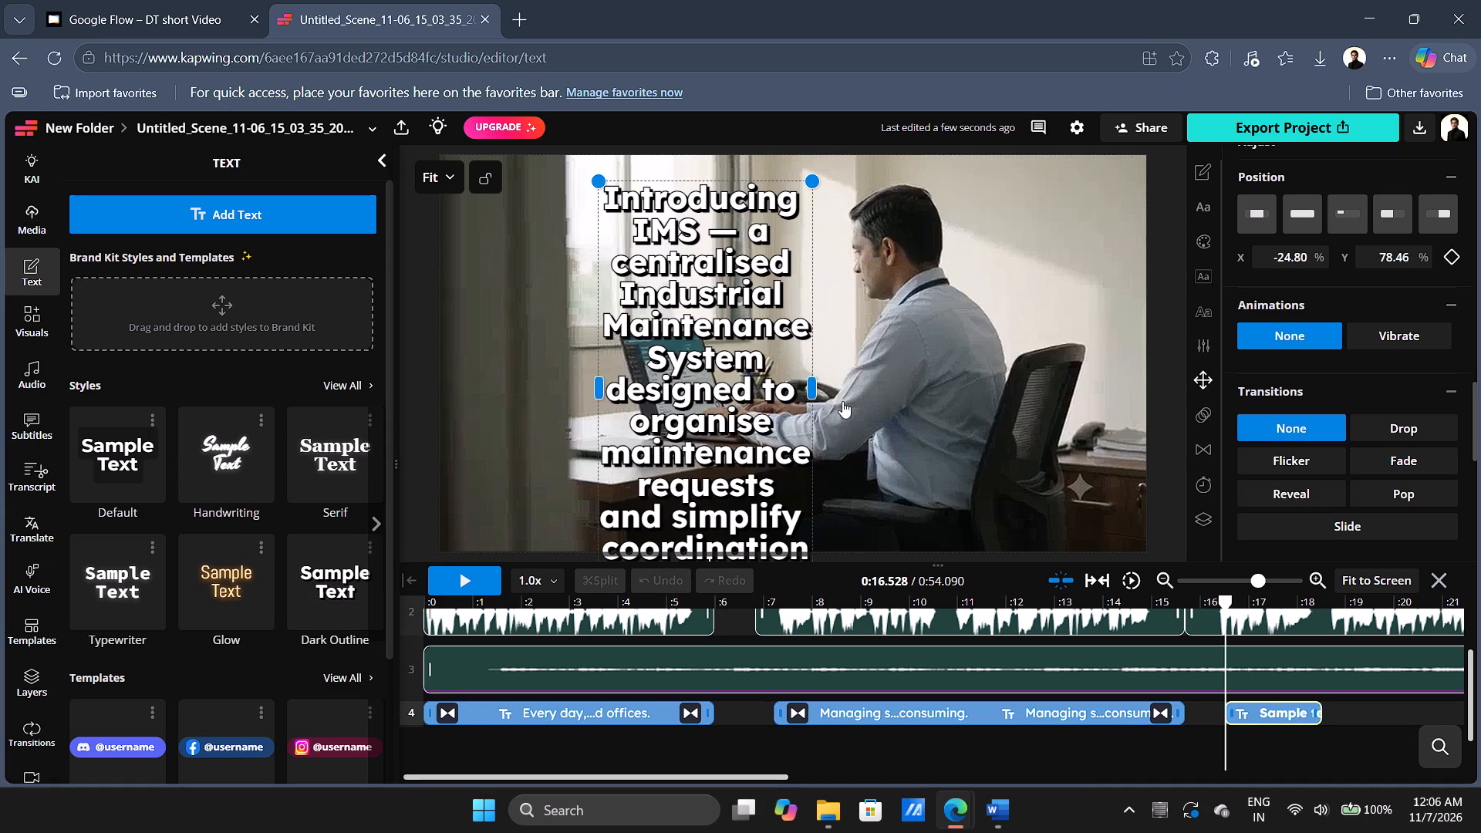
{"action": "left_click_drag", "start_coordinate": [814, 389], "coordinate": [1108, 354]}
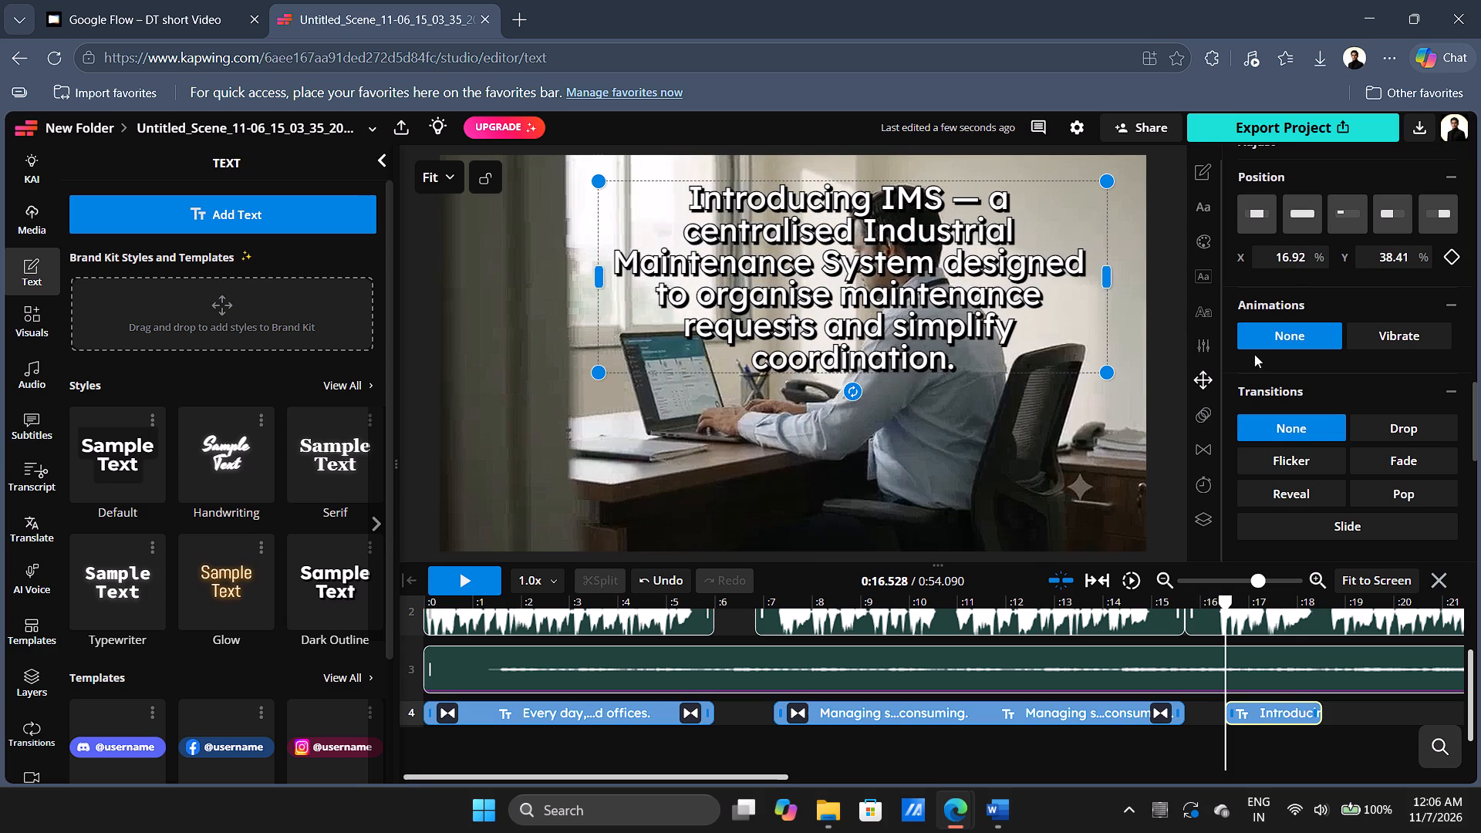
Set the Scene 3 caption's font size to 12.
{"action": "scroll", "coordinate": [1365, 424], "scroll_direction": "up", "scroll_amount": 12}
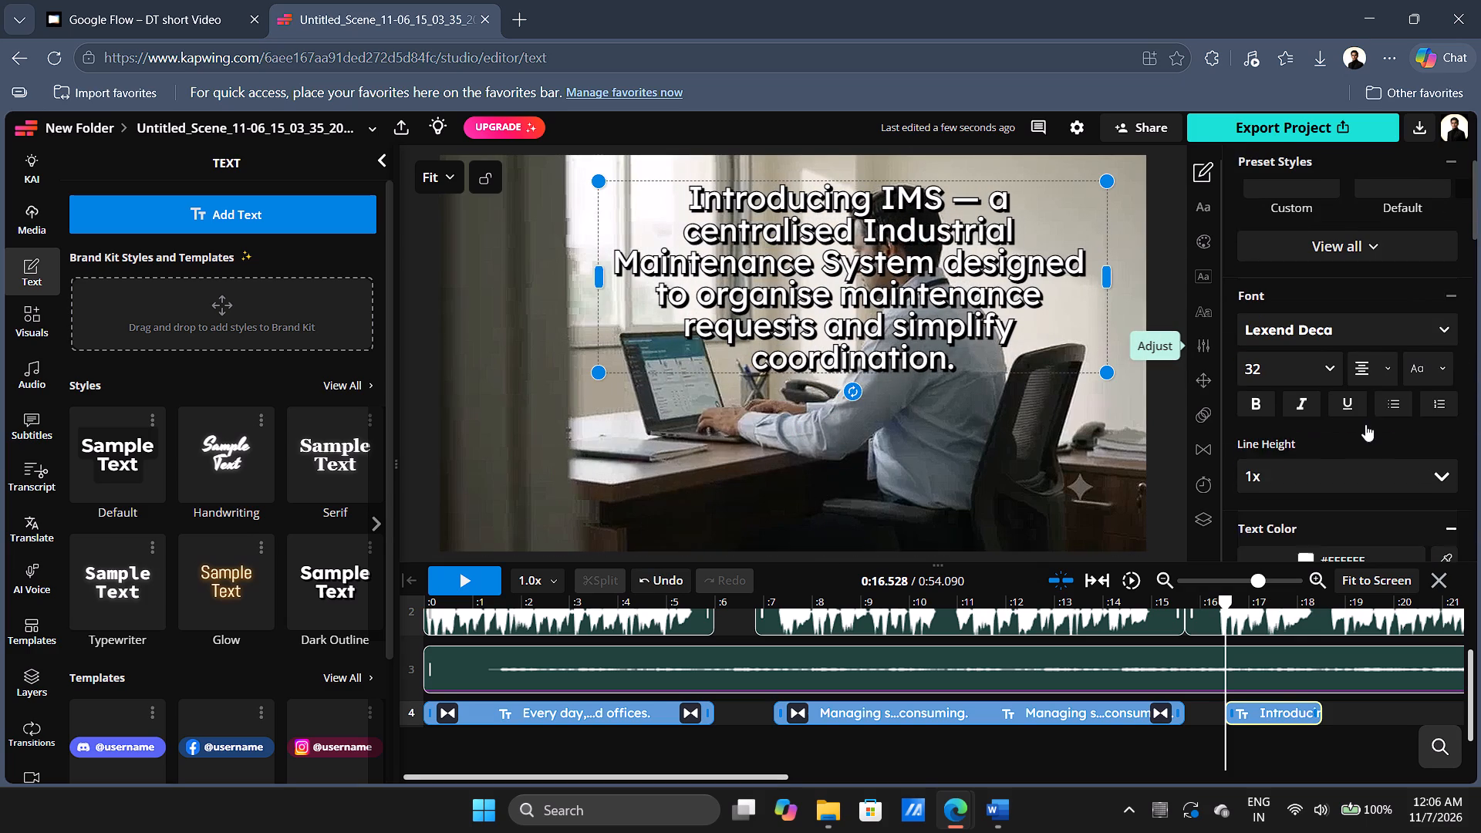
{"action": "scroll", "coordinate": [1365, 424], "scroll_direction": "up", "scroll_amount": 1}
{"action": "left_click", "coordinate": [1309, 459]}
{"action": "scroll", "coordinate": [1290, 497], "scroll_direction": "down", "scroll_amount": 1}
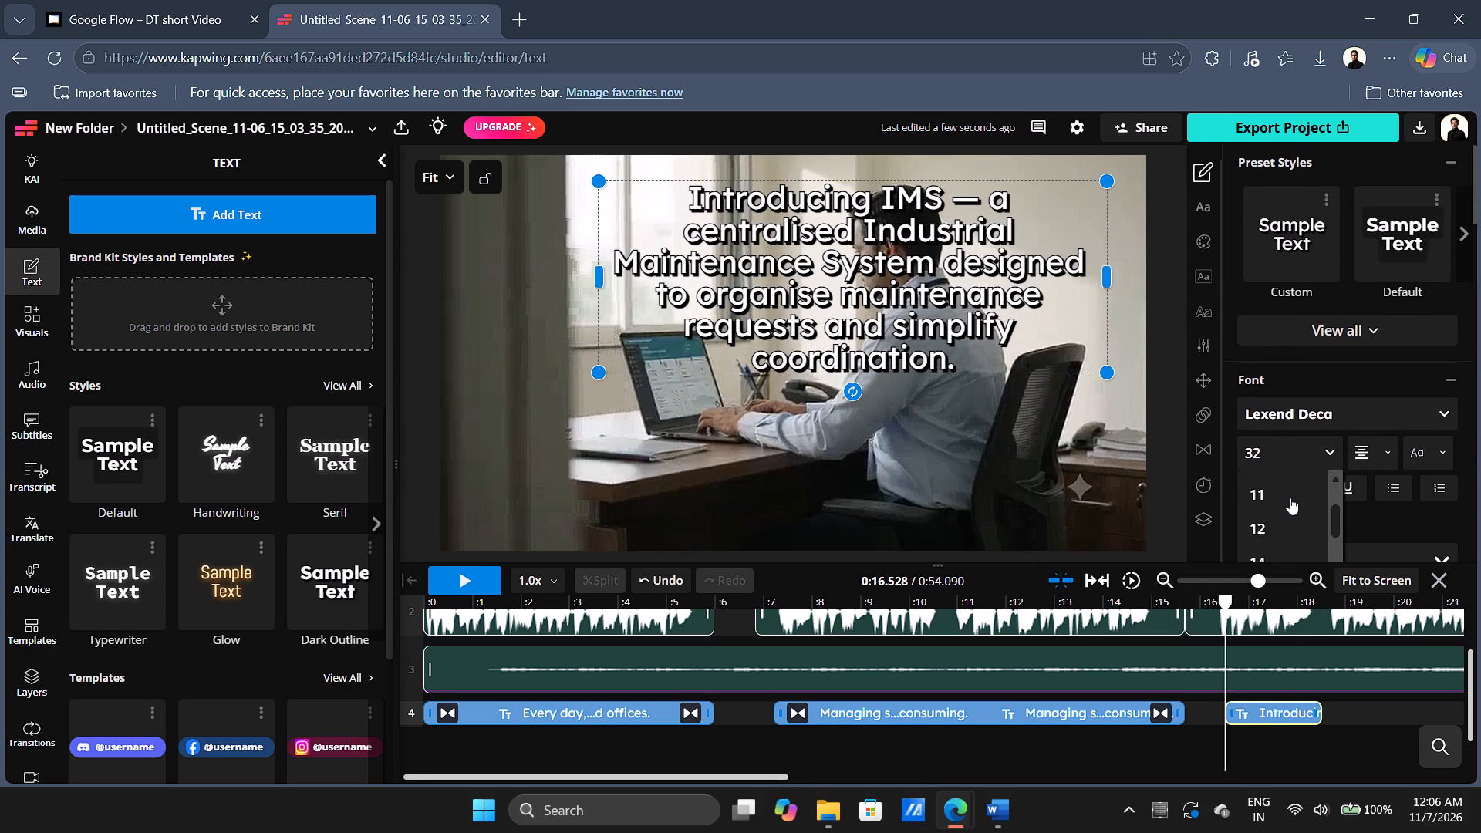
{"action": "left_click", "coordinate": [1286, 510]}
Widen the Scene 3 caption box so the line wraps into three rows and centre it near the frame's bottom.
{"action": "left_click_drag", "start_coordinate": [792, 214], "coordinate": [834, 217]}
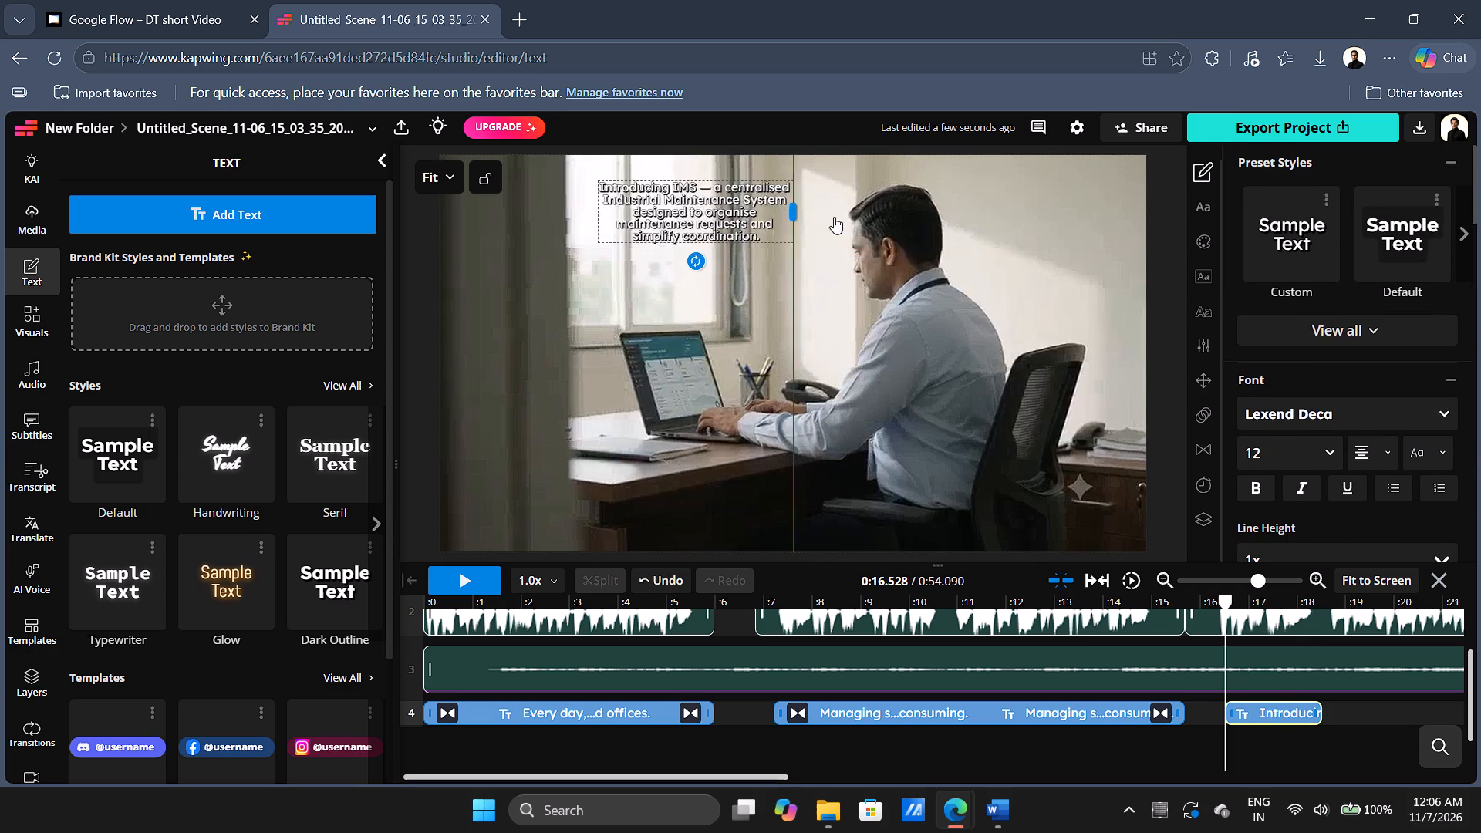
{"action": "left_click_drag", "start_coordinate": [834, 217], "coordinate": [945, 221]}
{"action": "left_click_drag", "start_coordinate": [829, 194], "coordinate": [855, 482]}
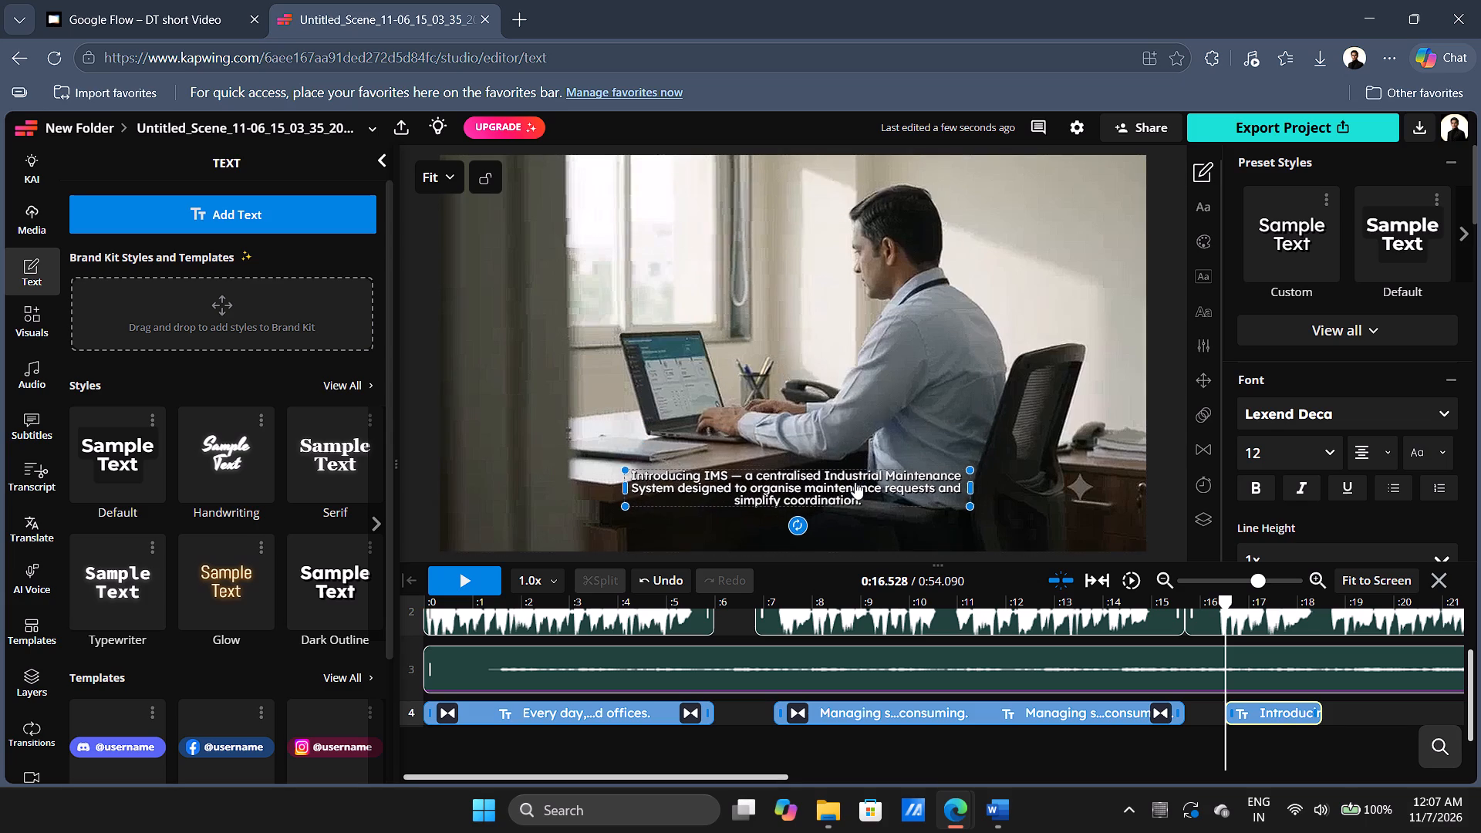
{"action": "left_click_drag", "start_coordinate": [855, 482], "coordinate": [848, 485]}
{"action": "left_click", "coordinate": [848, 485]}
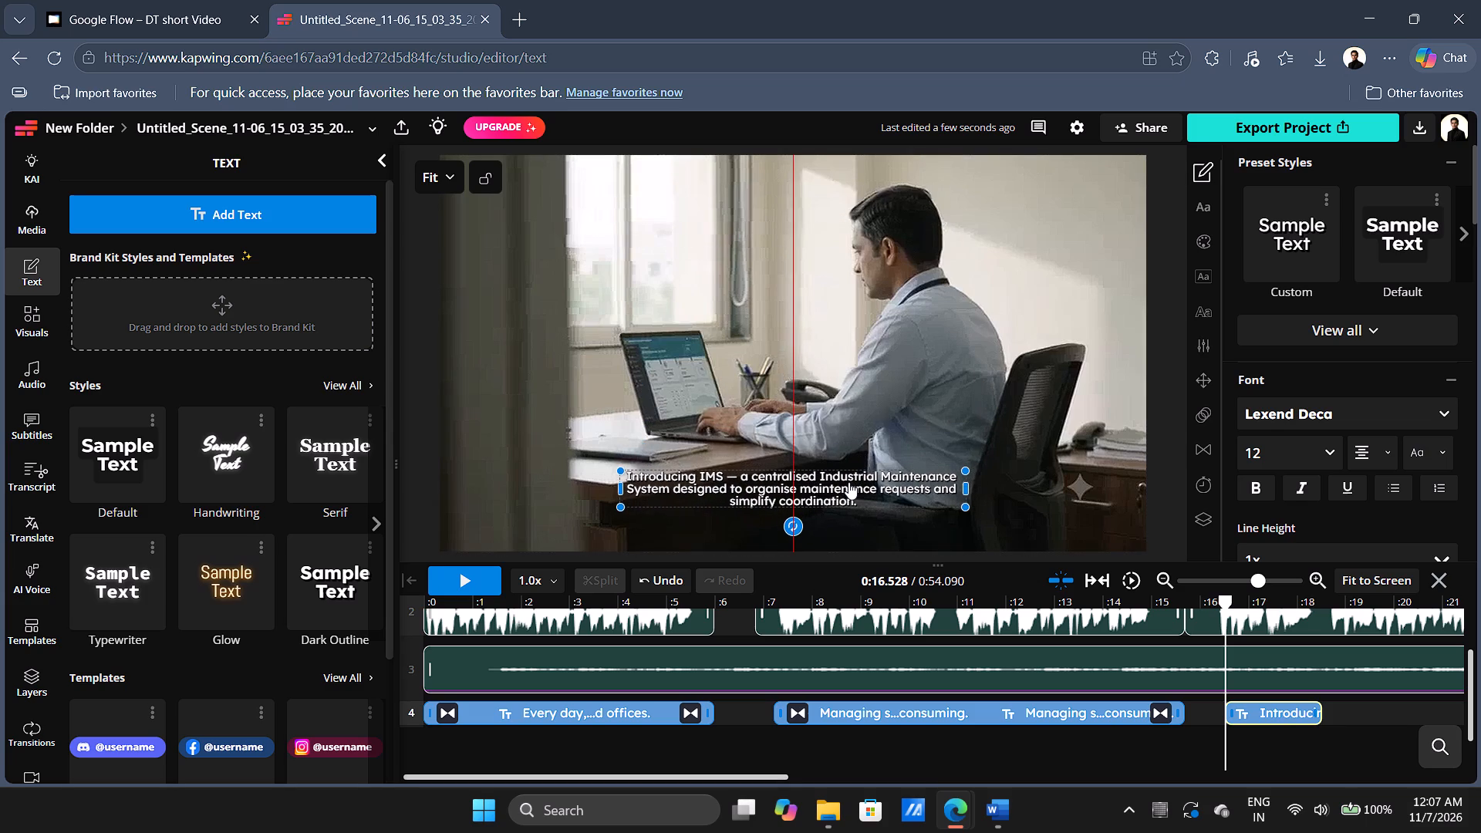
Add a Default style sample text at about 3.26 s and centre it just above the first caption as an alignment guide.
{"action": "left_click_drag", "start_coordinate": [1226, 683], "coordinate": [738, 666]}
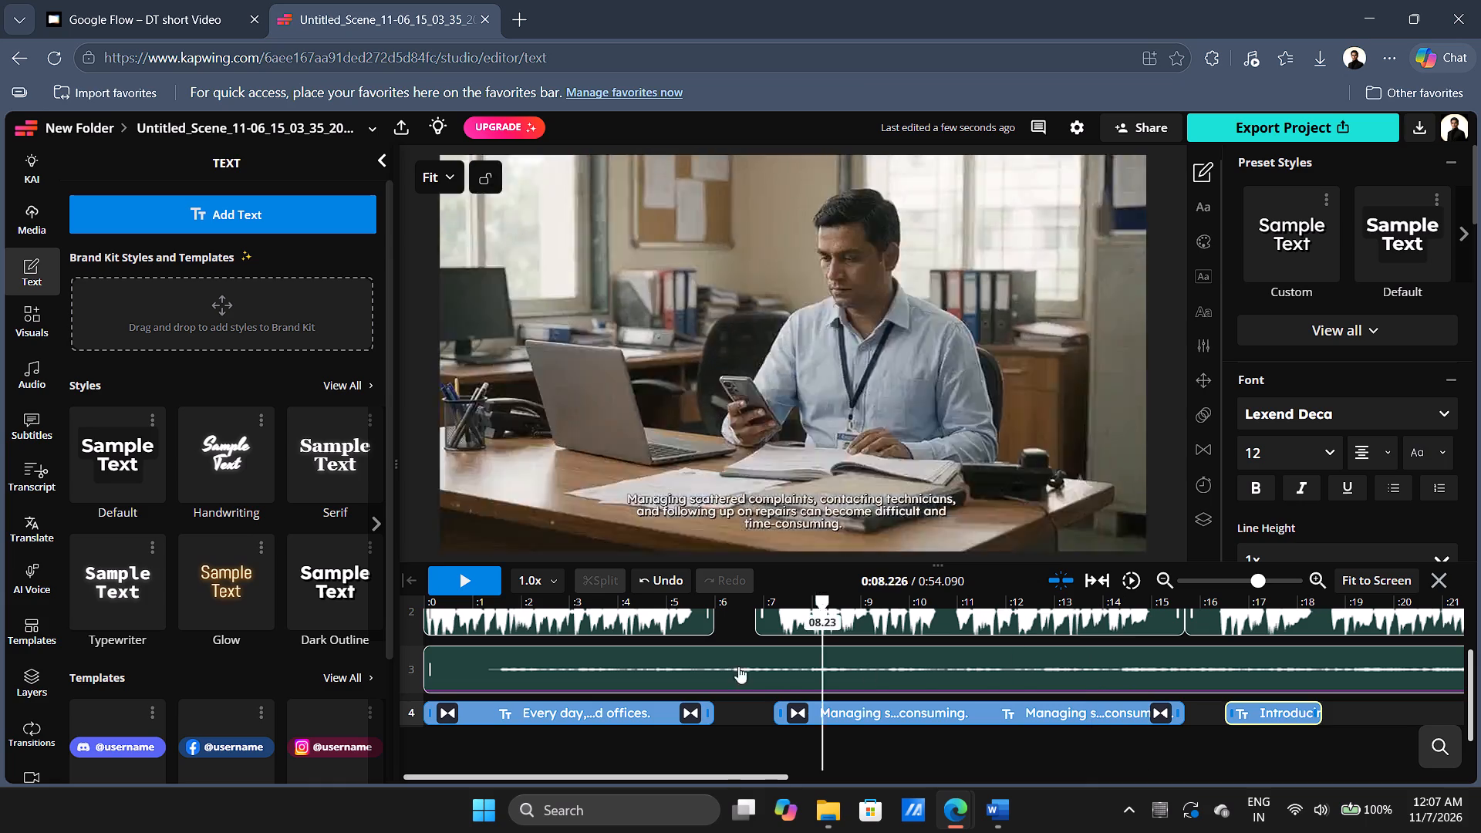
{"action": "left_click_drag", "start_coordinate": [738, 666], "coordinate": [417, 654]}
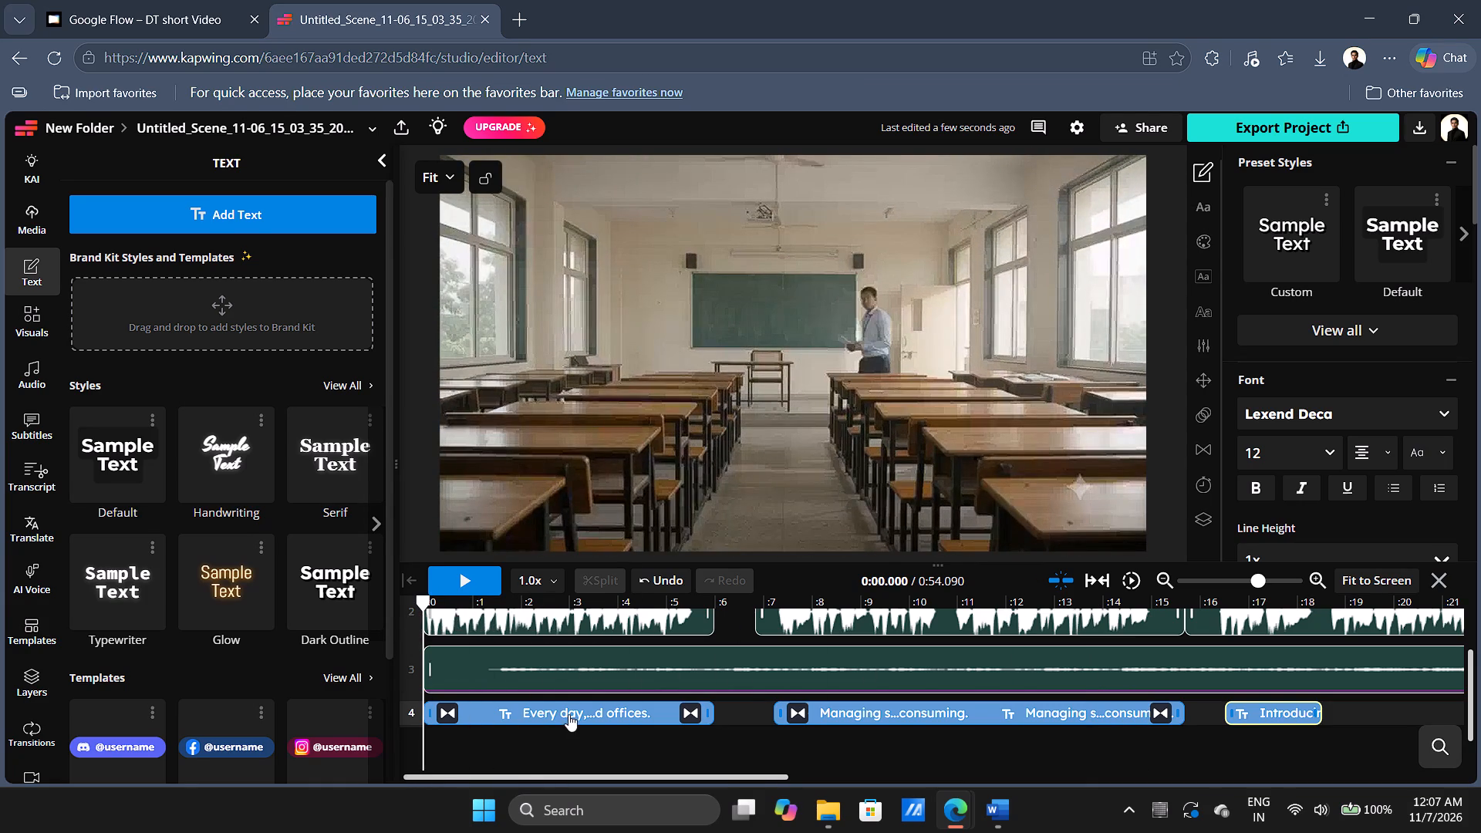
{"action": "left_click", "coordinate": [568, 714]}
{"action": "left_click_drag", "start_coordinate": [423, 743], "coordinate": [567, 747]}
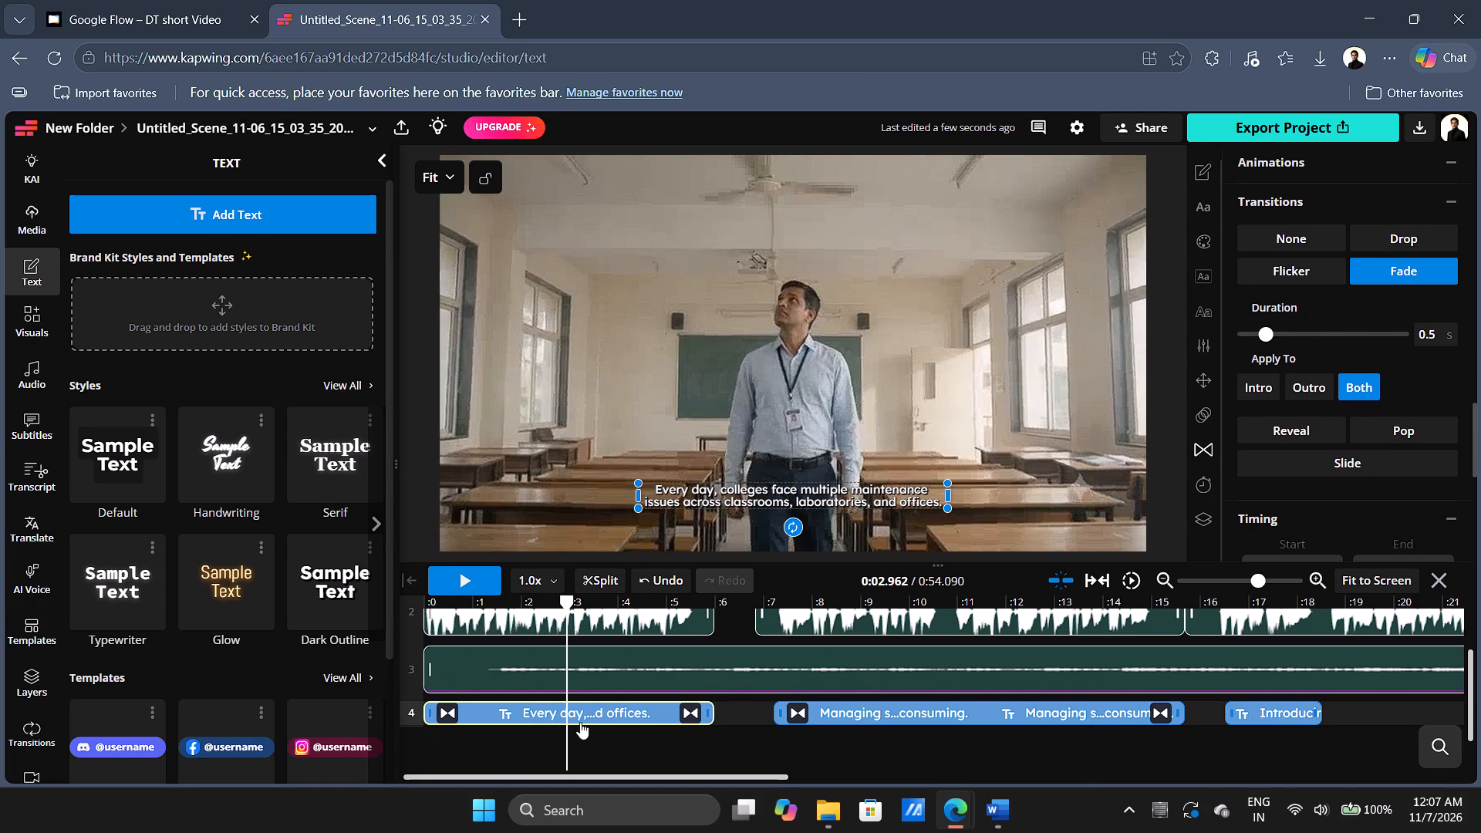
{"action": "scroll", "coordinate": [580, 722], "scroll_direction": "down", "scroll_amount": 1}
{"action": "left_click", "coordinate": [582, 717]}
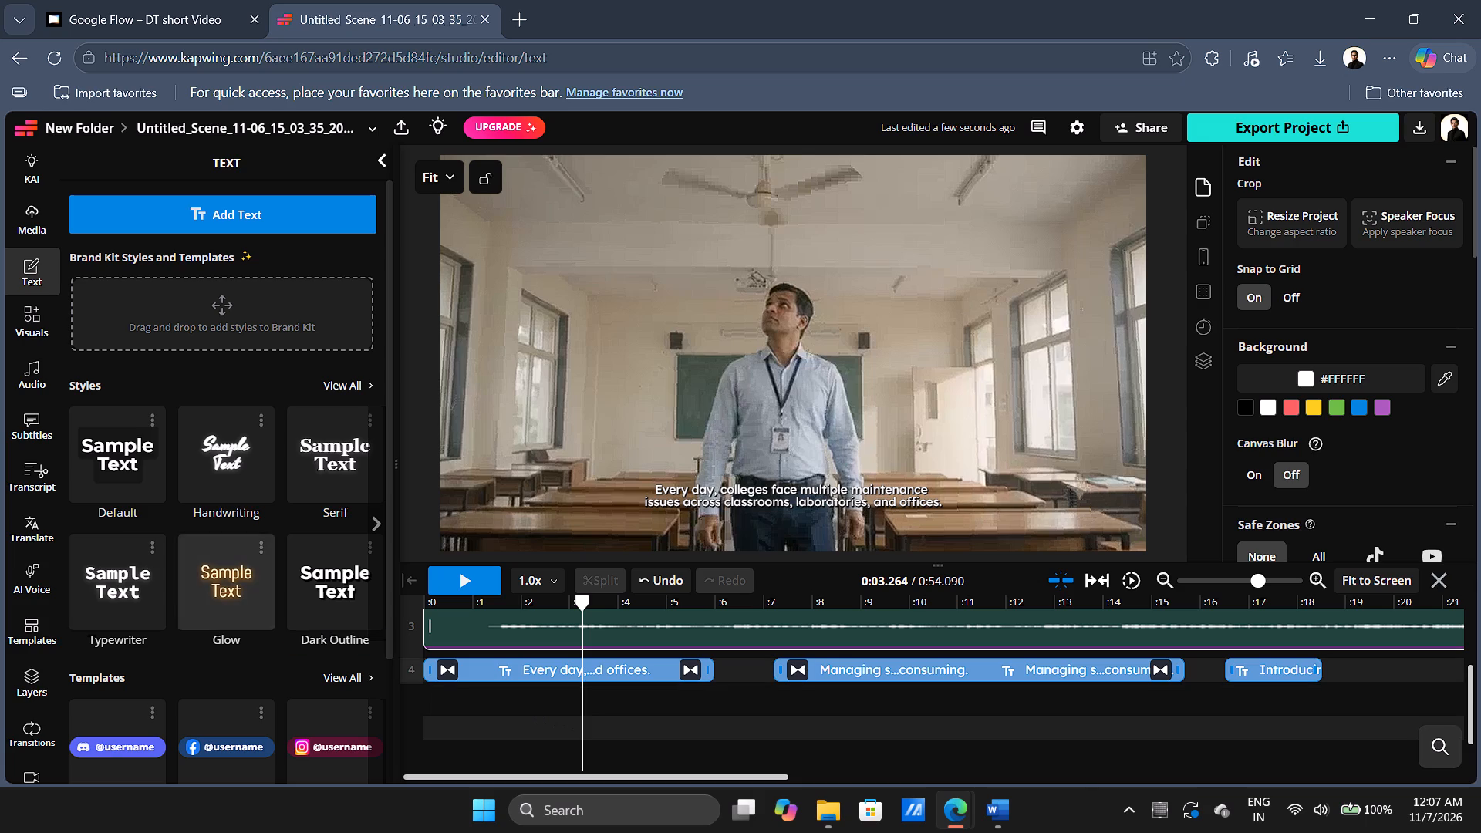
{"action": "left_click", "coordinate": [130, 473]}
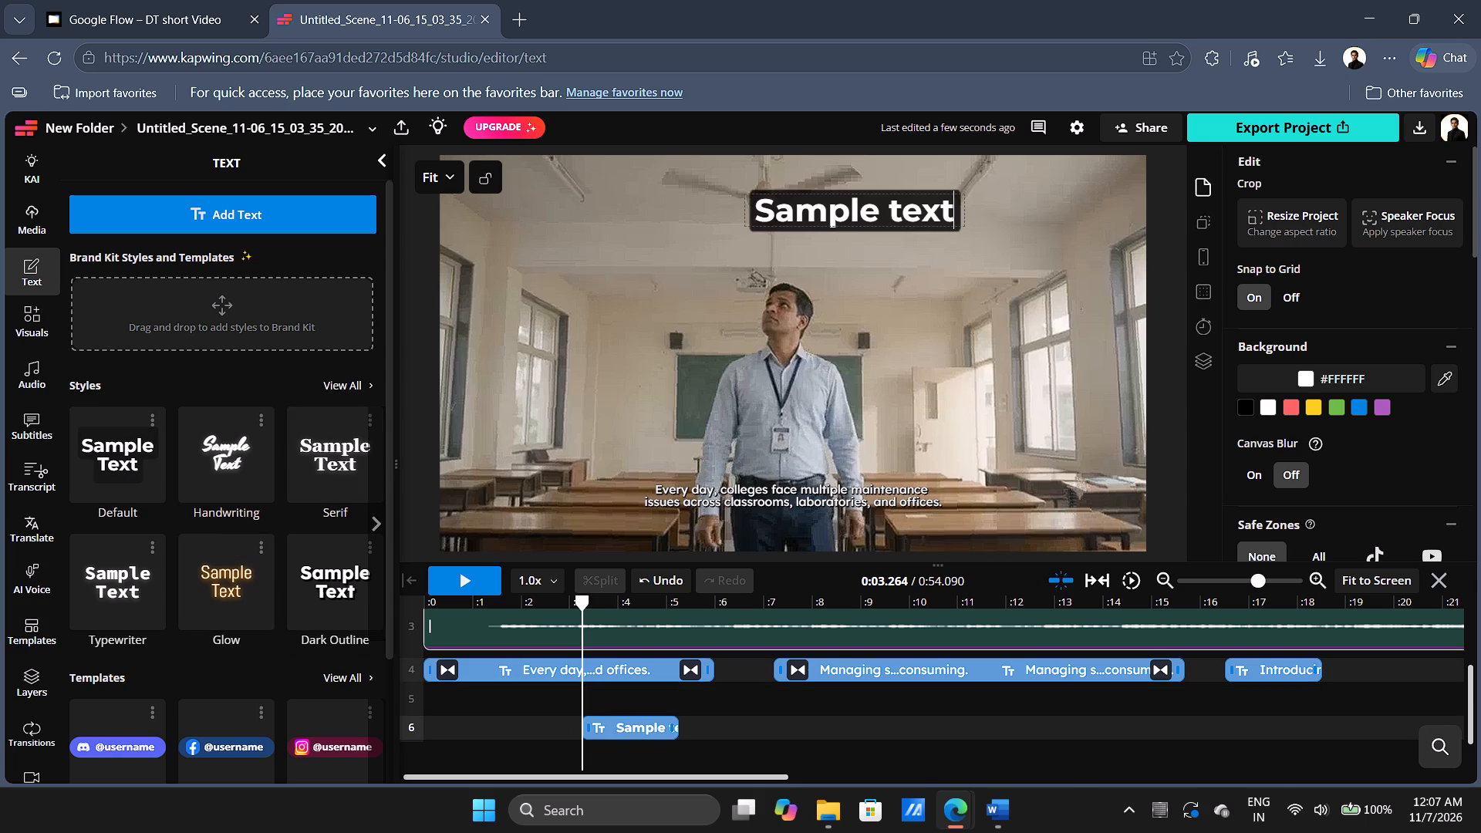
{"action": "left_click", "coordinate": [917, 319]}
{"action": "left_click_drag", "start_coordinate": [881, 201], "coordinate": [815, 388]}
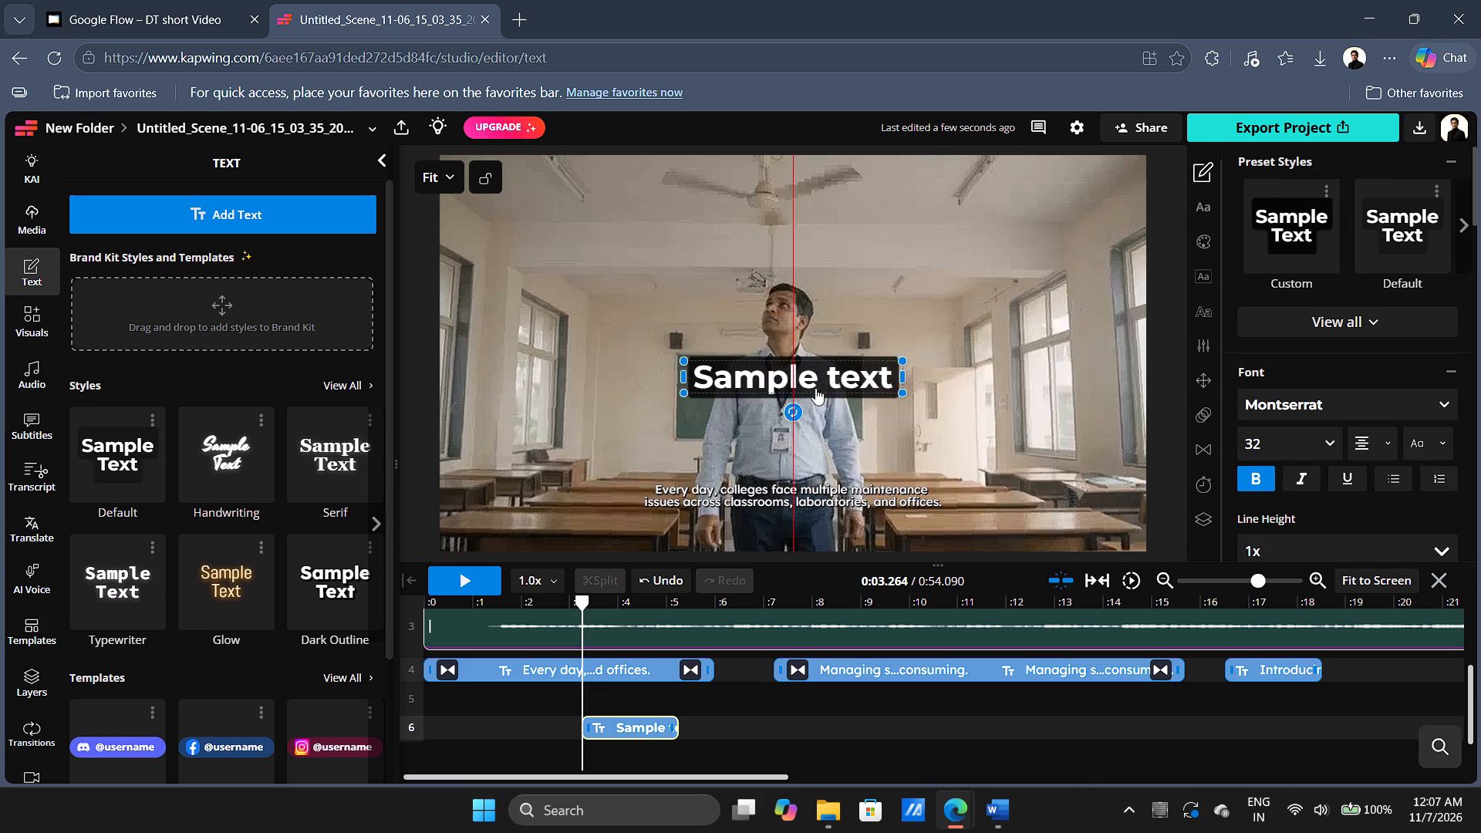
{"action": "left_click_drag", "start_coordinate": [815, 388], "coordinate": [821, 447]}
Stretch the sample text clip to span the whole timeline, from 0 s to 54.09 s.
{"action": "left_click", "coordinate": [609, 720]}
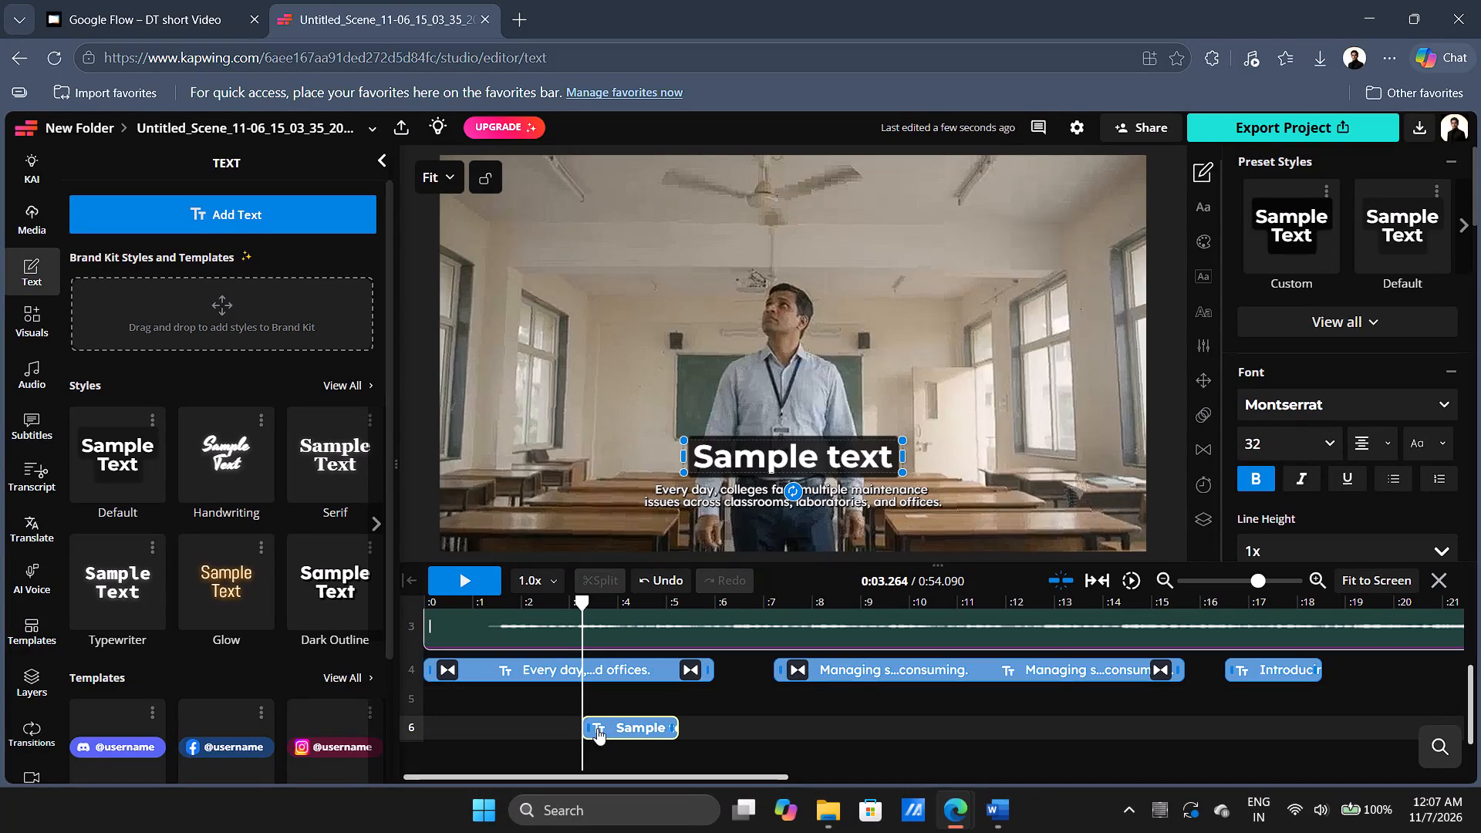
{"action": "left_click_drag", "start_coordinate": [584, 722], "coordinate": [381, 707]}
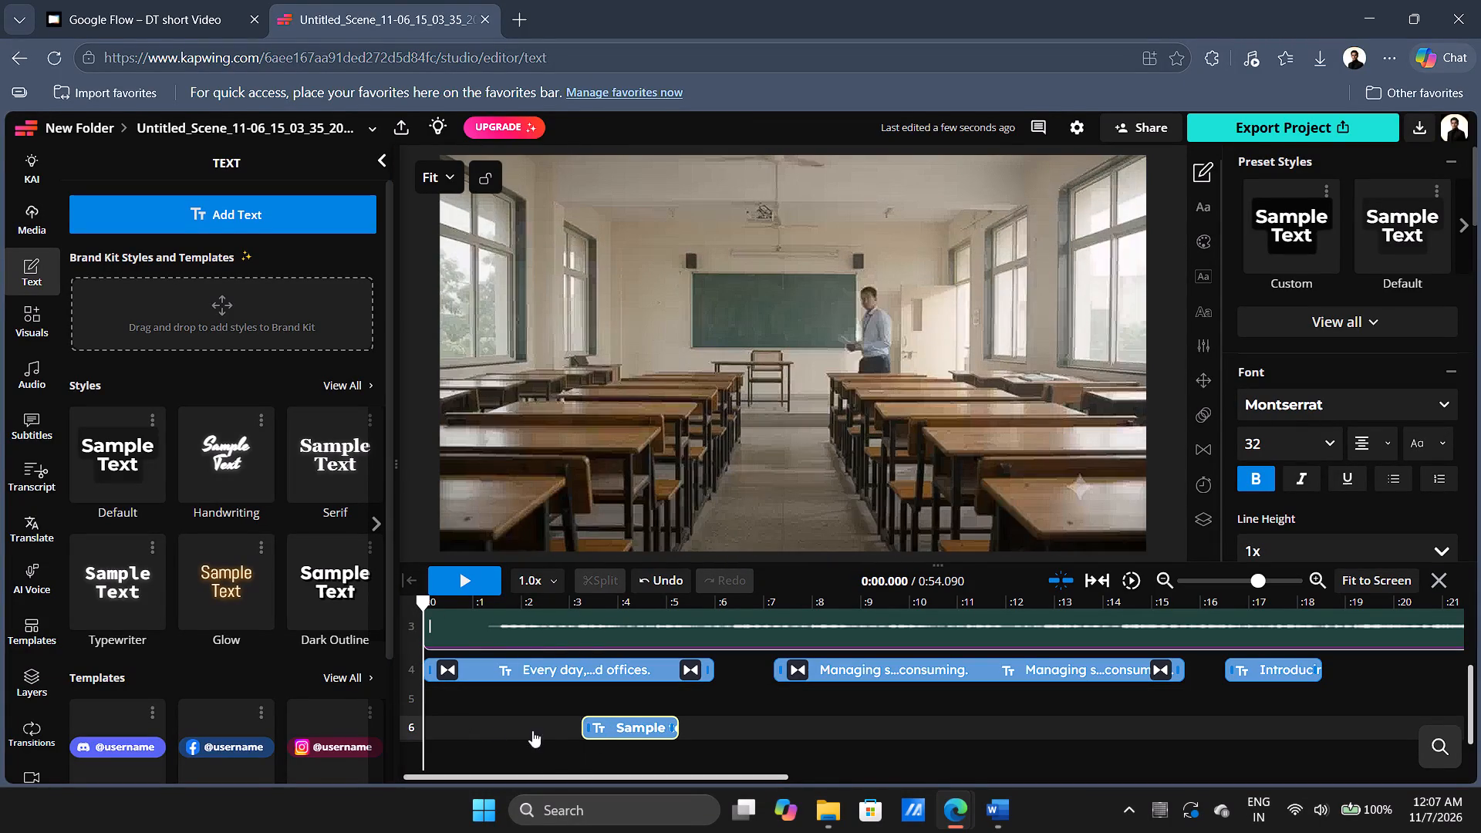
{"action": "left_click_drag", "start_coordinate": [585, 723], "coordinate": [396, 707]}
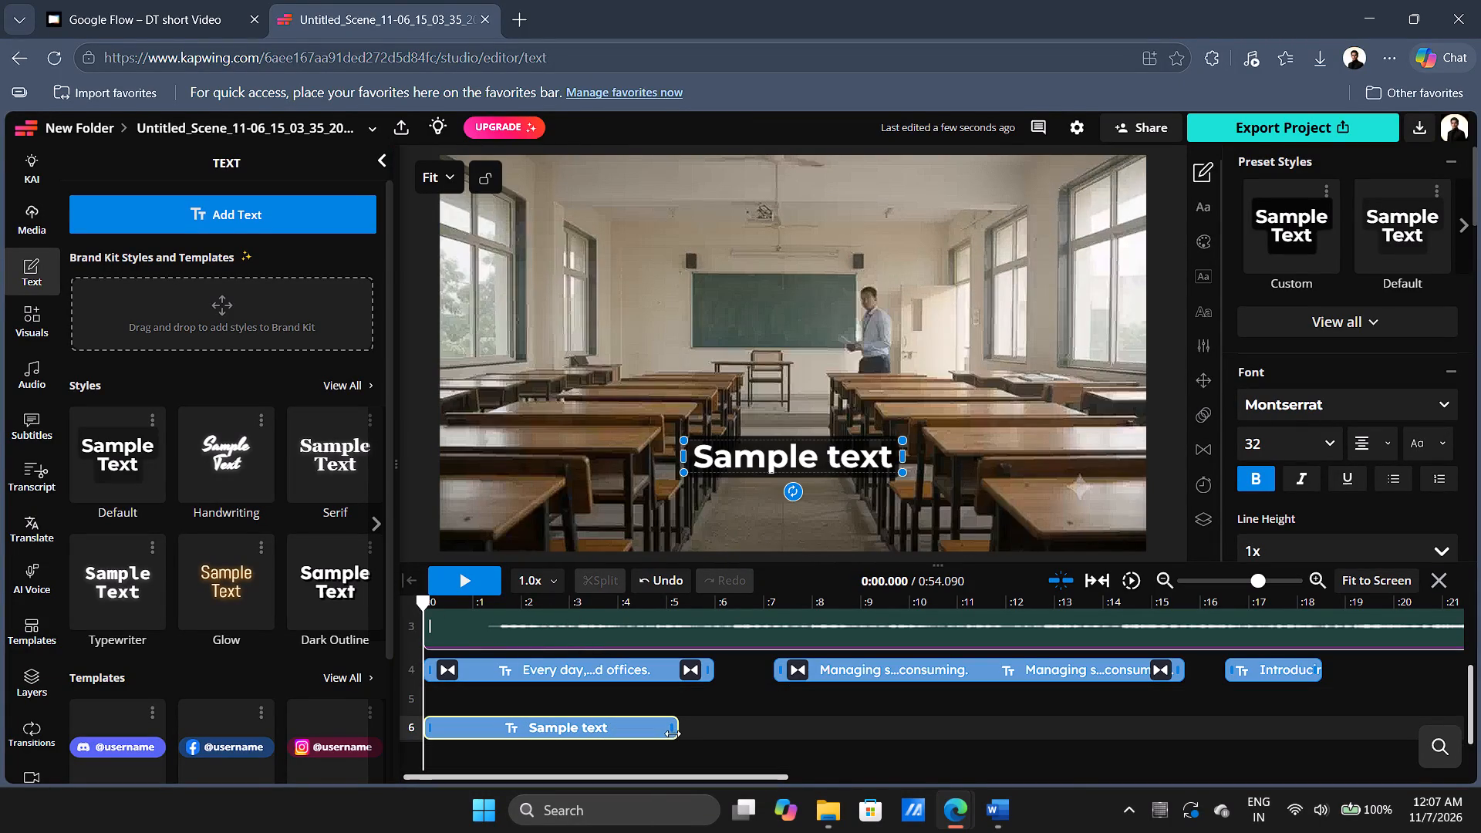
{"action": "scroll", "coordinate": [714, 696], "scroll_direction": "down", "scroll_amount": 4, "text": "ctrl"}
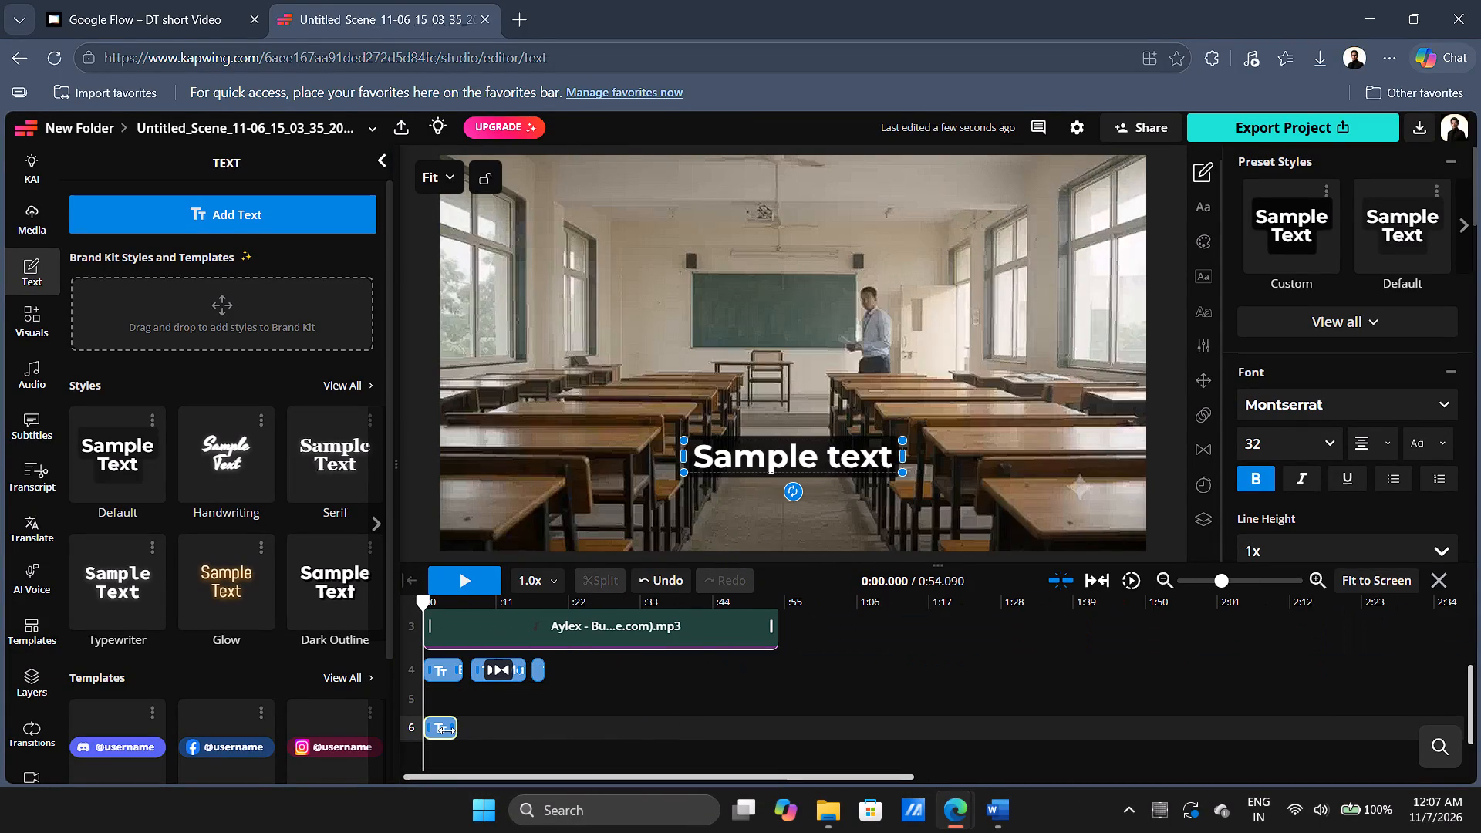
{"action": "left_click_drag", "start_coordinate": [448, 729], "coordinate": [775, 734]}
Play the video from the start and nudge the second caption up, centred just below the sample text guide.
{"action": "scroll", "coordinate": [586, 722], "scroll_direction": "up", "scroll_amount": 1}
{"action": "scroll", "coordinate": [586, 722], "scroll_direction": "down", "scroll_amount": 1, "text": "ctrl"}
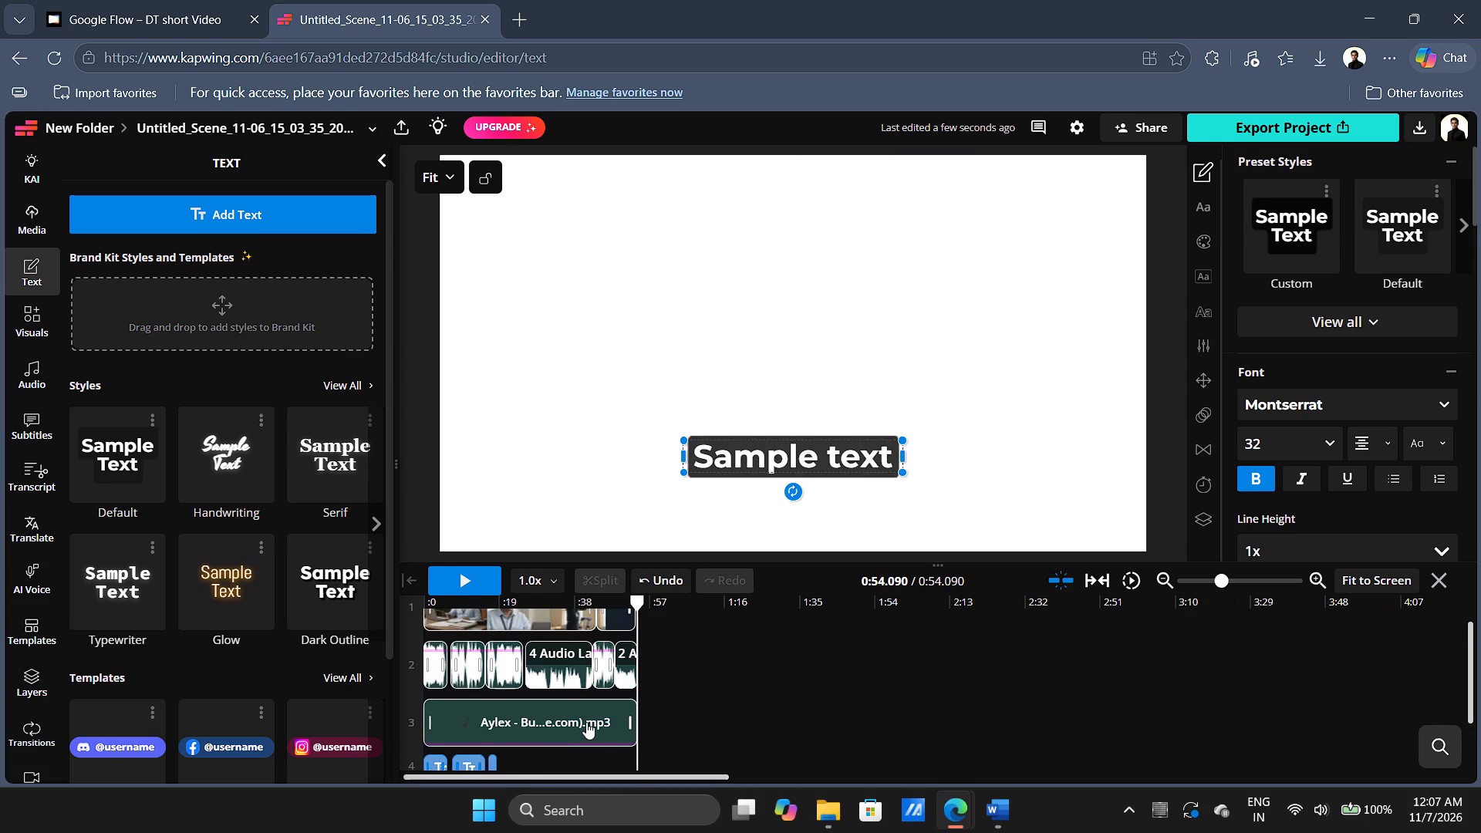
{"action": "scroll", "coordinate": [586, 722], "scroll_direction": "up", "scroll_amount": 5, "text": "ctrl"}
{"action": "scroll", "coordinate": [586, 722], "scroll_direction": "down", "scroll_amount": 2}
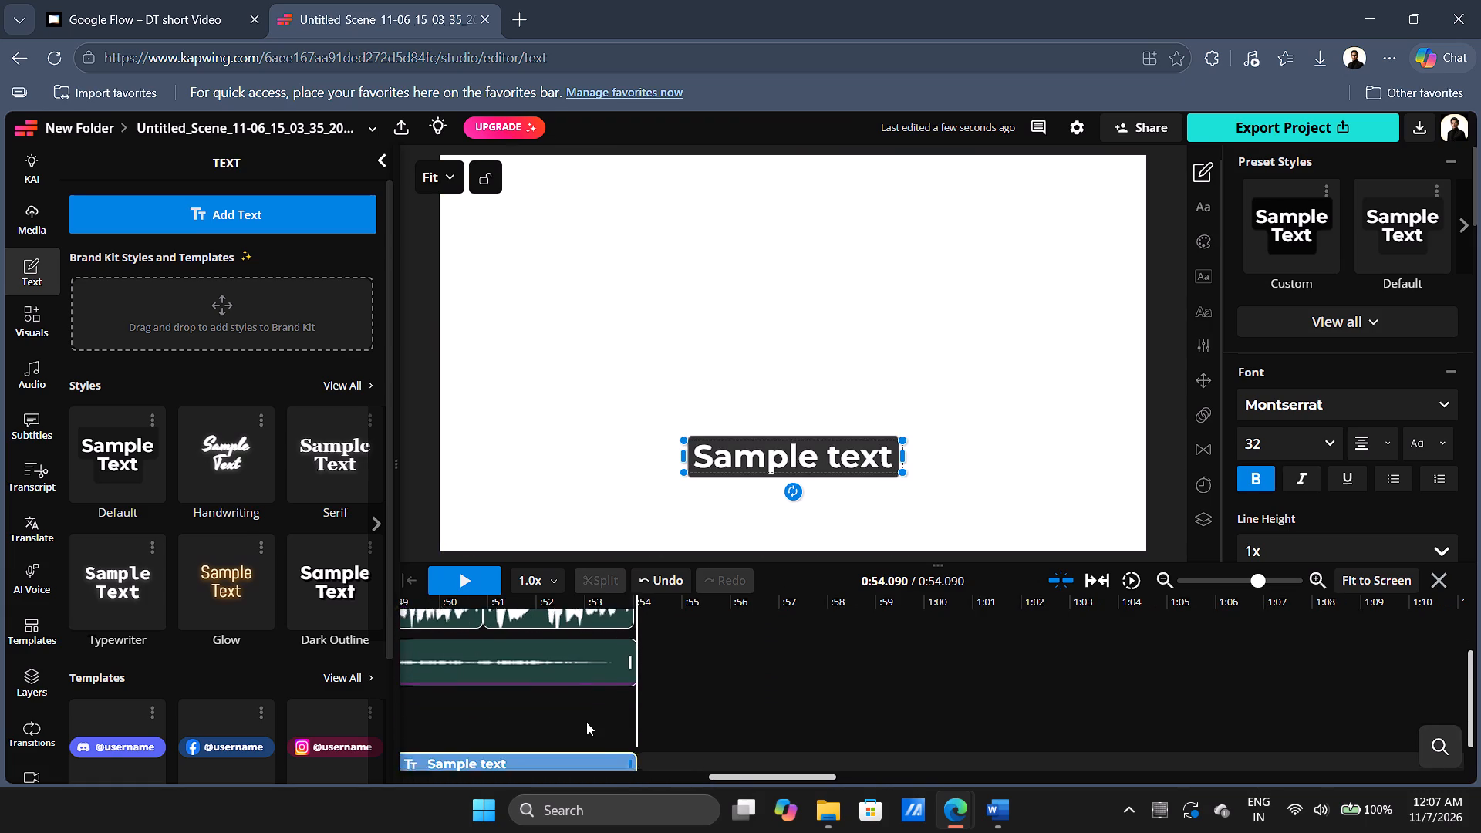
{"action": "scroll", "coordinate": [586, 722], "scroll_direction": "down", "scroll_amount": 2}
{"action": "scroll", "coordinate": [586, 722], "scroll_direction": "up", "scroll_amount": 1, "text": "shift"}
{"action": "scroll", "coordinate": [586, 722], "scroll_direction": "down", "scroll_amount": 3, "text": "shift"}
{"action": "scroll", "coordinate": [589, 720], "scroll_direction": "up", "scroll_amount": 19, "text": "shift"}
{"action": "scroll", "coordinate": [592, 719], "scroll_direction": "down", "scroll_amount": 1, "text": "shift"}
{"action": "scroll", "coordinate": [592, 719], "scroll_direction": "up", "scroll_amount": 11, "text": "shift"}
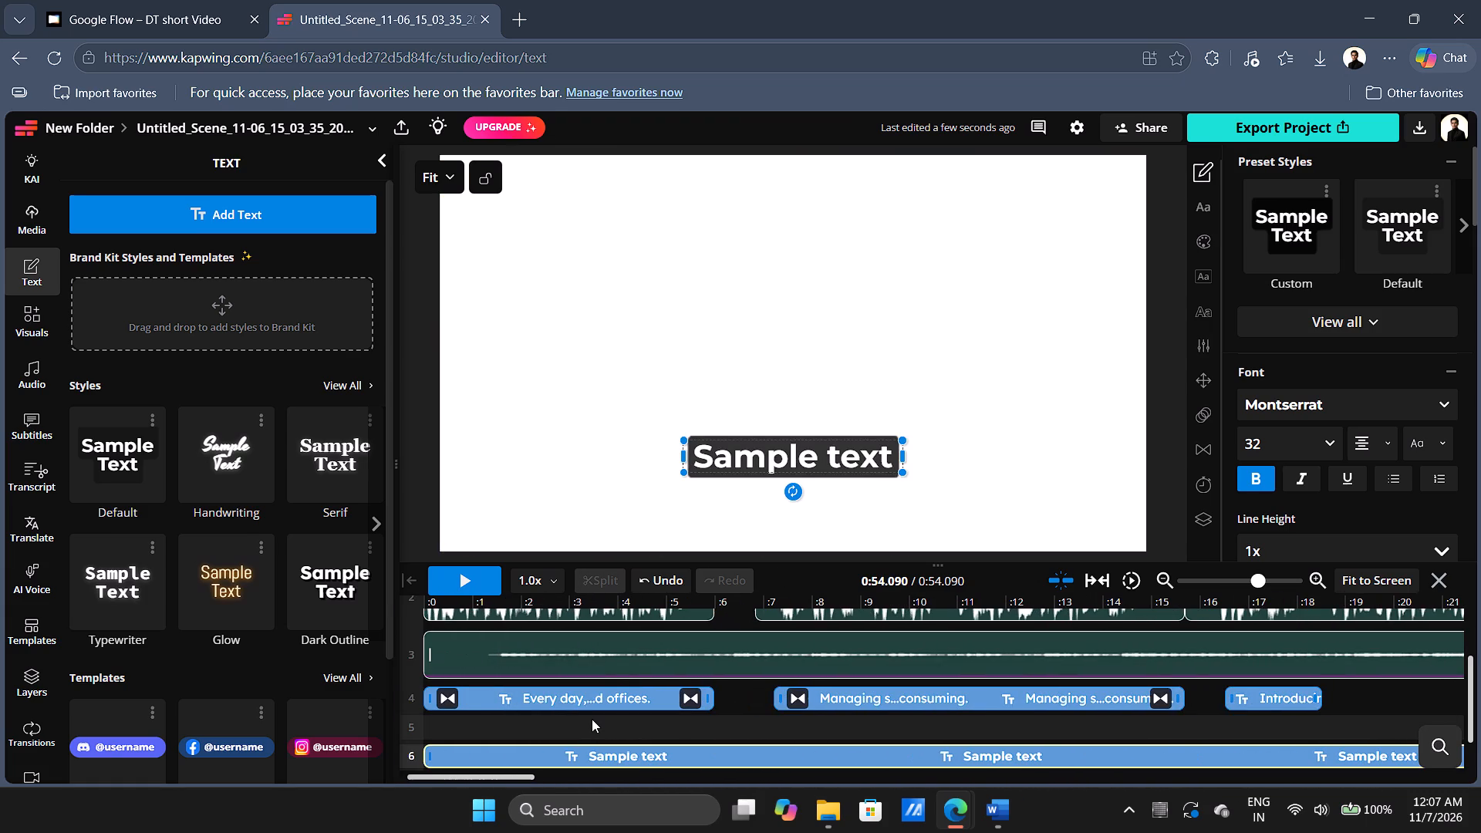
{"action": "scroll", "coordinate": [592, 719], "scroll_direction": "up", "scroll_amount": 4, "text": "shift"}
{"action": "left_click", "coordinate": [464, 570]}
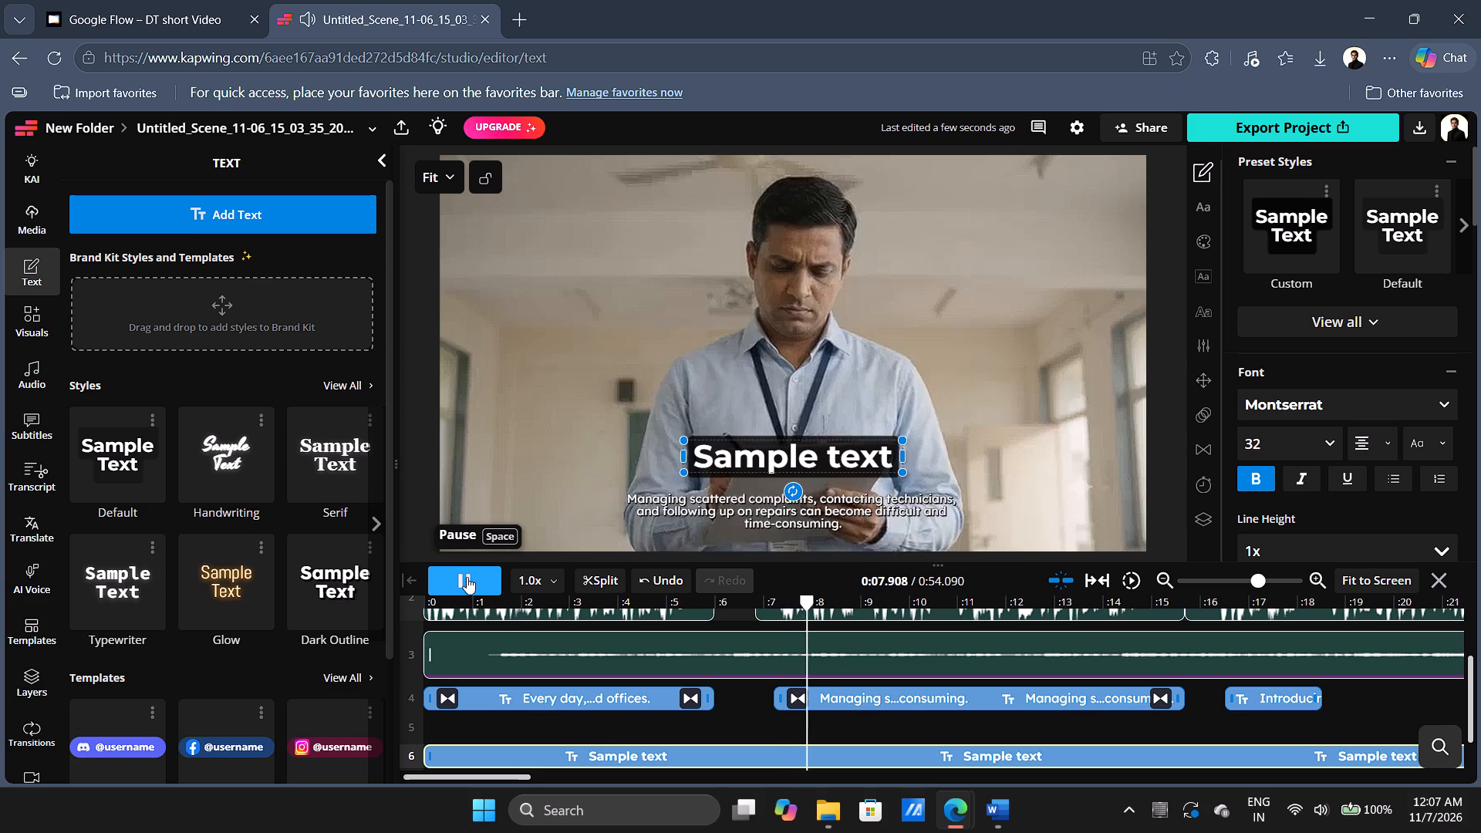
{"action": "left_click", "coordinate": [467, 577]}
{"action": "left_click", "coordinate": [846, 509]}
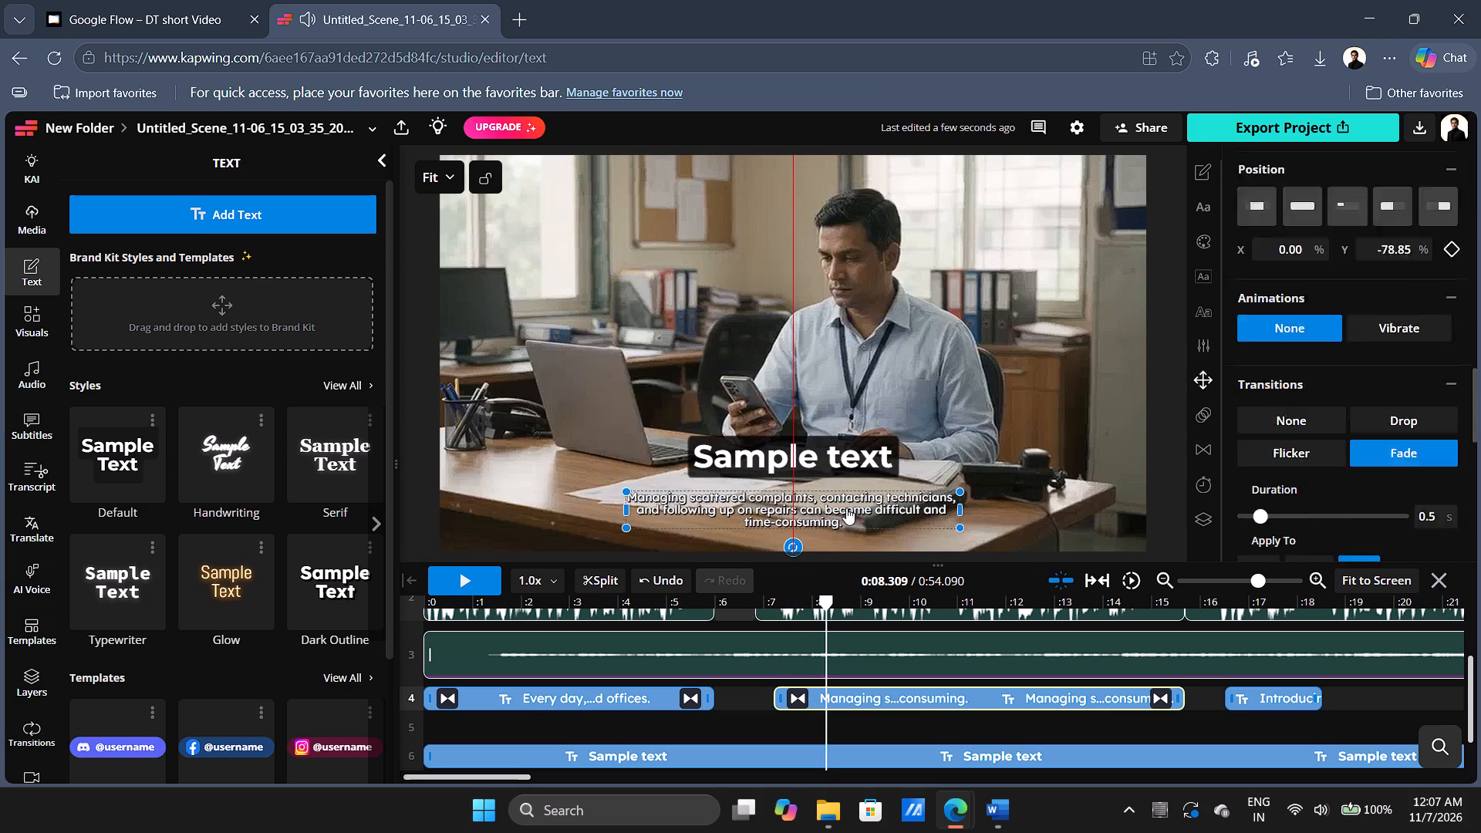
Play on to the Scene 3 caption, lower it to sit centred just below the sample text guide, and resume playback.
{"action": "left_click", "coordinate": [487, 578]}
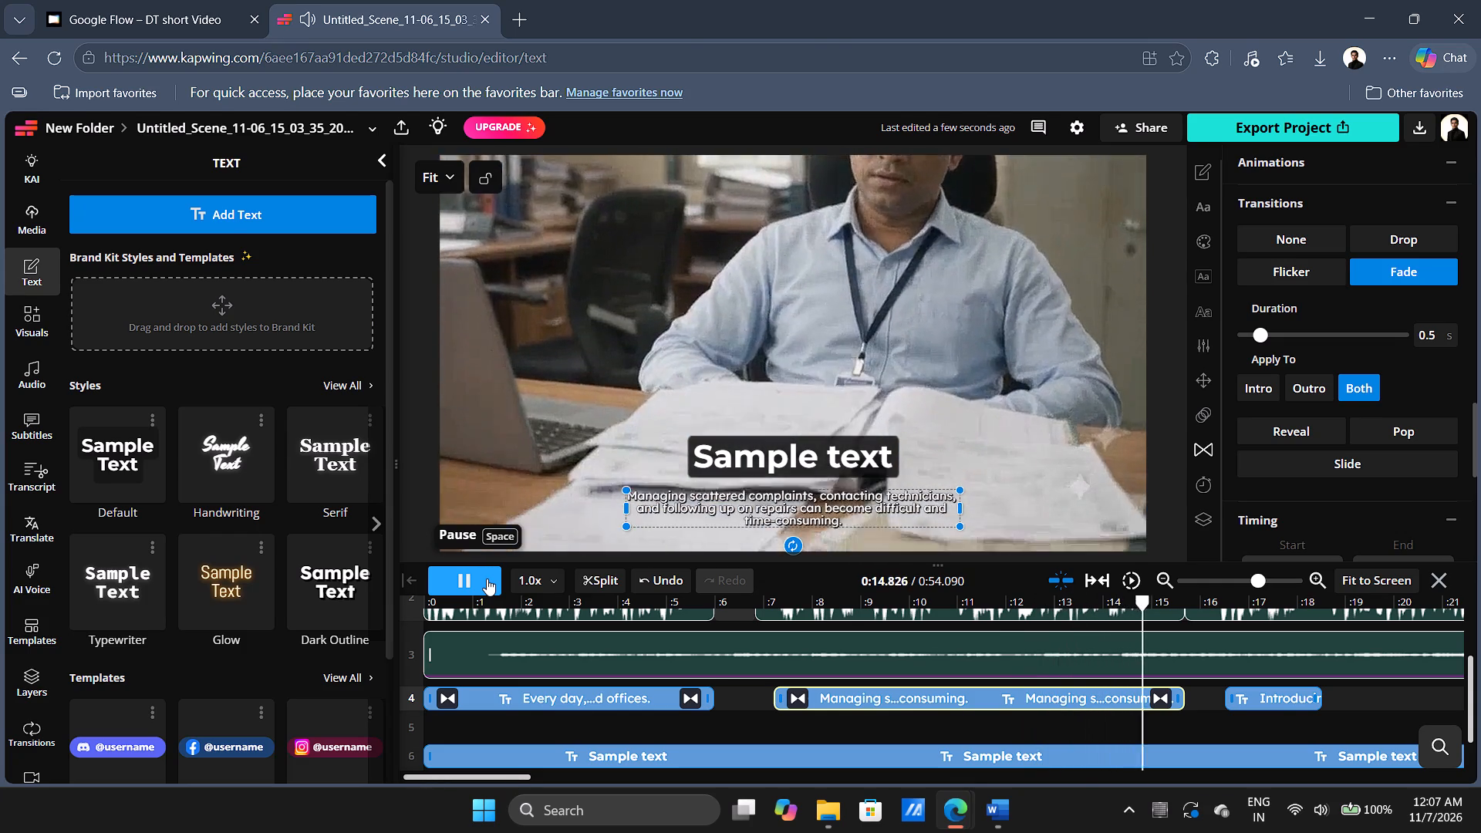
{"action": "left_click", "coordinate": [487, 578]}
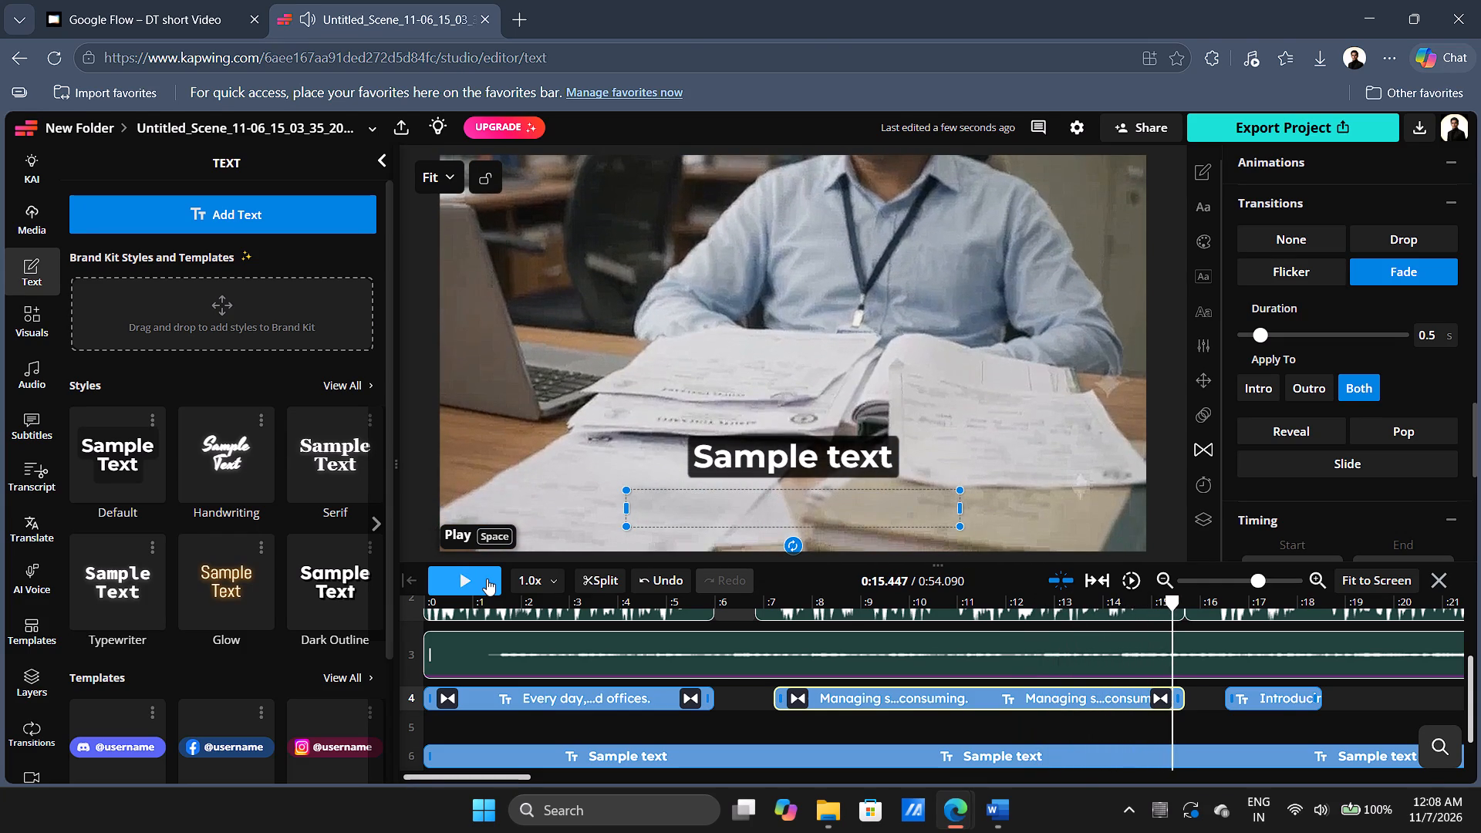
{"action": "left_click", "coordinate": [487, 578]}
{"action": "left_click", "coordinate": [487, 578]}
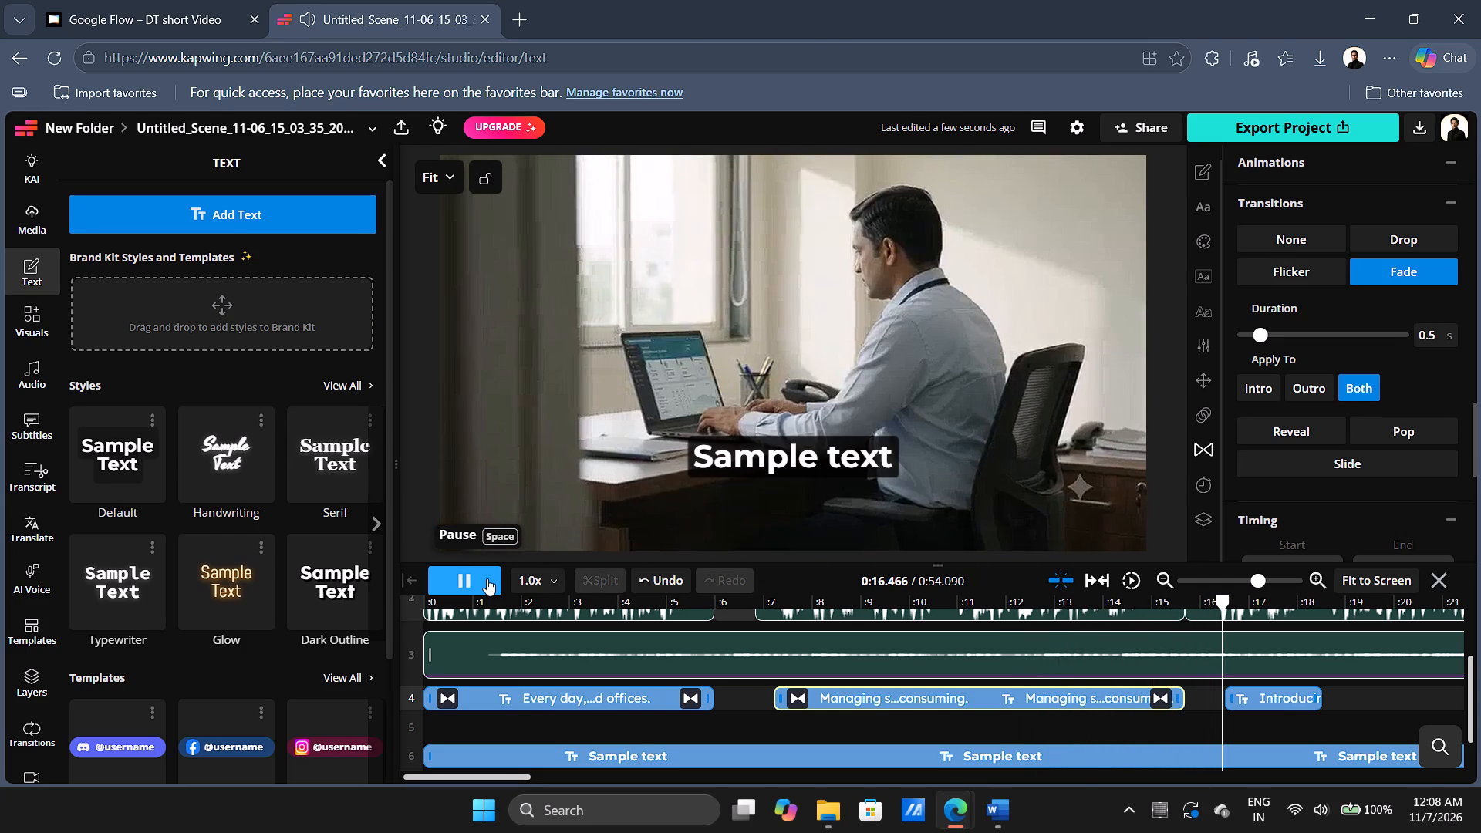
{"action": "double_click", "coordinate": [487, 578]}
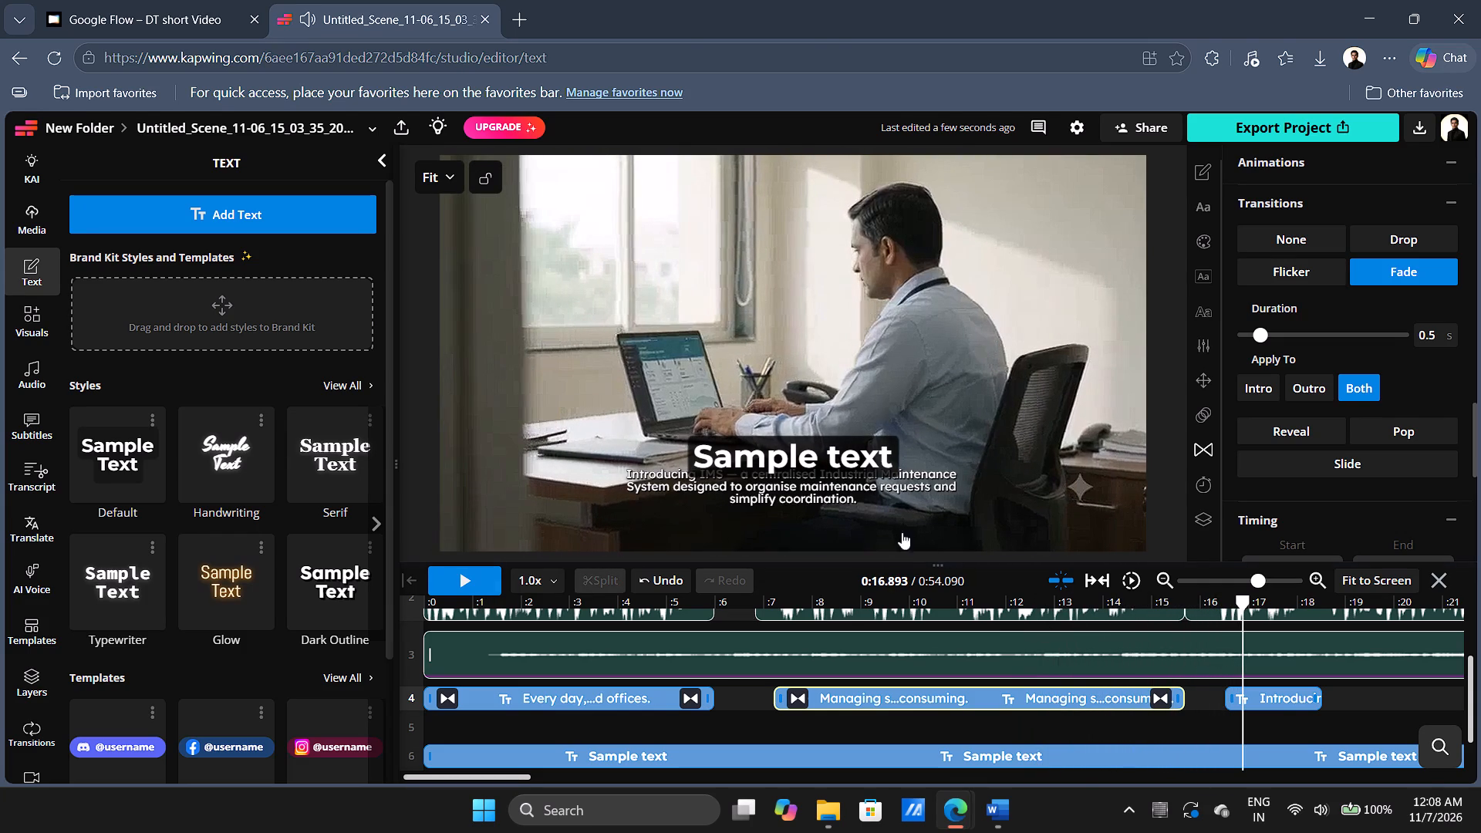
{"action": "left_click_drag", "start_coordinate": [831, 482], "coordinate": [831, 494]}
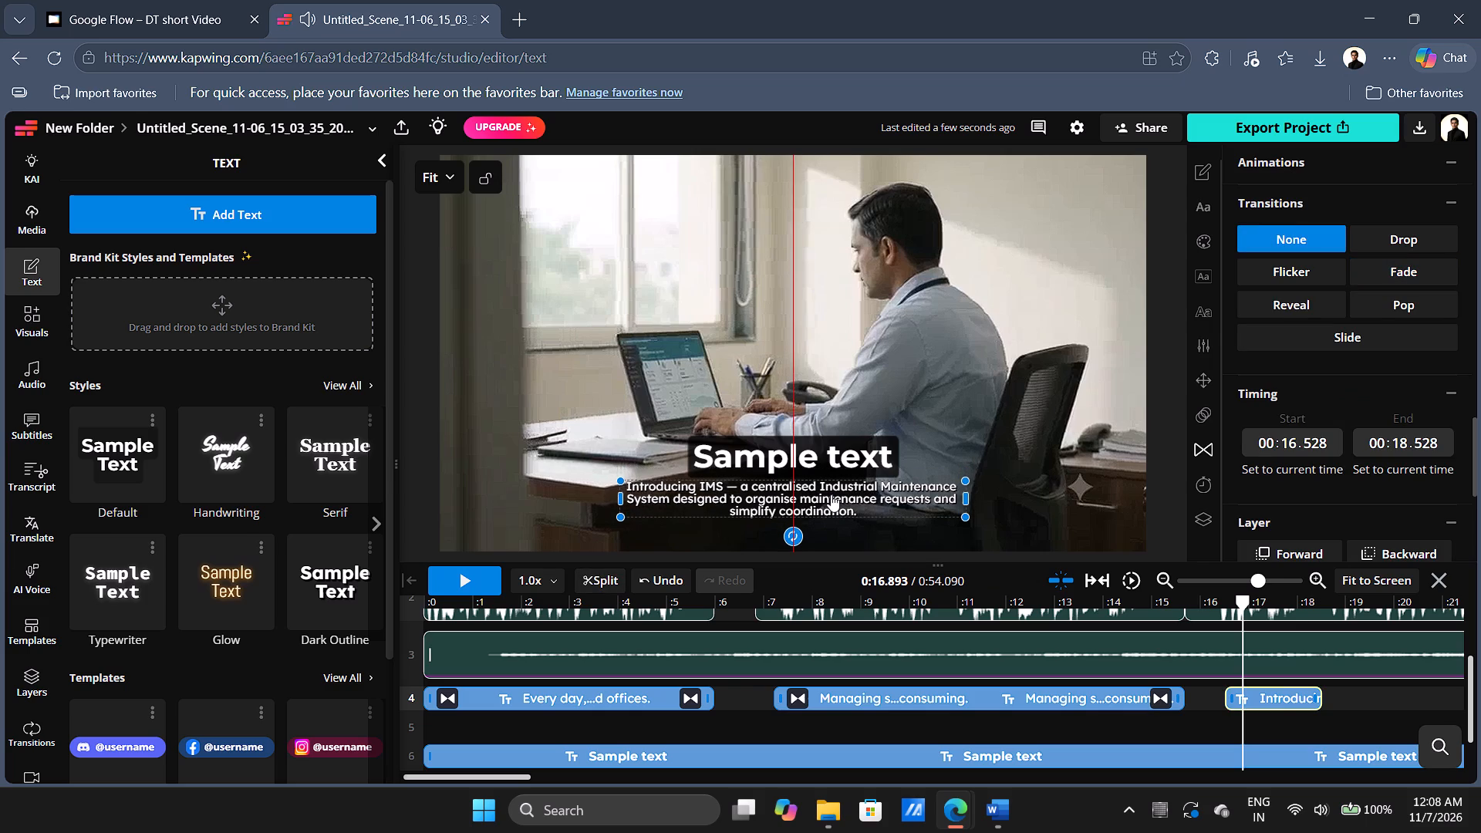
{"action": "left_click_drag", "start_coordinate": [831, 494], "coordinate": [831, 497]}
{"action": "left_click", "coordinate": [494, 575]}
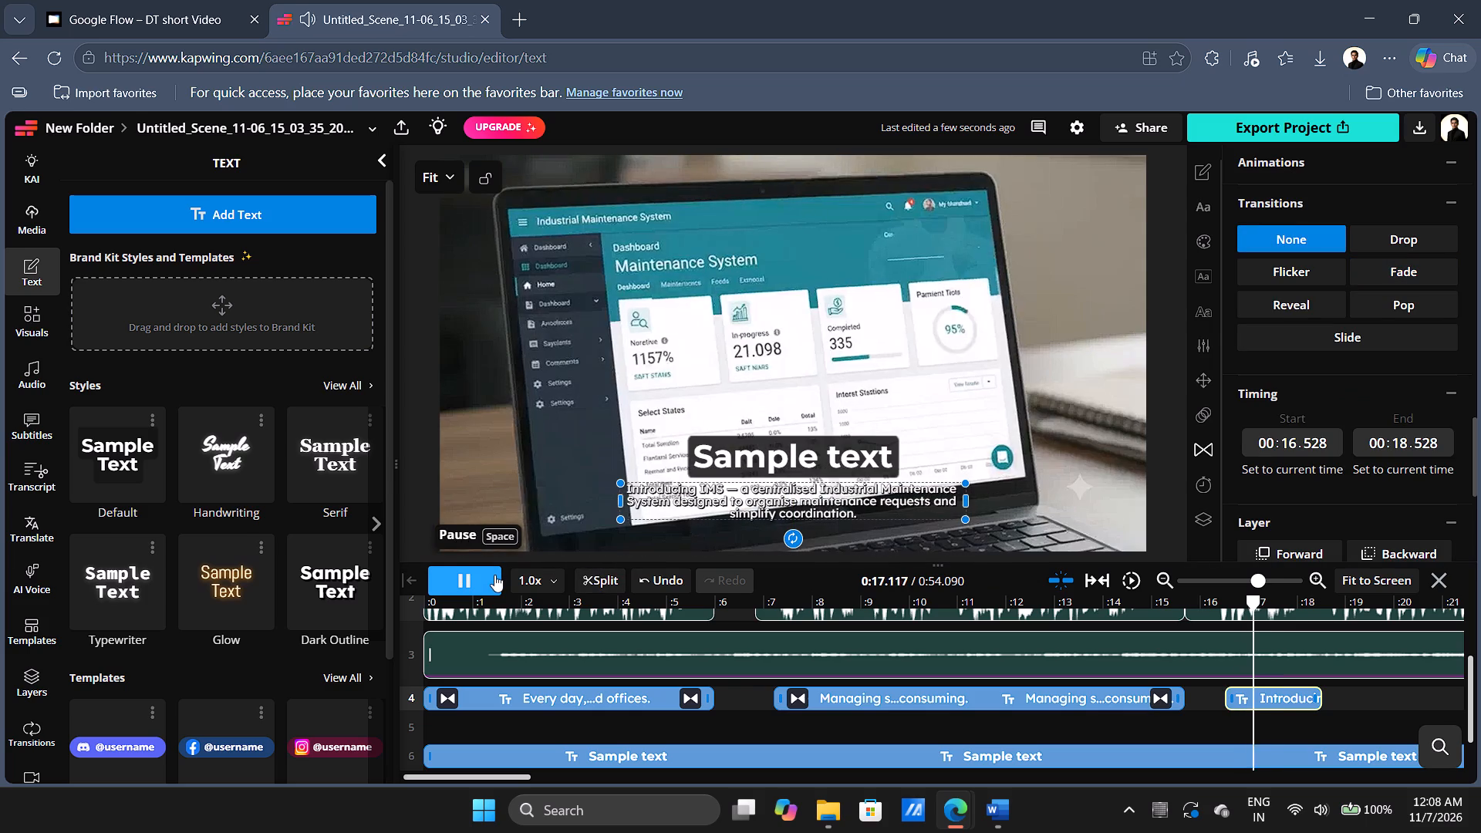
Pause playback and extend the Scene 3 caption clip so it ends with its voice-over at 25.311 s.
{"action": "left_click", "coordinate": [494, 575]}
{"action": "scroll", "coordinate": [954, 679], "scroll_direction": "down", "scroll_amount": 2, "text": "shift"}
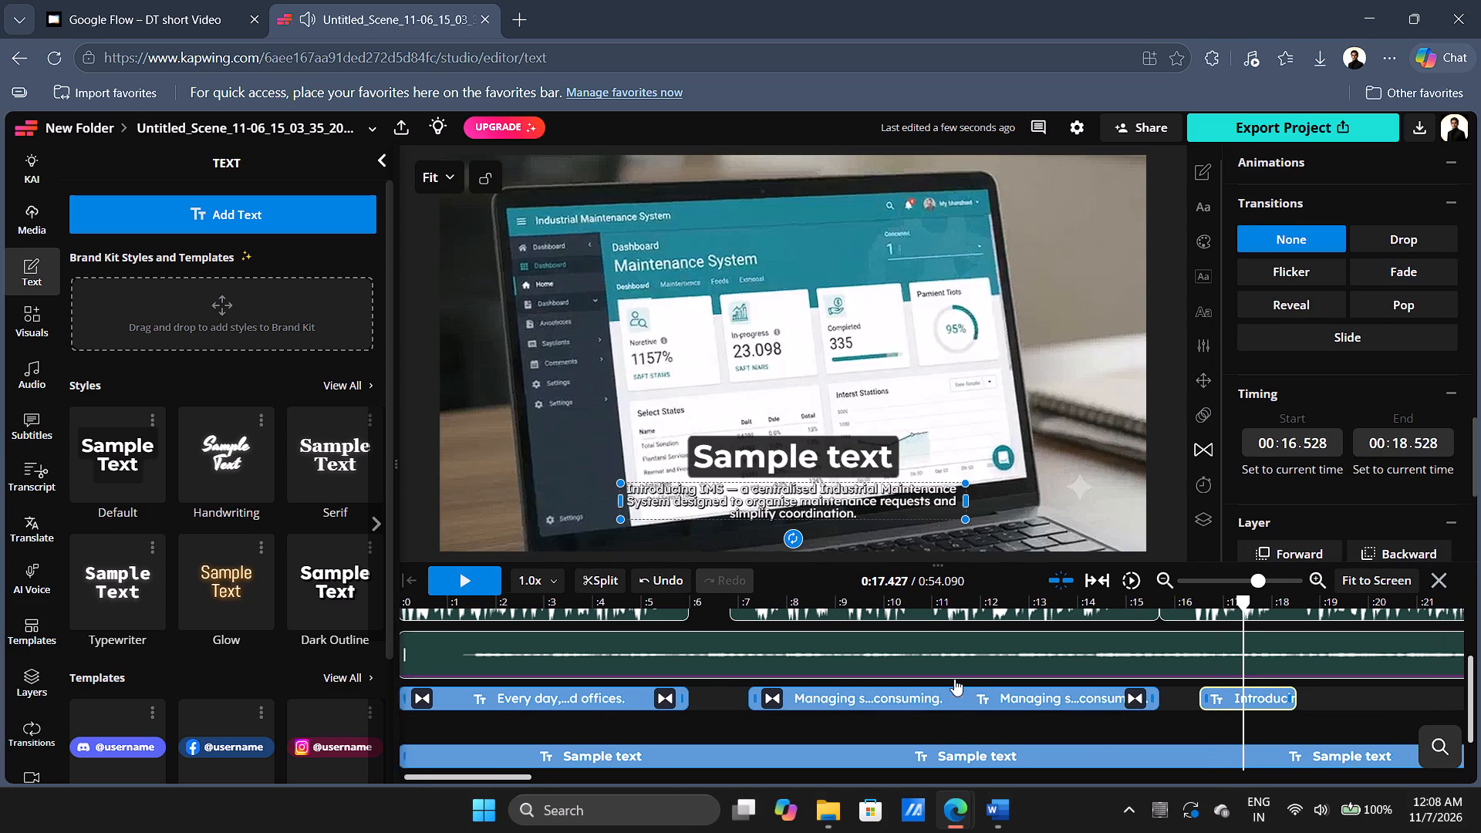
{"action": "scroll", "coordinate": [954, 679], "scroll_direction": "down", "scroll_amount": 3, "text": "shift"}
{"action": "left_click", "coordinate": [797, 704]}
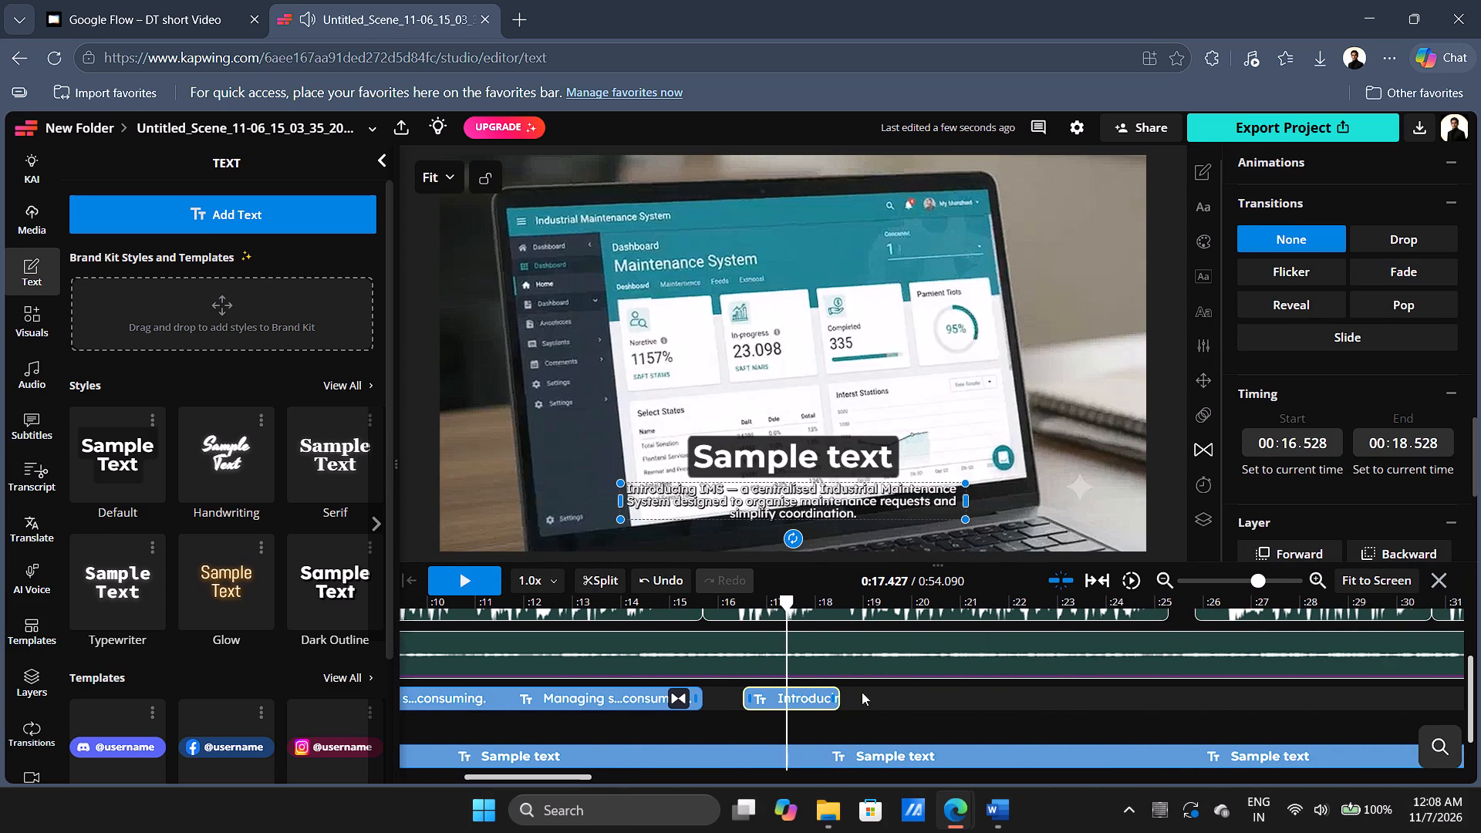
{"action": "left_click_drag", "start_coordinate": [839, 694], "coordinate": [1157, 699]}
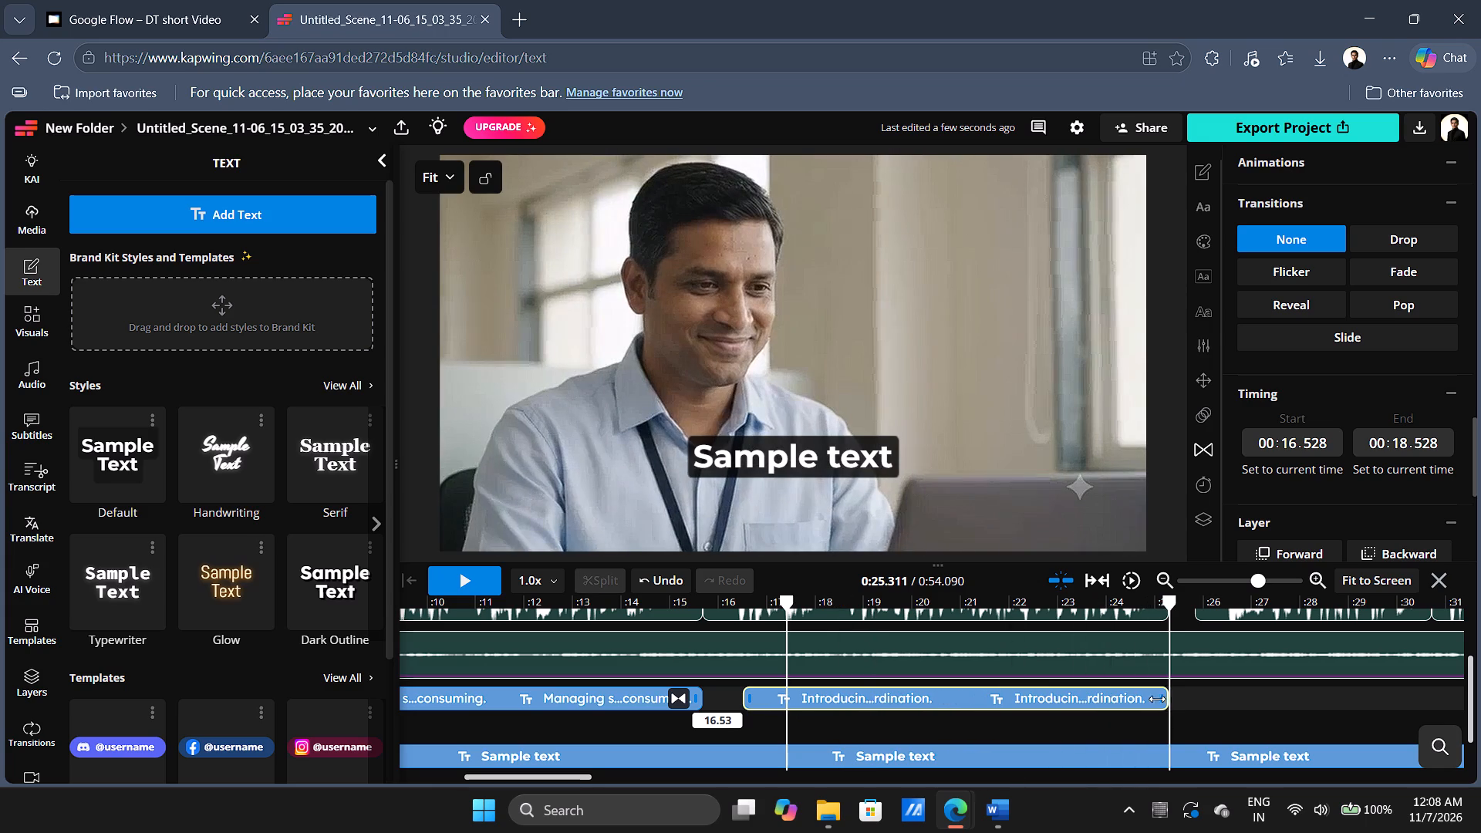
{"action": "left_click_drag", "start_coordinate": [1157, 699], "coordinate": [1160, 699]}
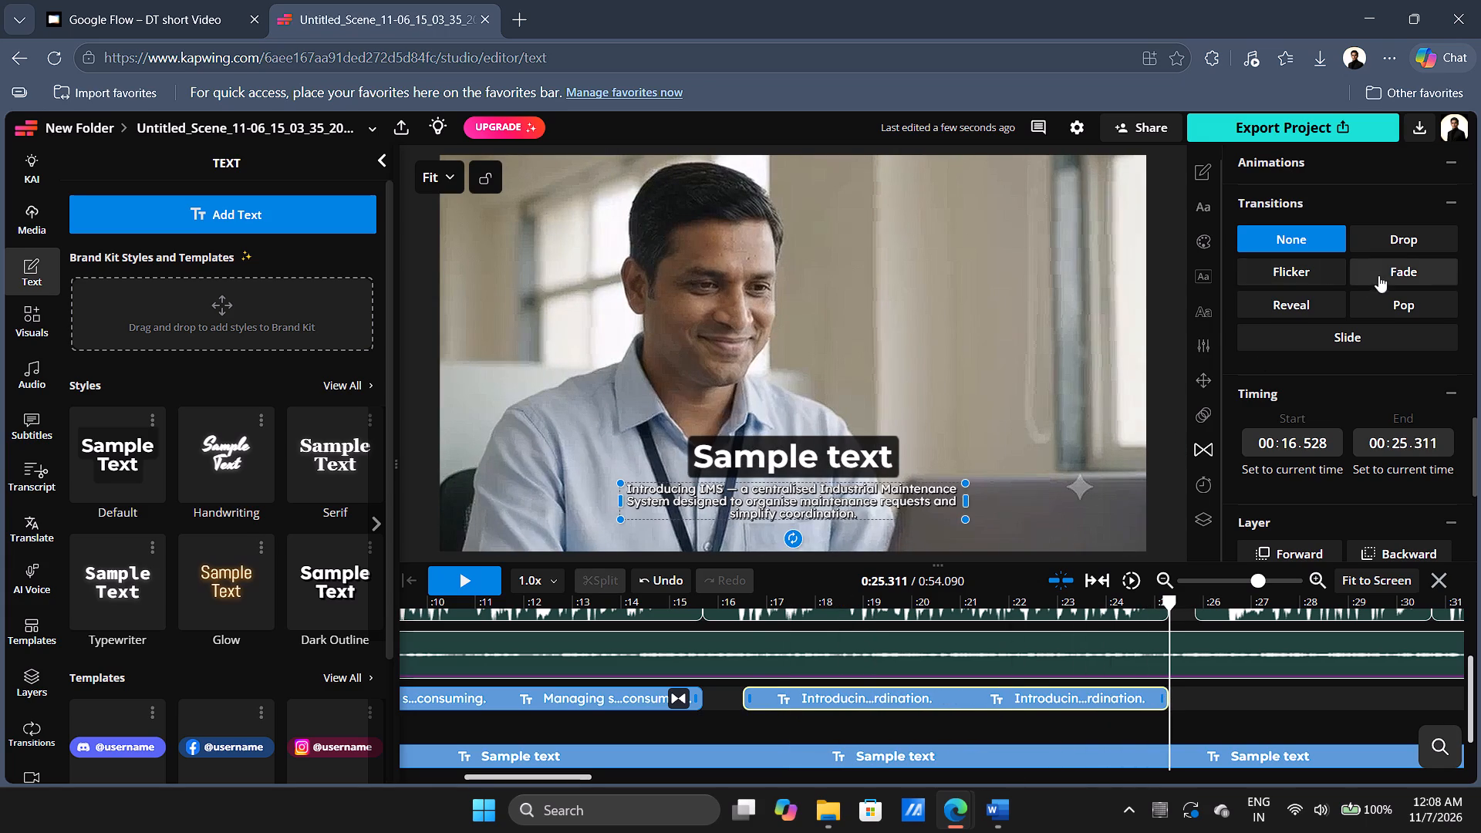
Apply the Fade transition to both ends of the Scene 3 caption and play the clip back to check it.
{"action": "left_click", "coordinate": [1378, 275]}
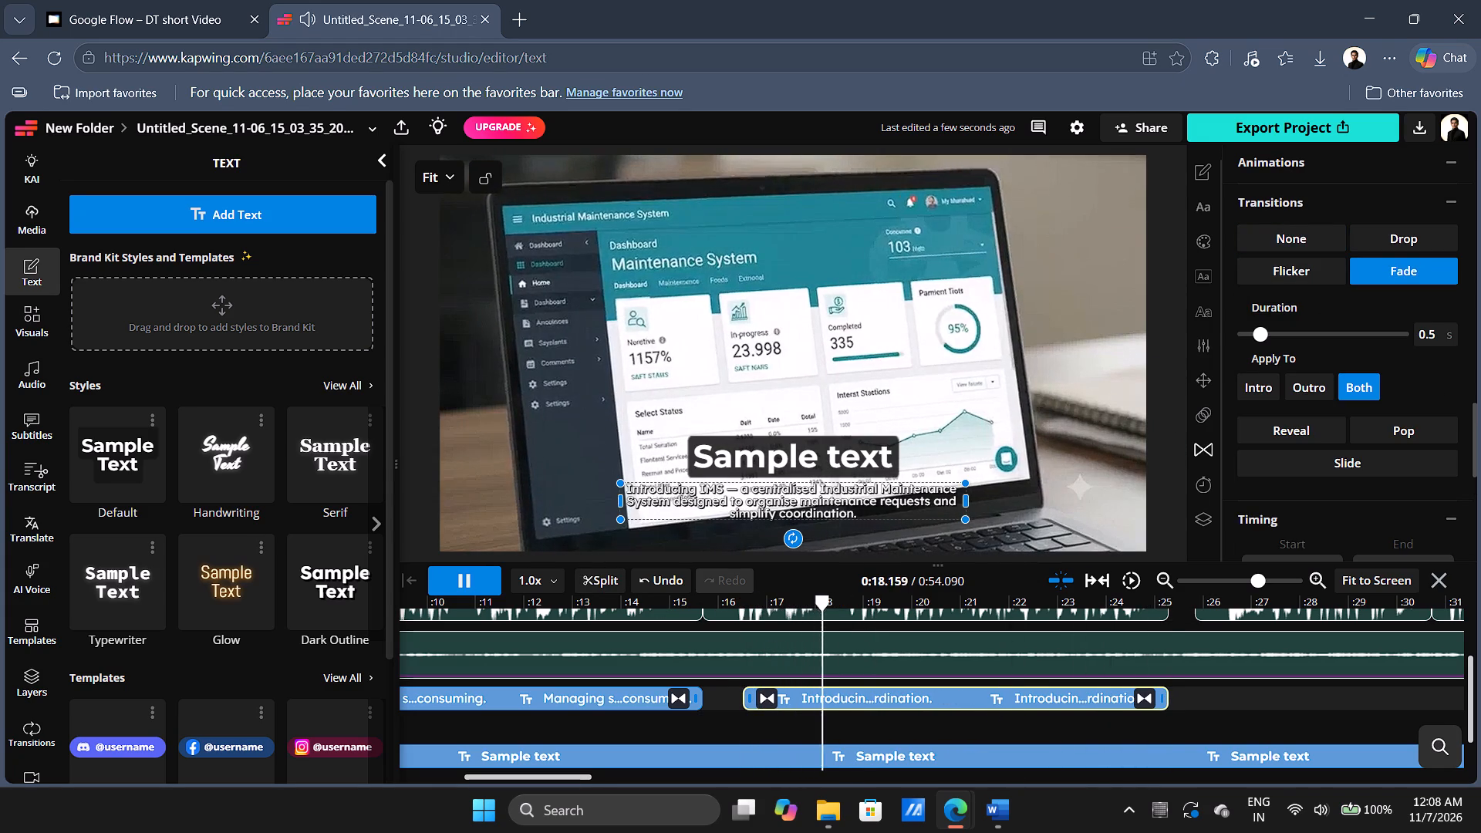
{"action": "left_click", "coordinate": [457, 569]}
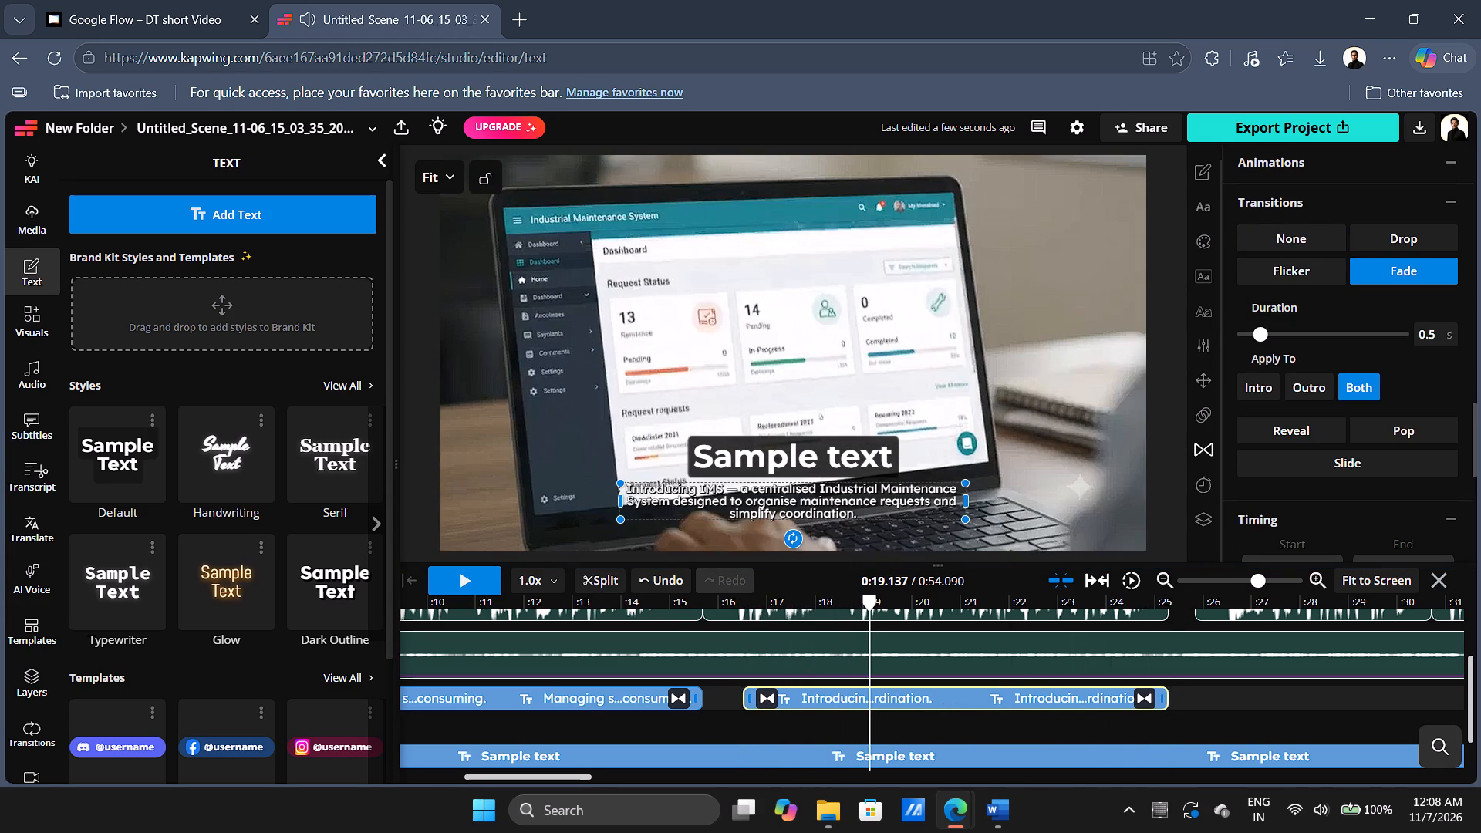
{"action": "left_click_drag", "start_coordinate": [874, 657], "coordinate": [605, 638]}
{"action": "left_click", "coordinate": [501, 582]}
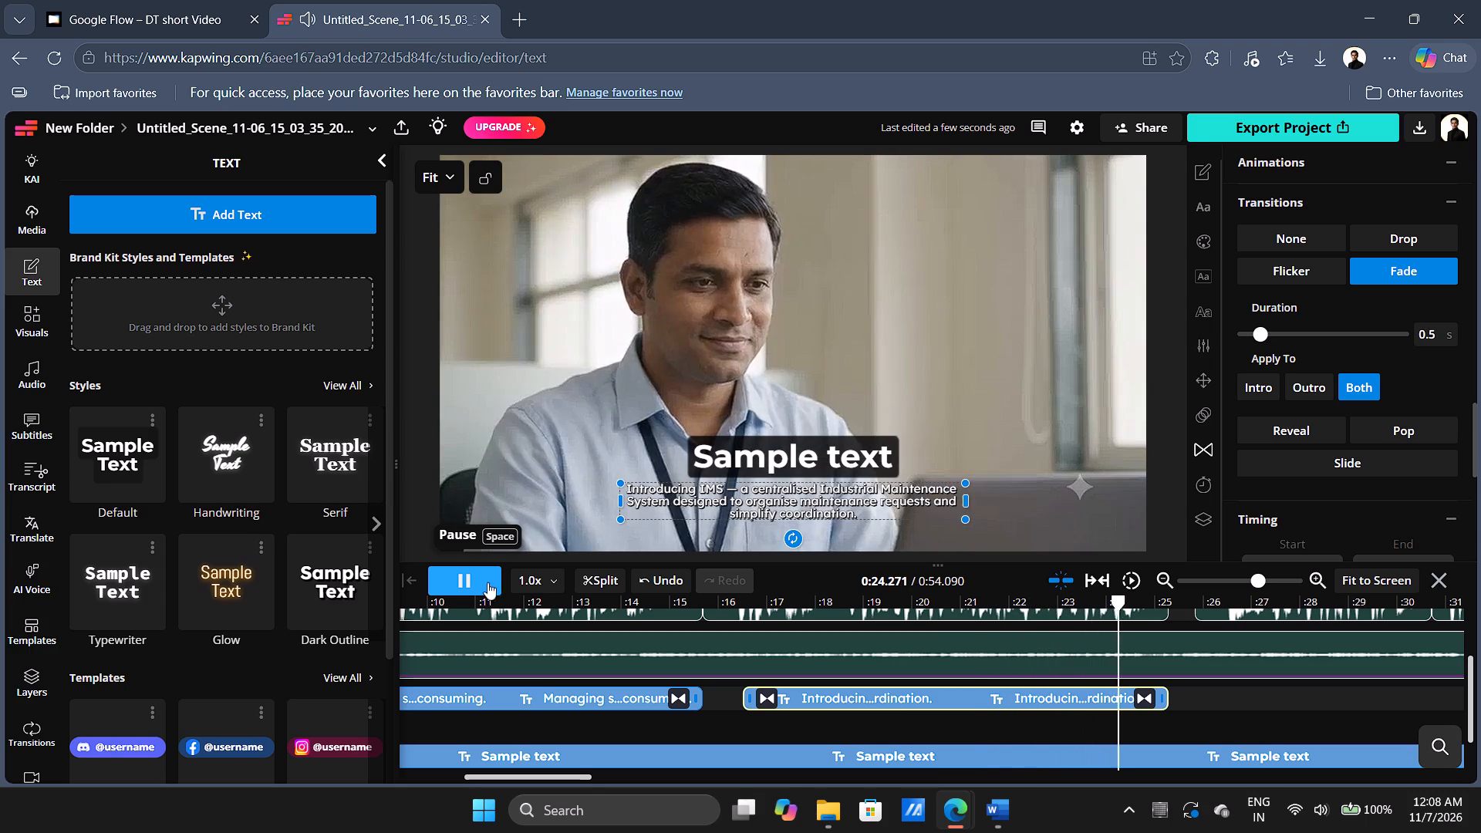
{"action": "left_click", "coordinate": [470, 579]}
{"action": "left_click", "coordinate": [824, 689]}
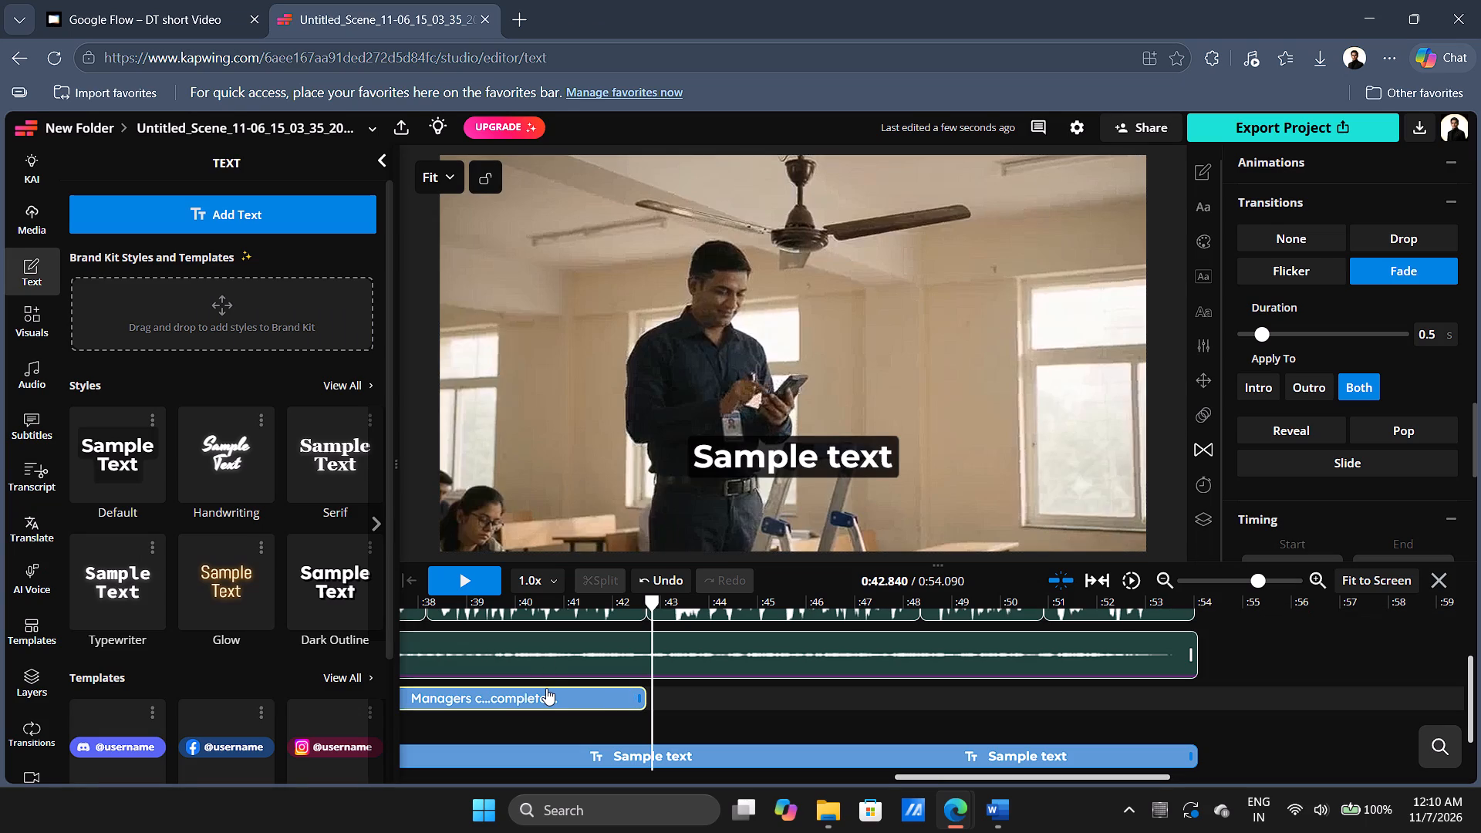
{"action": "key", "text": "ctrl+c"}
{"action": "key", "text": "ctrl+v"}
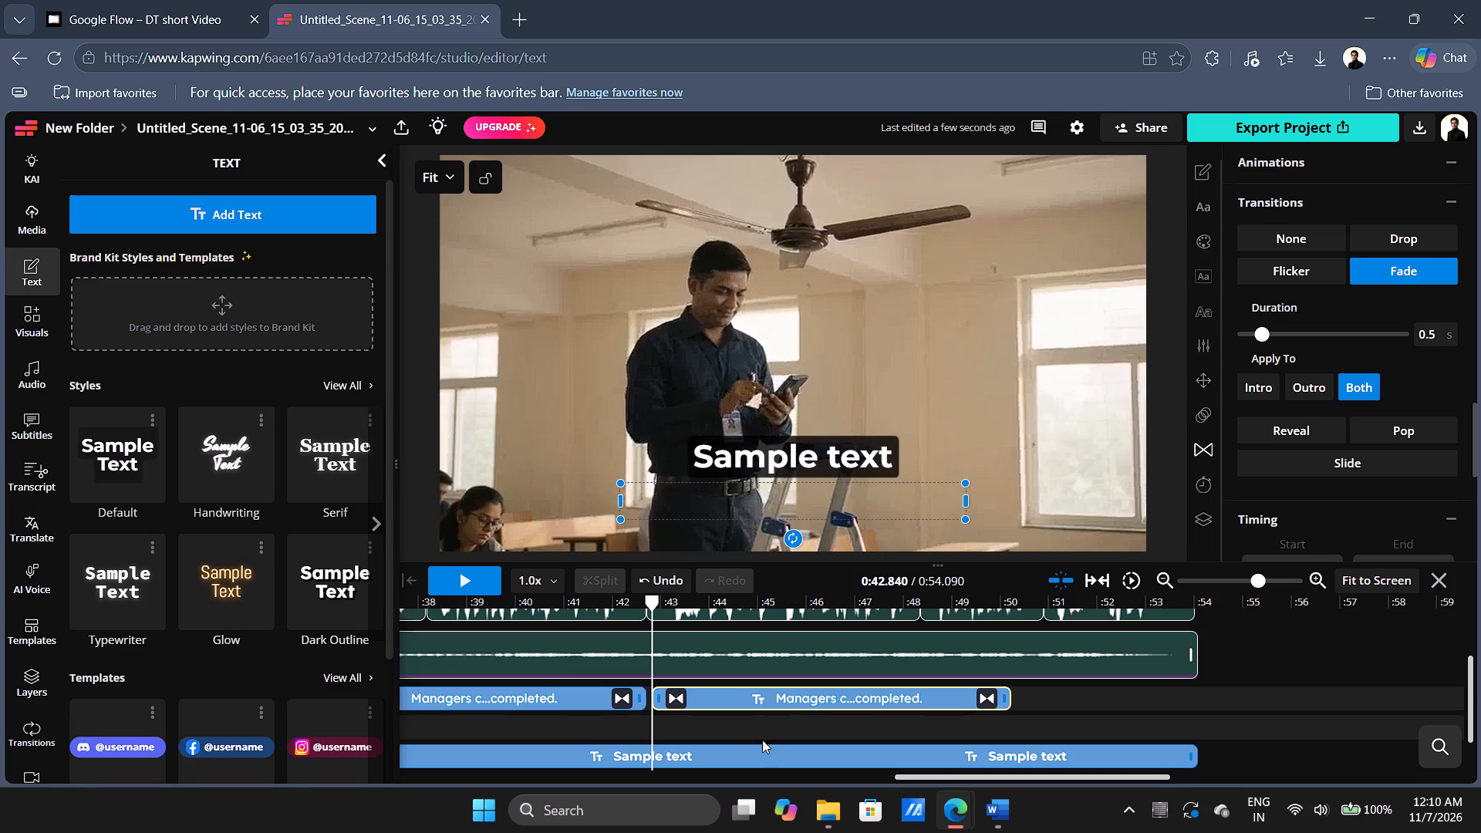
{"action": "left_click", "coordinate": [778, 709]}
Replace the new caption's text with the copied Scene 6 line, "IMS brings maintenance requests, team coordination, and repair tracking together — simplifying organisational maintenance.".
{"action": "left_click_drag", "start_coordinate": [652, 717], "coordinate": [804, 720]}
{"action": "left_click", "coordinate": [810, 708]}
{"action": "left_click", "coordinate": [731, 479]}
{"action": "double_click", "coordinate": [731, 488]}
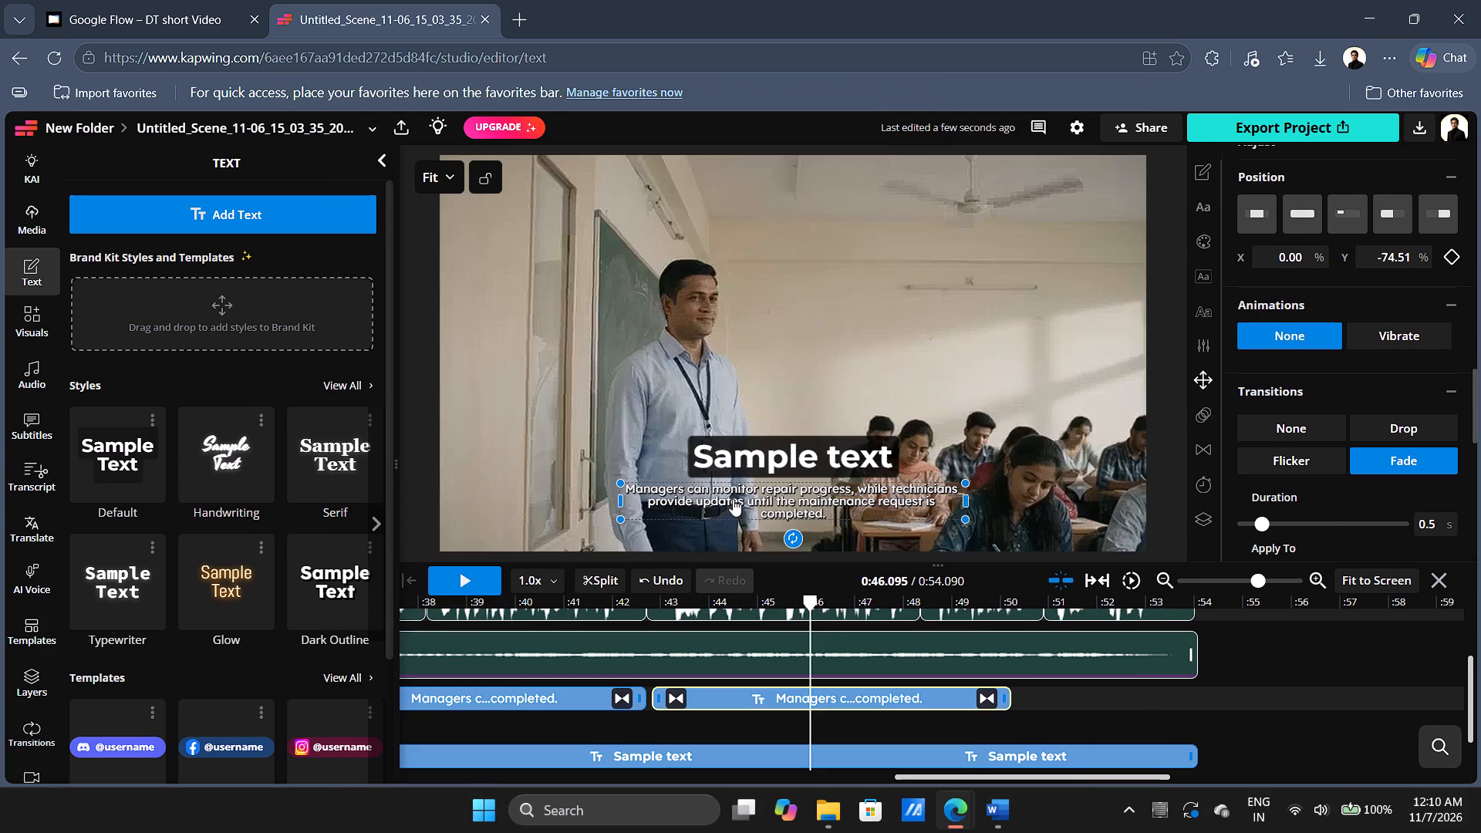
{"action": "key", "text": "ctrl+a"}
{"action": "left_click", "coordinate": [733, 499]}
{"action": "left_click", "coordinate": [781, 702]}
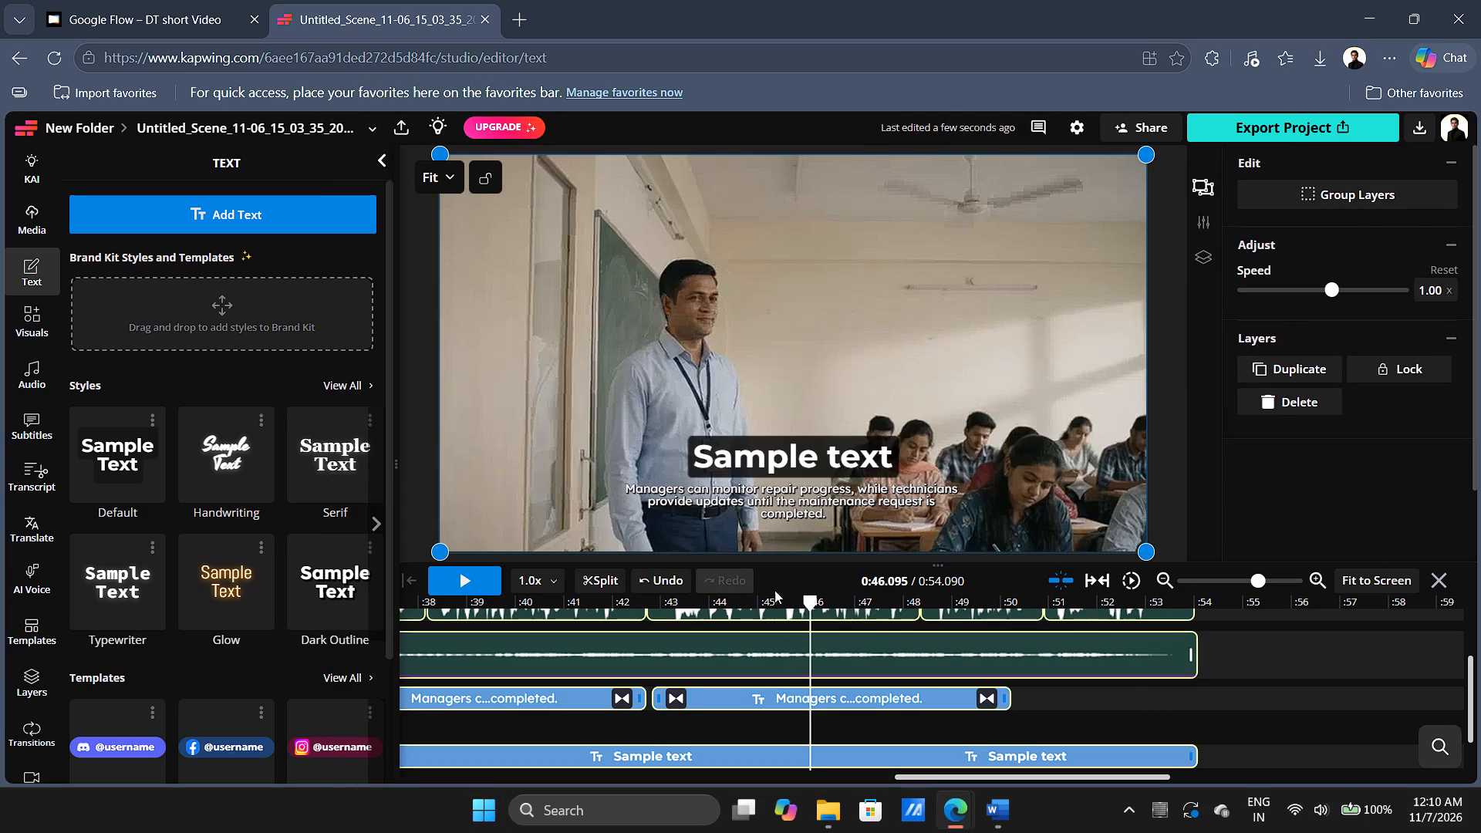
{"action": "double_click", "coordinate": [771, 509]}
{"action": "double_click", "coordinate": [767, 487]}
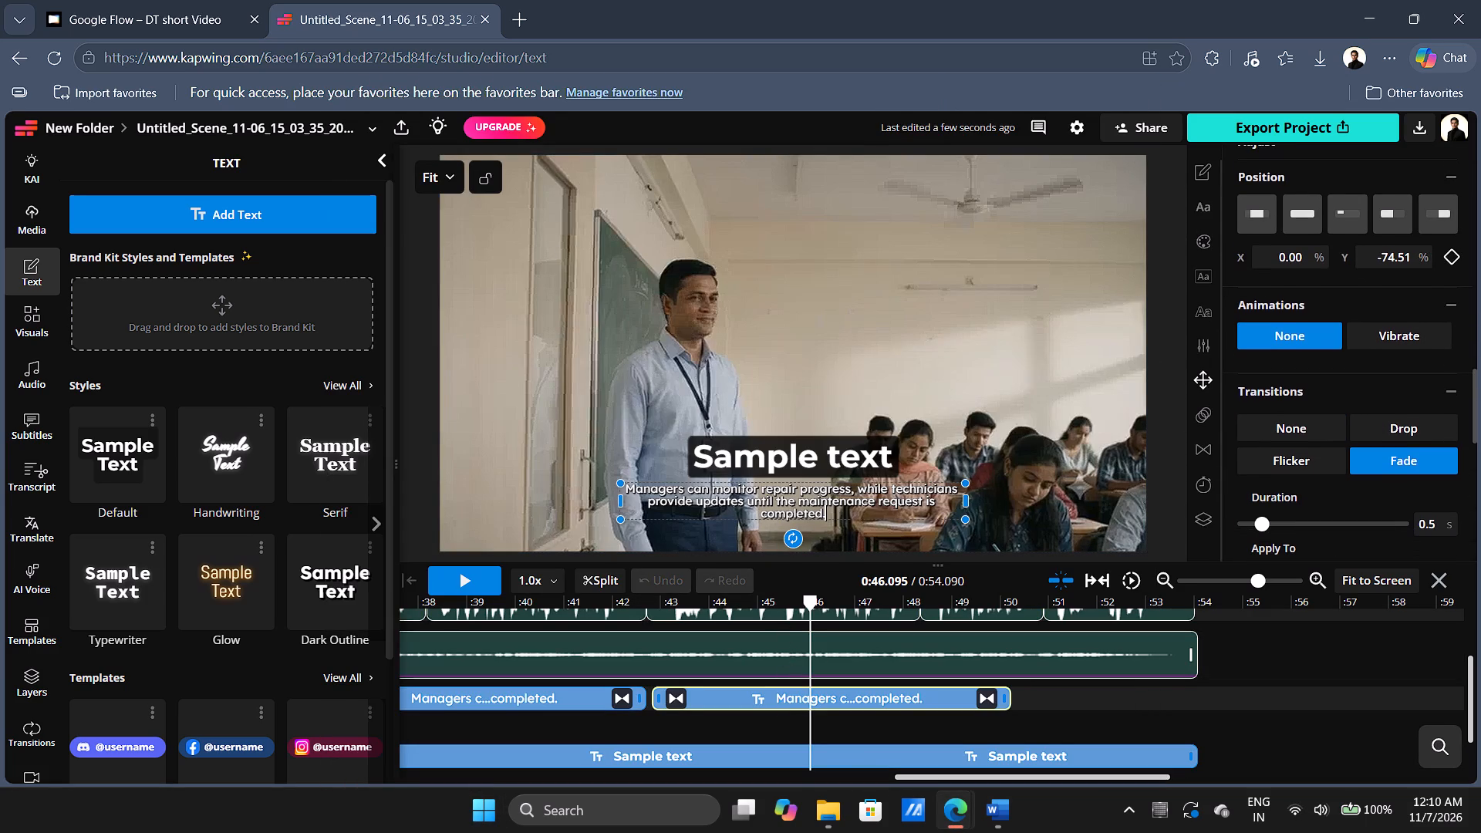
{"action": "key", "text": "super+a"}
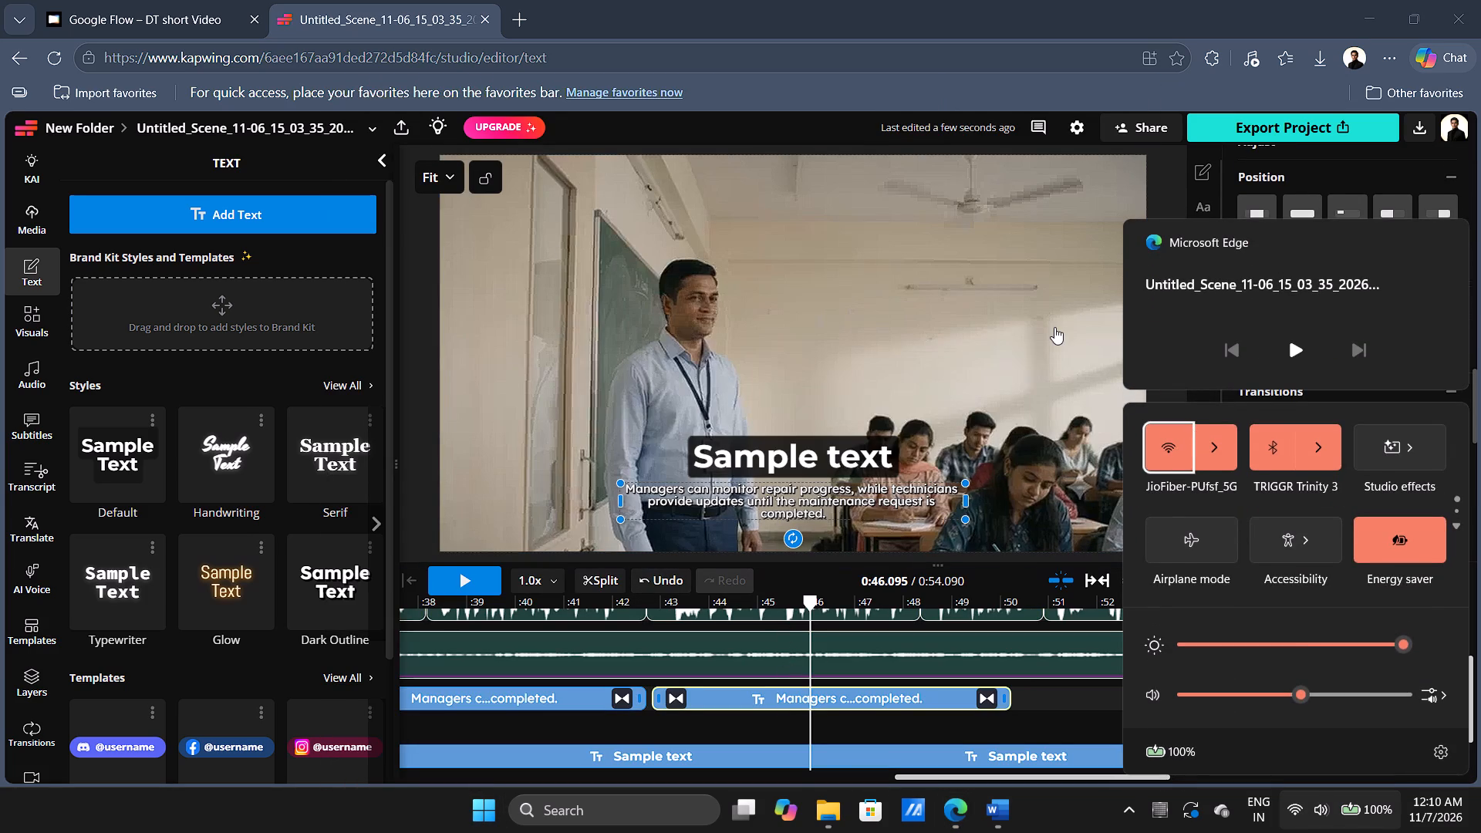
{"action": "left_click", "coordinate": [1054, 327]}
{"action": "left_click", "coordinate": [798, 503]}
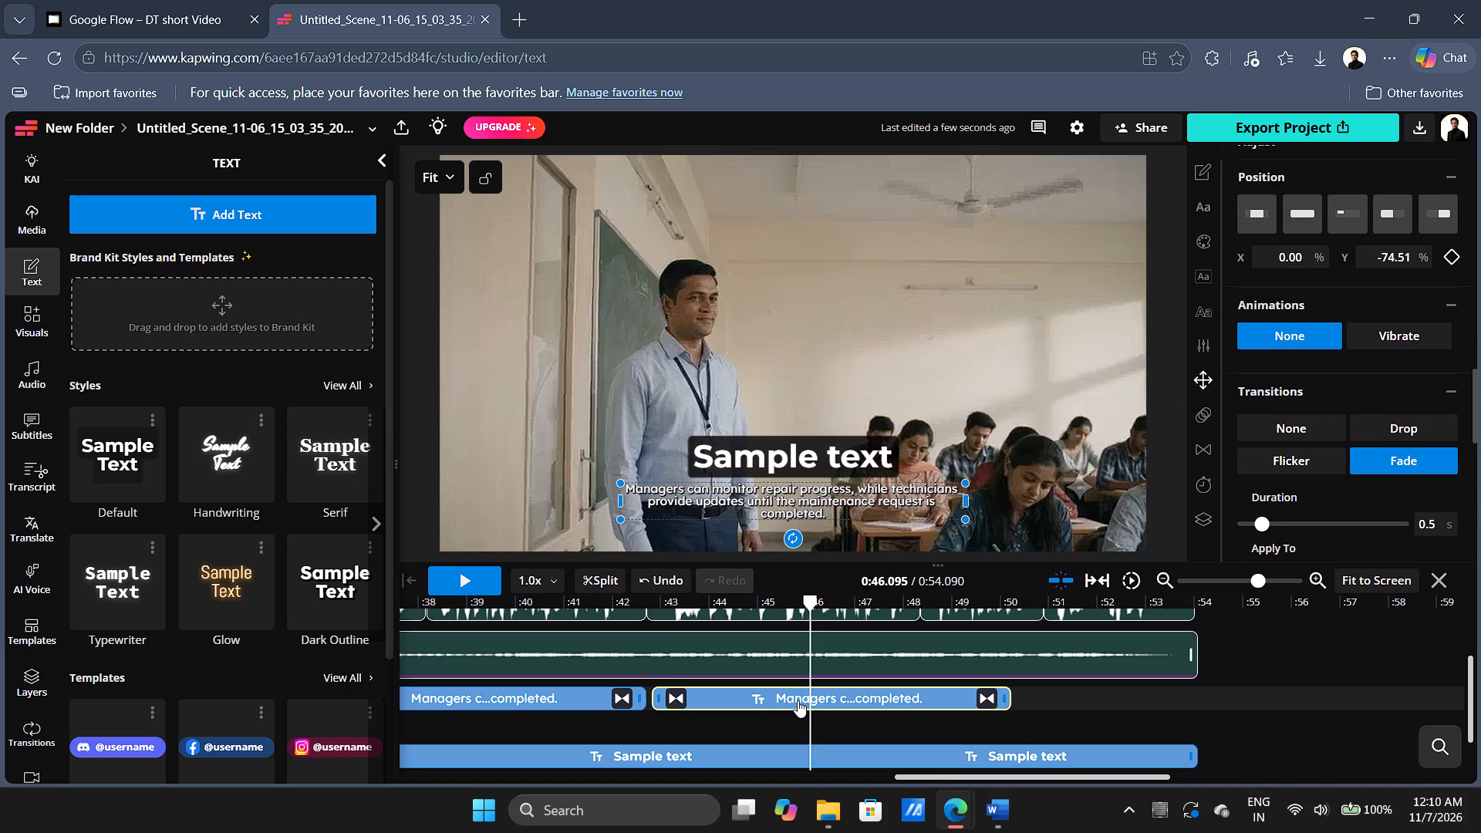
{"action": "left_click", "coordinate": [798, 700]}
{"action": "double_click", "coordinate": [791, 512]}
{"action": "key", "text": "ctrl+a"}
{"action": "key", "text": "super+v"}
{"action": "left_click", "coordinate": [770, 360]}
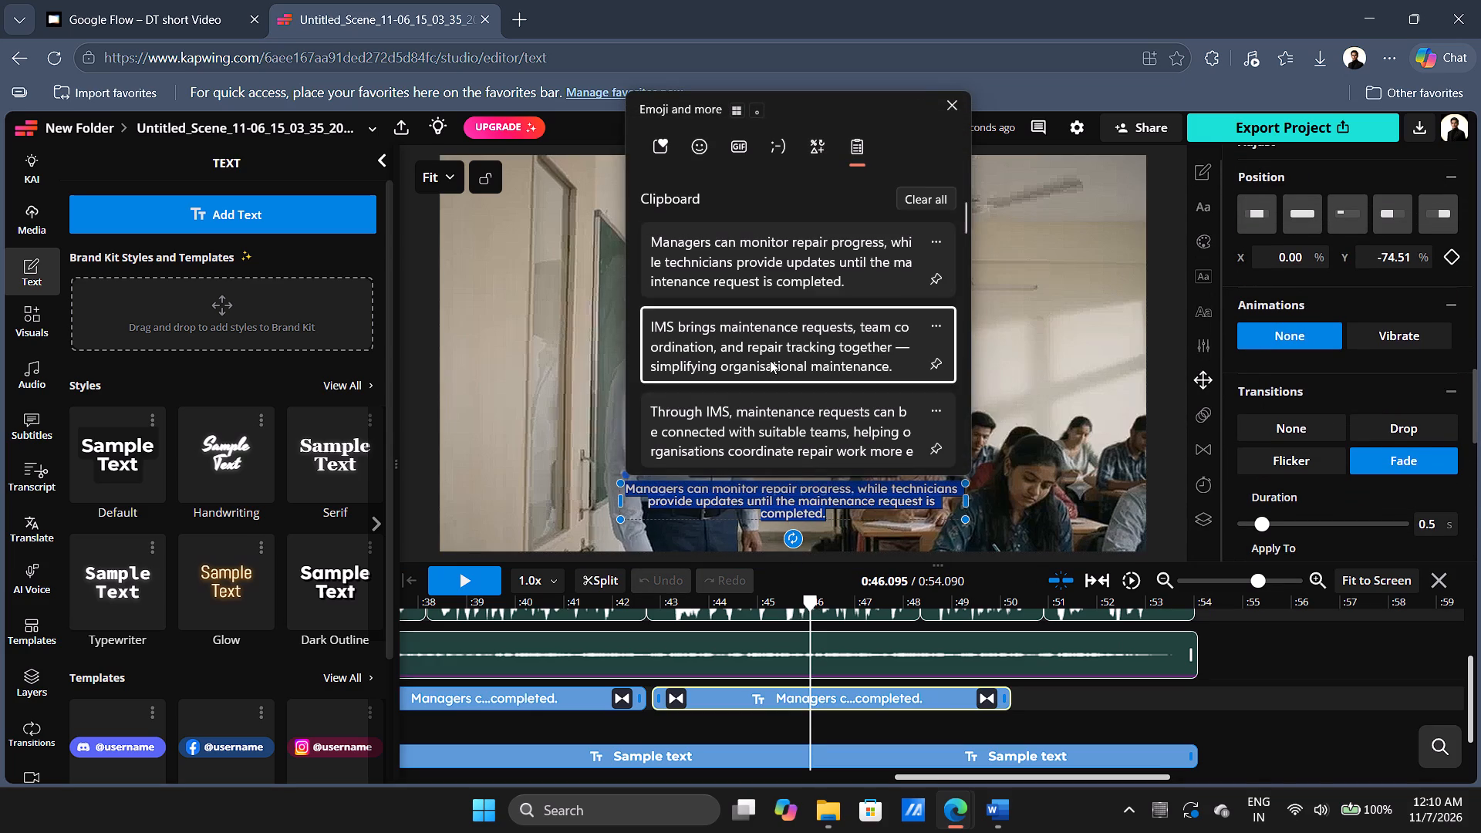
{"action": "key", "text": "ctrl+v"}
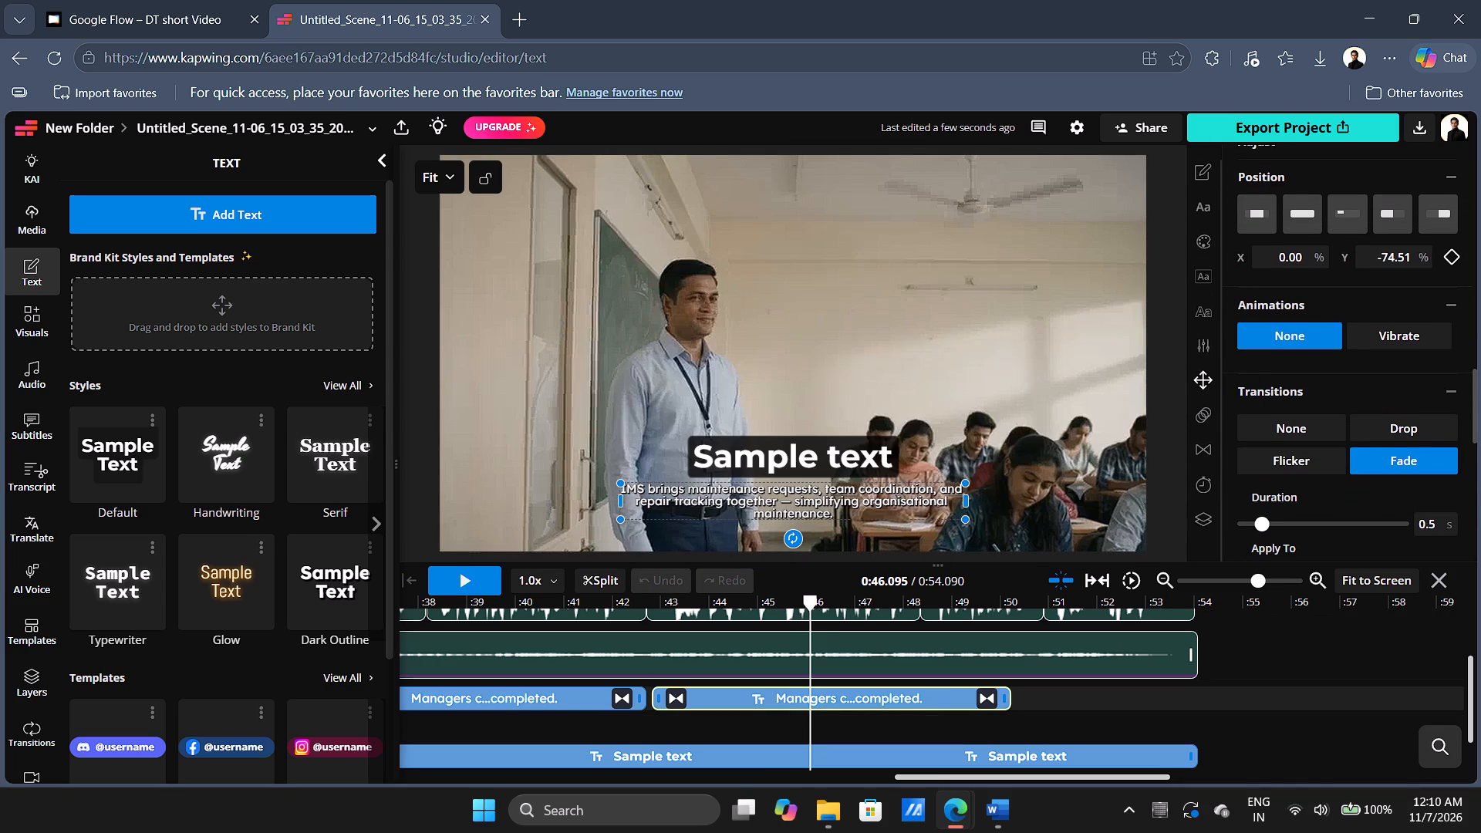
Play the Scene 6 section, extend its caption's end to about 50.9 s and replay the ending against the voice-over.
{"action": "left_click_drag", "start_coordinate": [810, 700], "coordinate": [638, 690]}
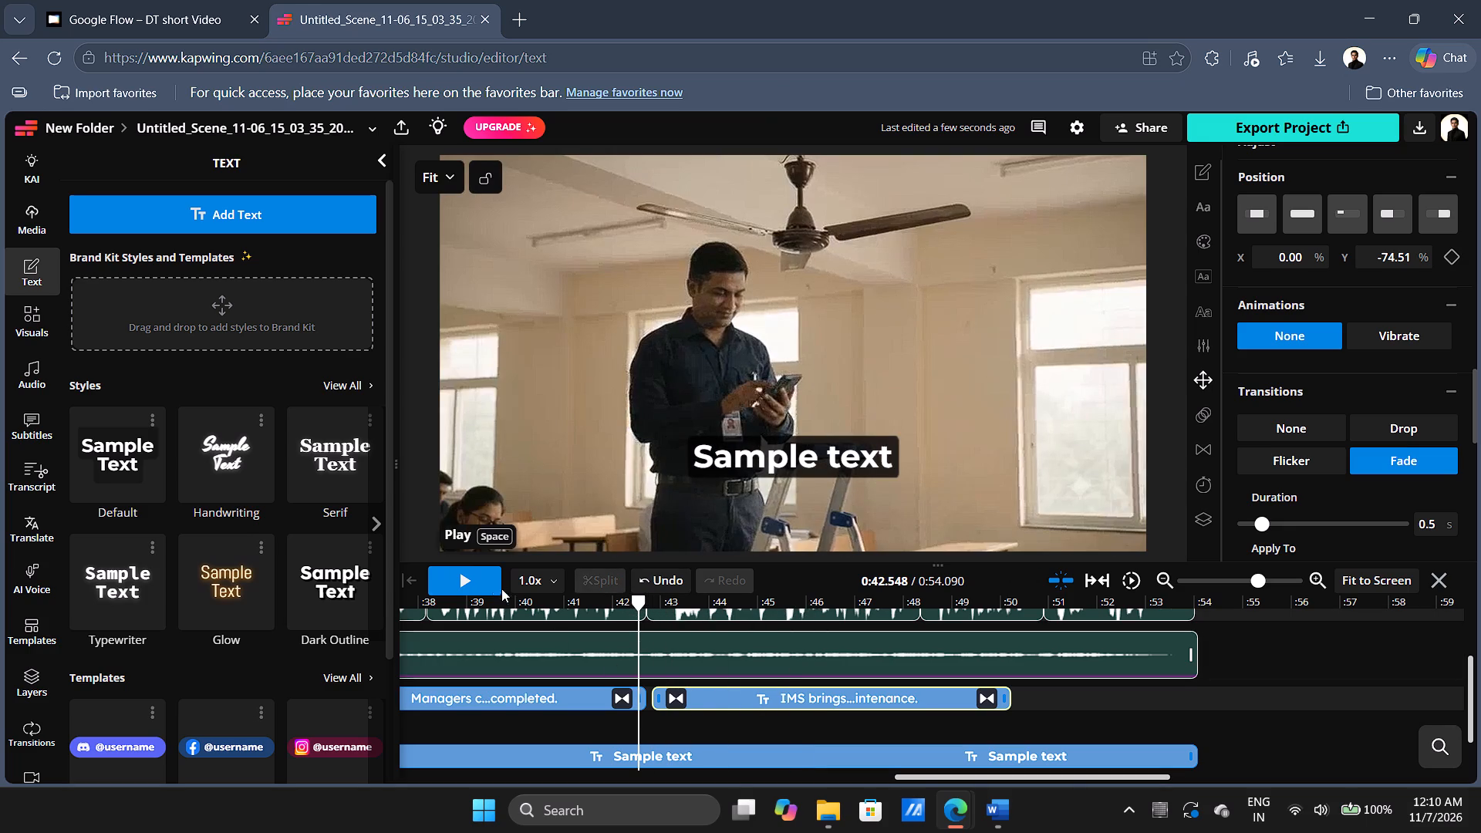
{"action": "left_click", "coordinate": [492, 578]}
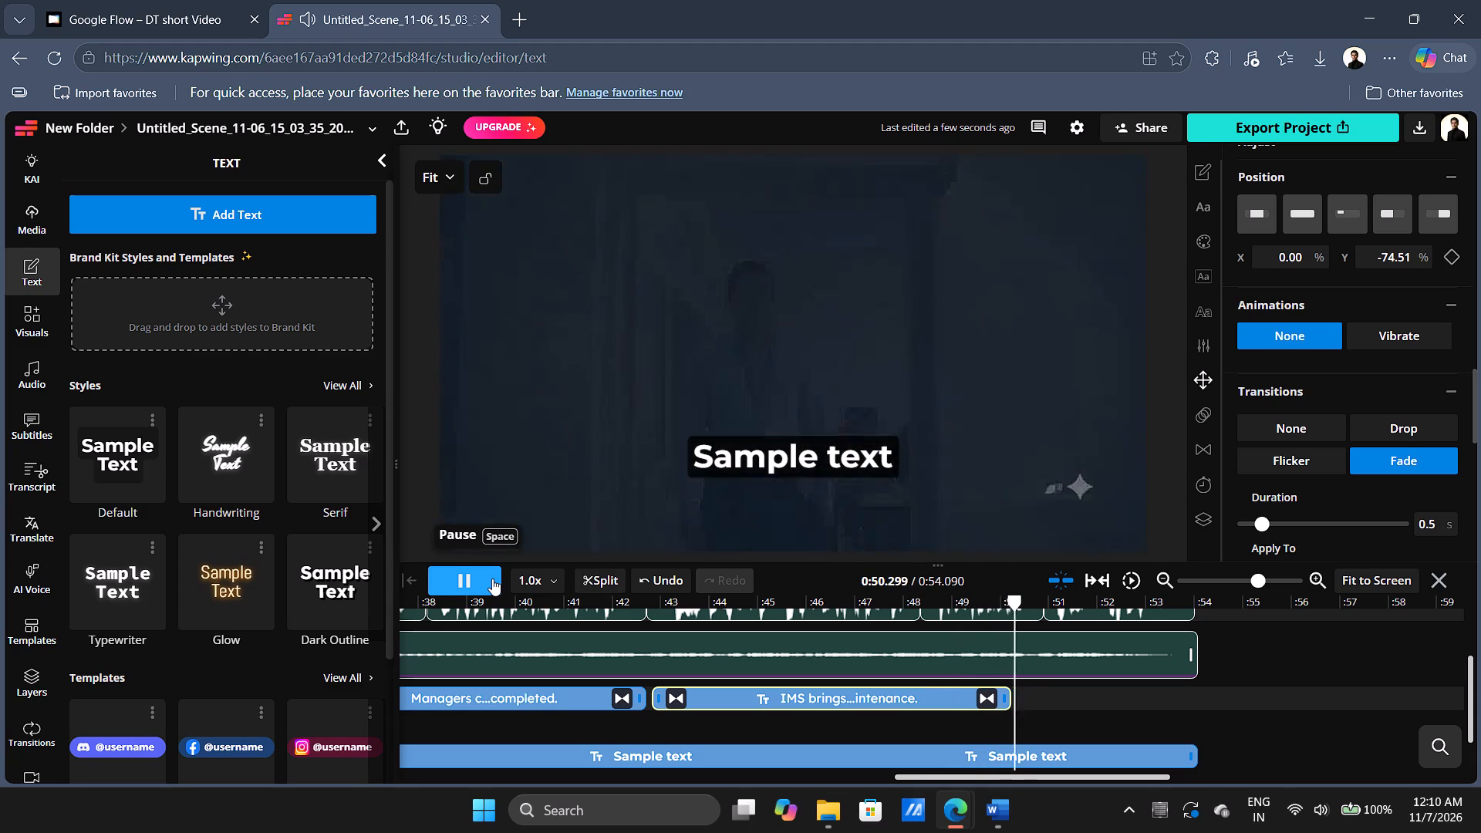
{"action": "left_click", "coordinate": [492, 578]}
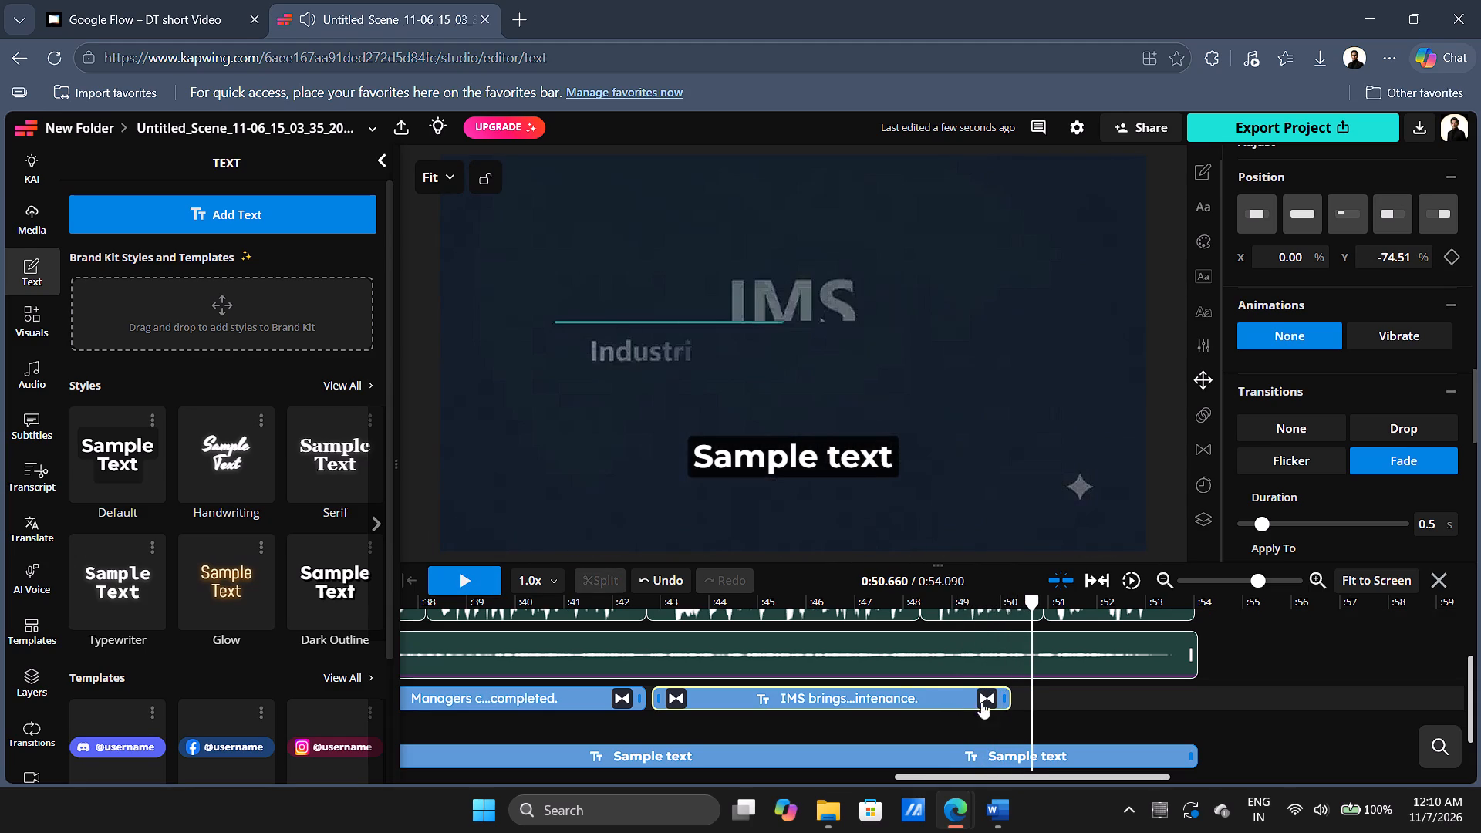
{"action": "left_click_drag", "start_coordinate": [1006, 697], "coordinate": [1036, 697]}
{"action": "left_click_drag", "start_coordinate": [1047, 680], "coordinate": [866, 678]}
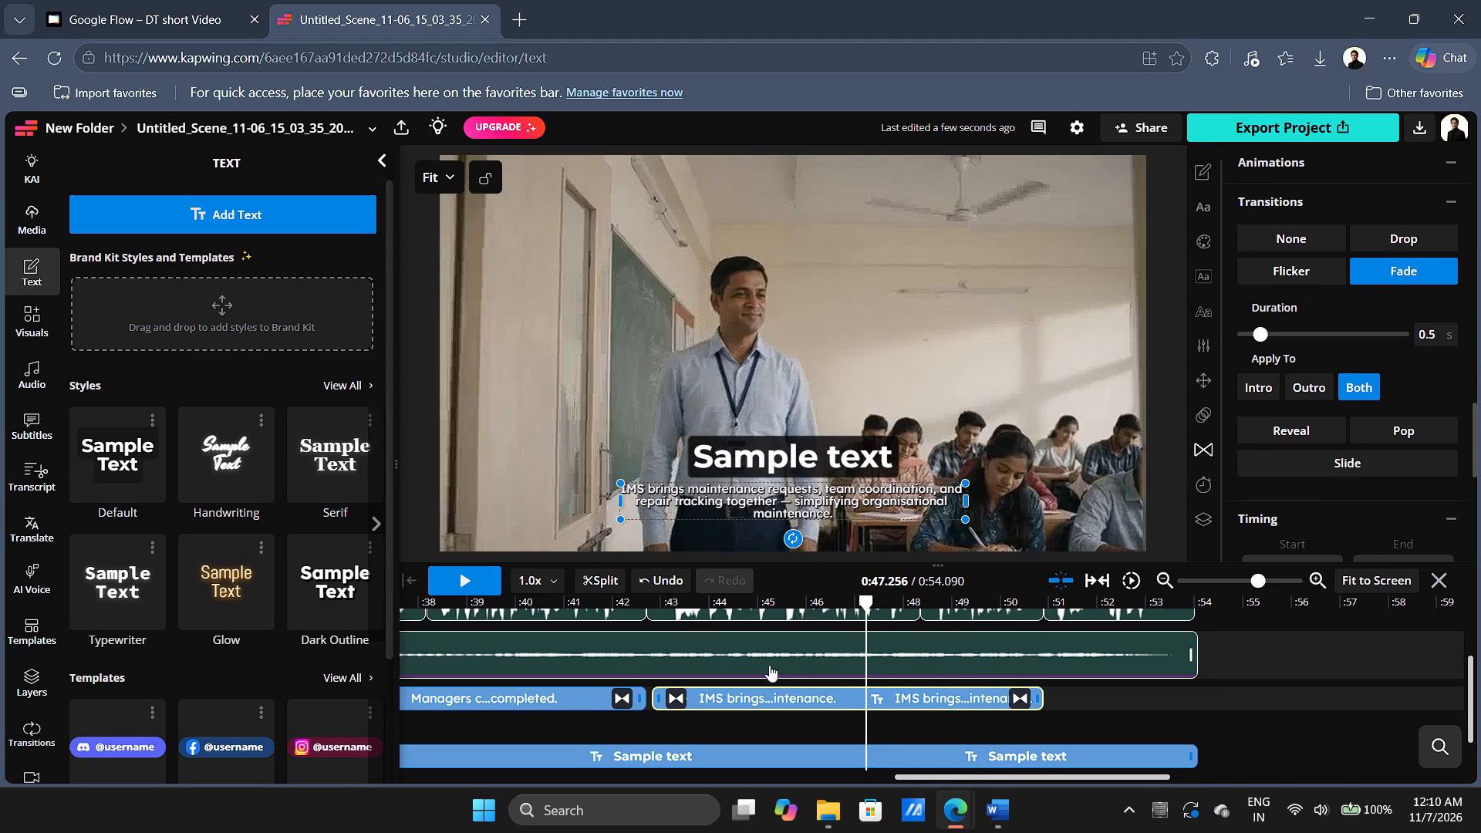
{"action": "left_click", "coordinate": [474, 585]}
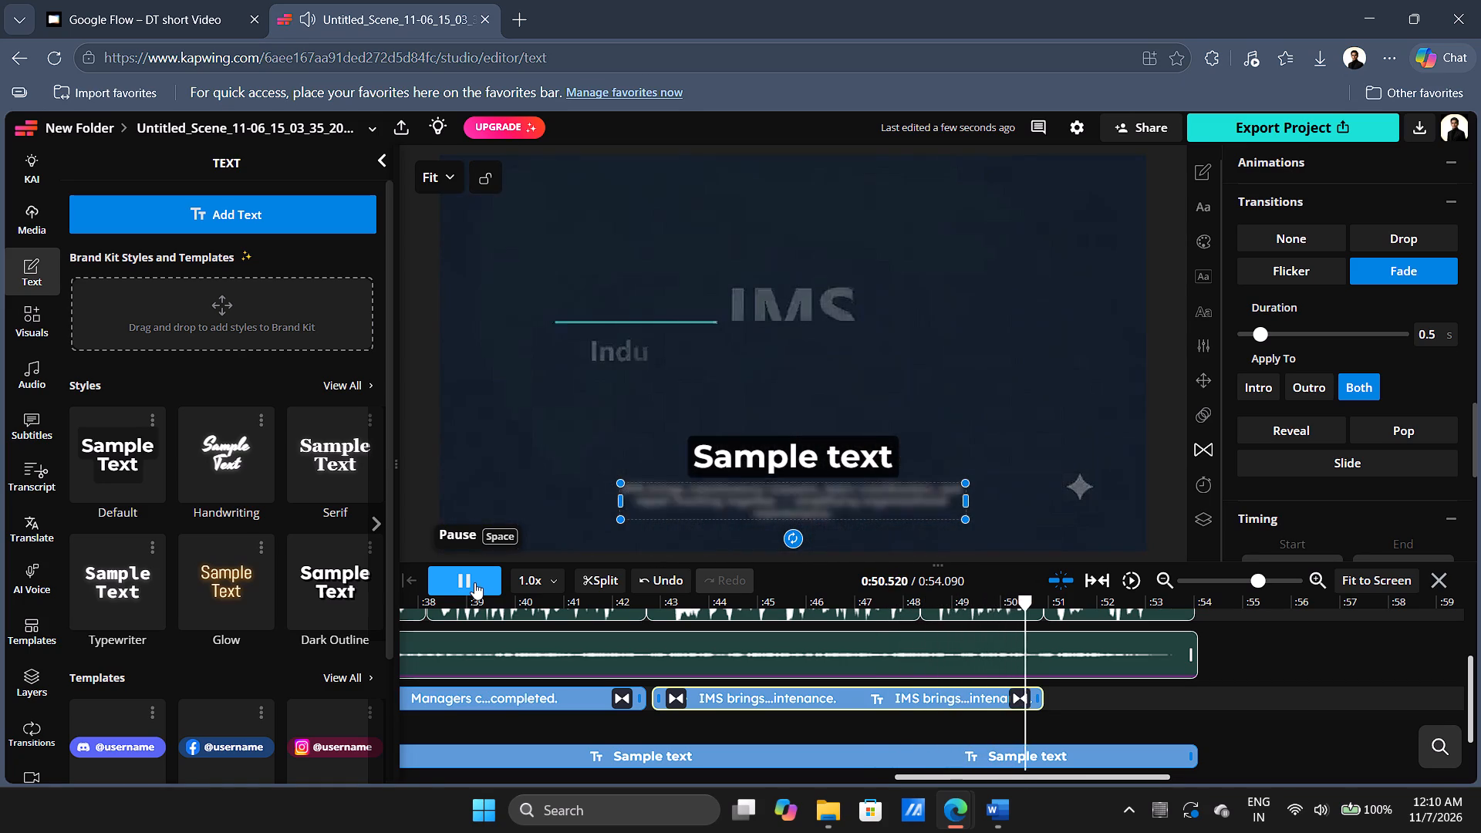
{"action": "left_click", "coordinate": [474, 582]}
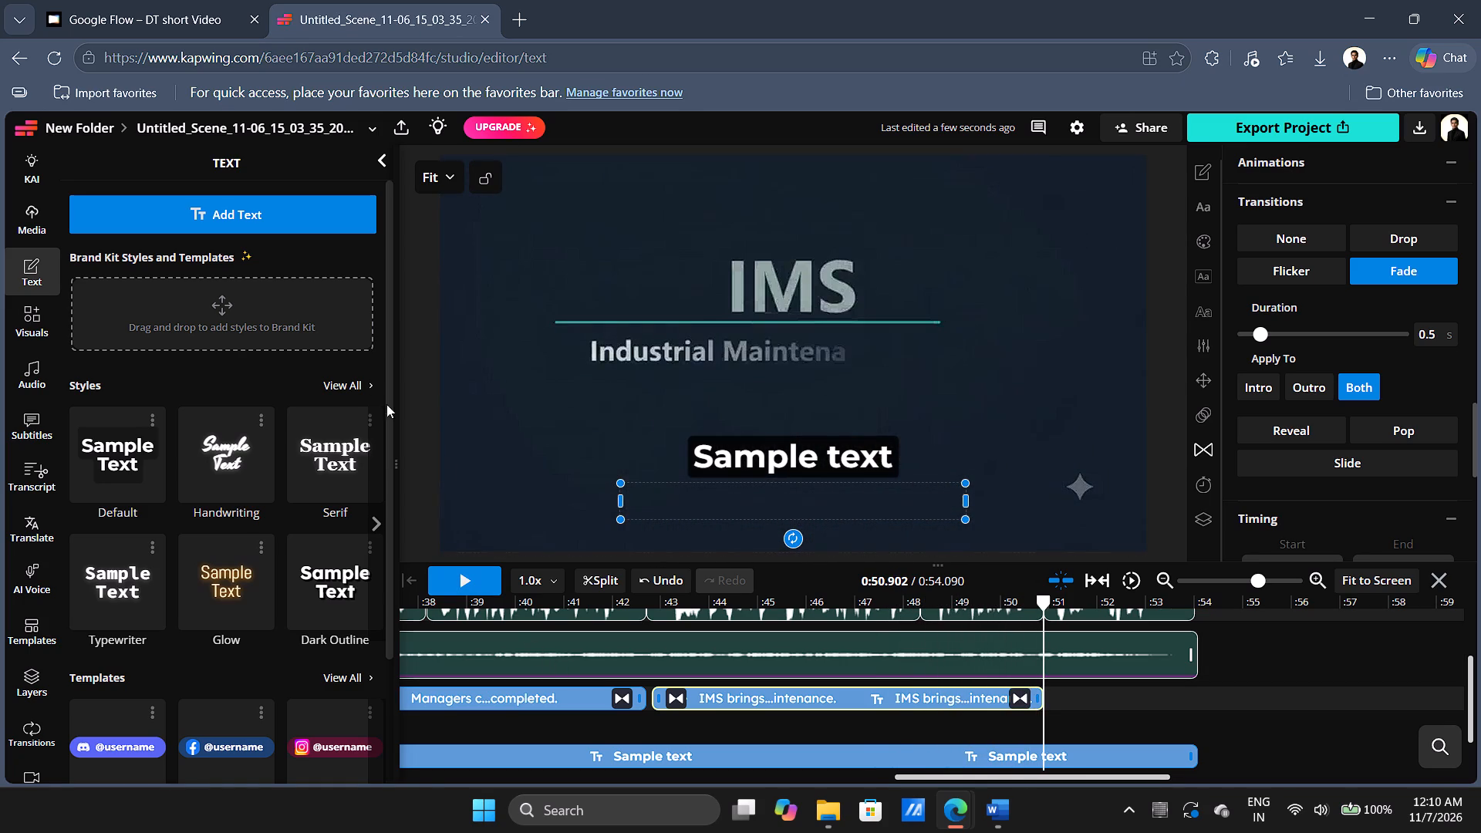
Add a Dark Outline text for the closing title on the caption track, running from 50.922 s to 53.785 s.
{"action": "left_click", "coordinate": [356, 591]}
{"action": "left_click_drag", "start_coordinate": [1091, 730], "coordinate": [1101, 713]}
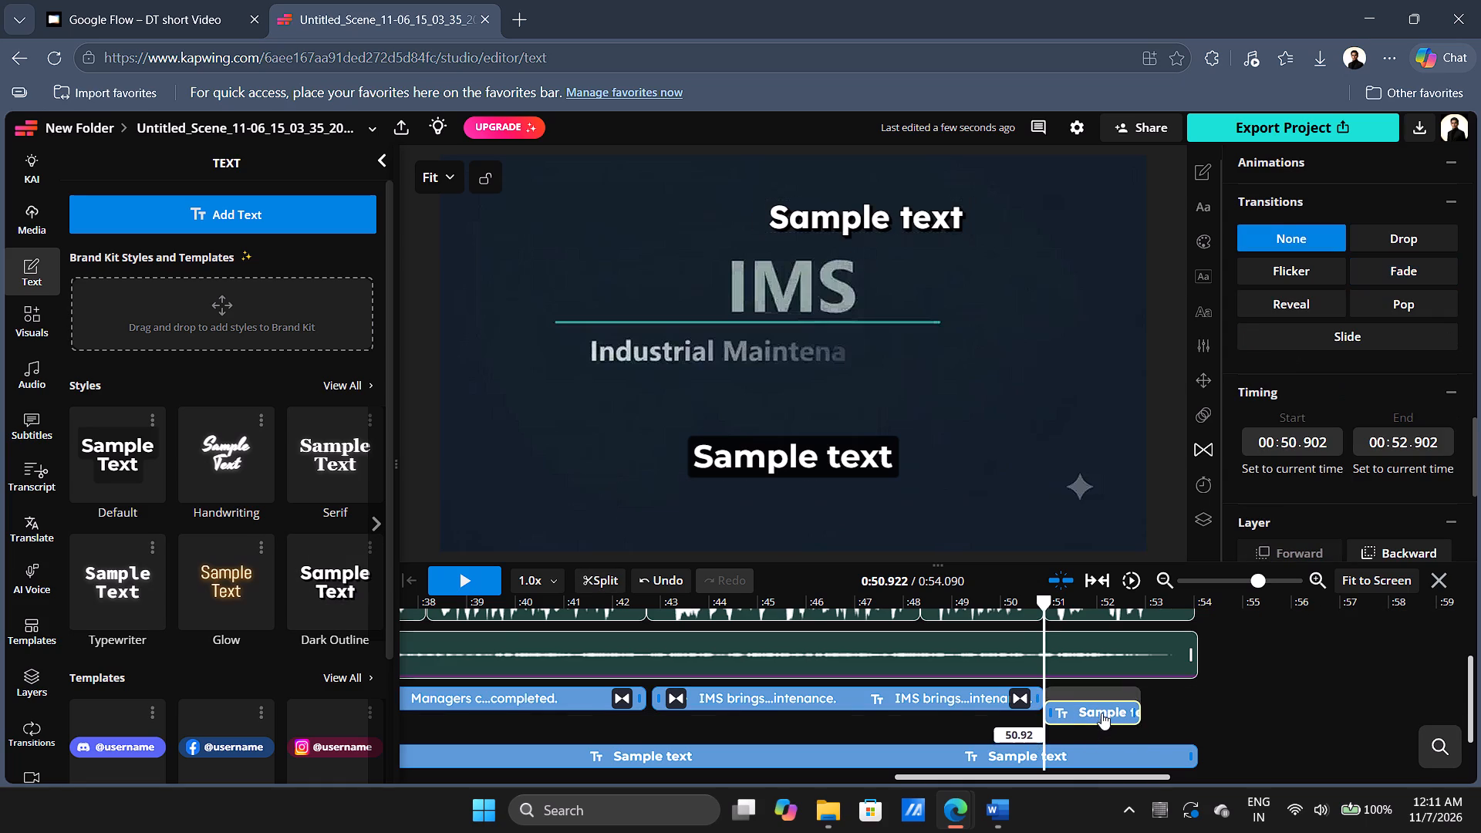
{"action": "left_click_drag", "start_coordinate": [1101, 713], "coordinate": [1101, 701]}
{"action": "left_click_drag", "start_coordinate": [1139, 696], "coordinate": [1172, 696]}
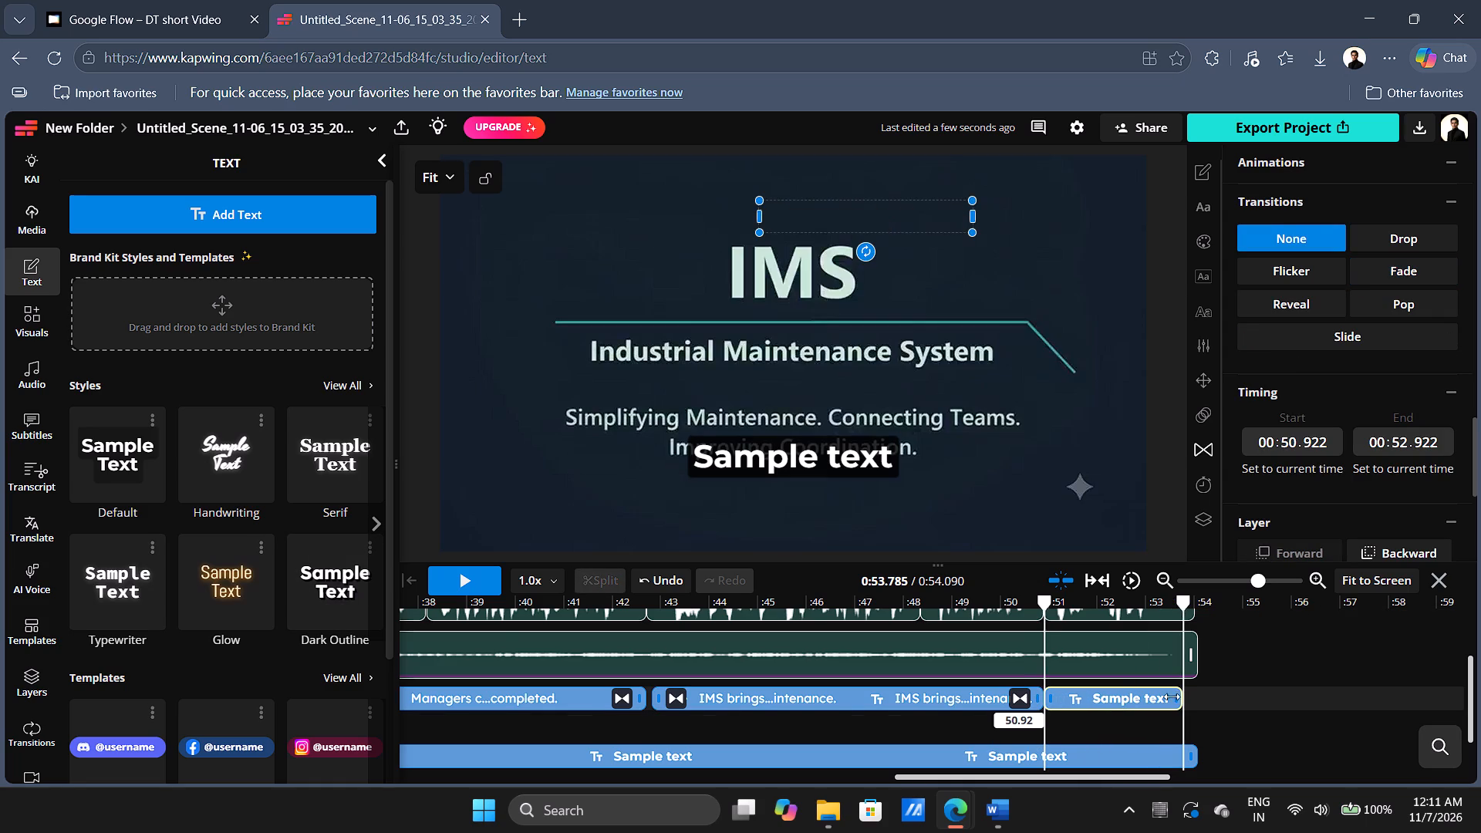
{"action": "left_click_drag", "start_coordinate": [1172, 696], "coordinate": [1185, 696]}
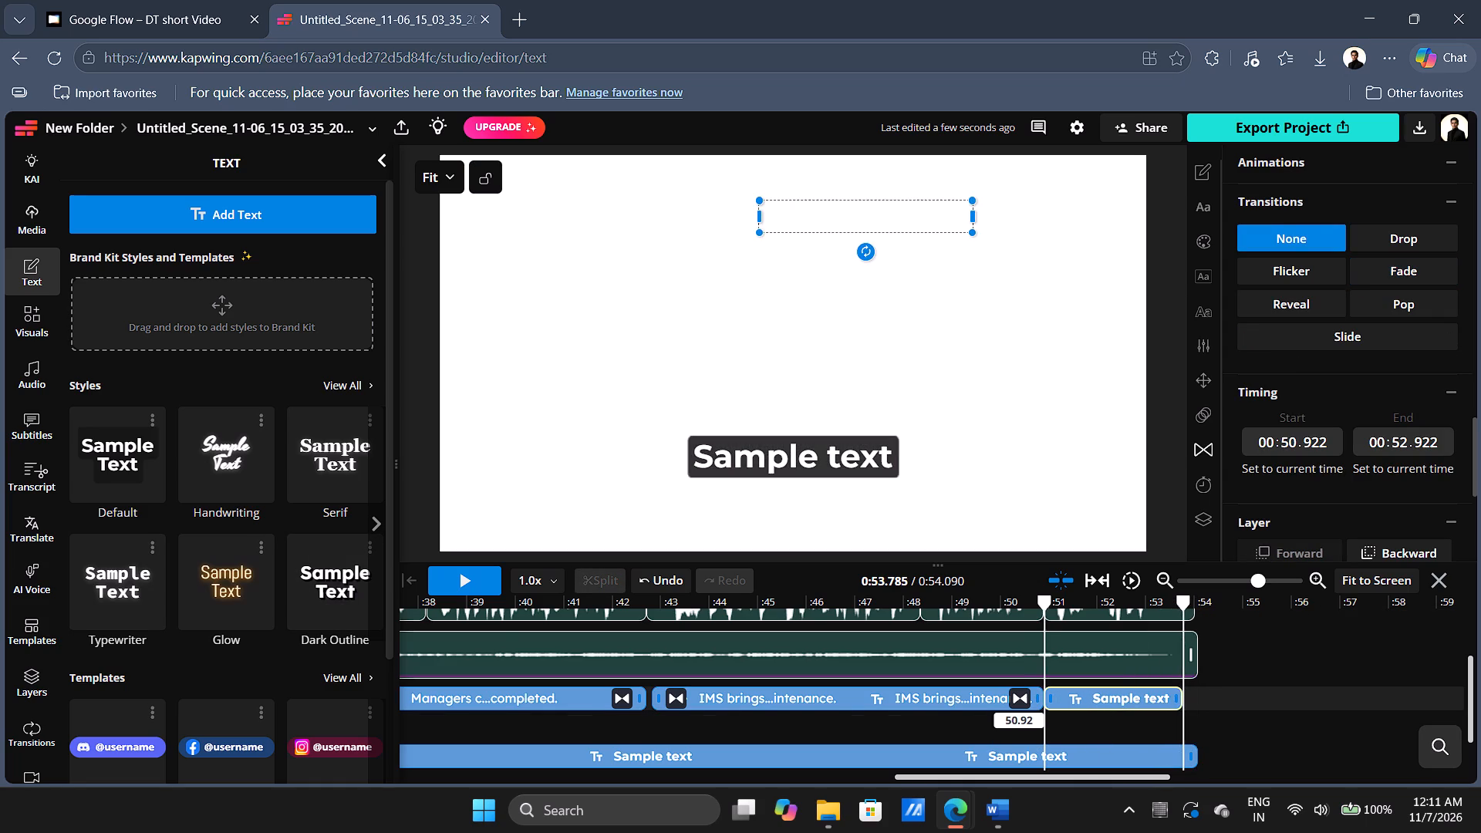
{"action": "left_click_drag", "start_coordinate": [1185, 696], "coordinate": [1182, 696]}
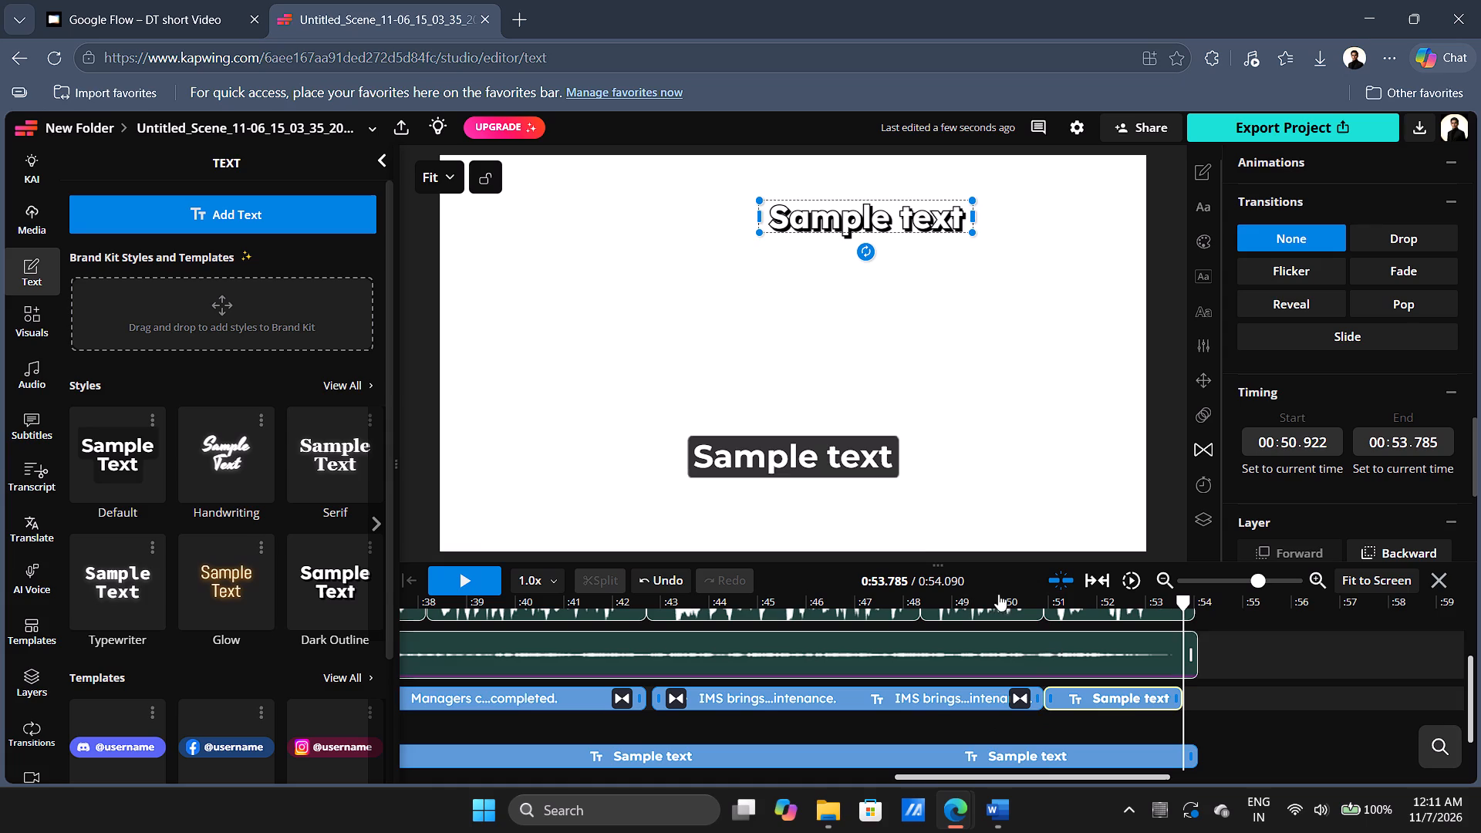
Move the closing caption just below the large "Sample text" placeholder in the frame and set its font size to 20.
{"action": "left_click_drag", "start_coordinate": [869, 215], "coordinate": [802, 495]}
{"action": "scroll", "coordinate": [1249, 433], "scroll_direction": "up", "scroll_amount": 9}
{"action": "scroll", "coordinate": [1375, 467], "scroll_direction": "up", "scroll_amount": 3}
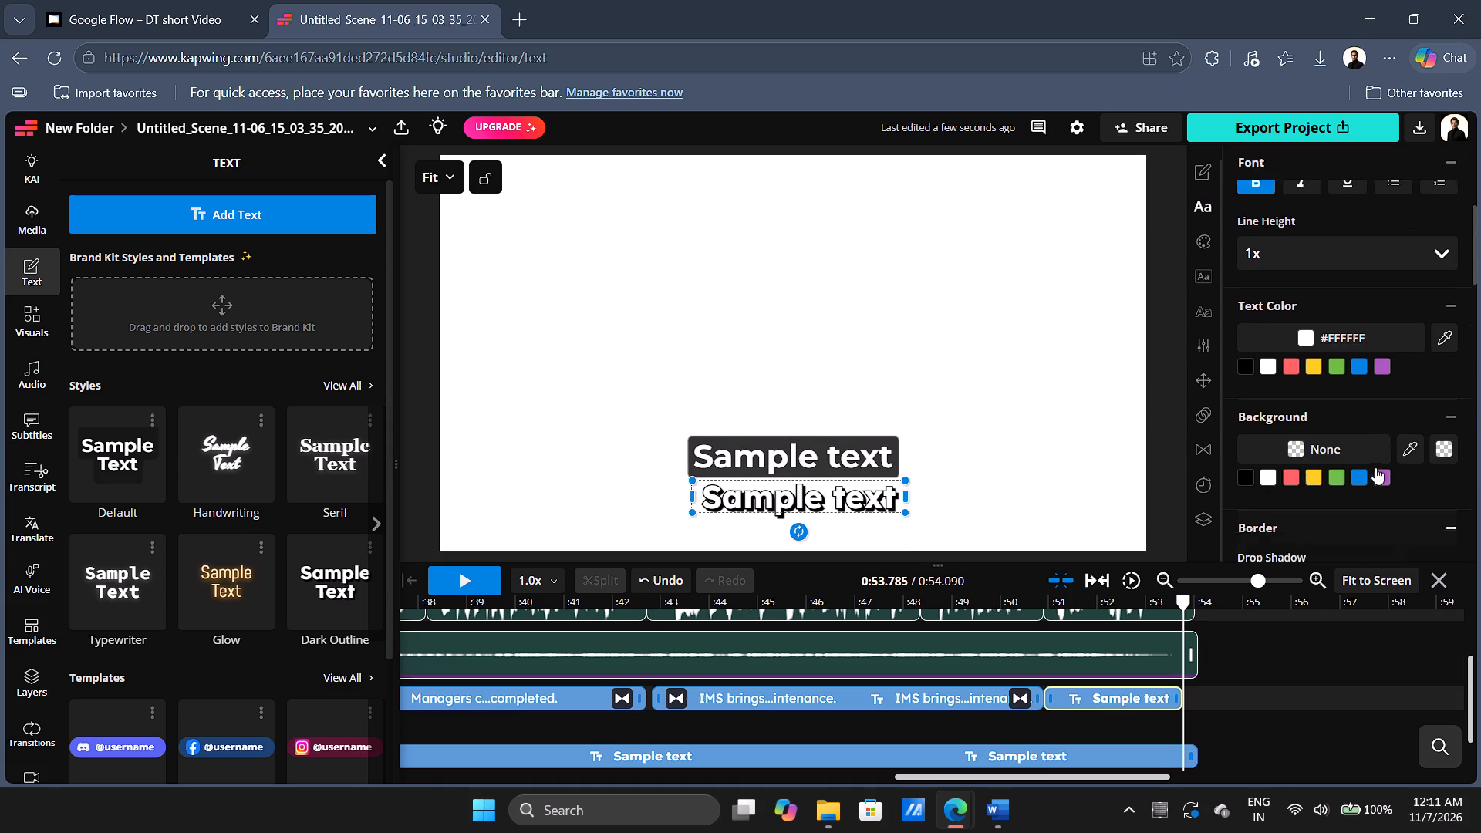
{"action": "scroll", "coordinate": [1375, 467], "scroll_direction": "up", "scroll_amount": 3}
{"action": "scroll", "coordinate": [1336, 354], "scroll_direction": "up", "scroll_amount": 3}
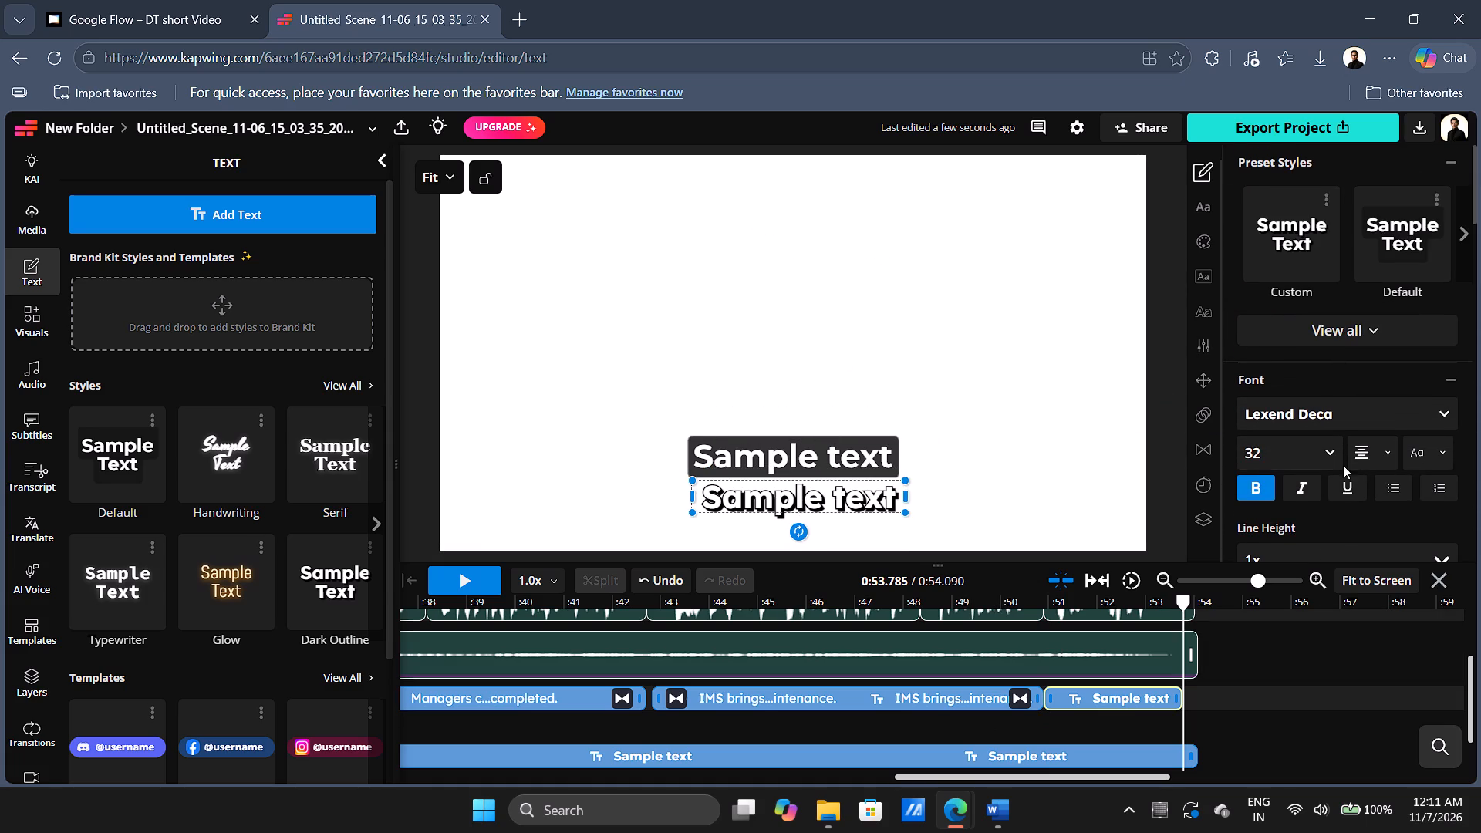
{"action": "left_click", "coordinate": [1321, 458]}
{"action": "scroll", "coordinate": [1321, 458], "scroll_direction": "down", "scroll_amount": 2}
{"action": "scroll", "coordinate": [1270, 400], "scroll_direction": "down", "scroll_amount": 1}
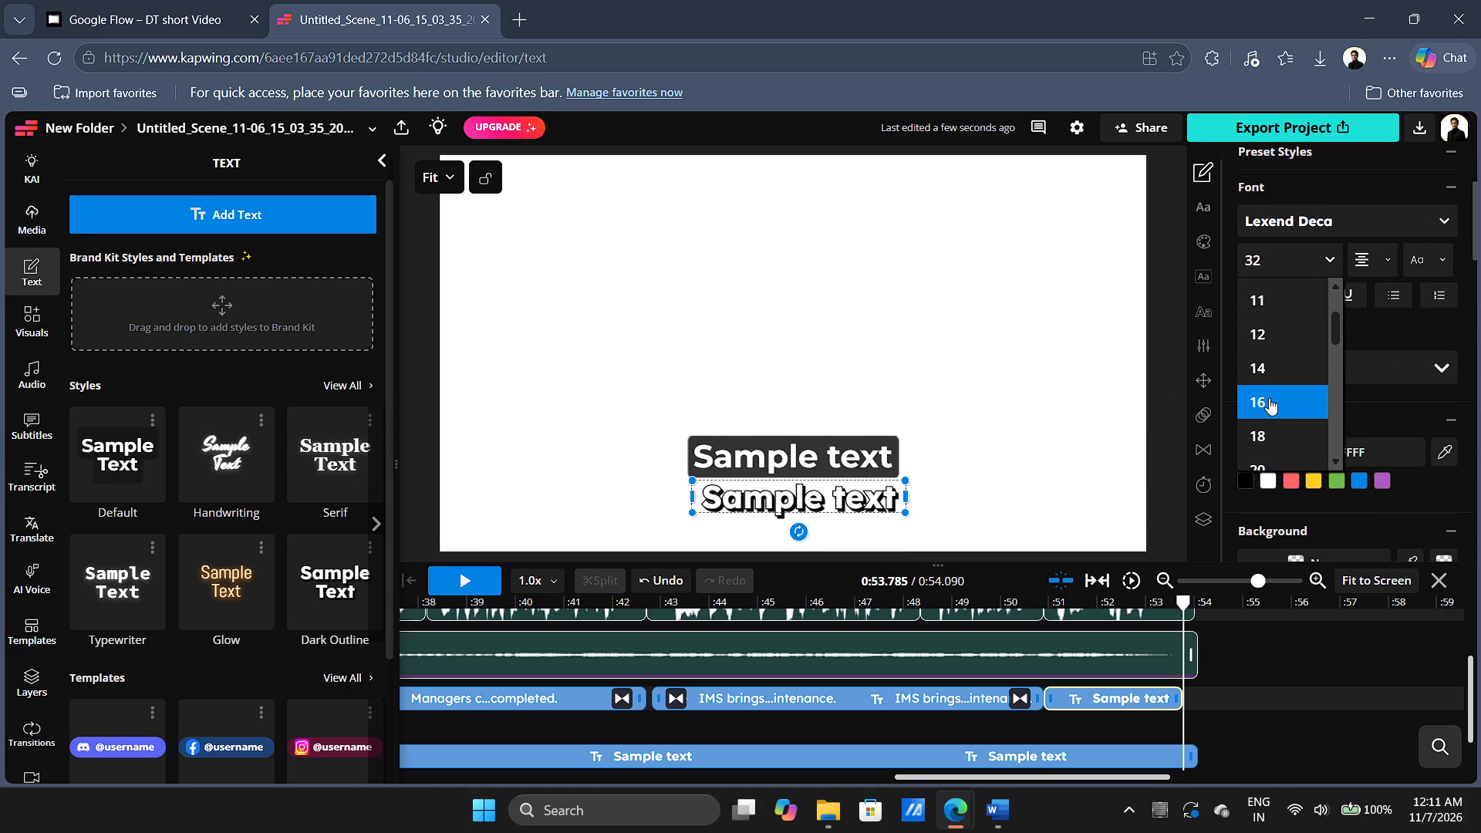
{"action": "left_click", "coordinate": [1269, 398]}
{"action": "scroll", "coordinate": [1277, 412], "scroll_direction": "up", "scroll_amount": 2}
{"action": "left_click", "coordinate": [1298, 447]}
{"action": "scroll", "coordinate": [1298, 450], "scroll_direction": "down", "scroll_amount": 2}
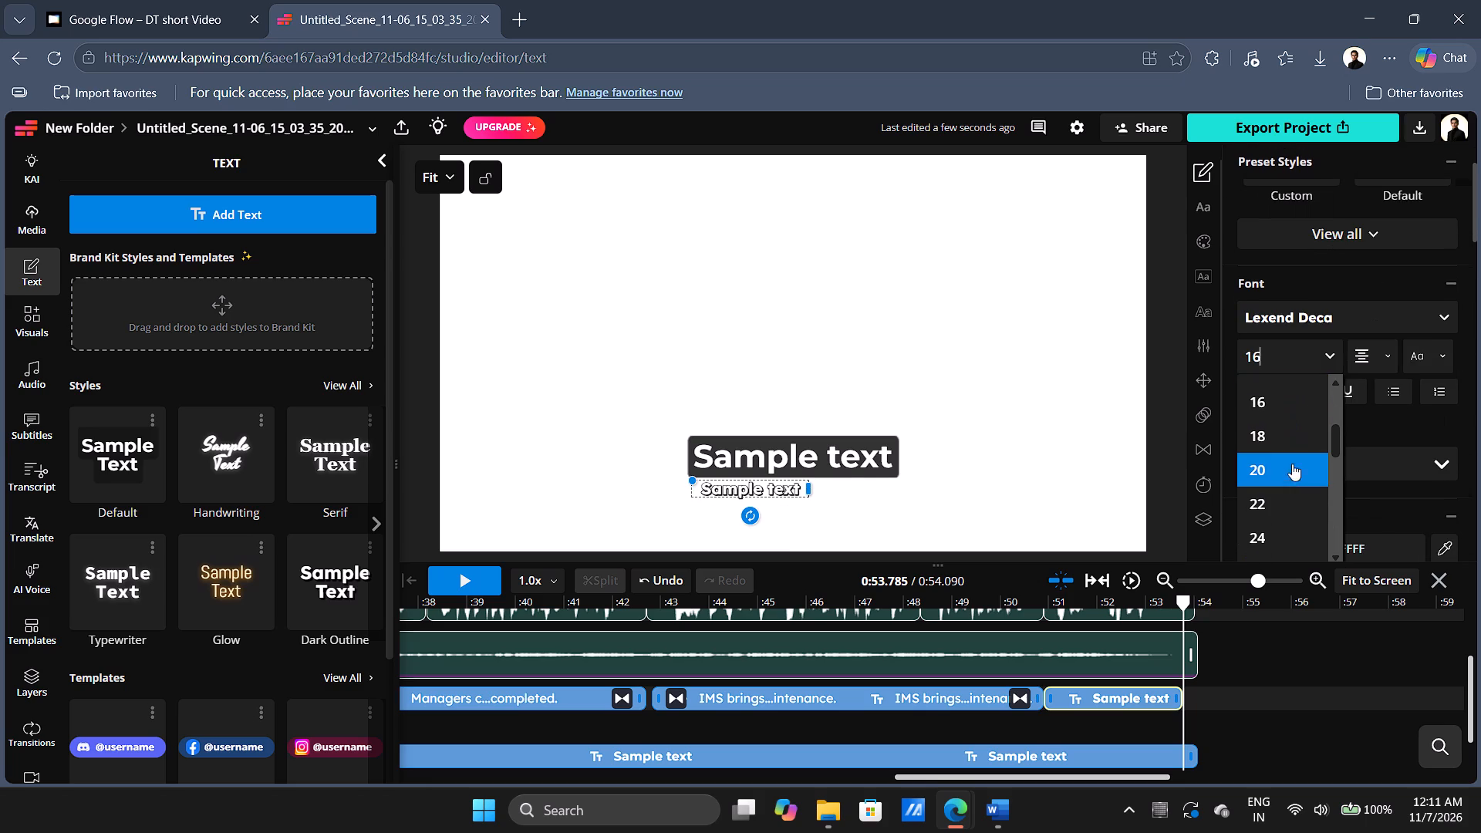
{"action": "left_click", "coordinate": [1281, 481]}
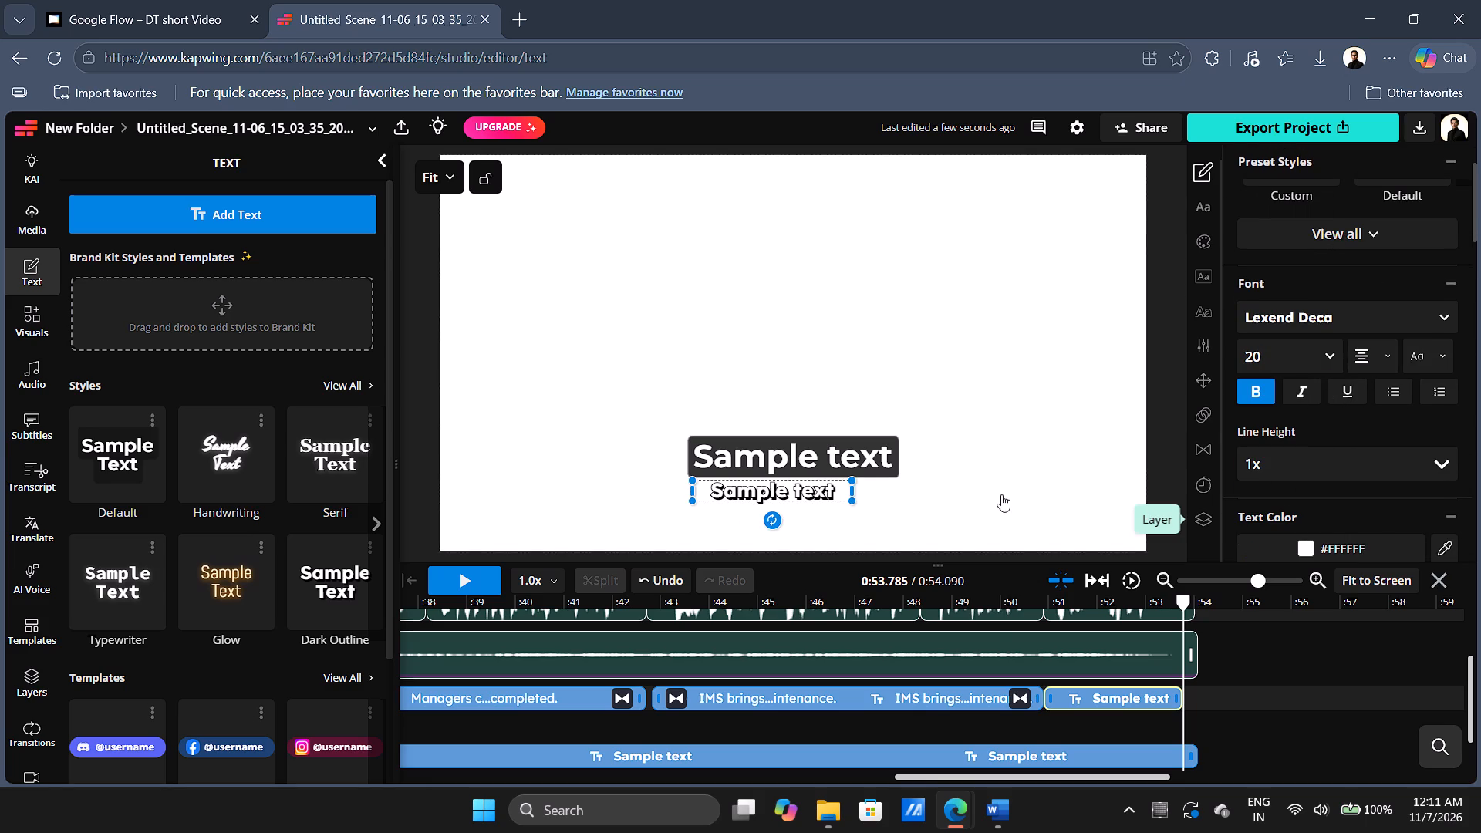
{"action": "double_click", "coordinate": [760, 483]}
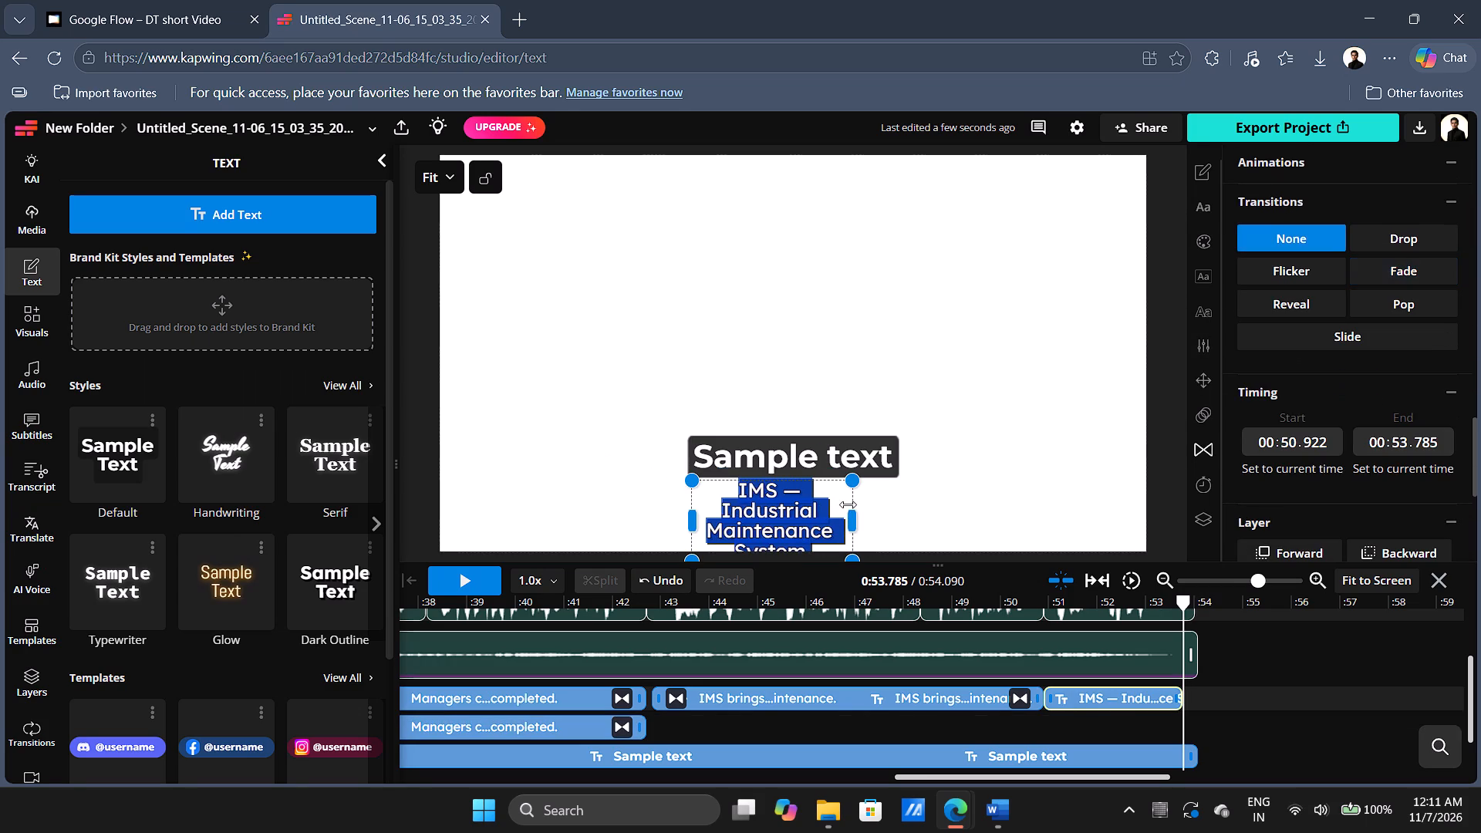
Delete the duplicate "Managers c...completed." caption from the track beneath the main captions.
{"action": "left_click", "coordinate": [528, 720]}
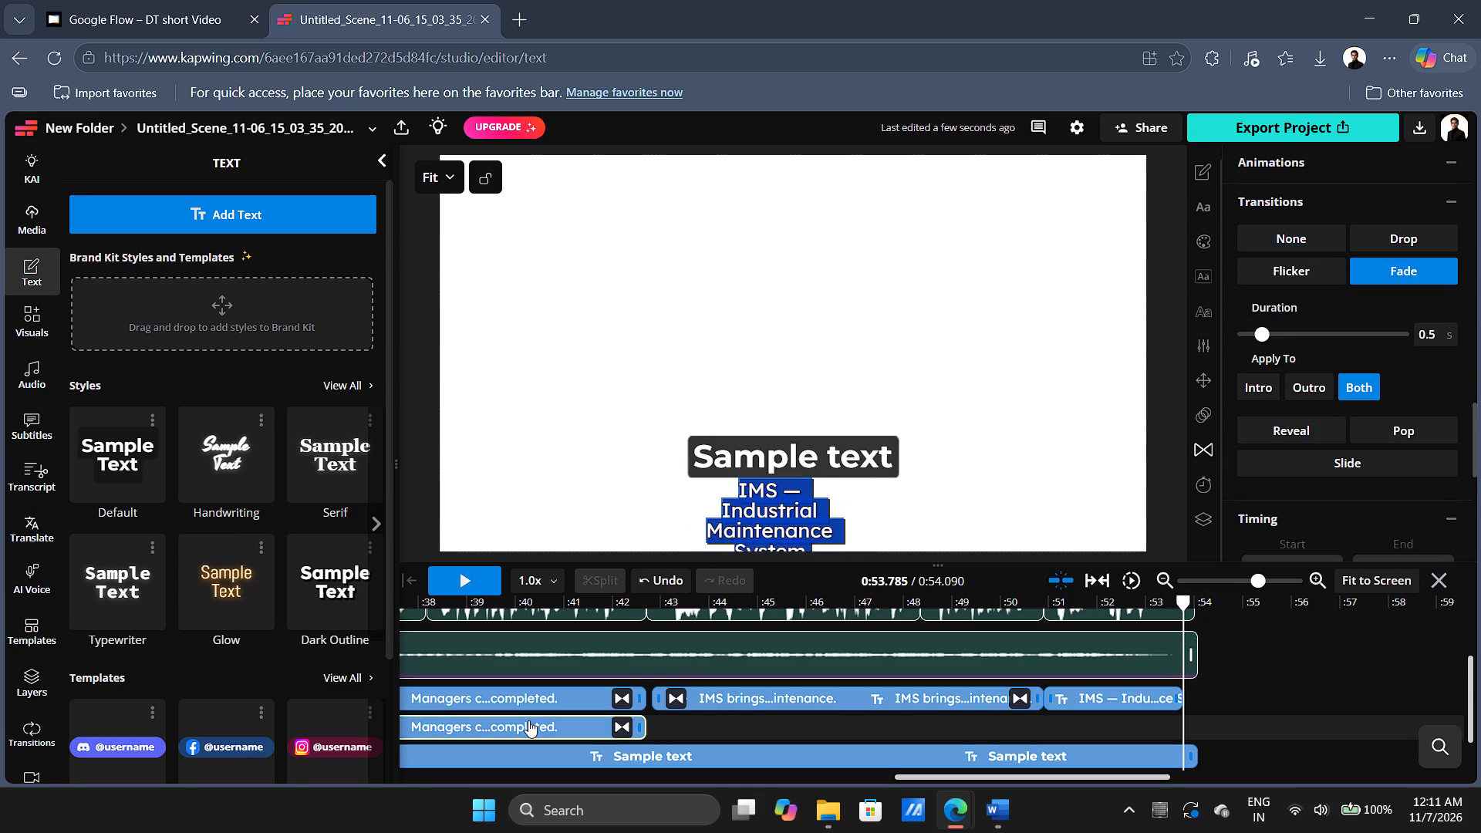
{"action": "key", "text": "Delete"}
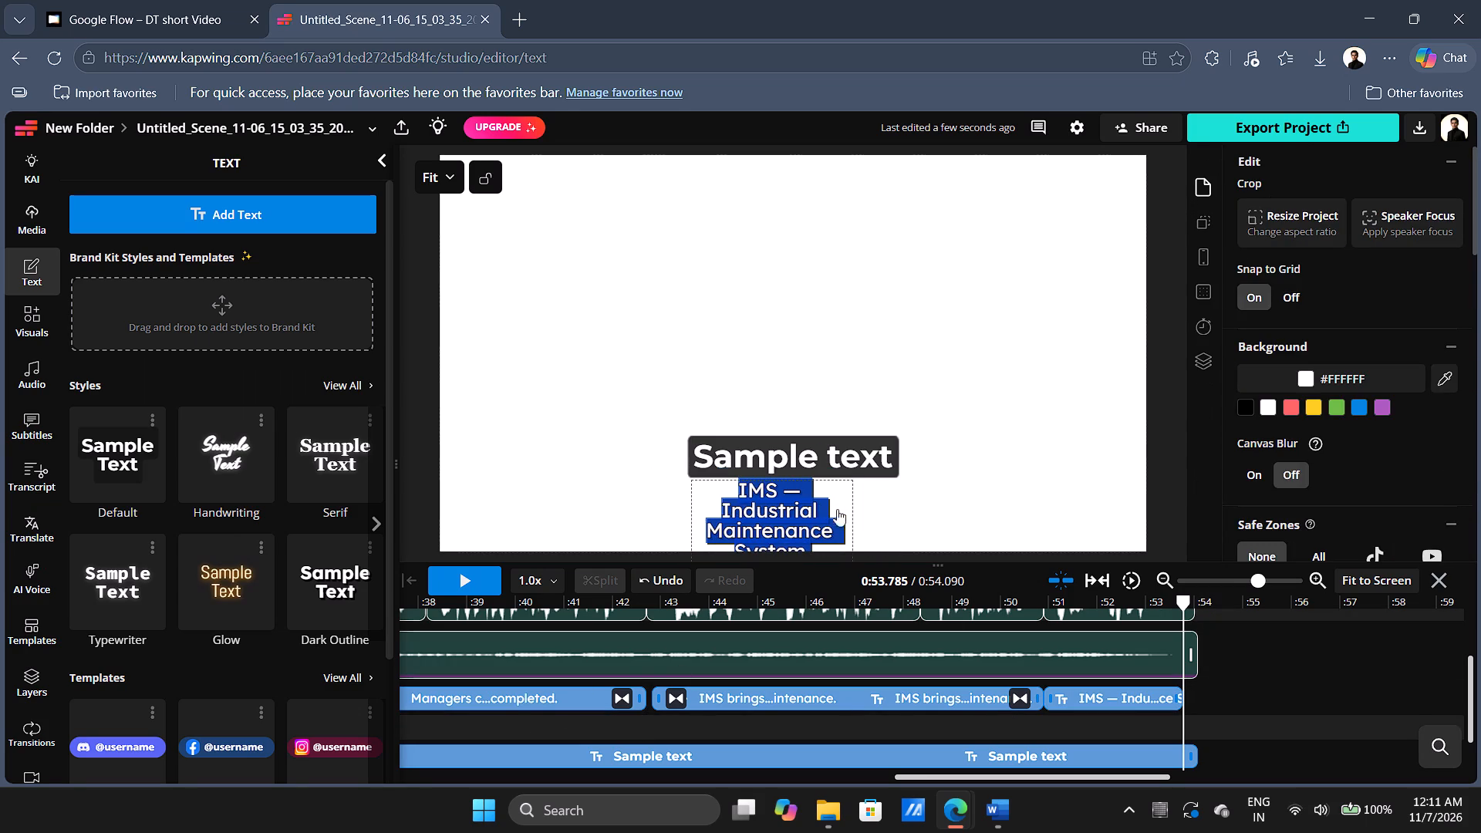
Widen the closing caption's text box so its text wraps onto two lines, and centre it beneath the large "Sample text" placeholder.
{"action": "left_click", "coordinate": [805, 501]}
{"action": "left_click_drag", "start_coordinate": [850, 514], "coordinate": [946, 511]}
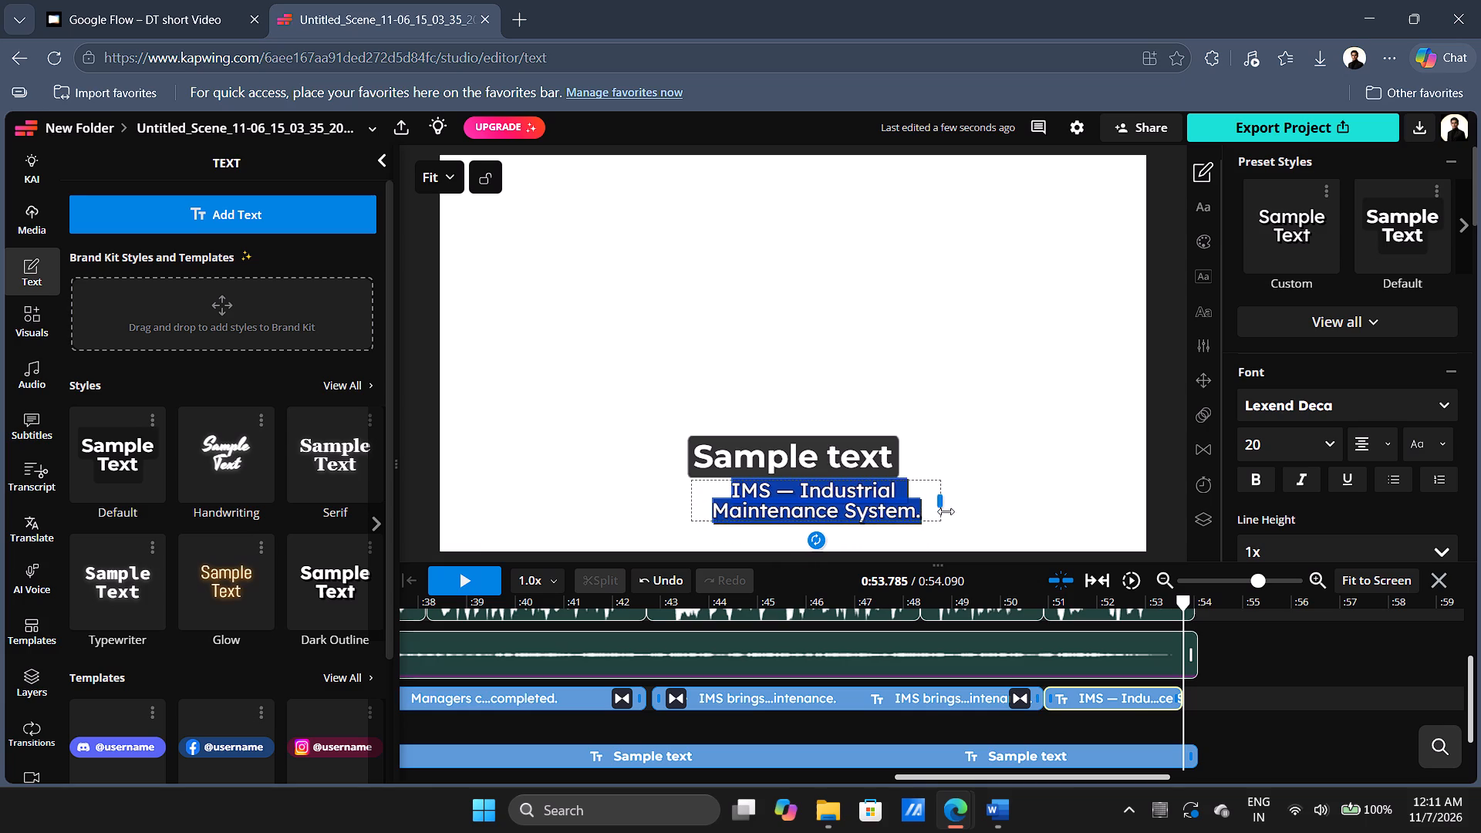
{"action": "left_click_drag", "start_coordinate": [946, 511], "coordinate": [983, 512]}
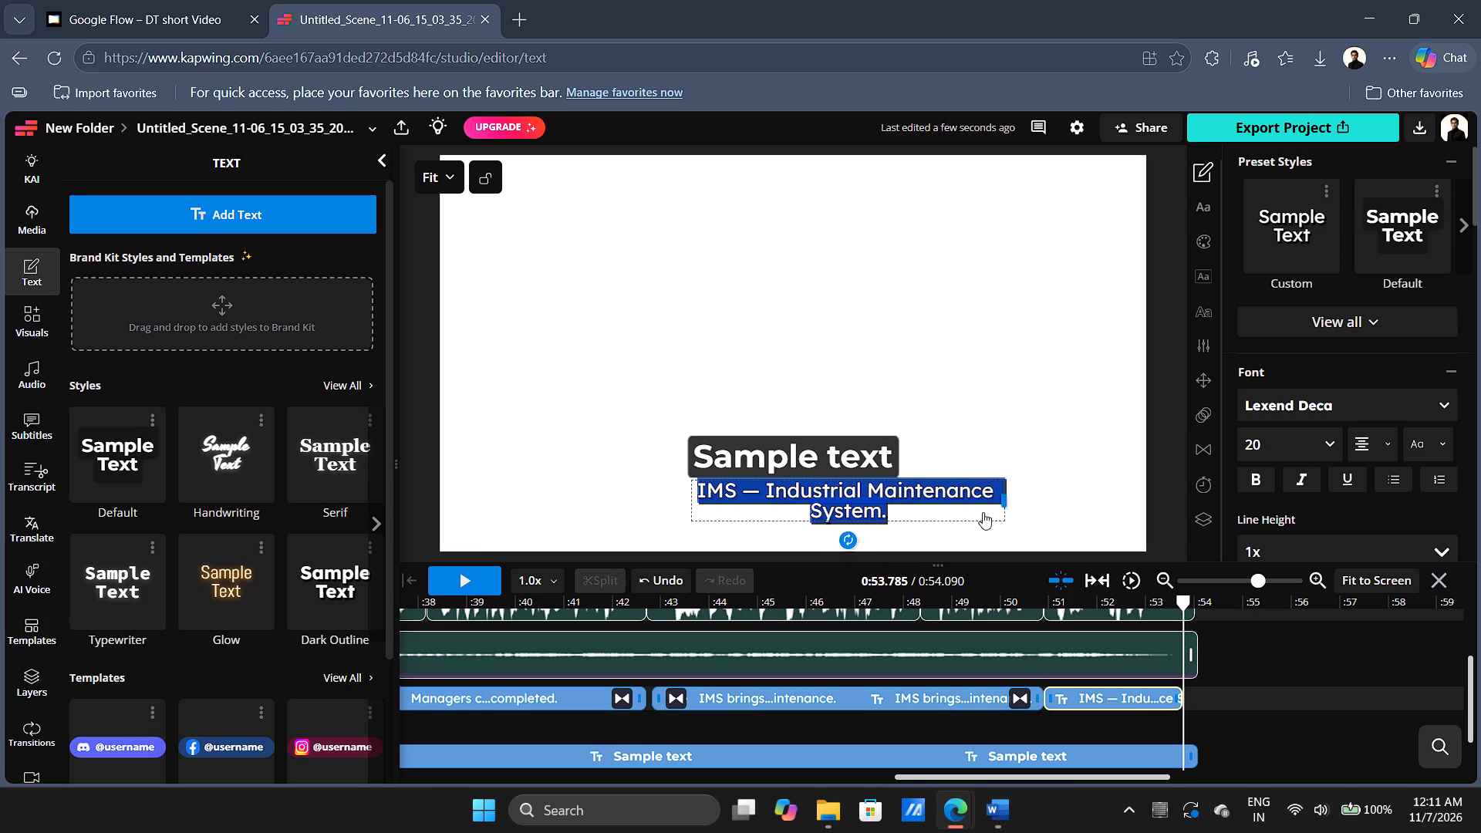
{"action": "left_click_drag", "start_coordinate": [983, 512], "coordinate": [994, 511]}
{"action": "left_click_drag", "start_coordinate": [876, 494], "coordinate": [827, 495]}
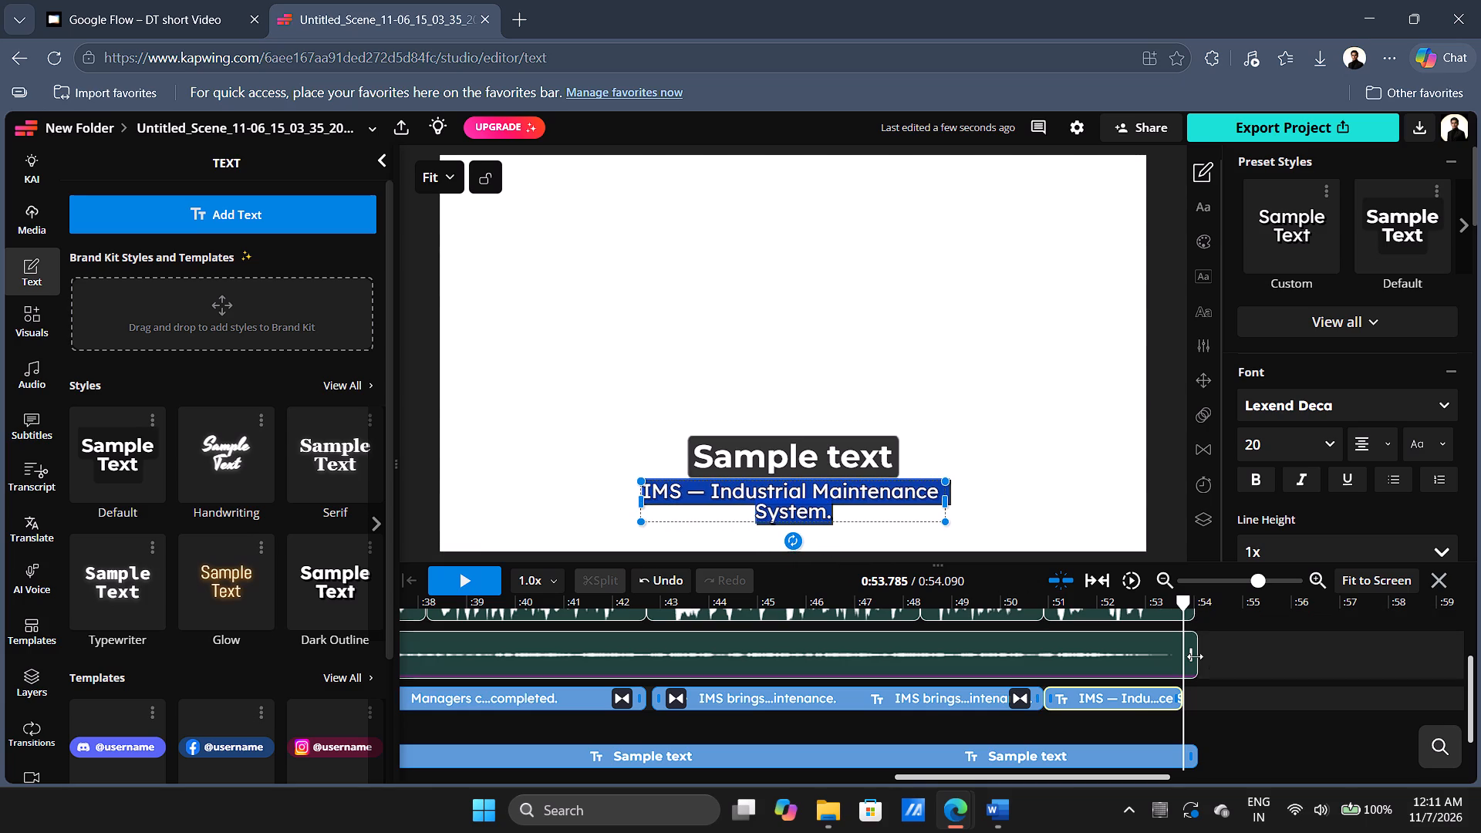
Play the ending from about 48.8 s and shift the closing caption slightly lower in the frame, below the placeholder.
{"action": "left_click", "coordinate": [1240, 656]}
{"action": "left_click_drag", "start_coordinate": [1203, 674], "coordinate": [941, 672]}
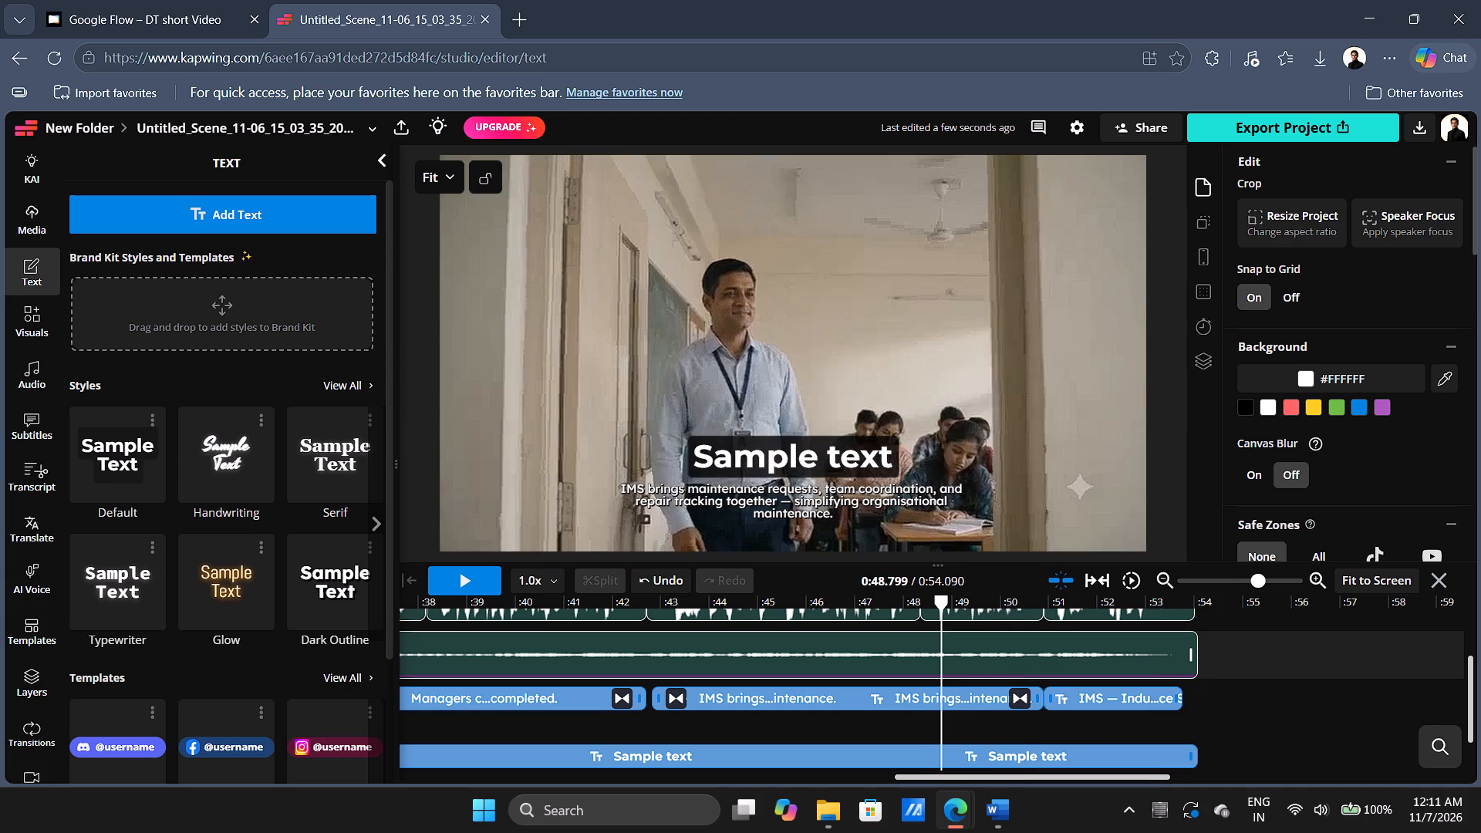
{"action": "left_click", "coordinate": [493, 580]}
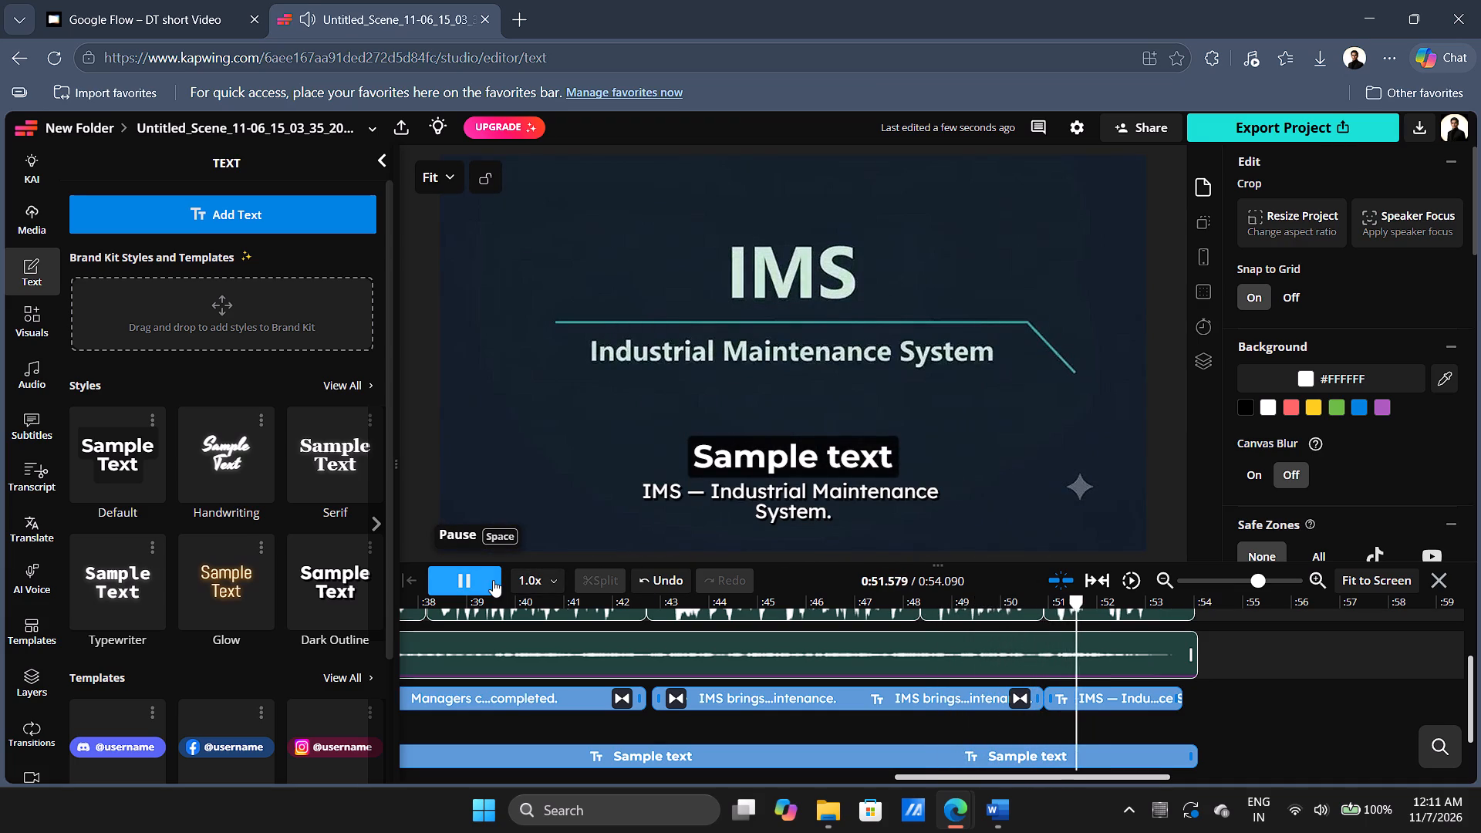
{"action": "left_click", "coordinate": [493, 580]}
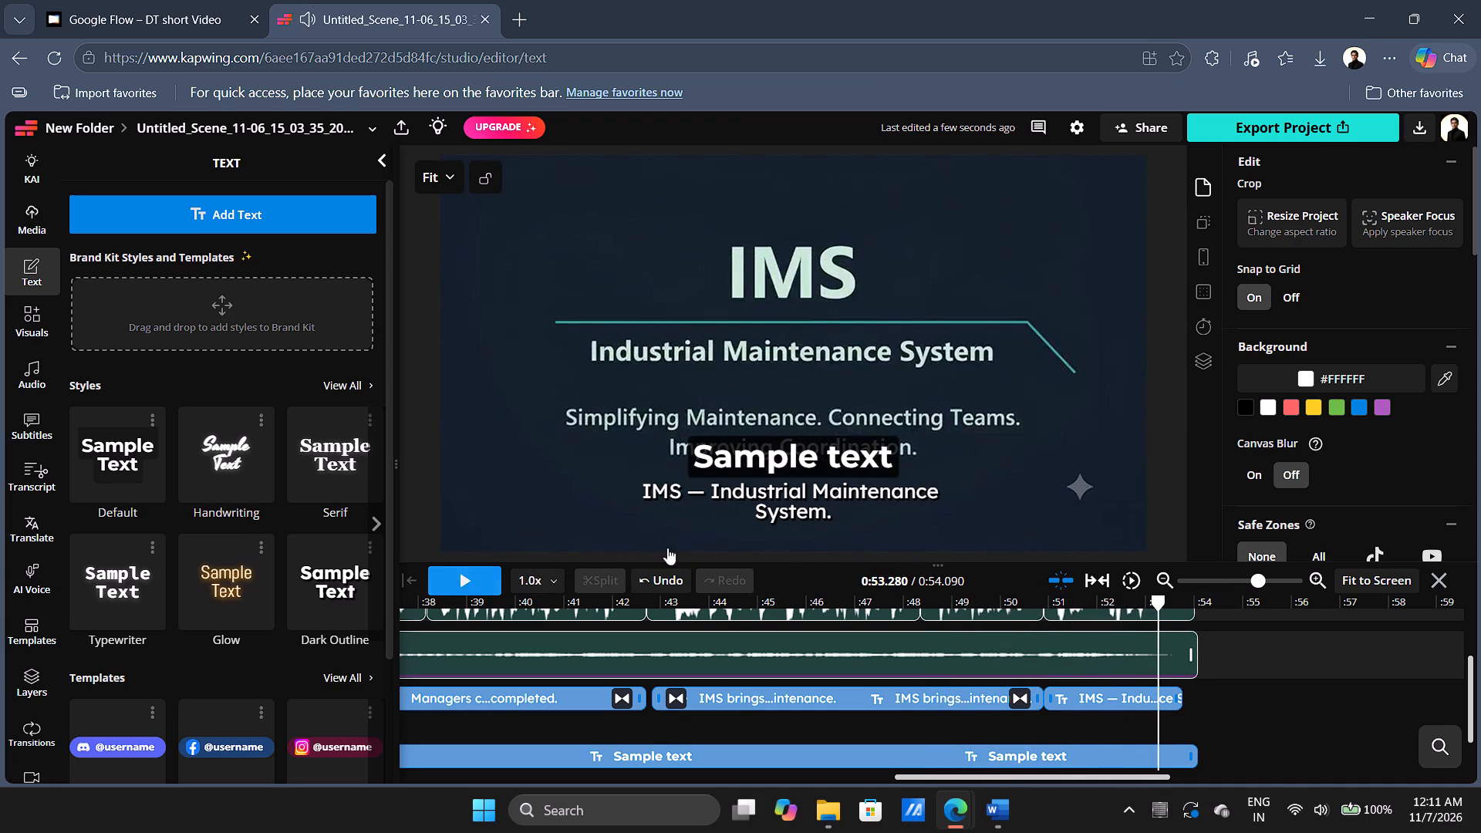
{"action": "left_click_drag", "start_coordinate": [793, 494], "coordinate": [792, 503]}
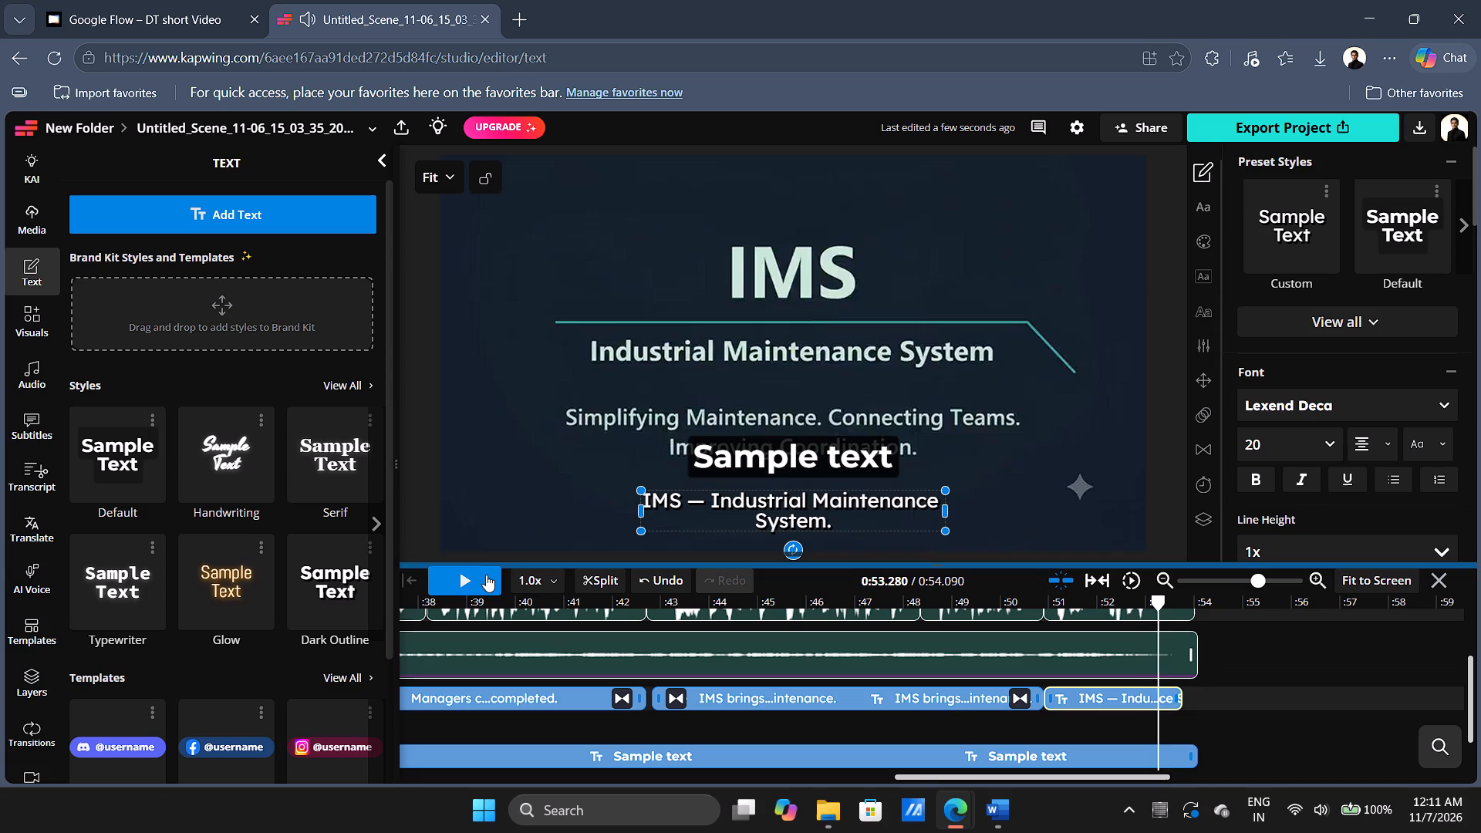
{"action": "left_click", "coordinate": [484, 577]}
{"action": "left_click", "coordinate": [484, 577]}
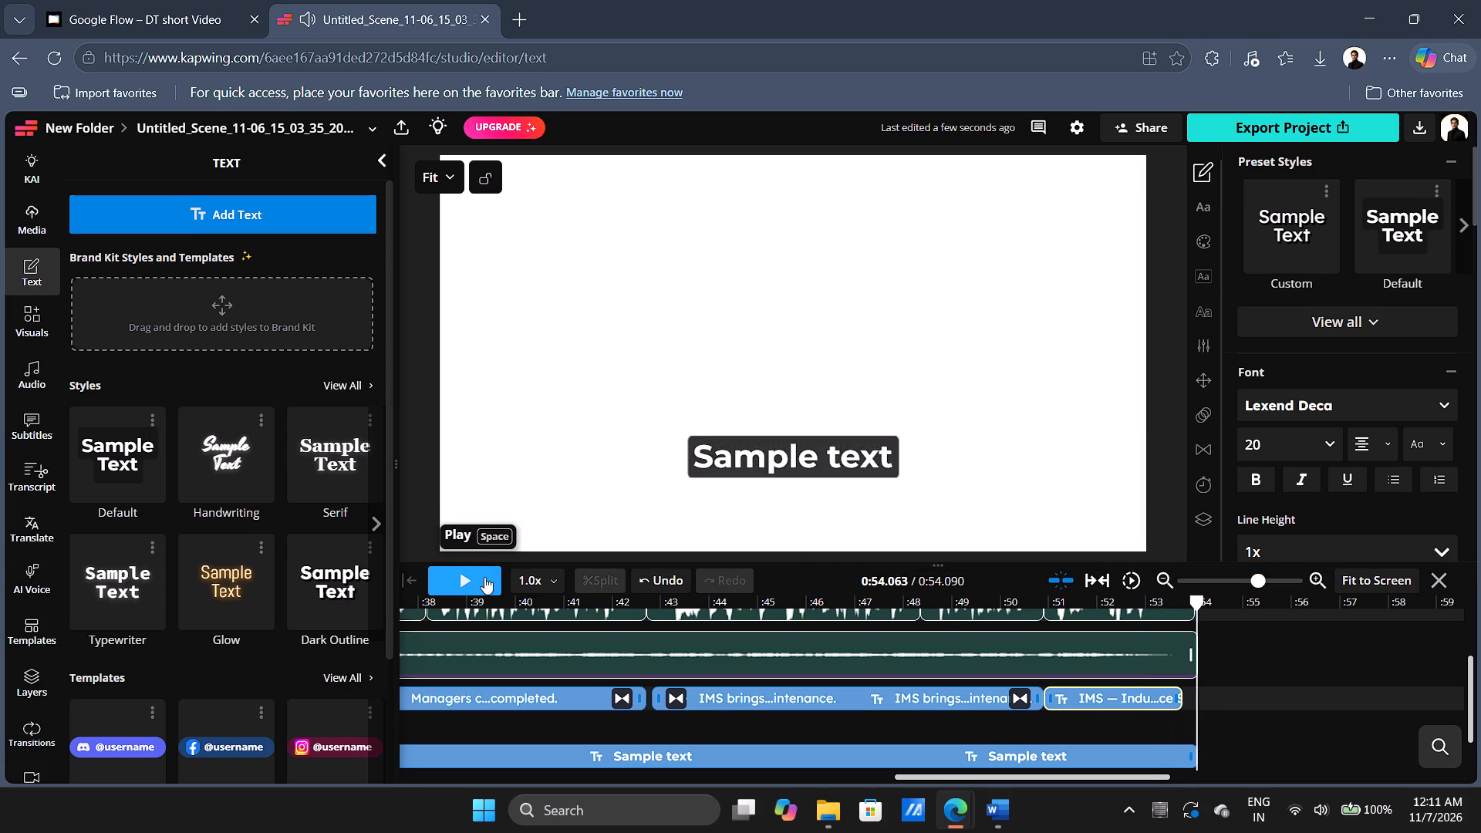
Apply a Fade transition to the final video clip containing the closing title, limited to the Outro.
{"action": "scroll", "coordinate": [993, 743], "scroll_direction": "up", "scroll_amount": 2}
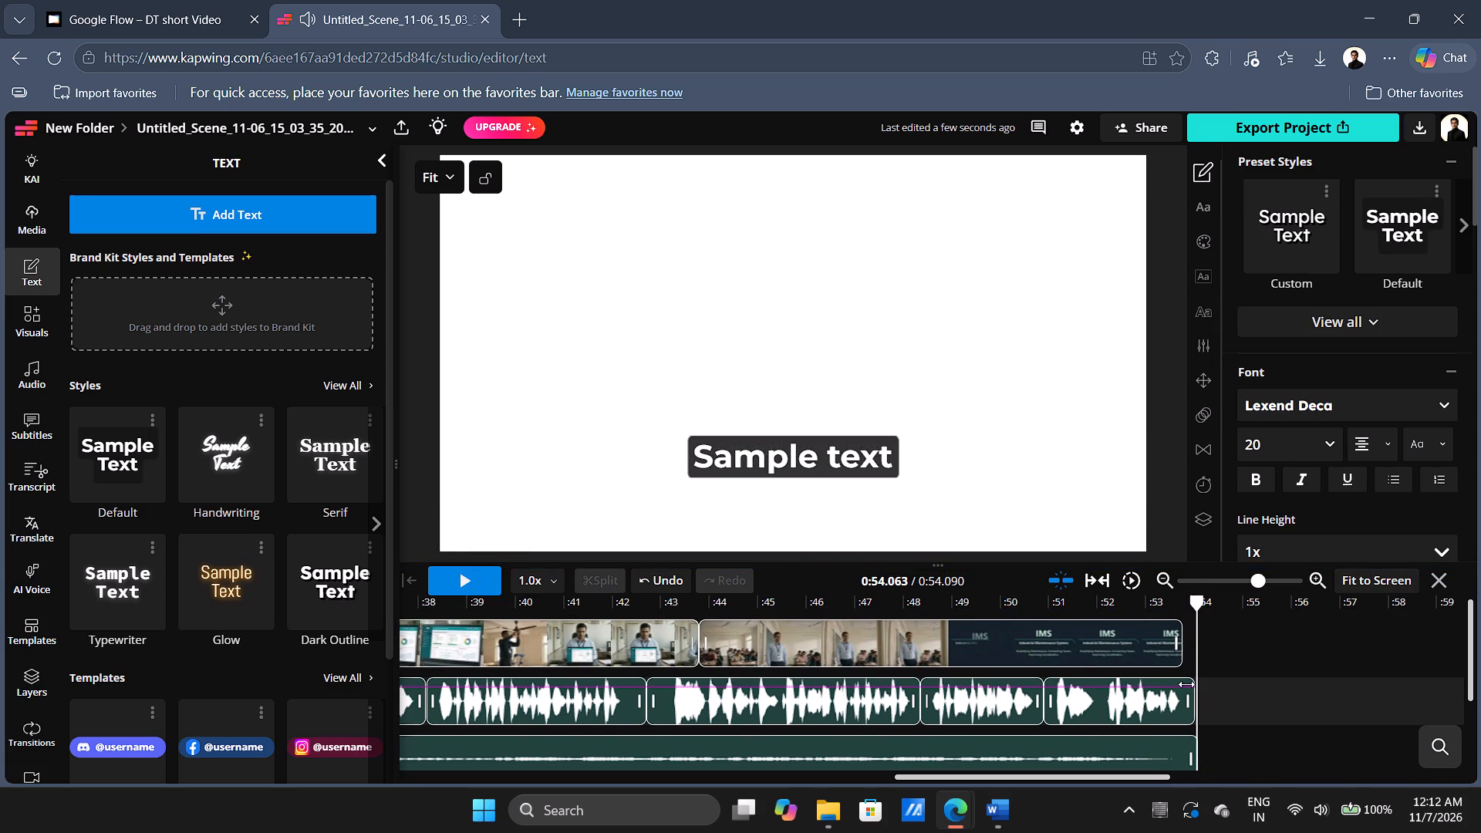
{"action": "left_click", "coordinate": [1175, 639]}
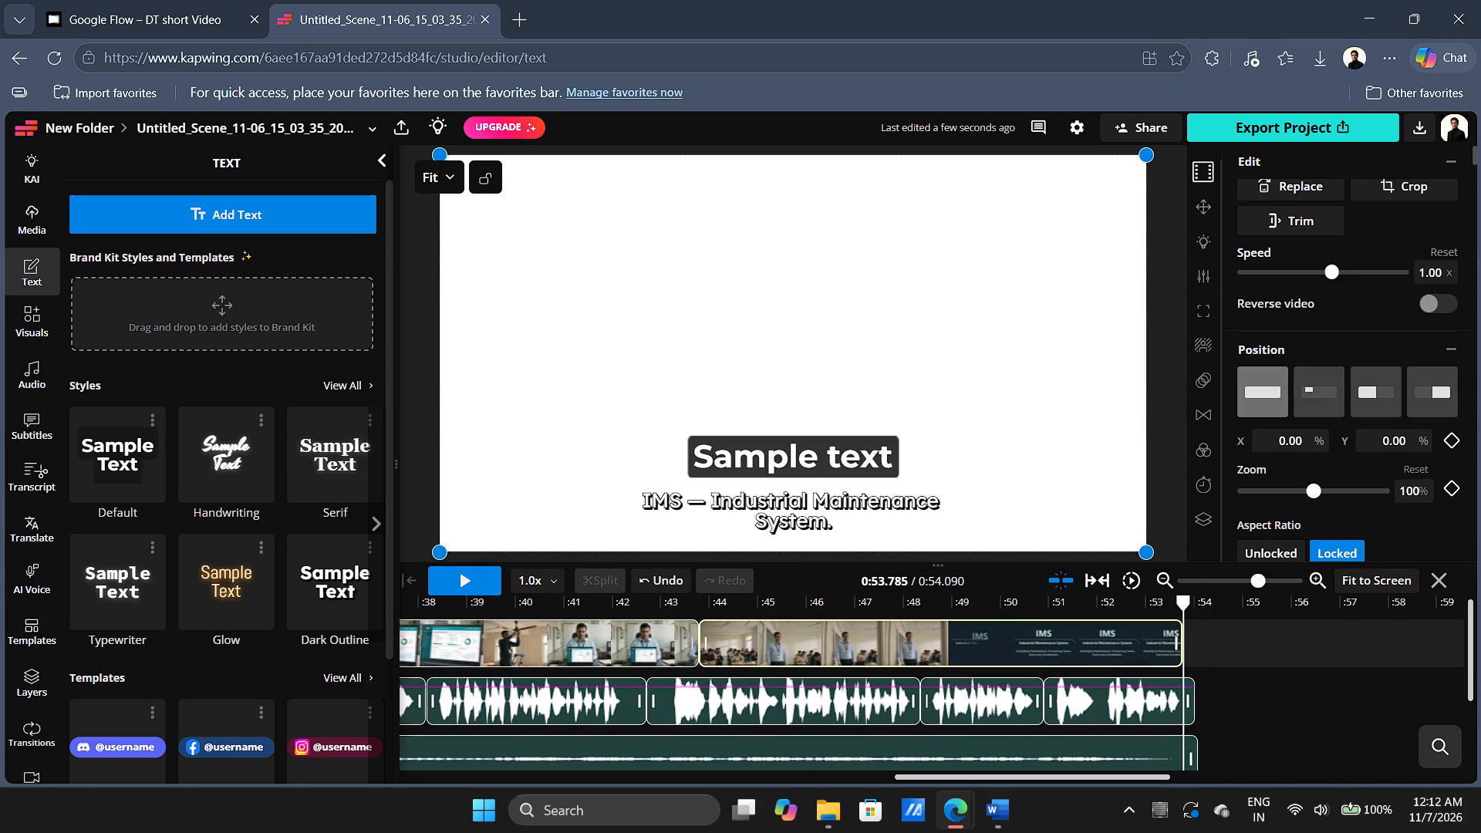
{"action": "left_click", "coordinate": [1151, 641]}
{"action": "right_click", "coordinate": [1144, 640]}
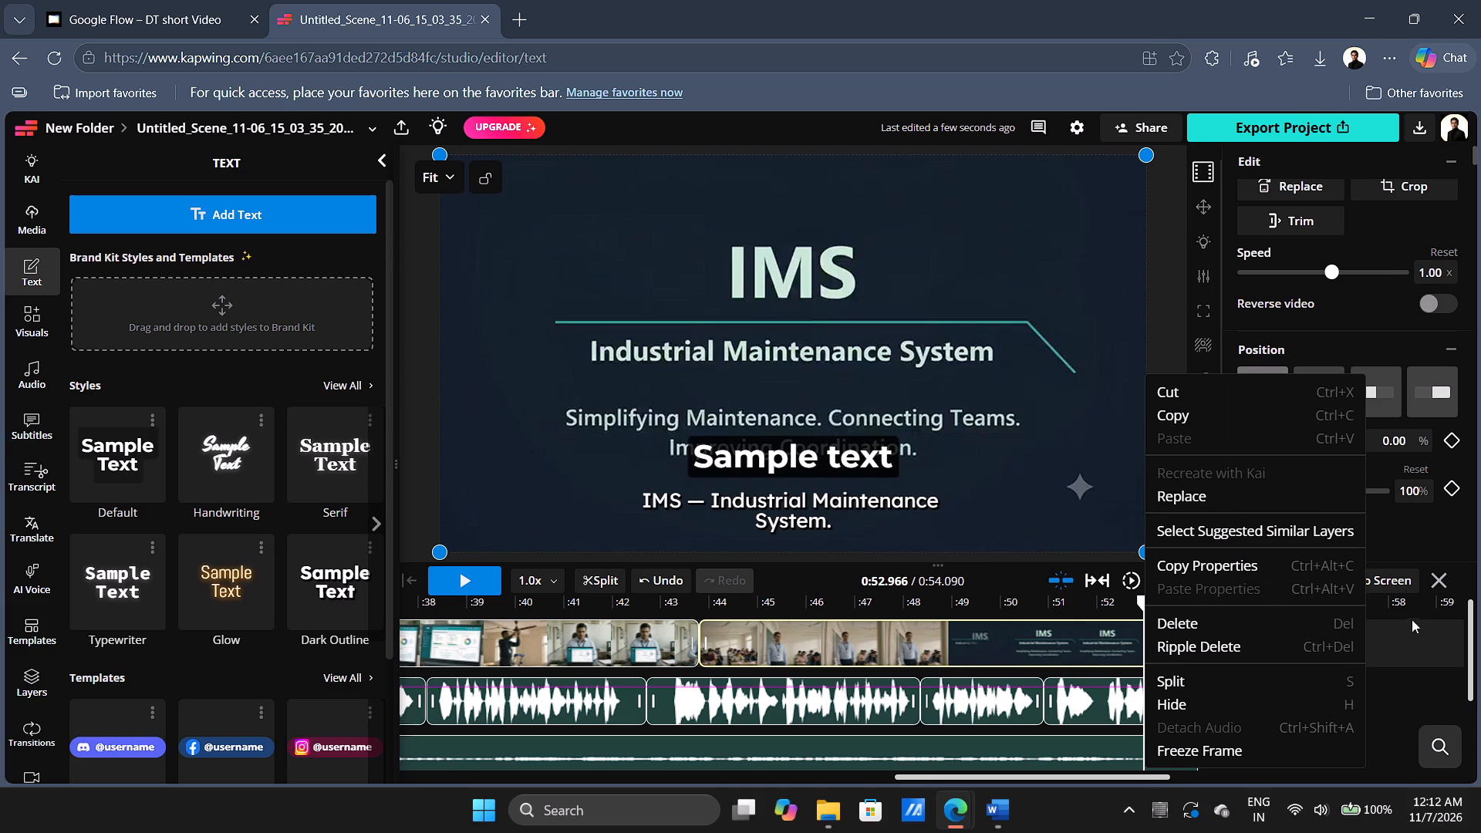
{"action": "left_click", "coordinate": [1399, 534]}
{"action": "scroll", "coordinate": [1288, 446], "scroll_direction": "down", "scroll_amount": 1}
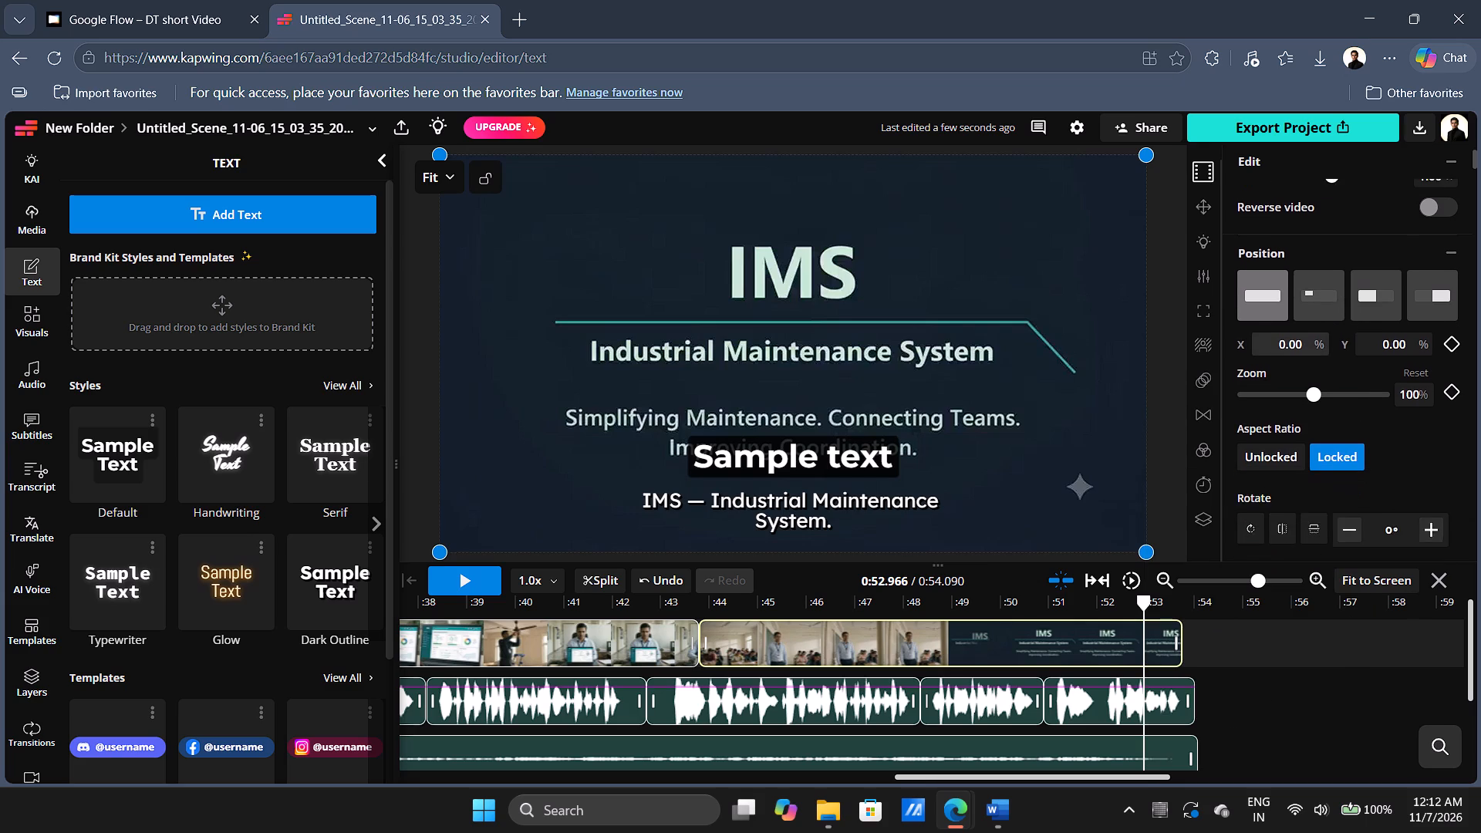
{"action": "scroll", "coordinate": [1288, 446], "scroll_direction": "down", "scroll_amount": 11}
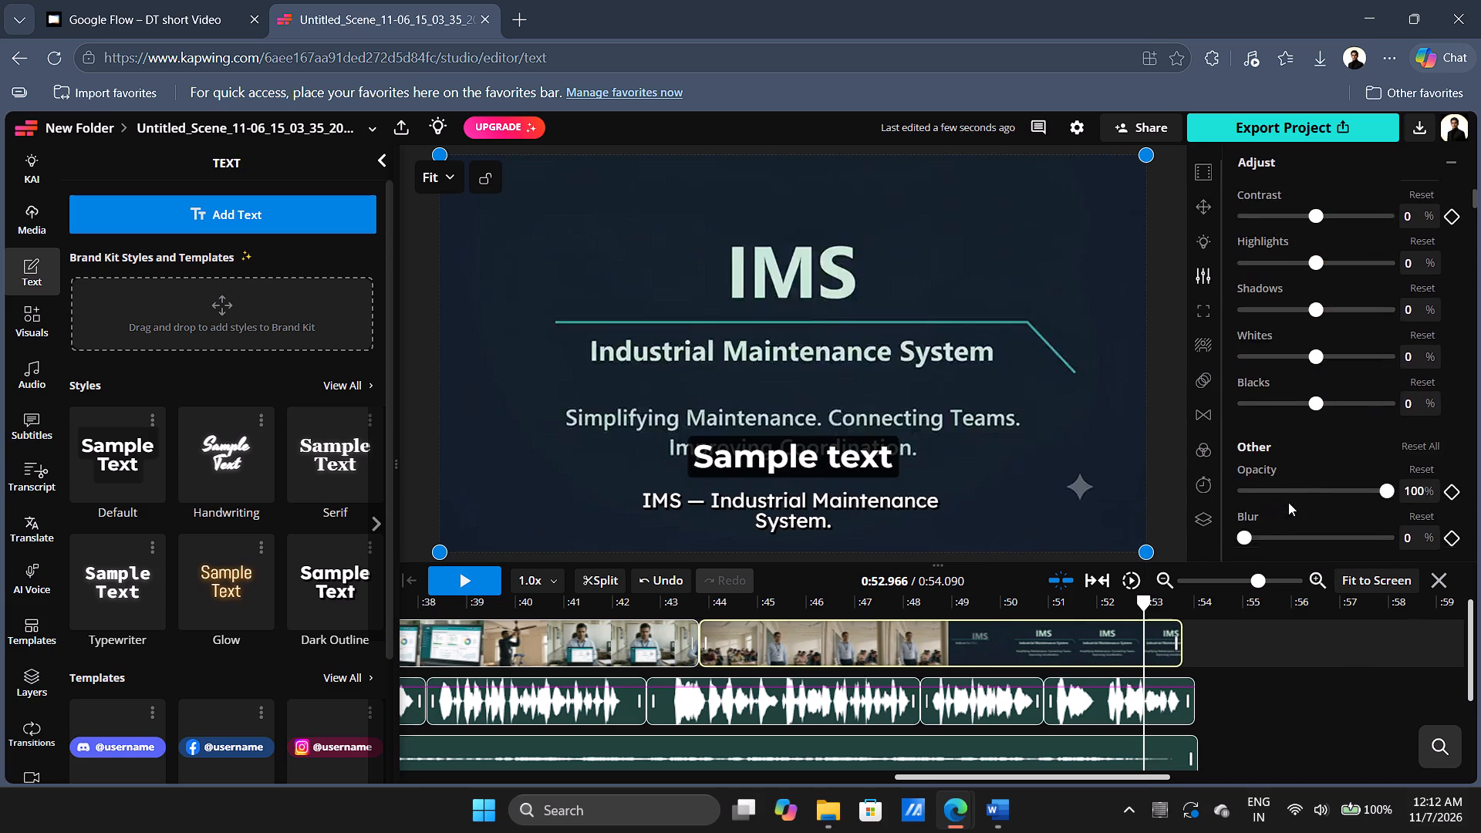
{"action": "scroll", "coordinate": [1288, 502], "scroll_direction": "up", "scroll_amount": 1}
{"action": "scroll", "coordinate": [1288, 502], "scroll_direction": "down", "scroll_amount": 7}
{"action": "scroll", "coordinate": [1288, 502], "scroll_direction": "up", "scroll_amount": 3}
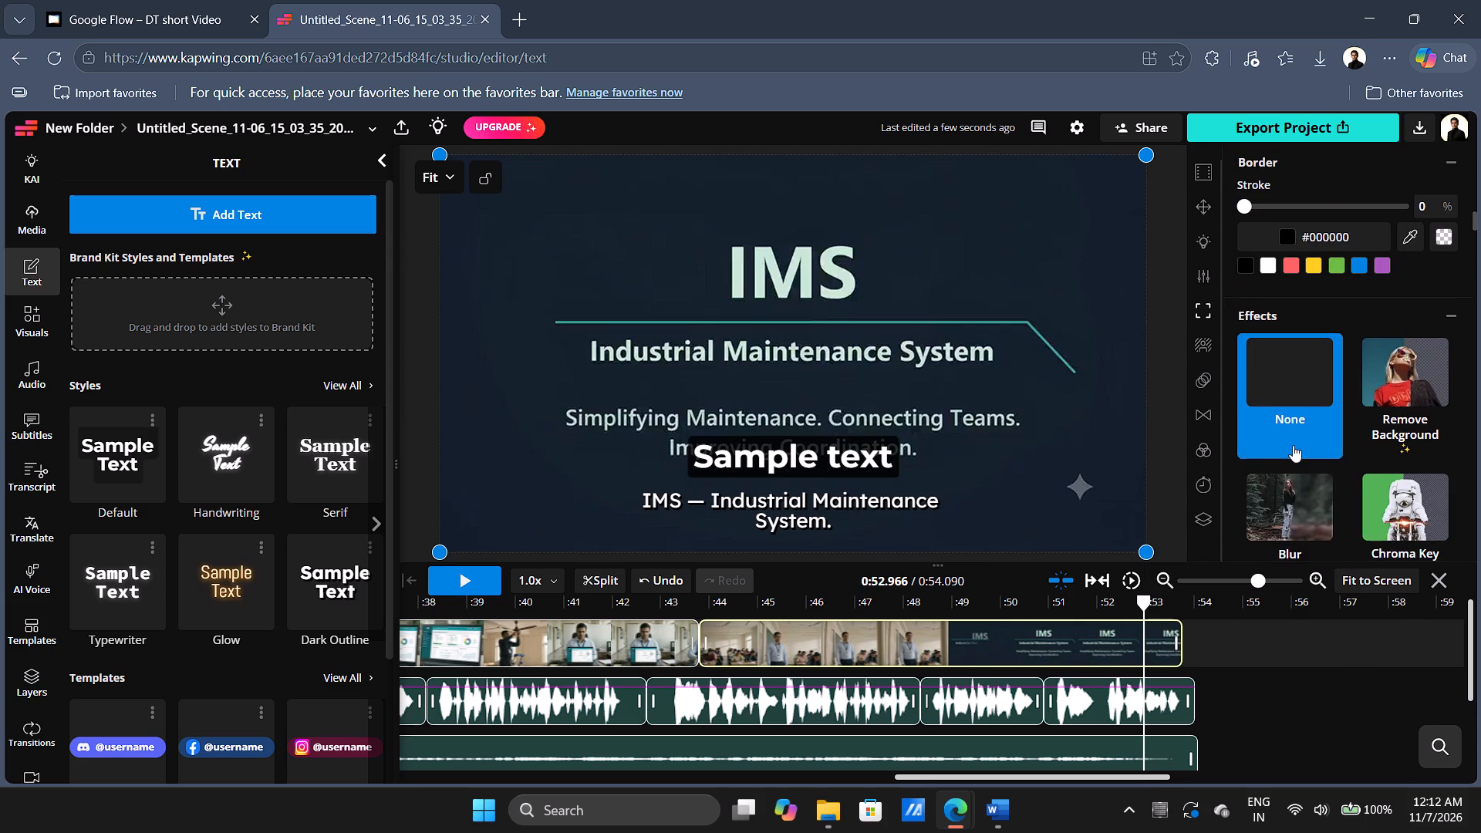
{"action": "scroll", "coordinate": [1293, 445], "scroll_direction": "down", "scroll_amount": 9}
{"action": "scroll", "coordinate": [1293, 445], "scroll_direction": "up", "scroll_amount": 2}
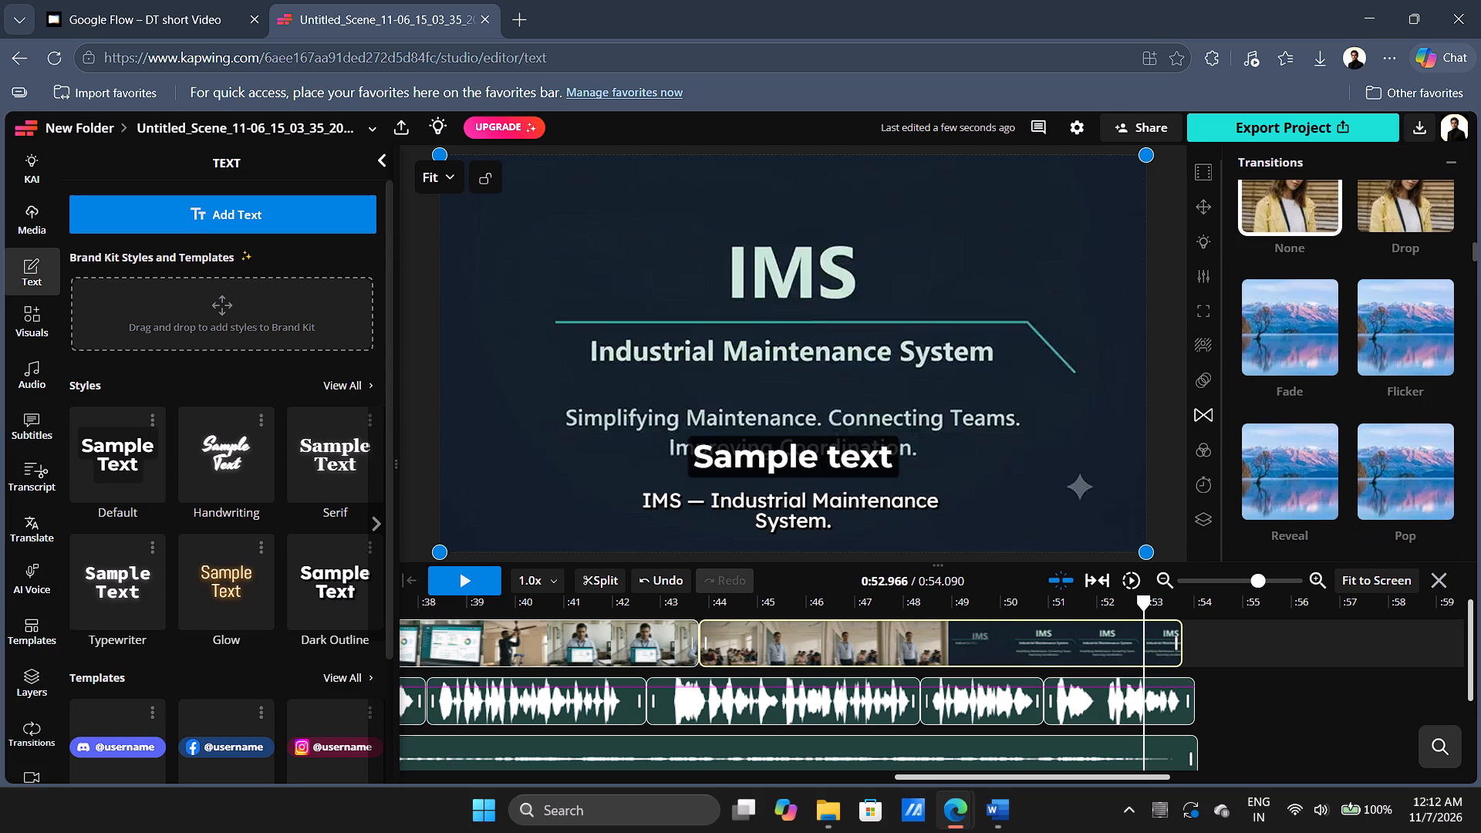
{"action": "left_click", "coordinate": [1287, 332]}
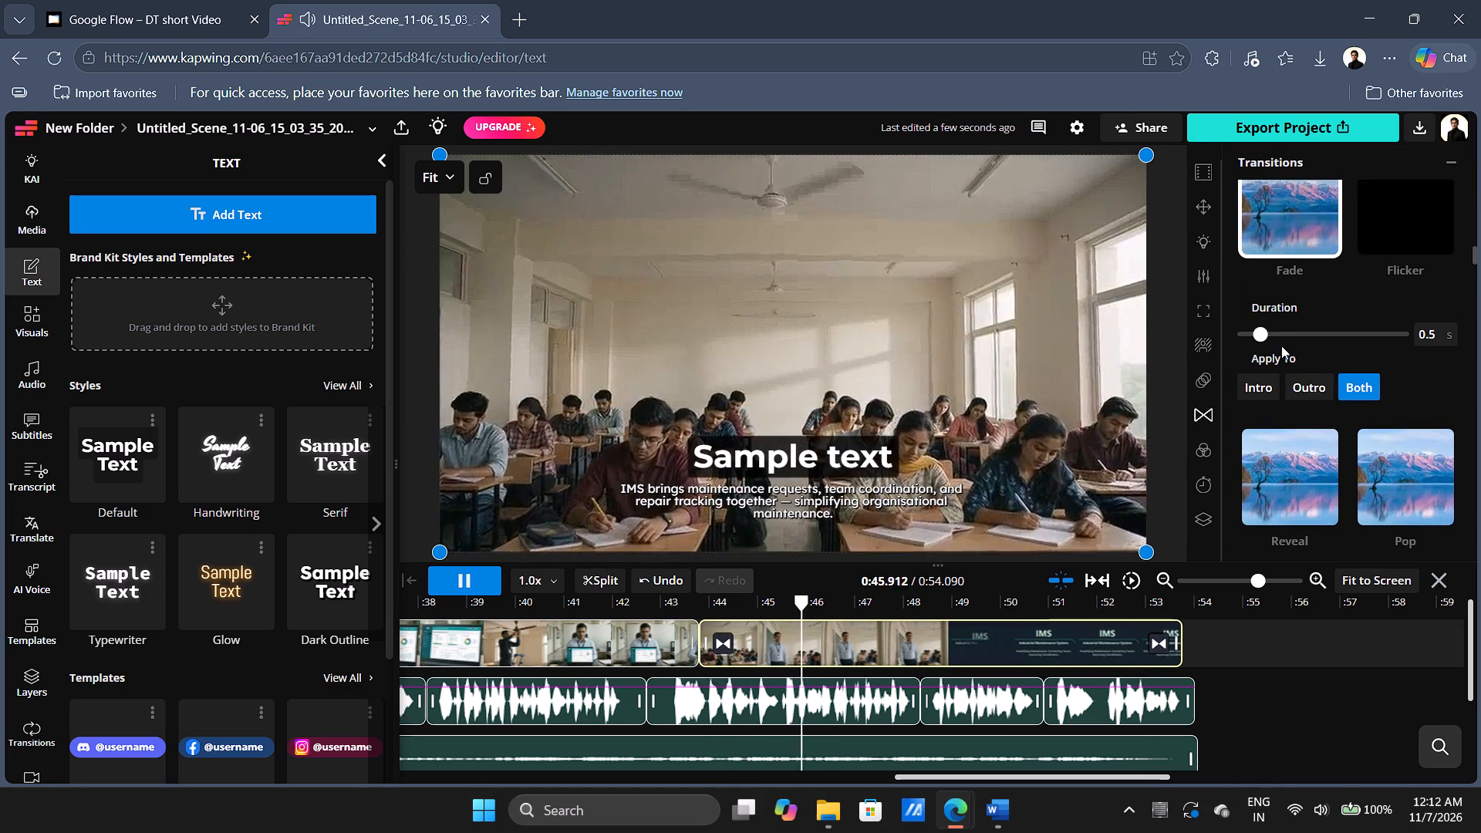
{"action": "left_click", "coordinate": [1311, 389]}
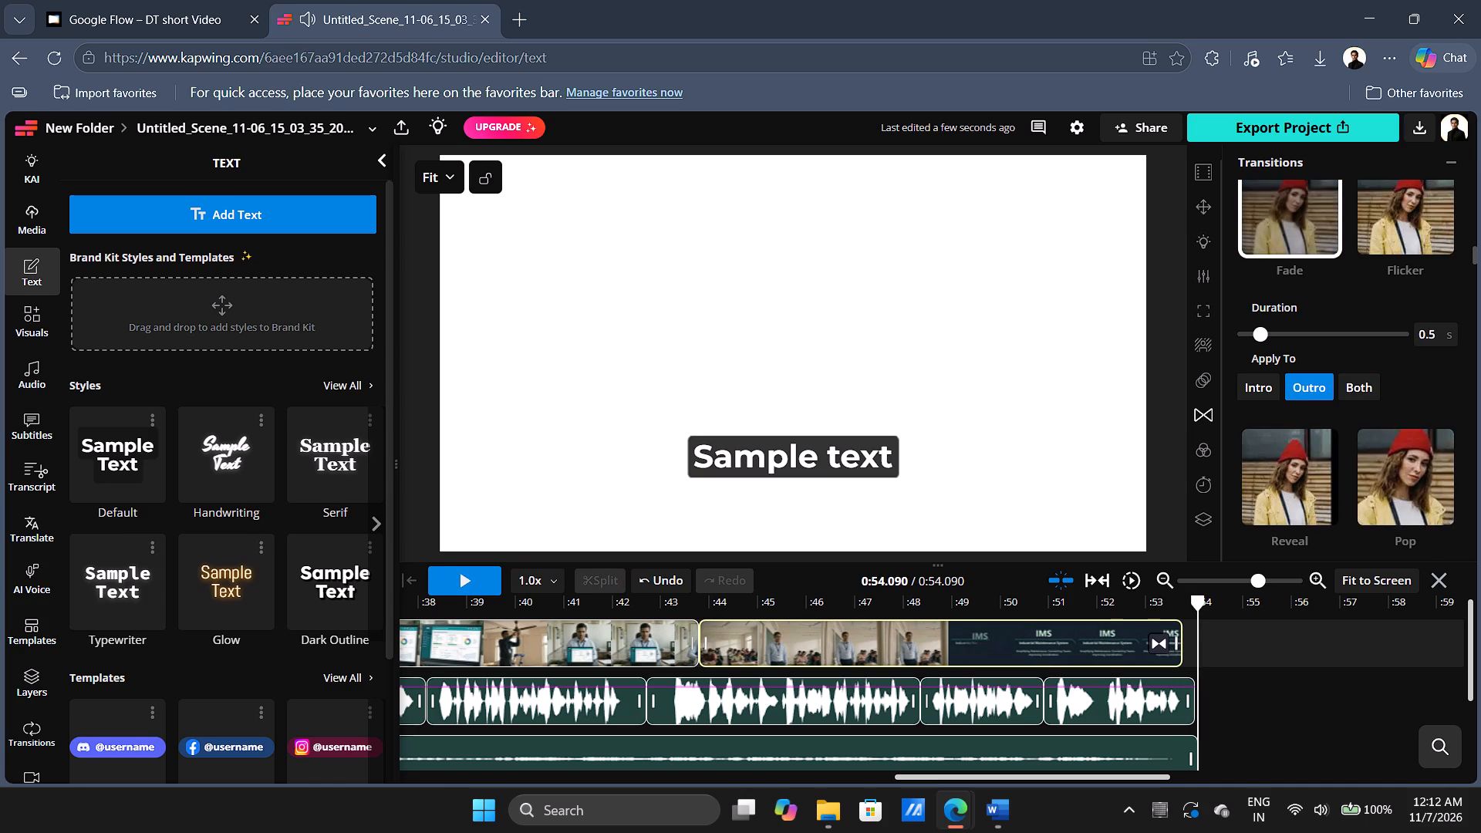
Replay the closing title section repeatedly to check the final clip's fade-out against the caption and voice-over.
{"action": "left_click_drag", "start_coordinate": [1197, 652], "coordinate": [1086, 642]}
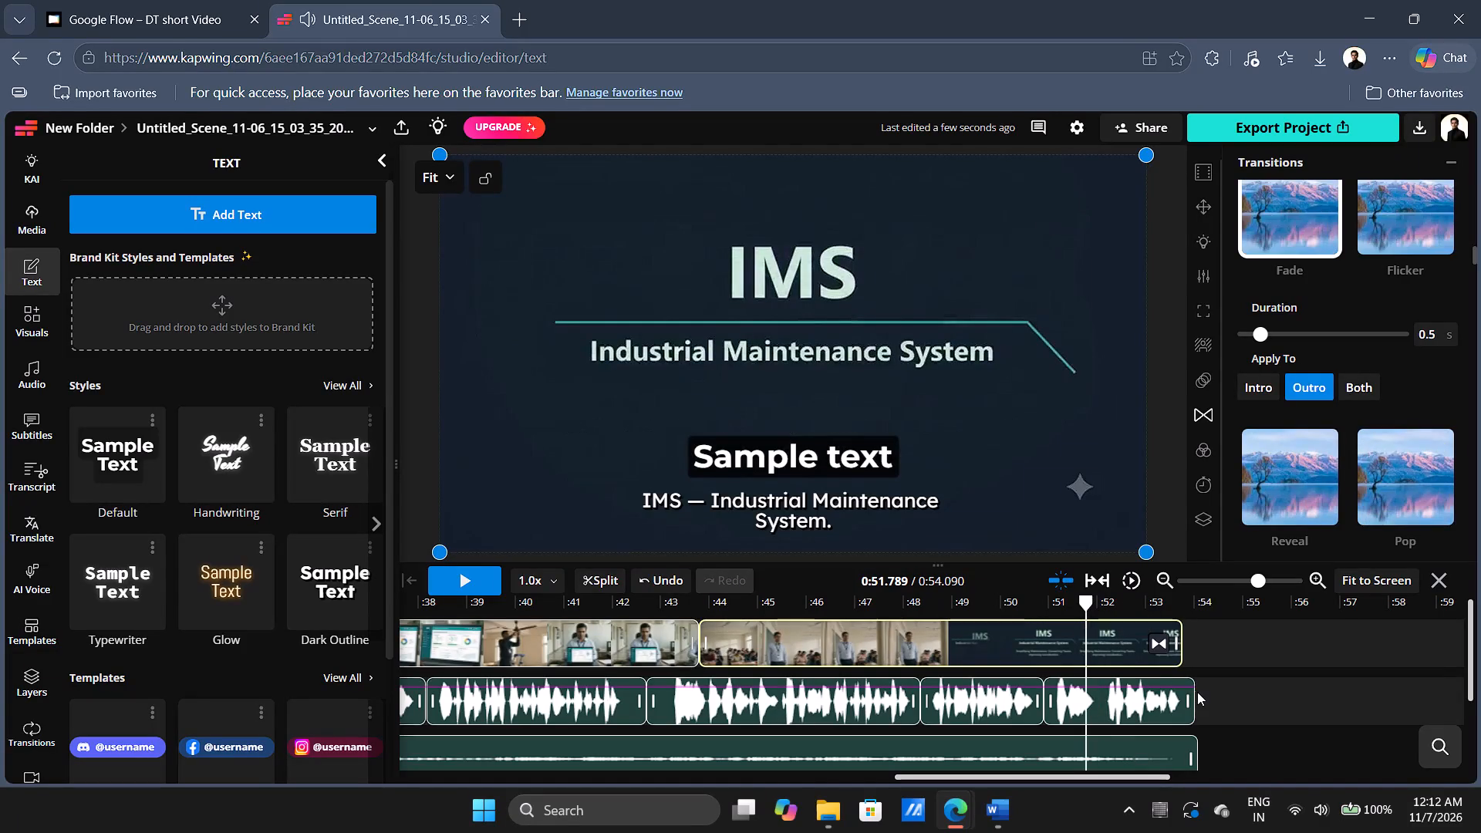
{"action": "left_click", "coordinate": [476, 586]}
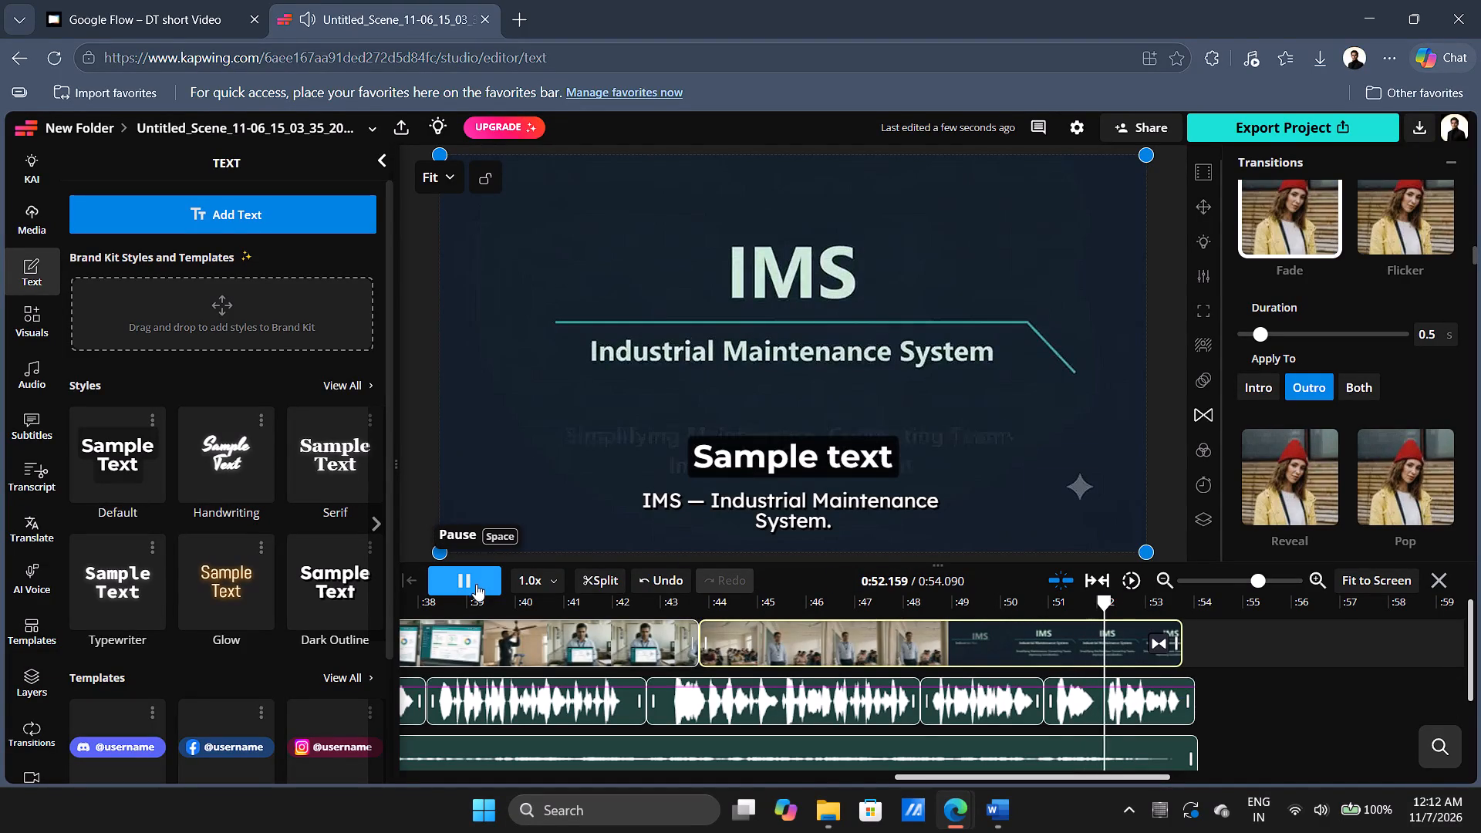
{"action": "left_click", "coordinate": [476, 583]}
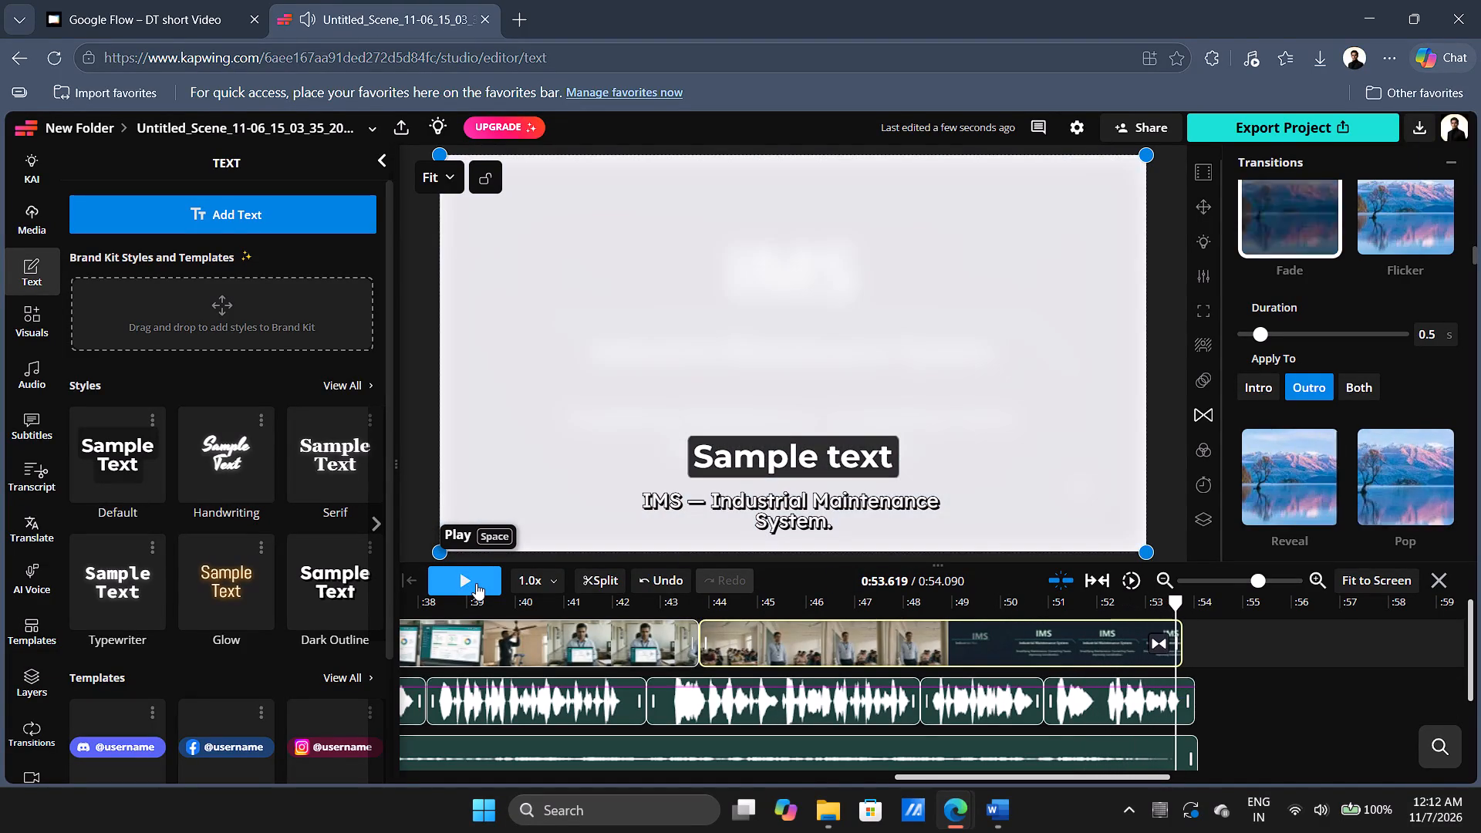
{"action": "left_click", "coordinate": [476, 583]}
{"action": "left_click", "coordinate": [476, 583]}
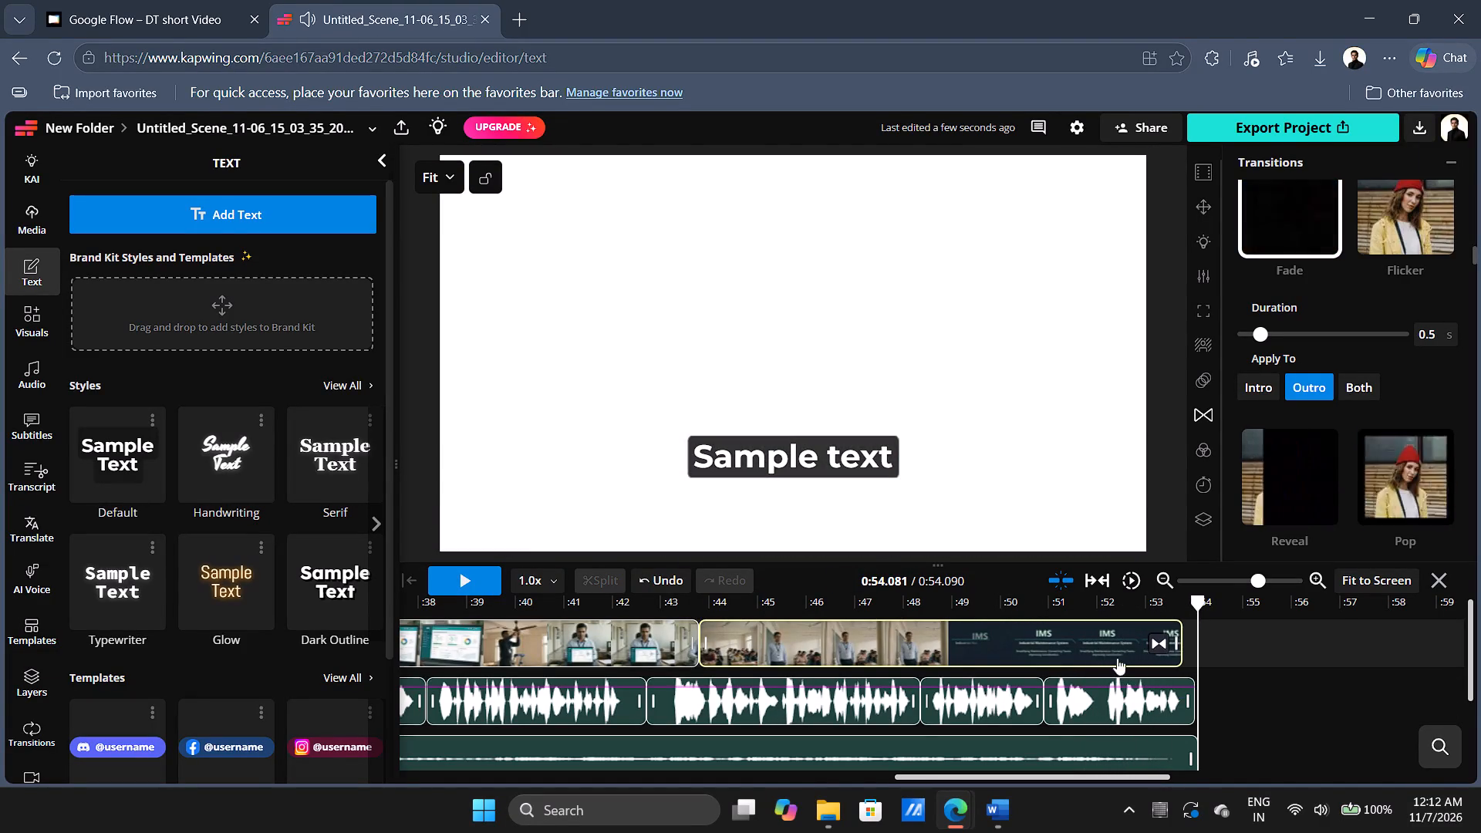
{"action": "left_click", "coordinate": [1043, 636]}
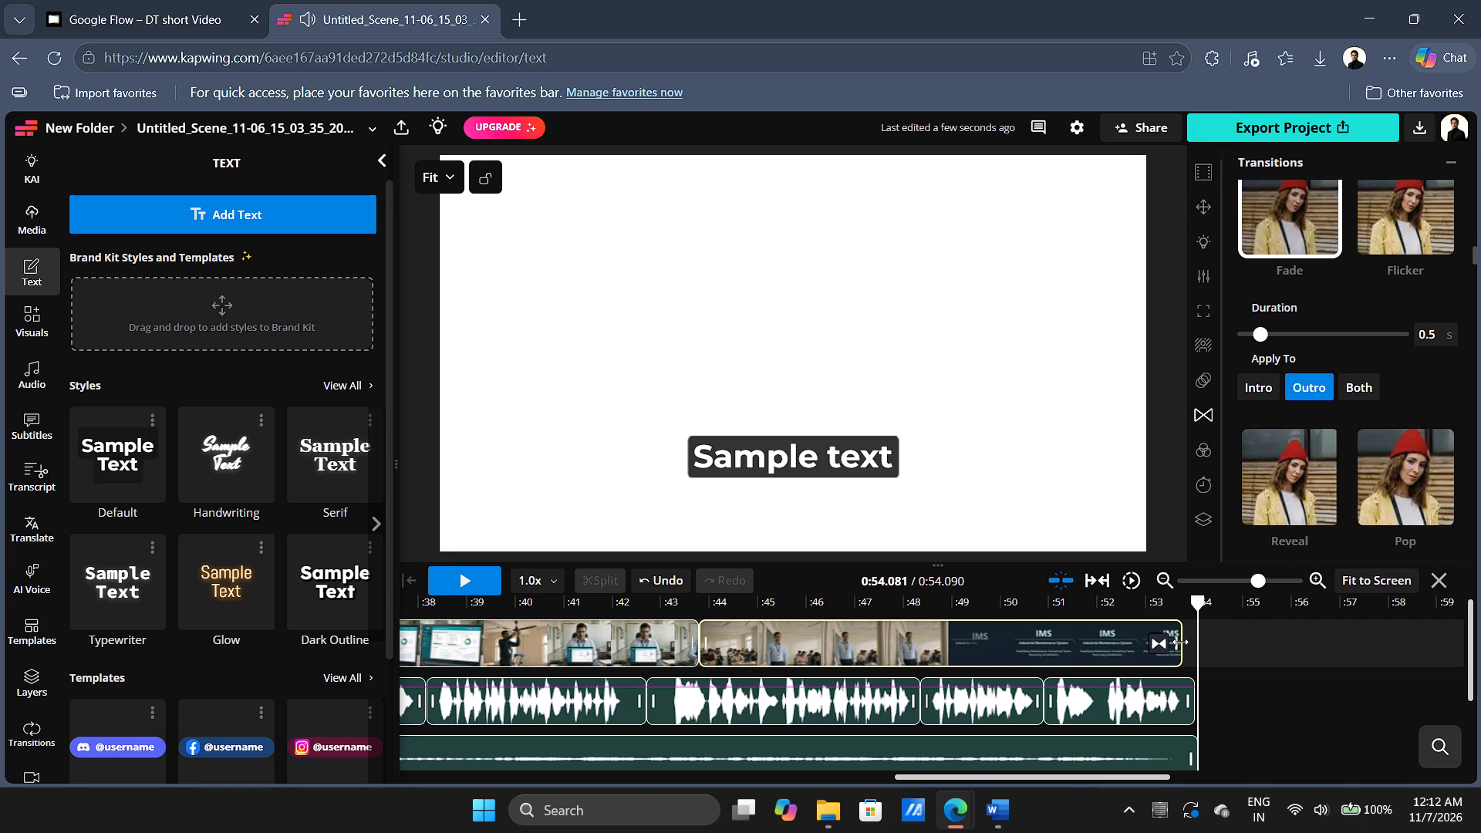
{"action": "left_click_drag", "start_coordinate": [1180, 642], "coordinate": [1172, 642]}
{"action": "left_click", "coordinate": [1130, 646]}
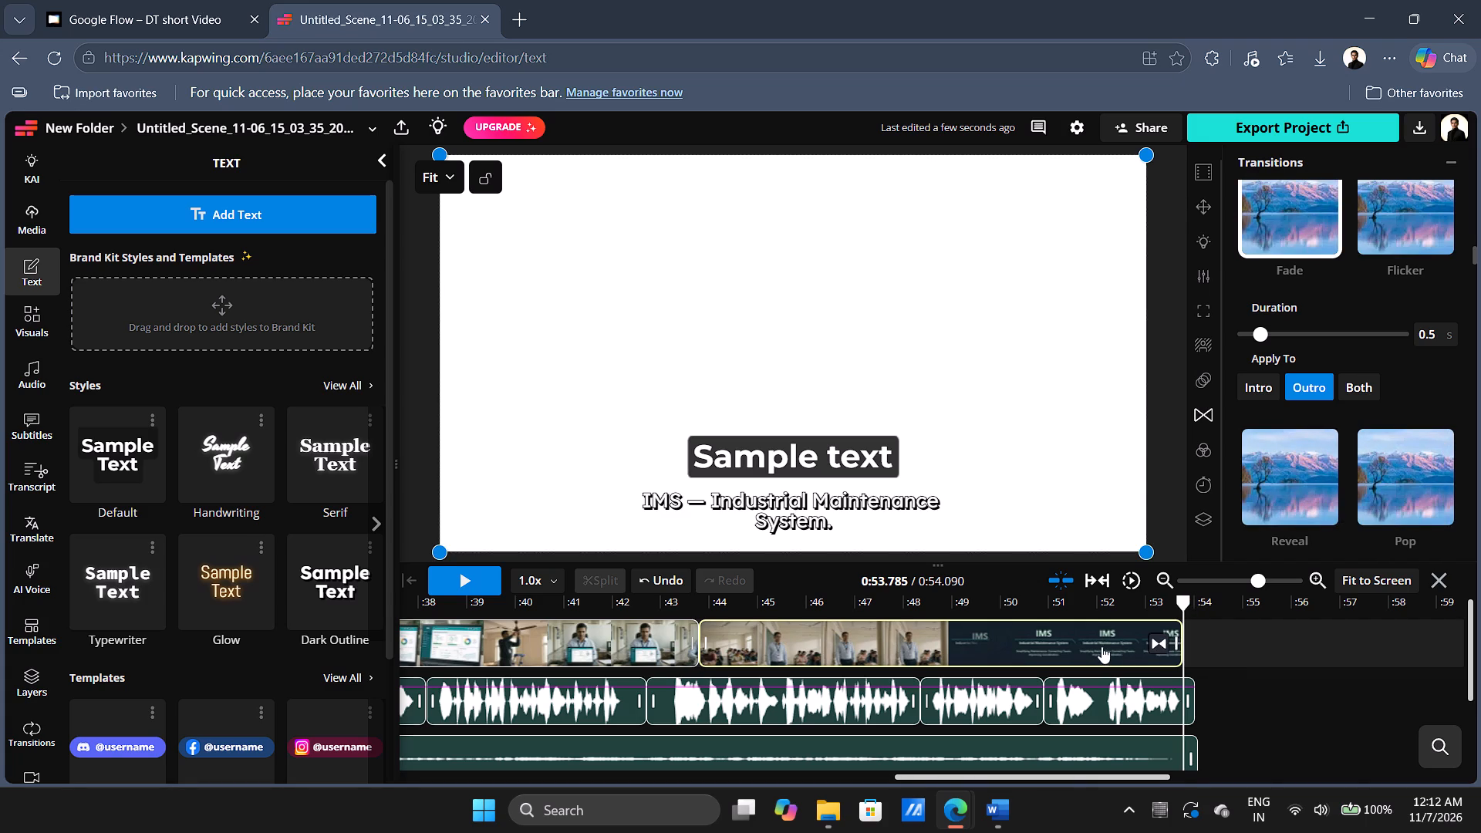
{"action": "left_click_drag", "start_coordinate": [1185, 670], "coordinate": [924, 681]}
{"action": "left_click", "coordinate": [487, 580]}
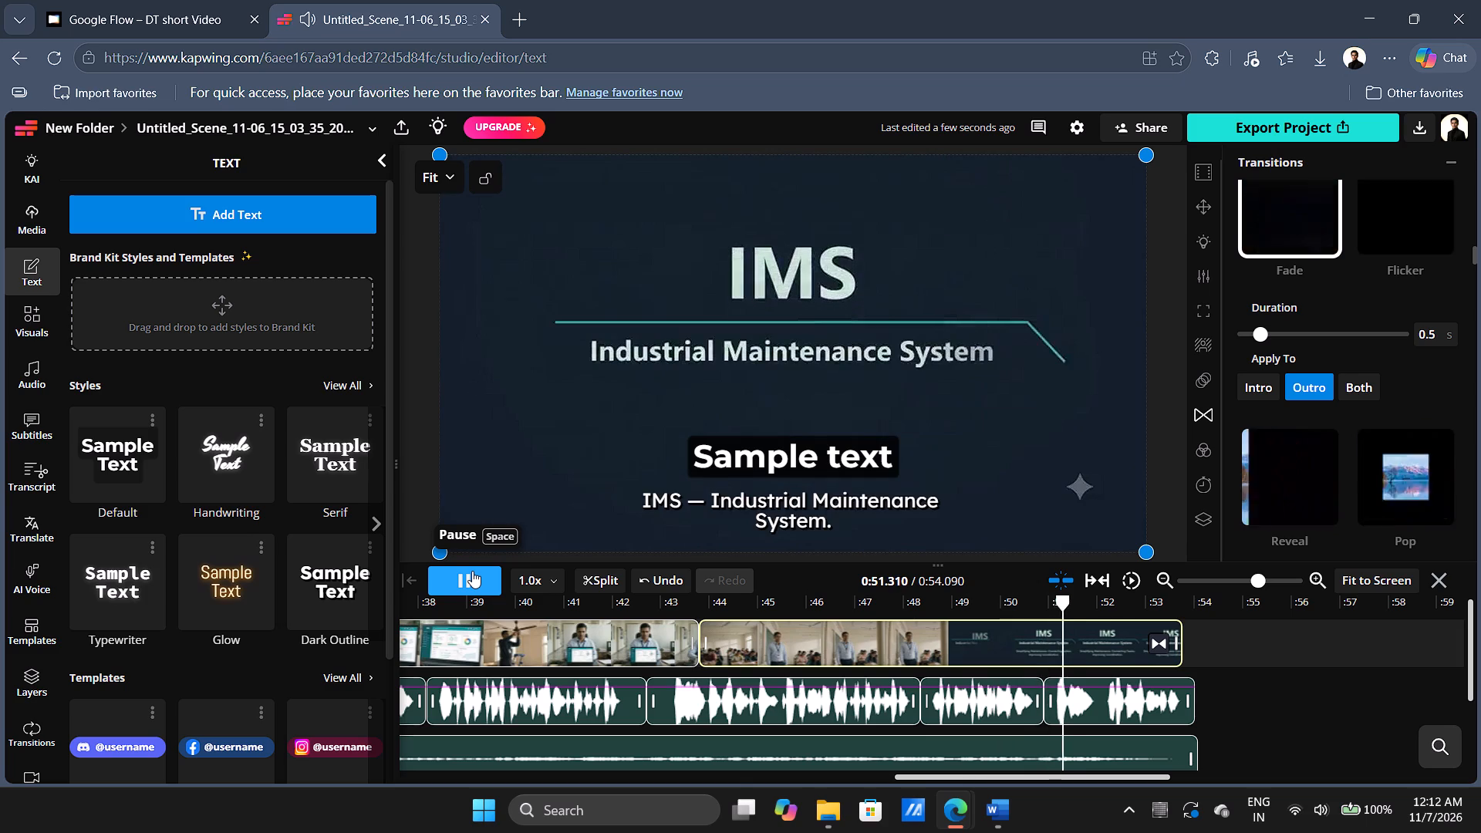
{"action": "left_click", "coordinate": [472, 571]}
{"action": "left_click", "coordinate": [472, 571]}
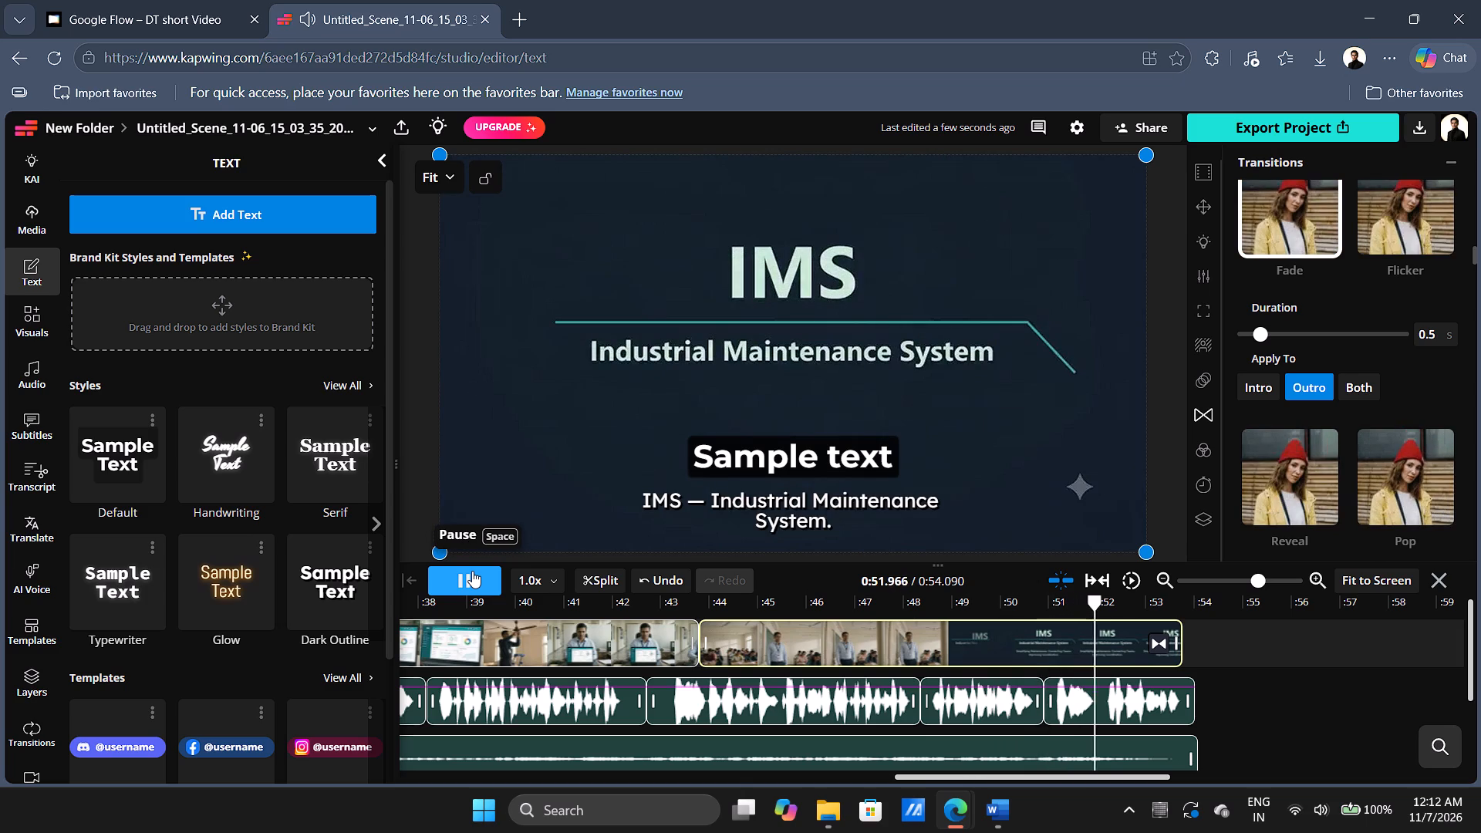
{"action": "left_click", "coordinate": [472, 571]}
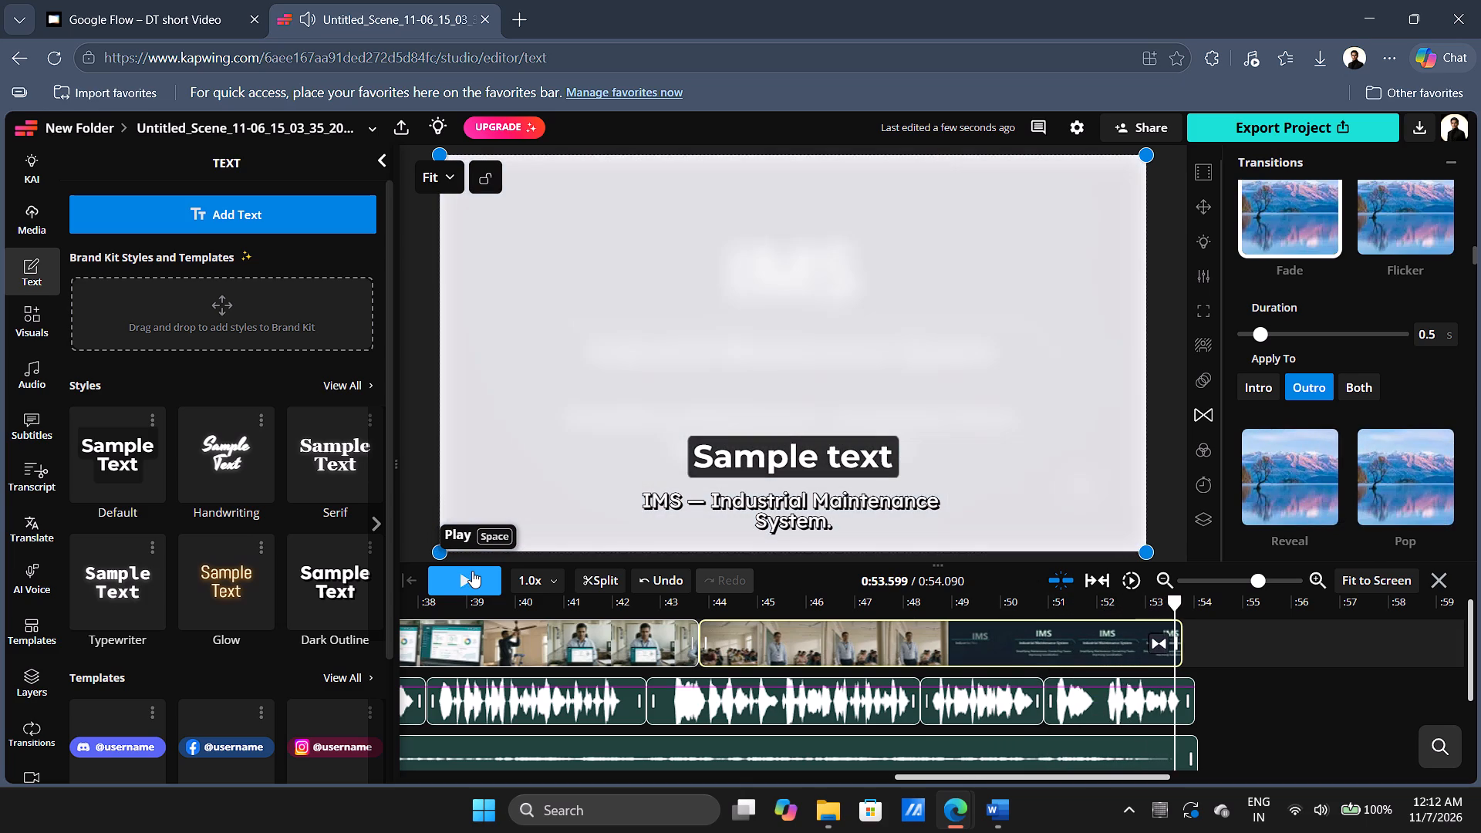
Remove the Fade transition from the final video clip containing the closing title by choosing None.
{"action": "left_click", "coordinate": [472, 571]}
{"action": "left_click", "coordinate": [472, 571]}
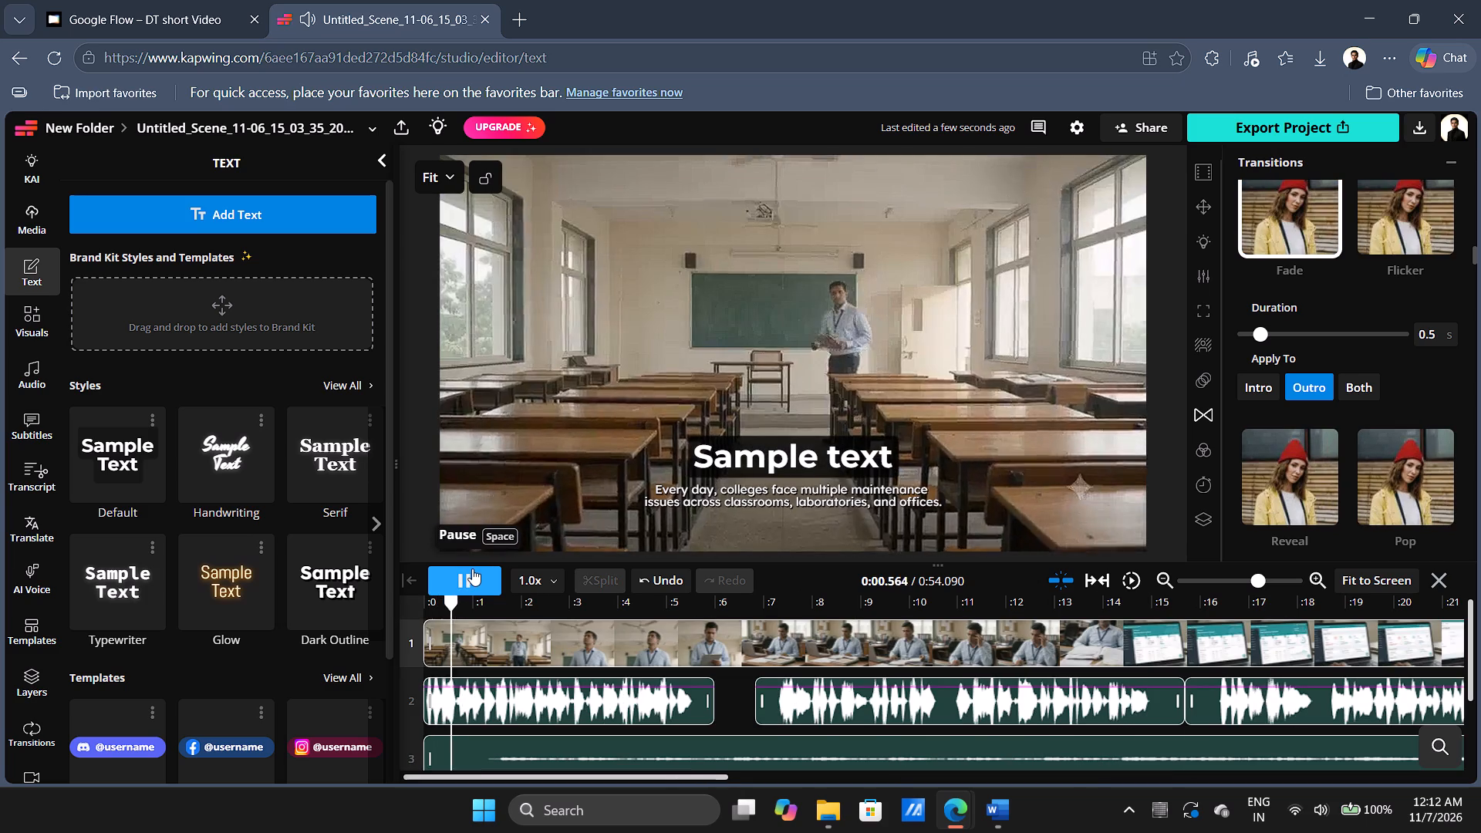
{"action": "scroll", "coordinate": [611, 646], "scroll_direction": "down", "scroll_amount": 4}
{"action": "scroll", "coordinate": [611, 647], "scroll_direction": "up", "scroll_amount": 5}
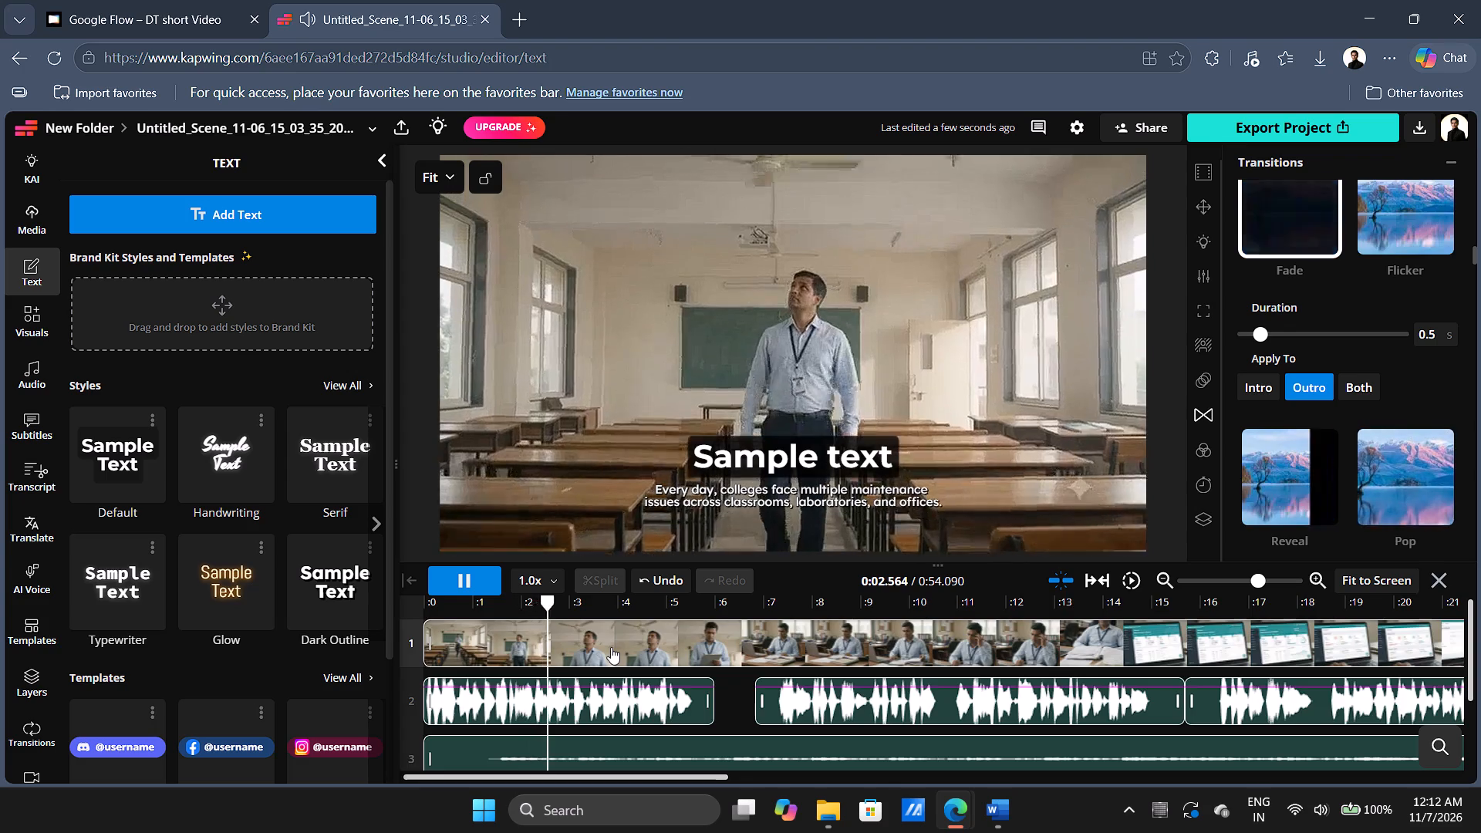
{"action": "scroll", "coordinate": [611, 647], "scroll_direction": "down", "scroll_amount": 12, "text": "shift"}
{"action": "scroll", "coordinate": [611, 647], "scroll_direction": "up", "scroll_amount": 1, "text": "shift"}
{"action": "scroll", "coordinate": [611, 647], "scroll_direction": "down", "scroll_amount": 16, "text": "shift"}
{"action": "scroll", "coordinate": [611, 647], "scroll_direction": "up", "scroll_amount": 4, "text": "shift"}
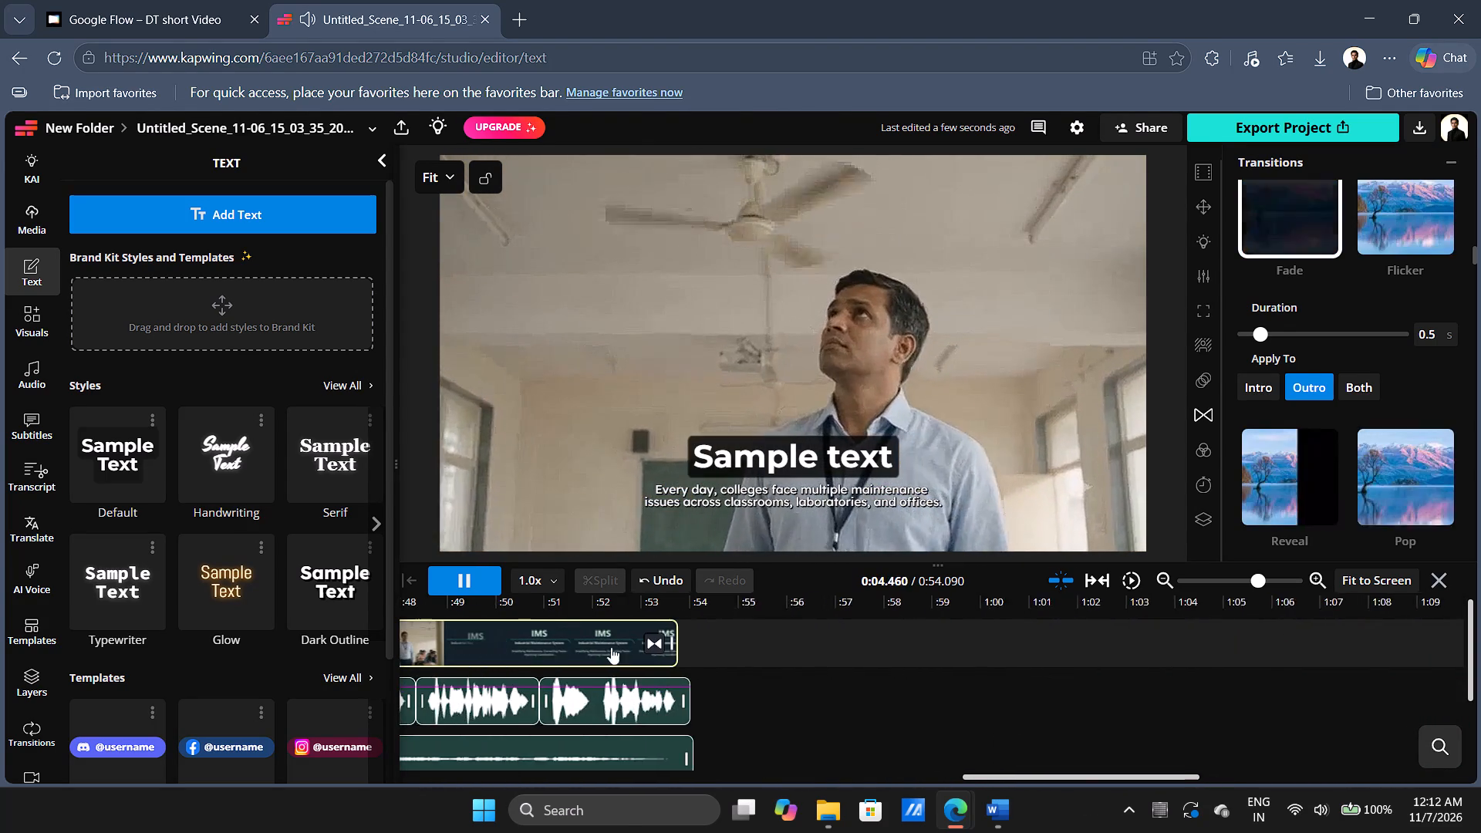
{"action": "left_click", "coordinate": [690, 647]}
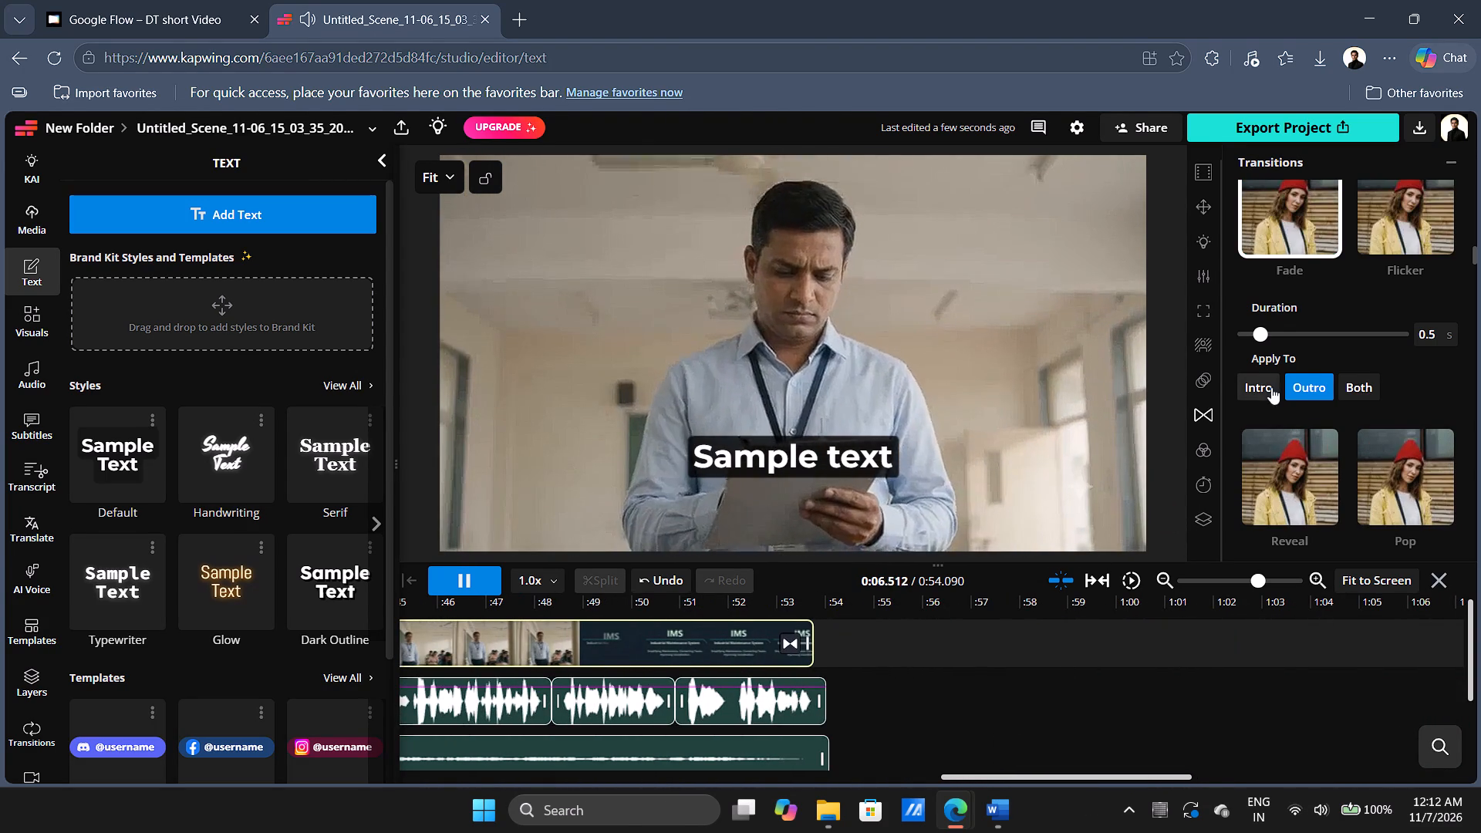
{"action": "scroll", "coordinate": [1367, 402], "scroll_direction": "up", "scroll_amount": 2}
{"action": "left_click", "coordinate": [1315, 433]}
{"action": "scroll", "coordinate": [1315, 433], "scroll_direction": "up", "scroll_amount": 1}
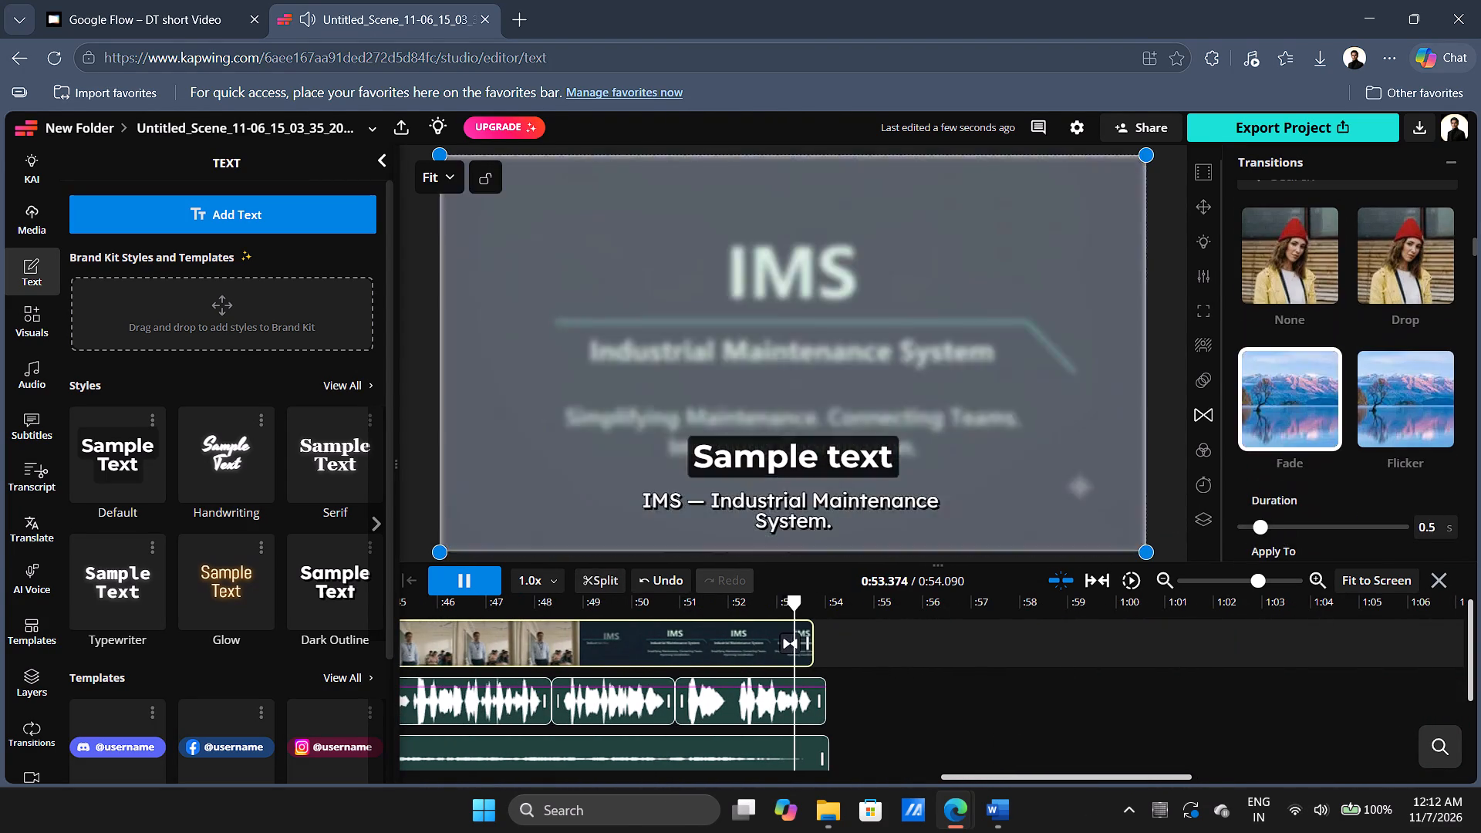
{"action": "scroll", "coordinate": [1315, 433], "scroll_direction": "up", "scroll_amount": 2}
{"action": "scroll", "coordinate": [1303, 496], "scroll_direction": "down", "scroll_amount": 1}
{"action": "left_click", "coordinate": [1280, 441]}
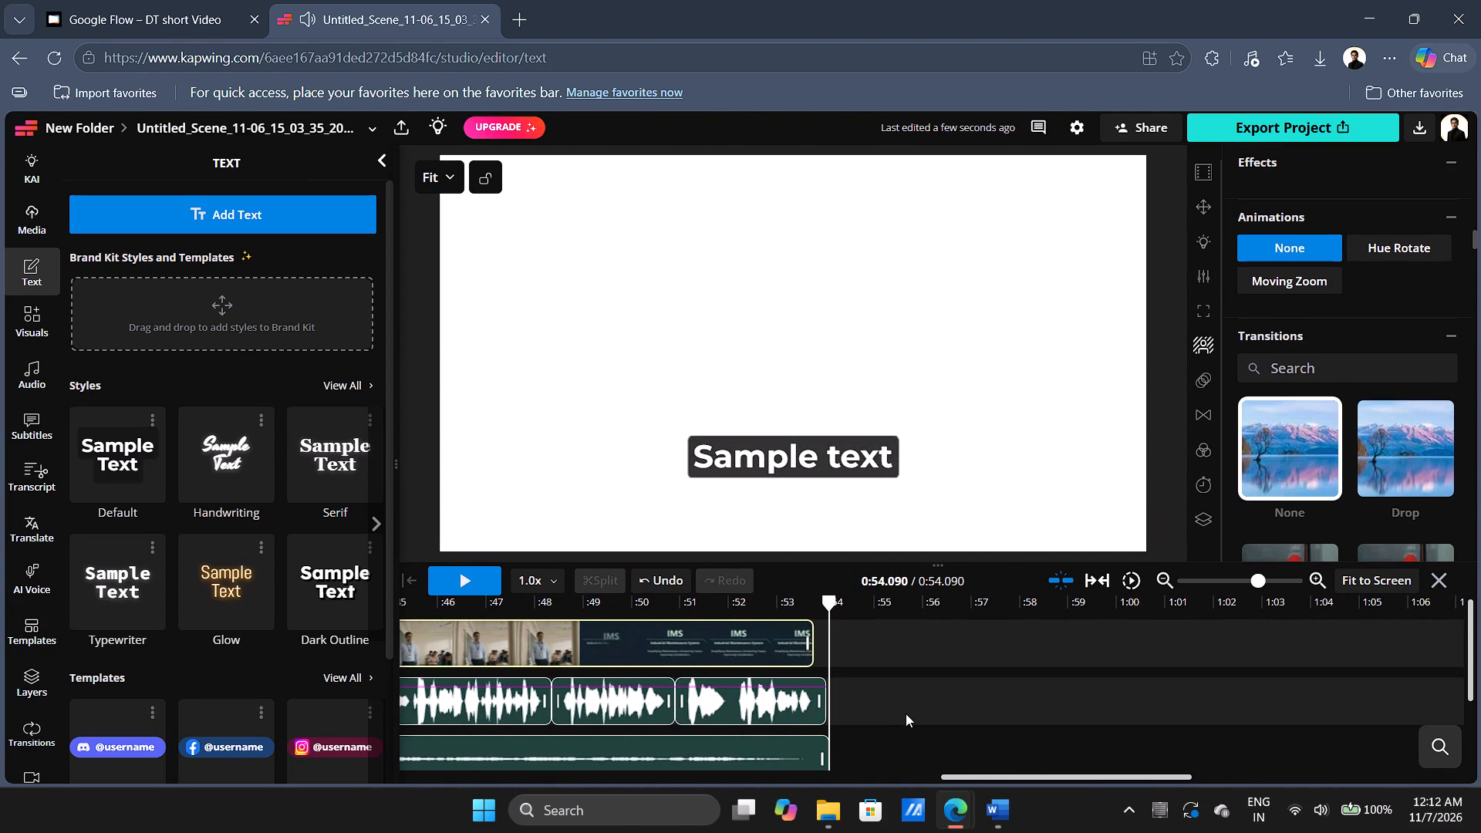
{"action": "left_click", "coordinate": [906, 713]}
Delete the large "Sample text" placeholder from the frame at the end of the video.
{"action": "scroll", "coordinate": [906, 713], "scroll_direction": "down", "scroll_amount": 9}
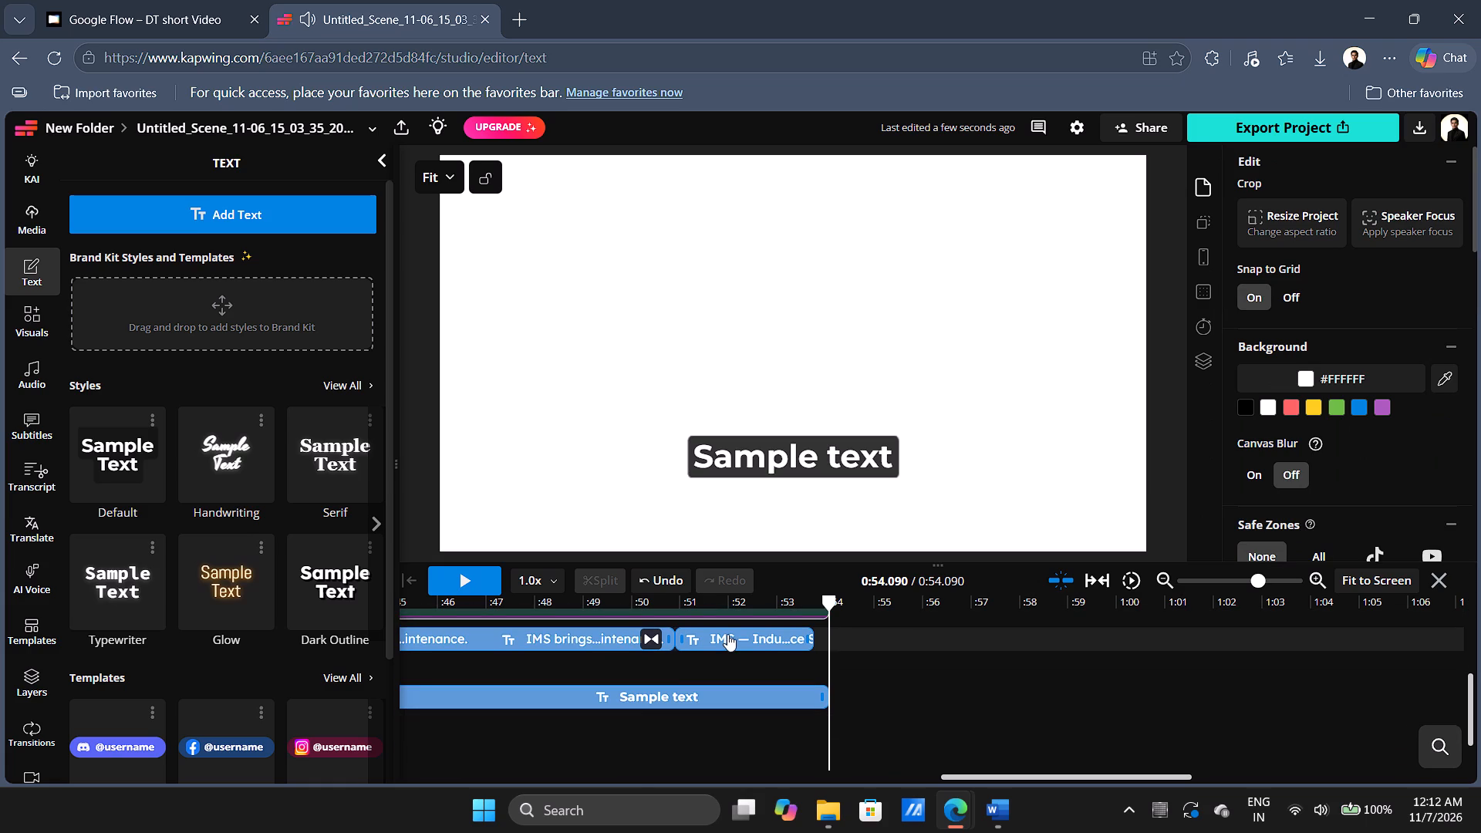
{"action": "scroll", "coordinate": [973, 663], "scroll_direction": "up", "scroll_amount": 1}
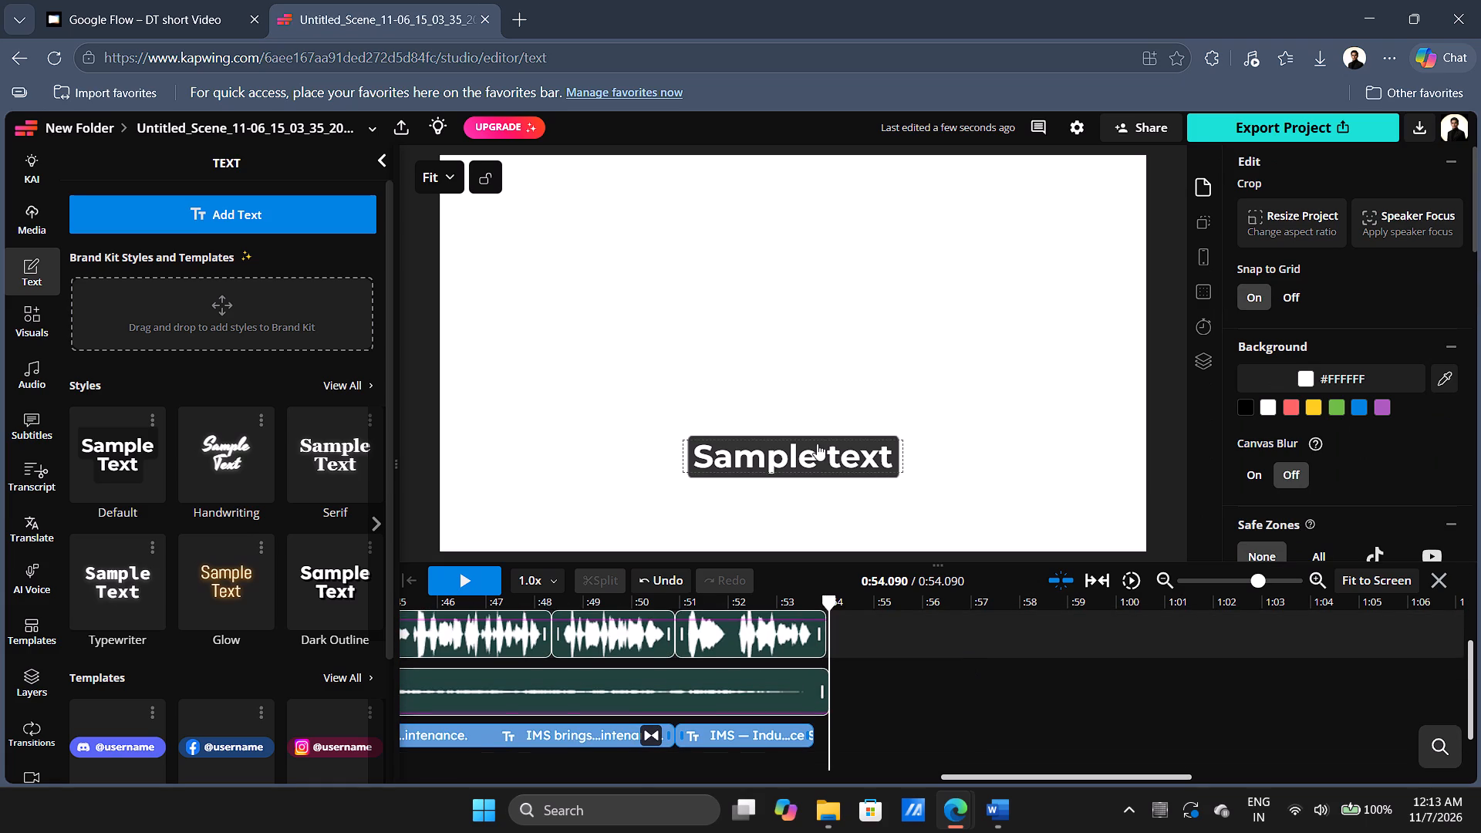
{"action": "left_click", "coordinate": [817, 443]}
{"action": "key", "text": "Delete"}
Fit the whole timeline in view and play the video from the start to check the frame and captions.
{"action": "scroll", "coordinate": [837, 652], "scroll_direction": "down", "scroll_amount": 2}
{"action": "scroll", "coordinate": [837, 652], "scroll_direction": "up", "scroll_amount": 2}
{"action": "scroll", "coordinate": [837, 652], "scroll_direction": "up", "scroll_amount": 16, "text": "shift"}
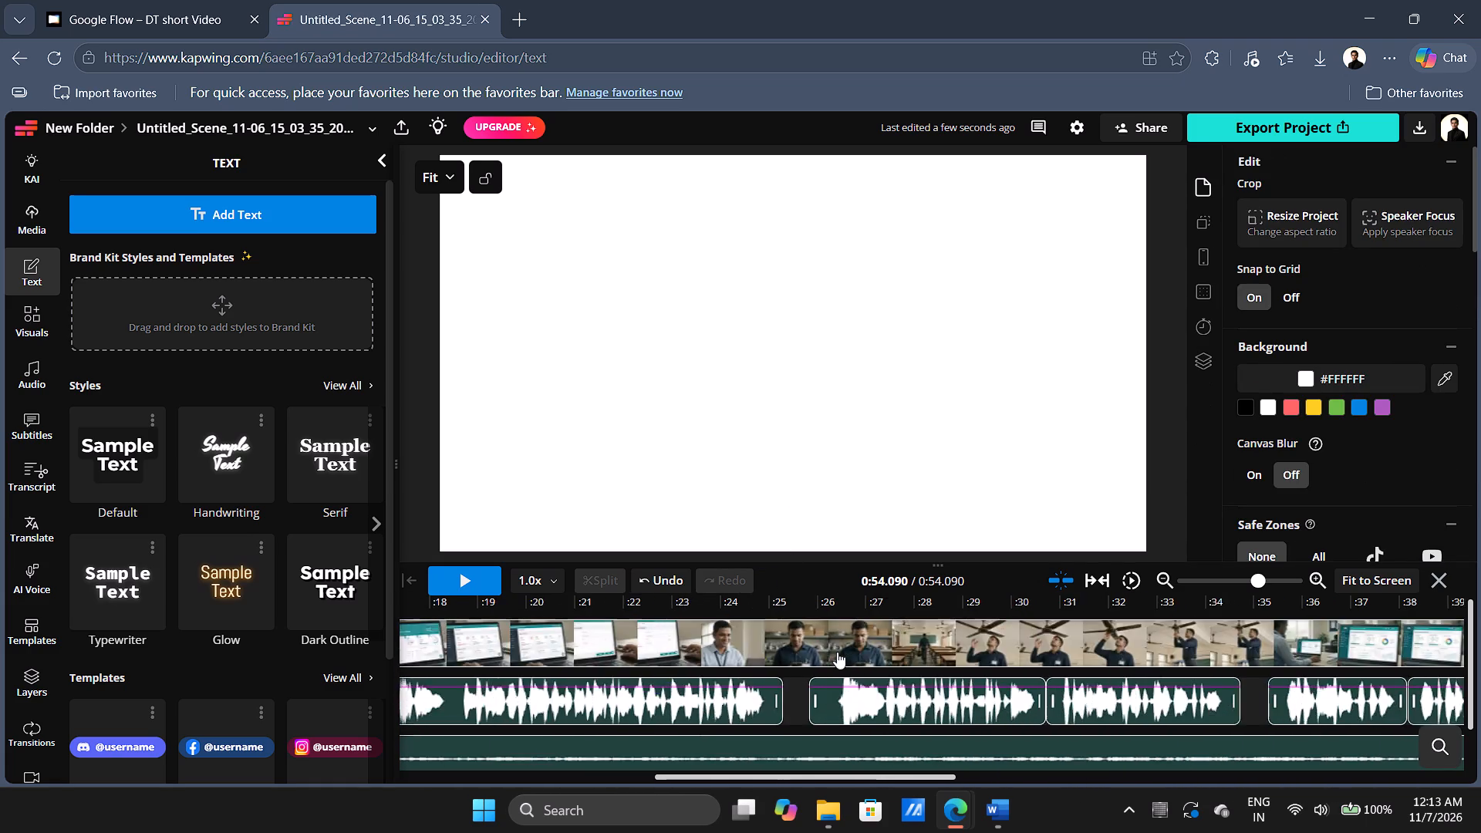
{"action": "scroll", "coordinate": [837, 652], "scroll_direction": "up", "scroll_amount": 13, "text": "shift"}
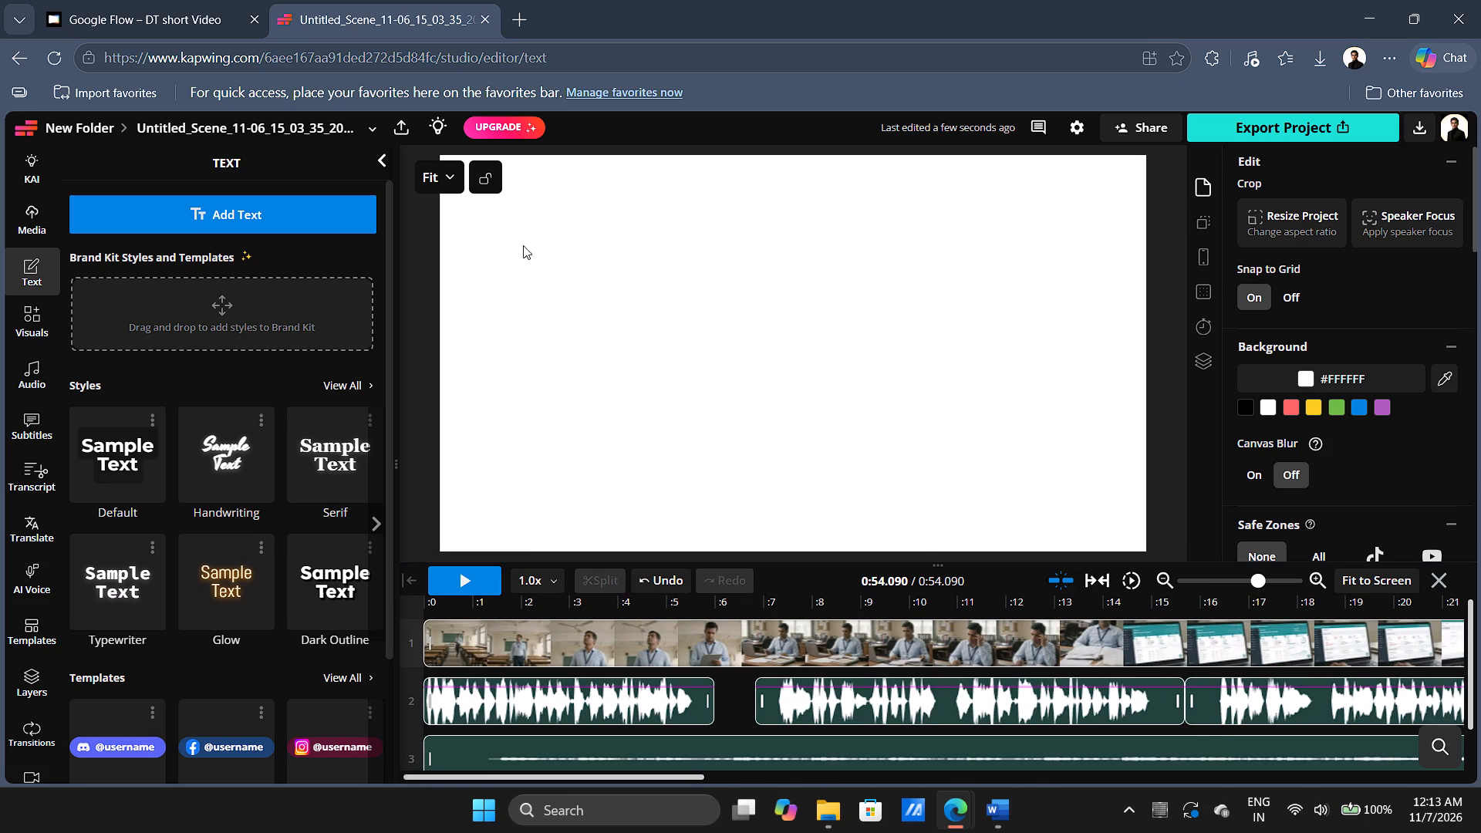
{"action": "left_click", "coordinate": [446, 174]}
{"action": "left_click", "coordinate": [449, 174]}
{"action": "left_click", "coordinate": [1370, 575]}
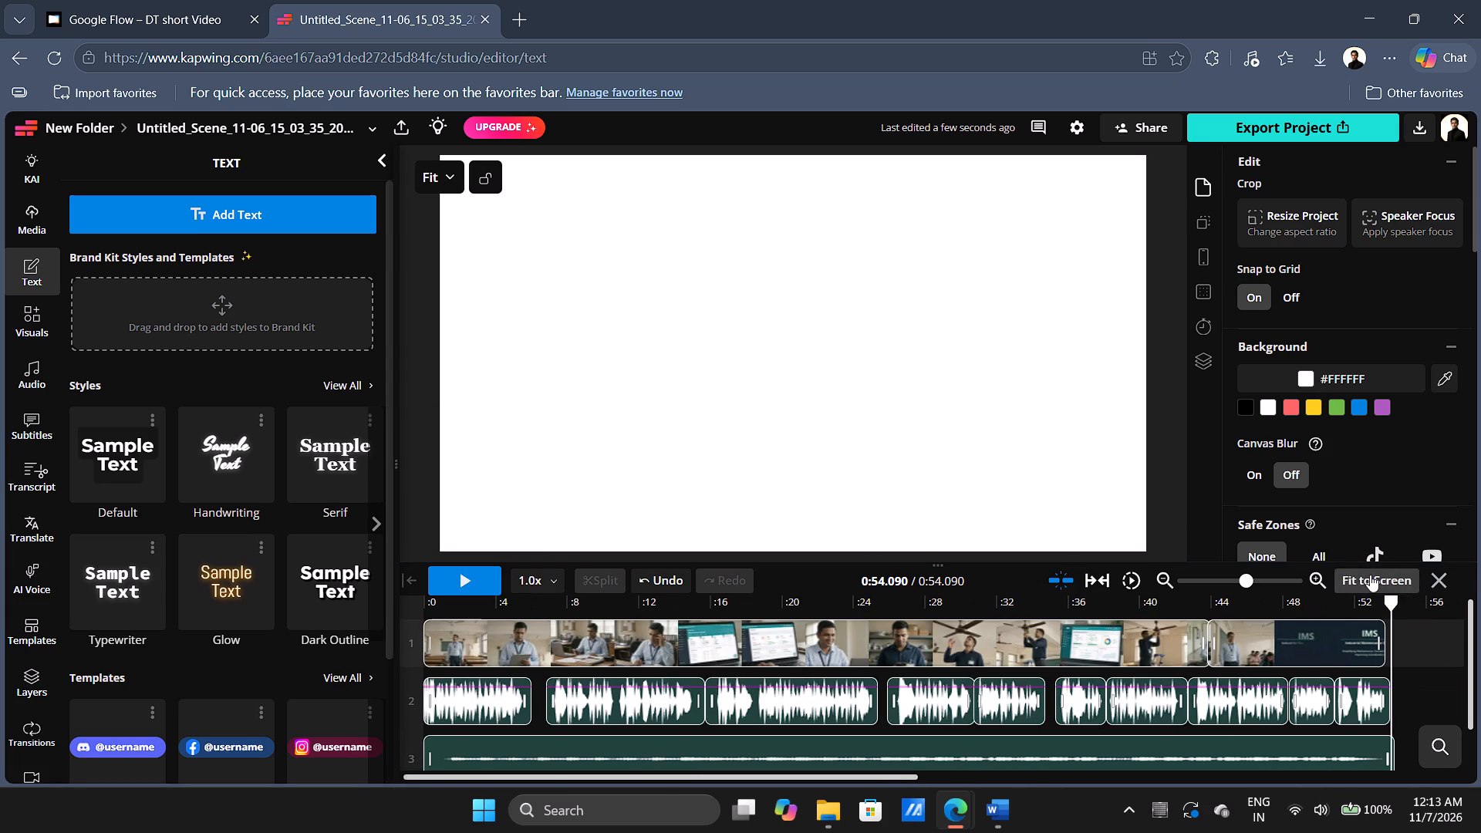
{"action": "left_click_drag", "start_coordinate": [1388, 674], "coordinate": [390, 670]}
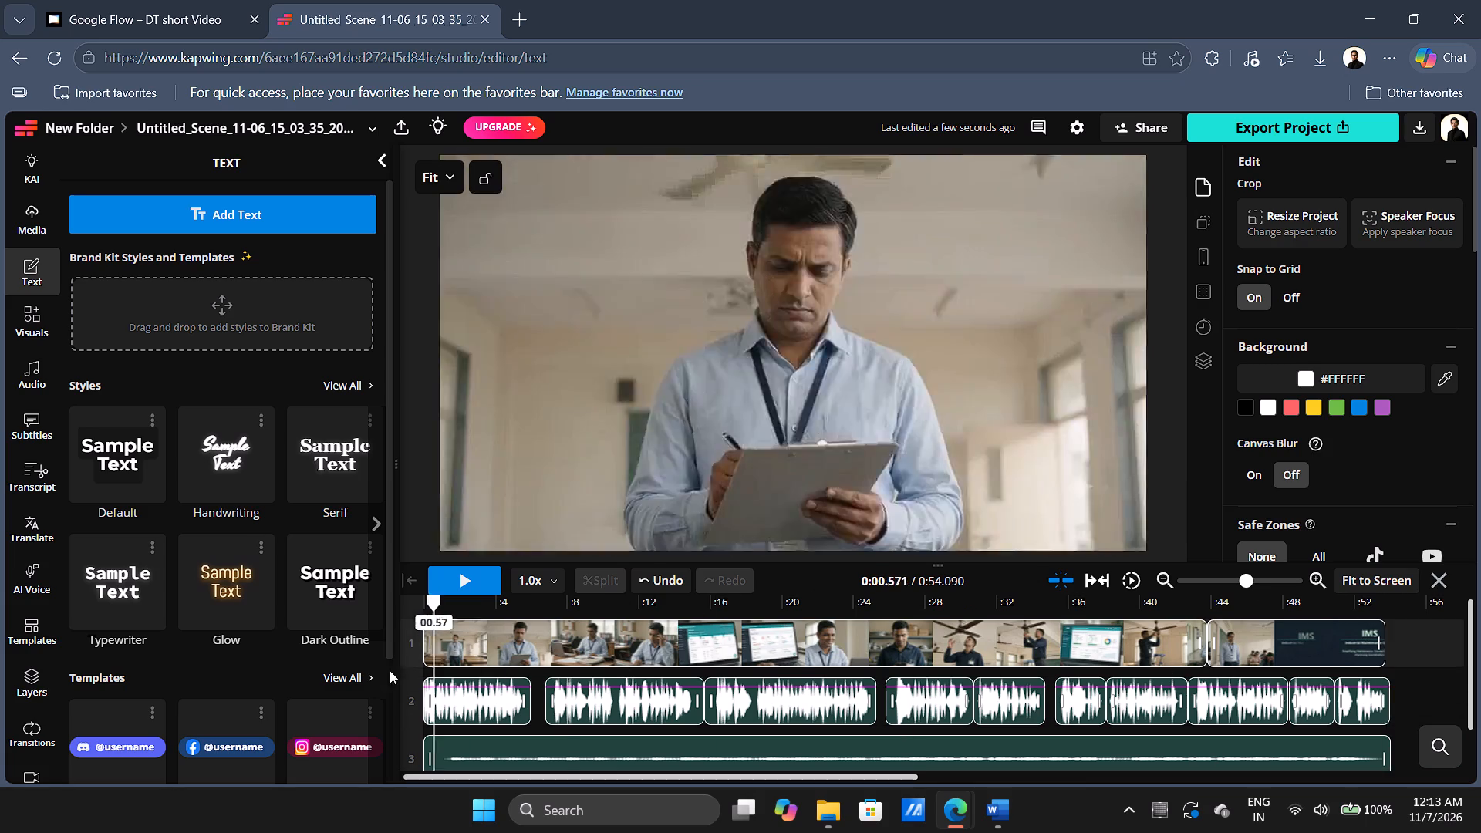
{"action": "left_click_drag", "start_coordinate": [390, 670], "coordinate": [309, 673]}
{"action": "scroll", "coordinate": [622, 639], "scroll_direction": "down", "scroll_amount": 6, "text": "shift"}
{"action": "scroll", "coordinate": [622, 639], "scroll_direction": "up", "scroll_amount": 9, "text": "shift"}
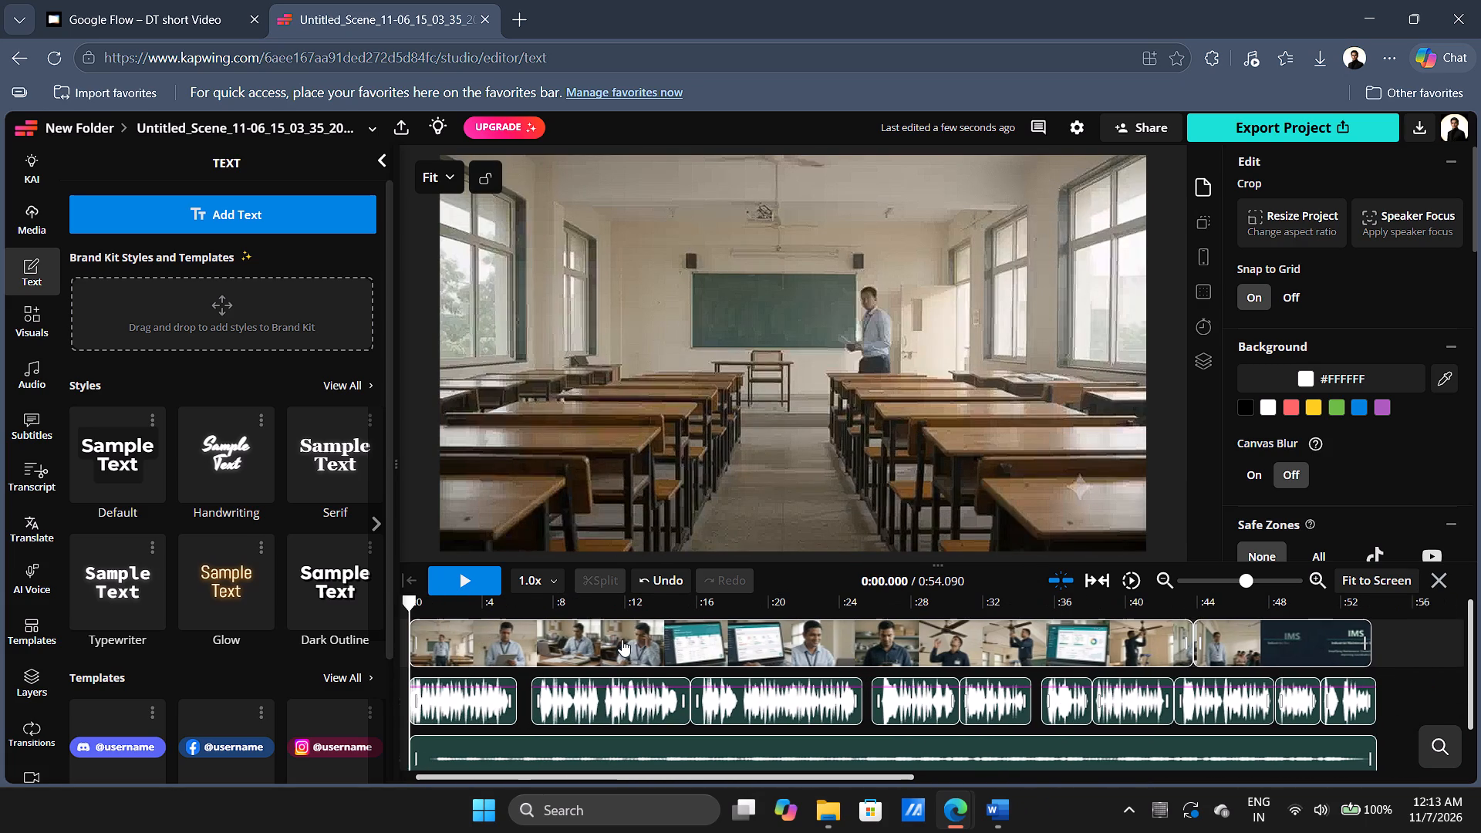
{"action": "scroll", "coordinate": [622, 639], "scroll_direction": "up", "scroll_amount": 5, "text": "shift"}
{"action": "left_click", "coordinate": [474, 582]}
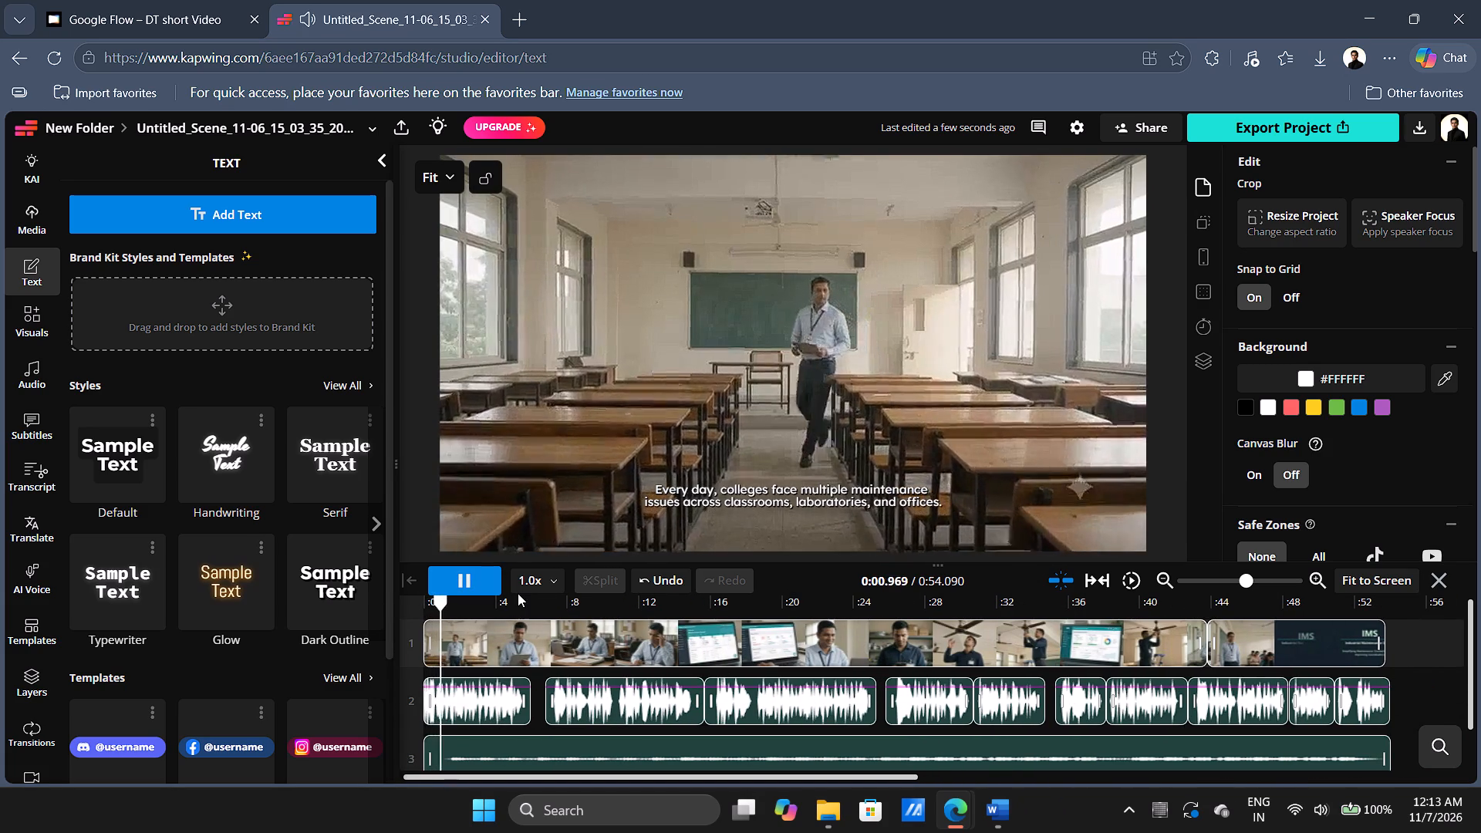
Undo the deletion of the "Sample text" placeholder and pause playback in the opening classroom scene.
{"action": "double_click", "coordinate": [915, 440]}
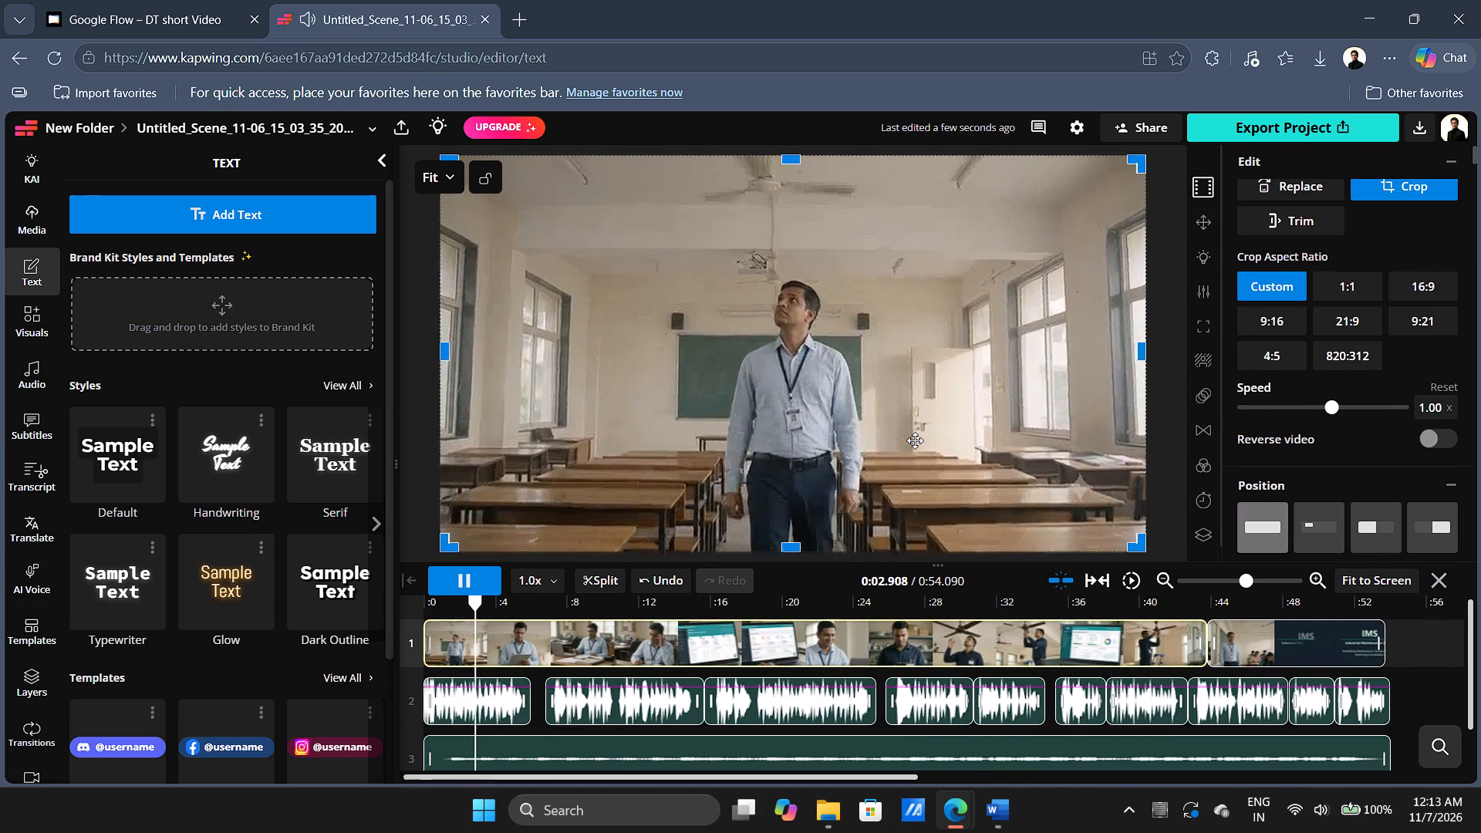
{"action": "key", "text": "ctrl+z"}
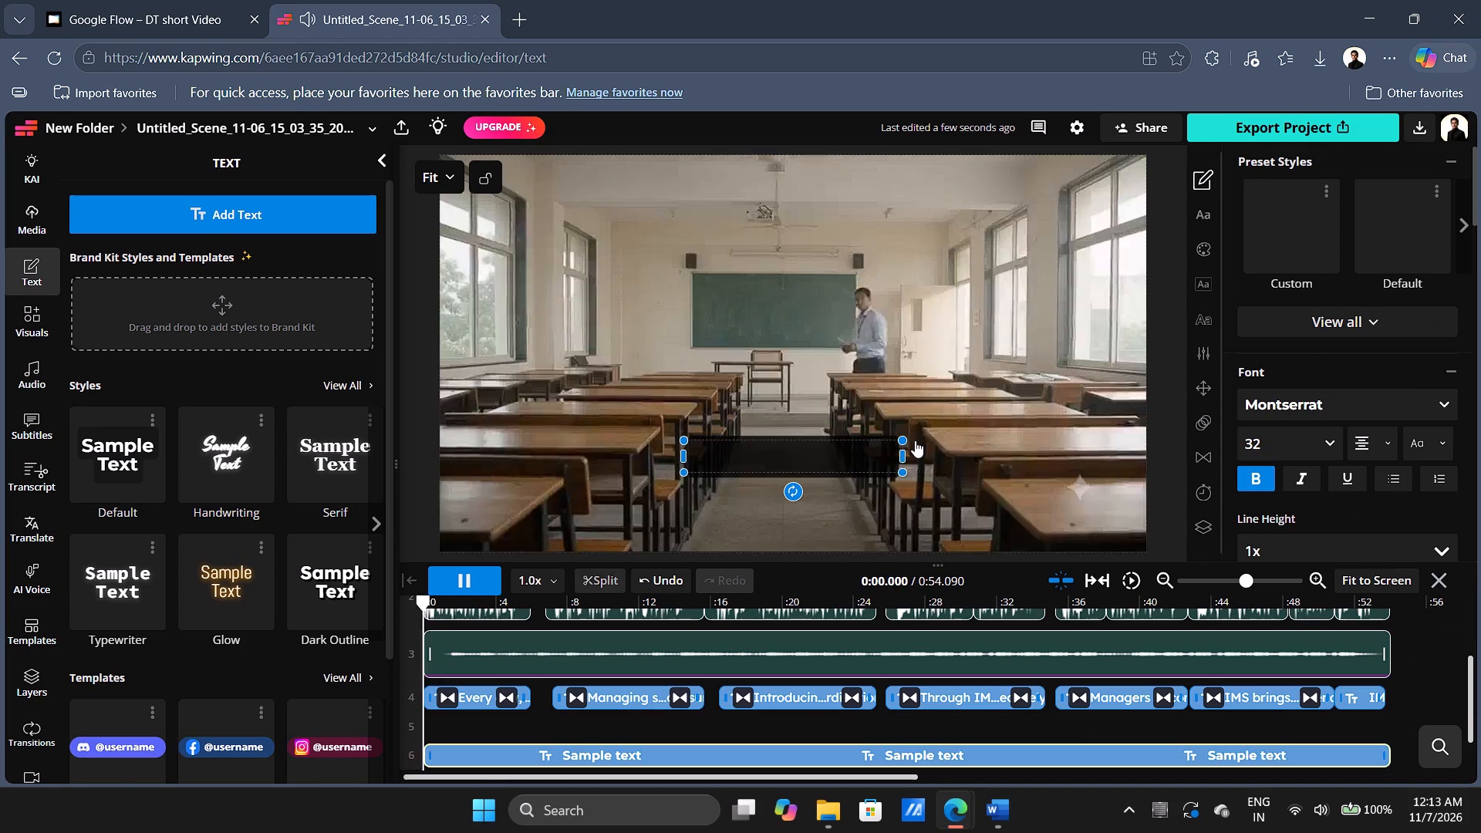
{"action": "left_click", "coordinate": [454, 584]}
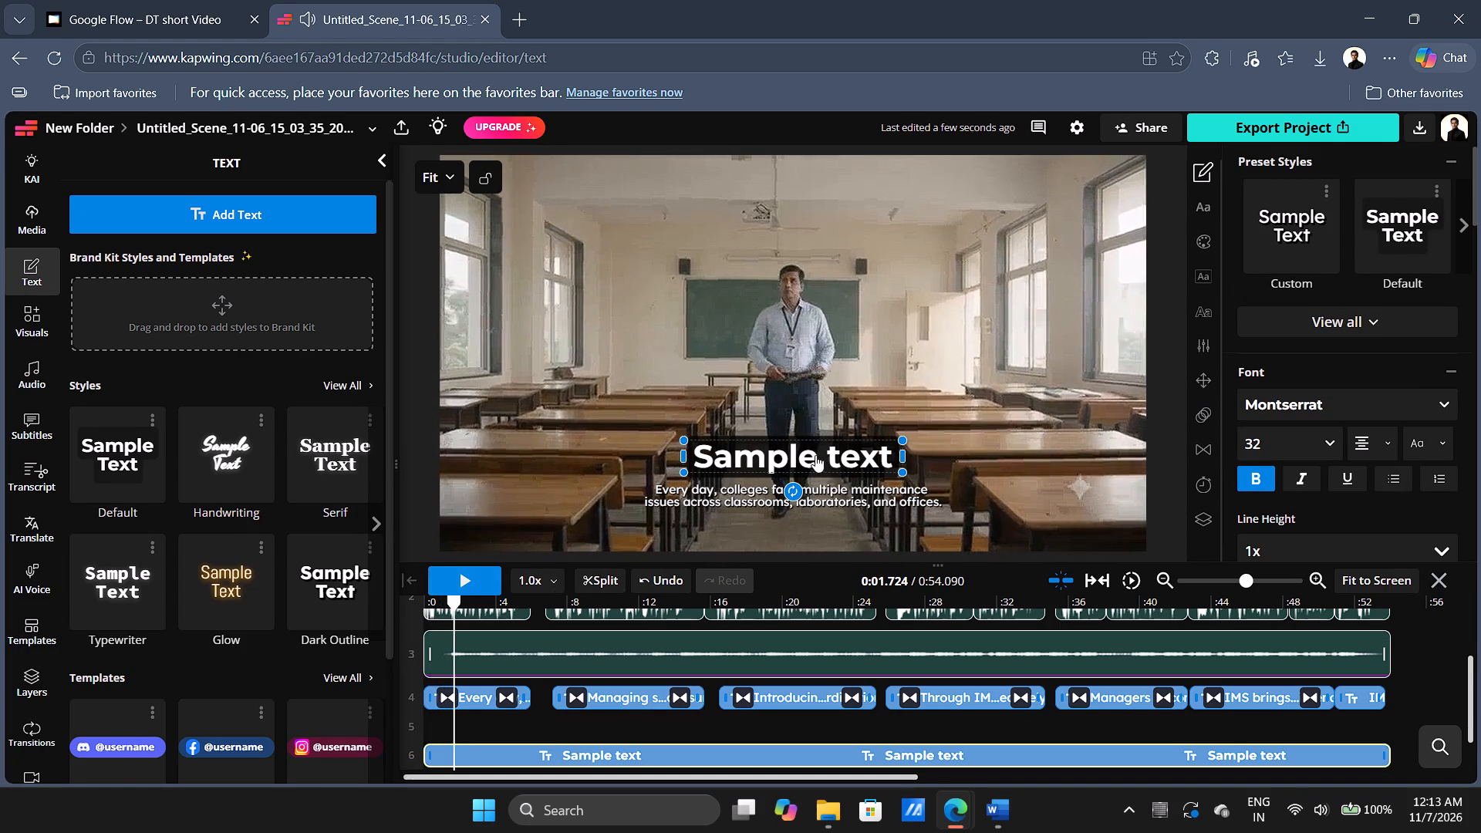
Delete the large "Sample text" placeholder above the opening caption.
{"action": "left_click", "coordinate": [821, 451]}
{"action": "key", "text": "Delete"}
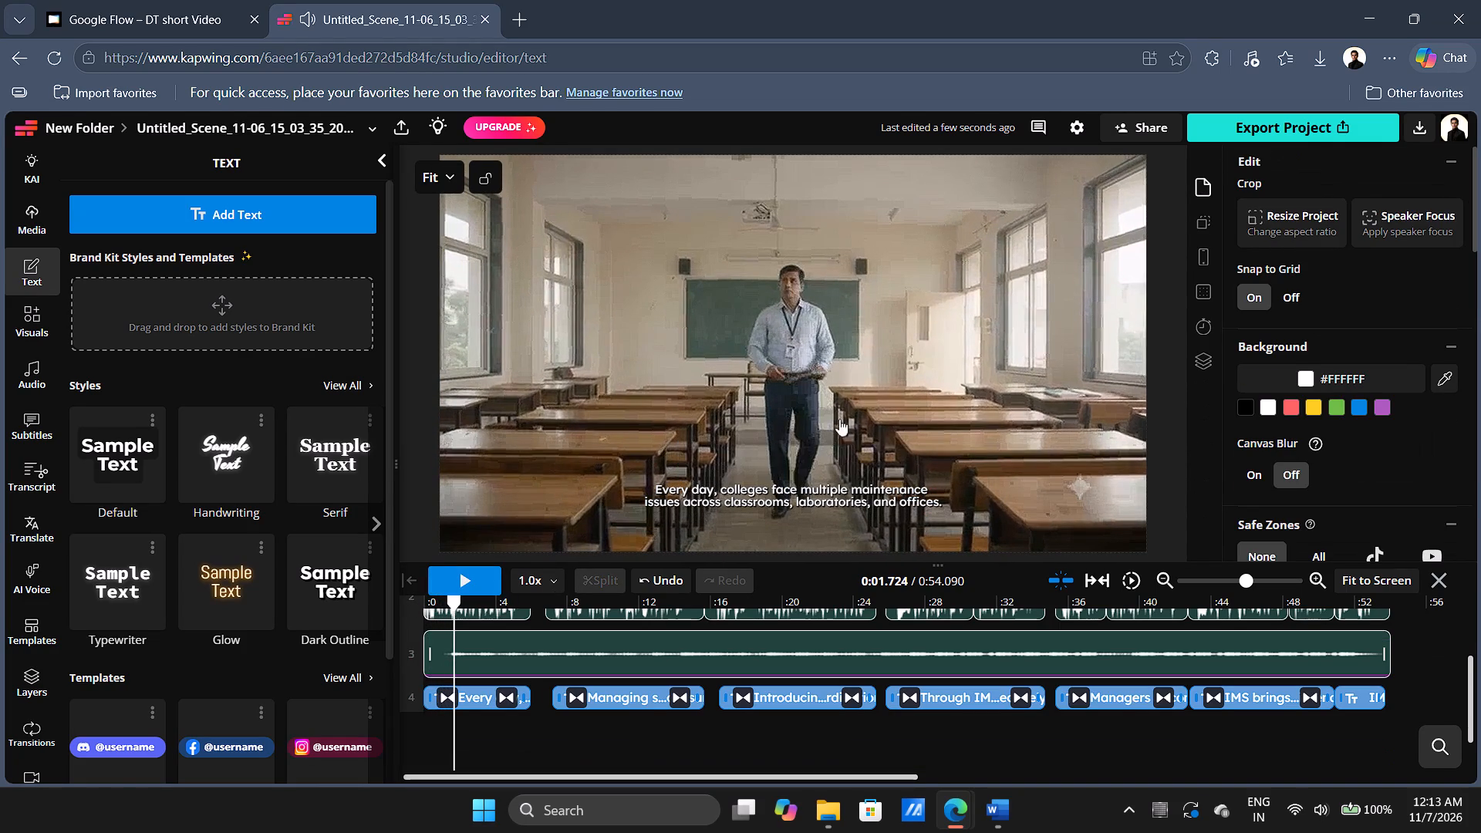
Play the video from the very beginning to review it with its captions and narration.
{"action": "right_click", "coordinate": [856, 381]}
{"action": "left_click", "coordinate": [856, 381]}
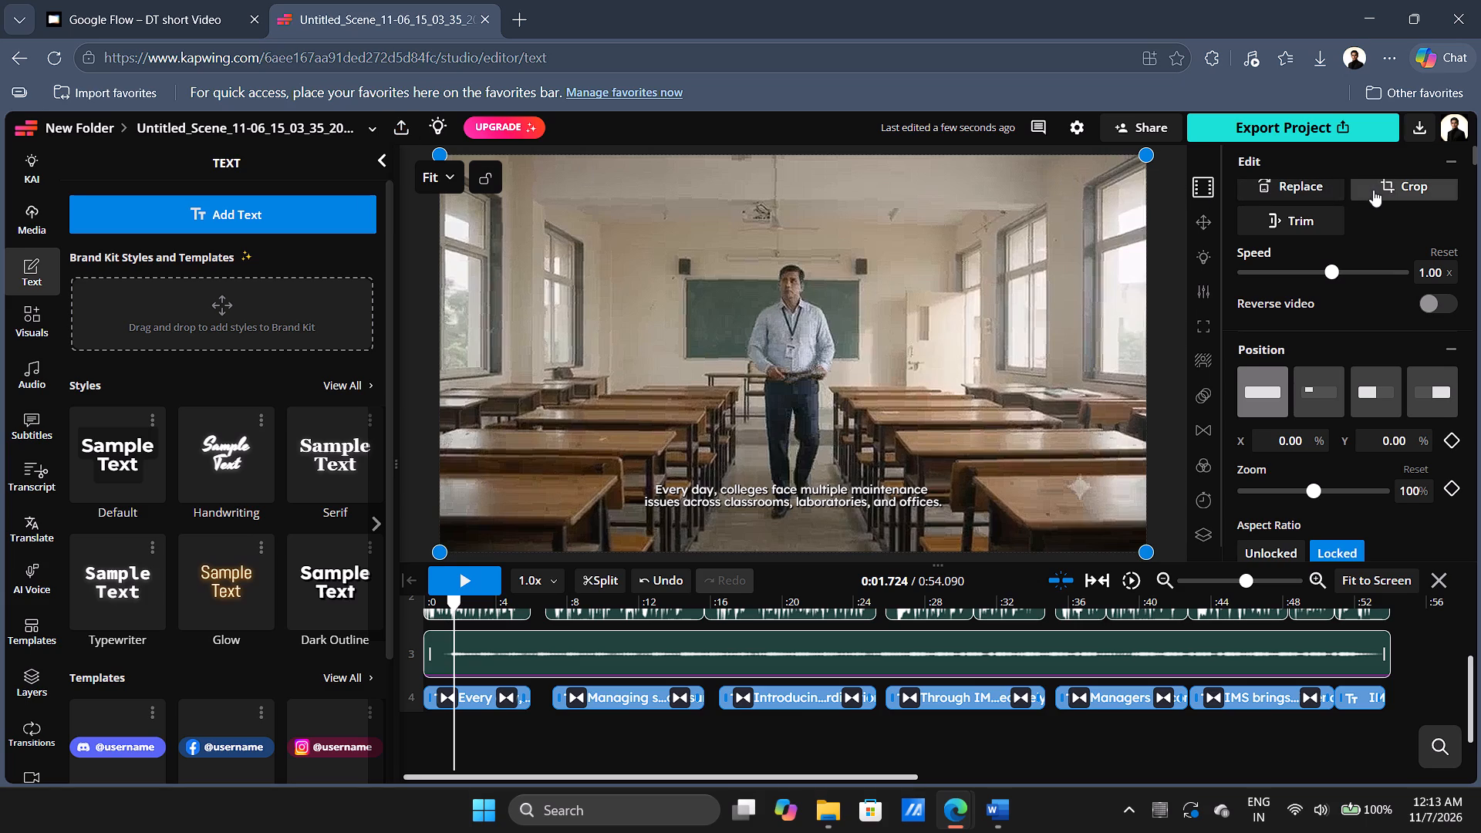
{"action": "scroll", "coordinate": [1354, 303], "scroll_direction": "up", "scroll_amount": 8}
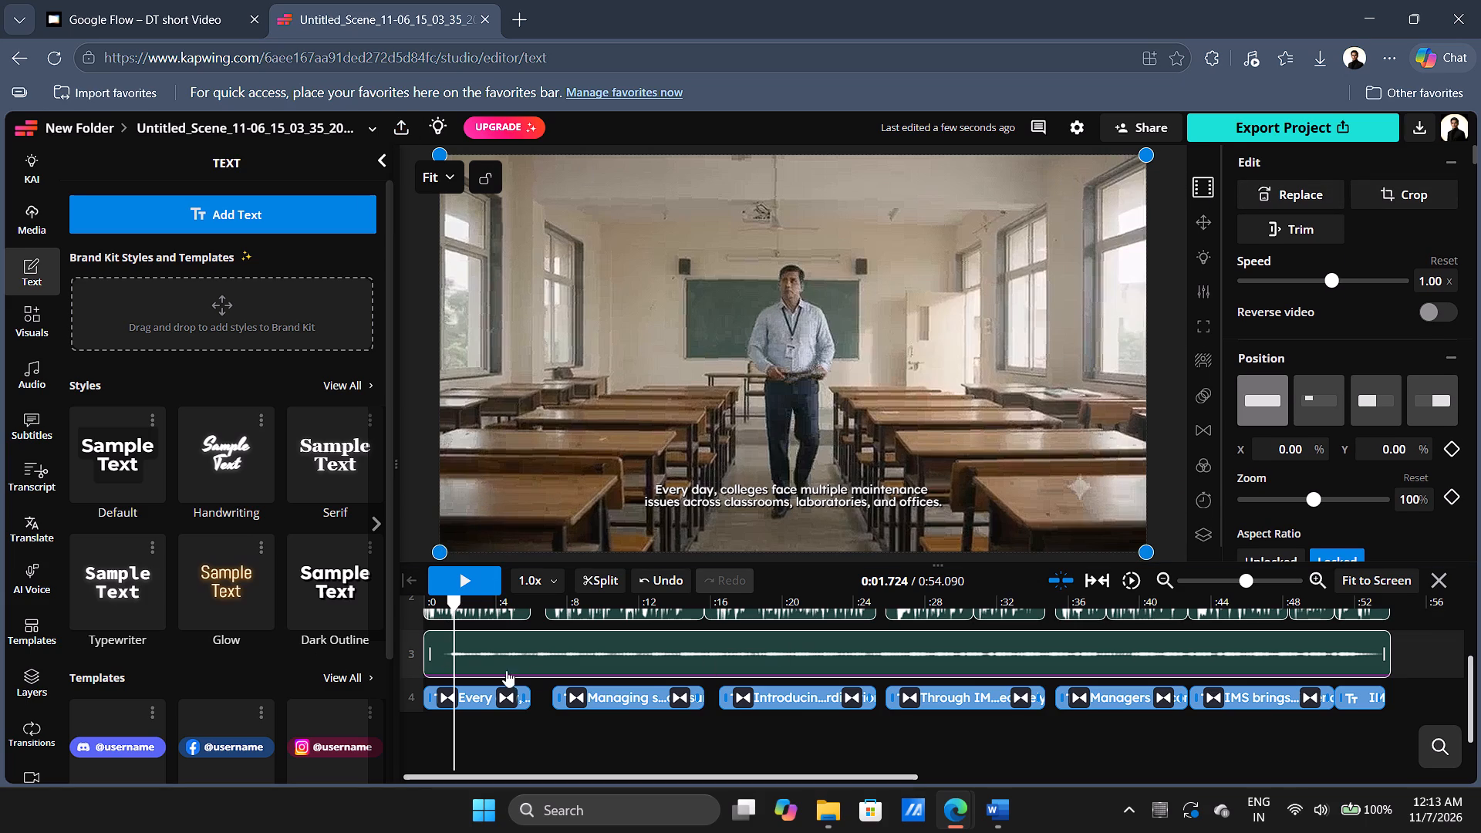
{"action": "left_click_drag", "start_coordinate": [454, 661], "coordinate": [378, 658]}
{"action": "left_click", "coordinate": [440, 580]}
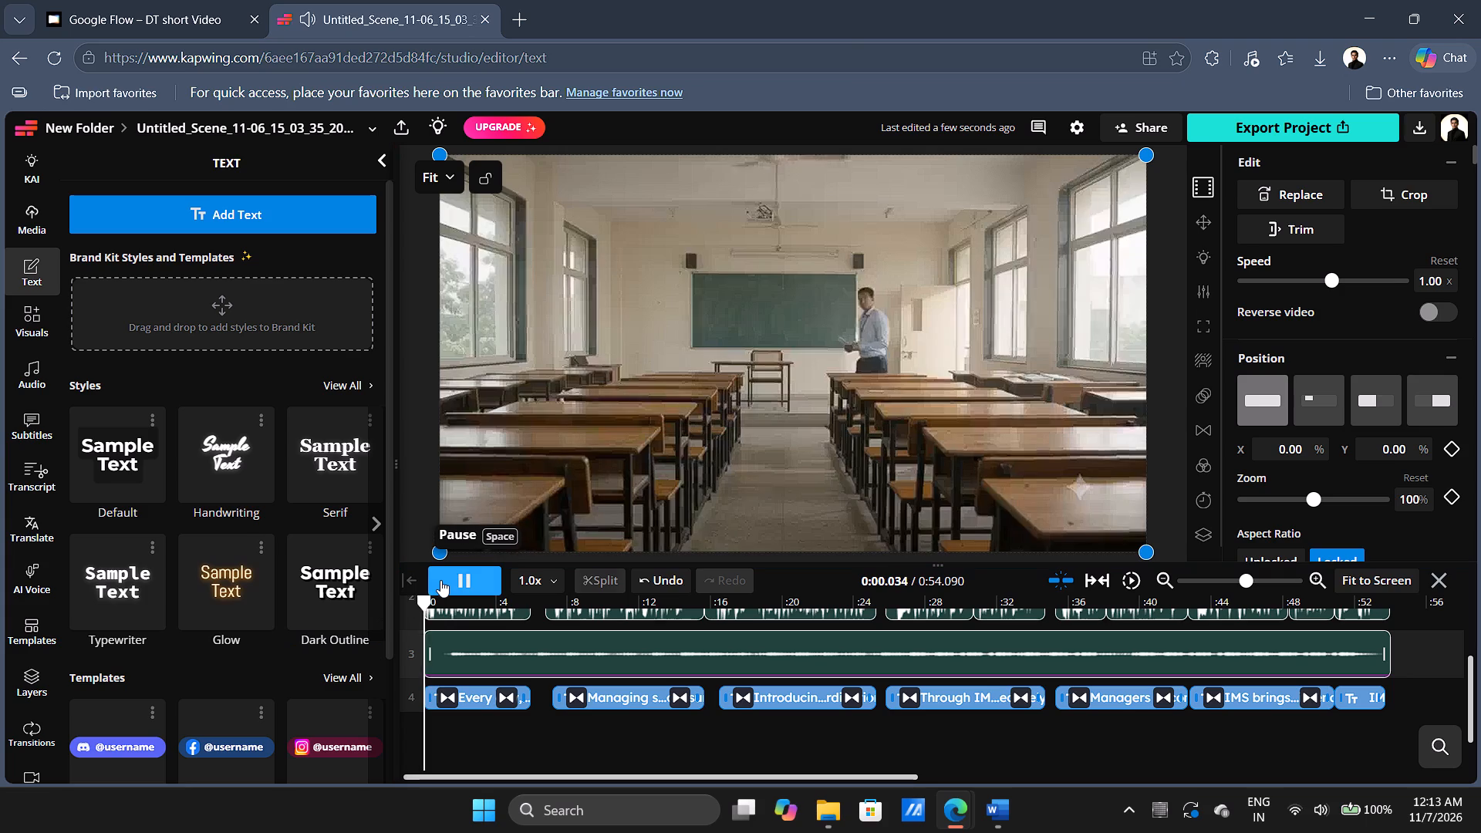
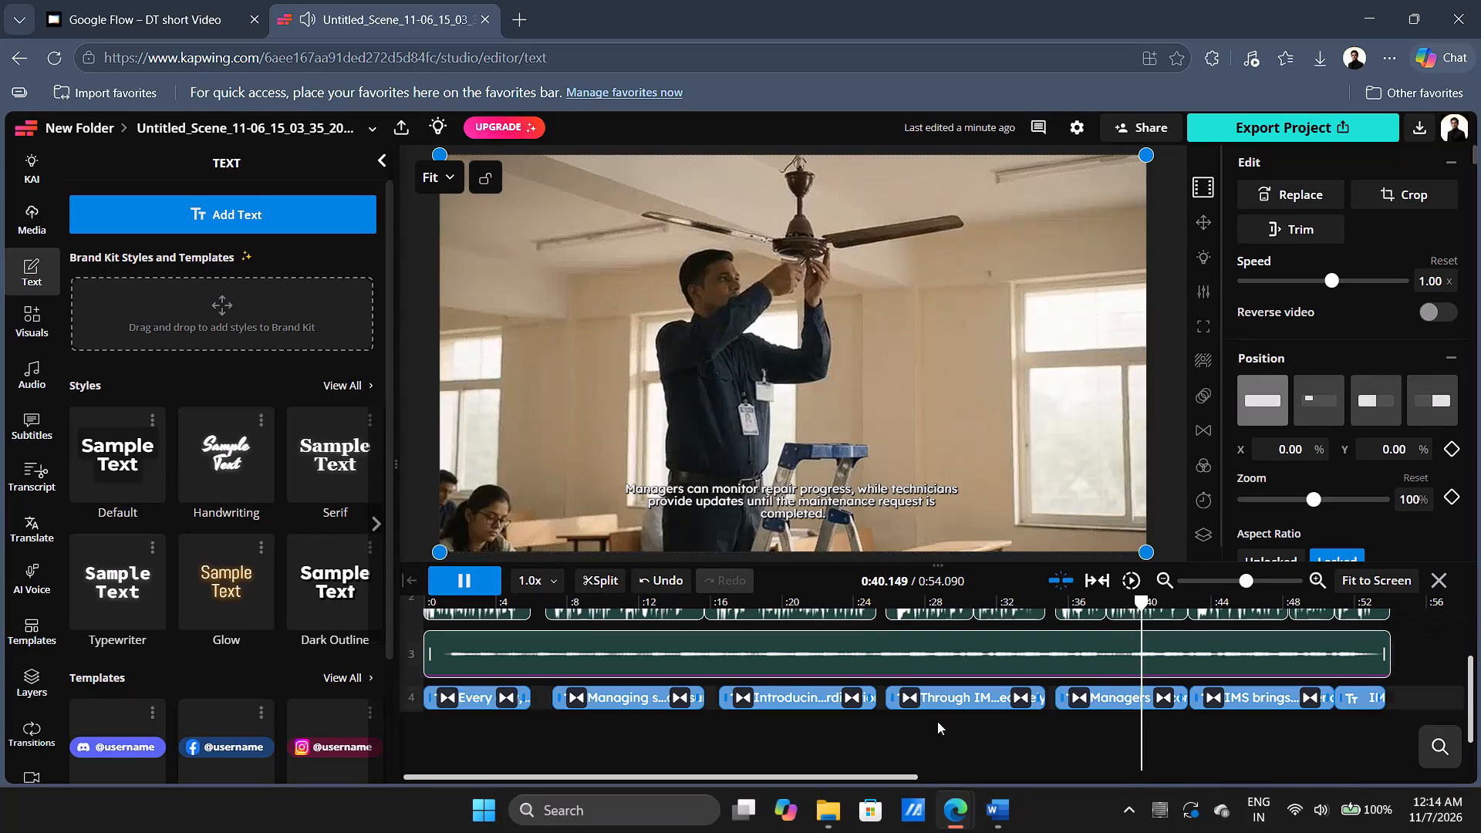
Remove the stray closing quotation mark from the end of the "Through IMS, maintenance requests…" caption.
{"action": "right_click", "coordinate": [980, 698]}
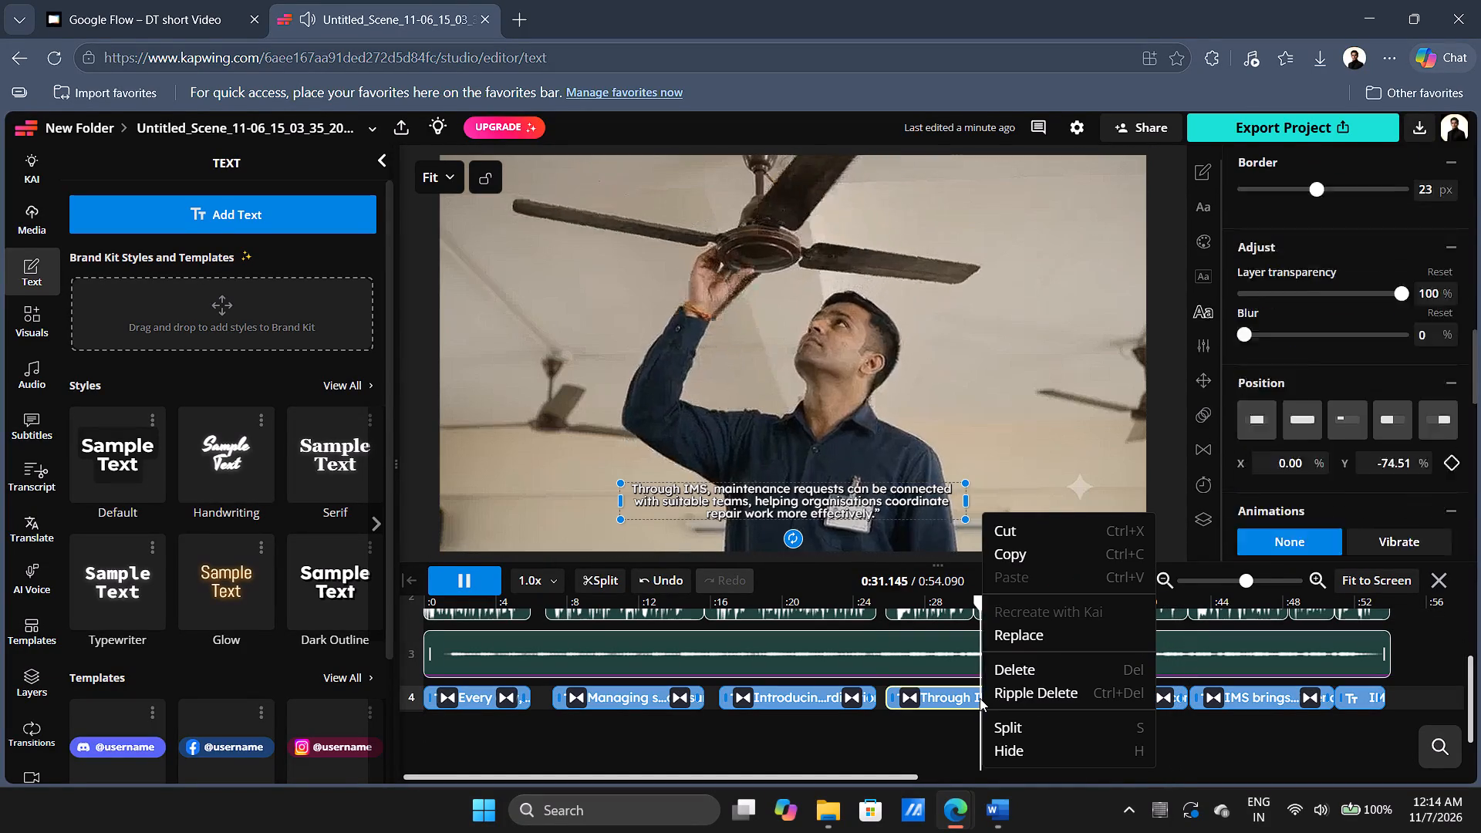
{"action": "left_click", "coordinate": [955, 733]}
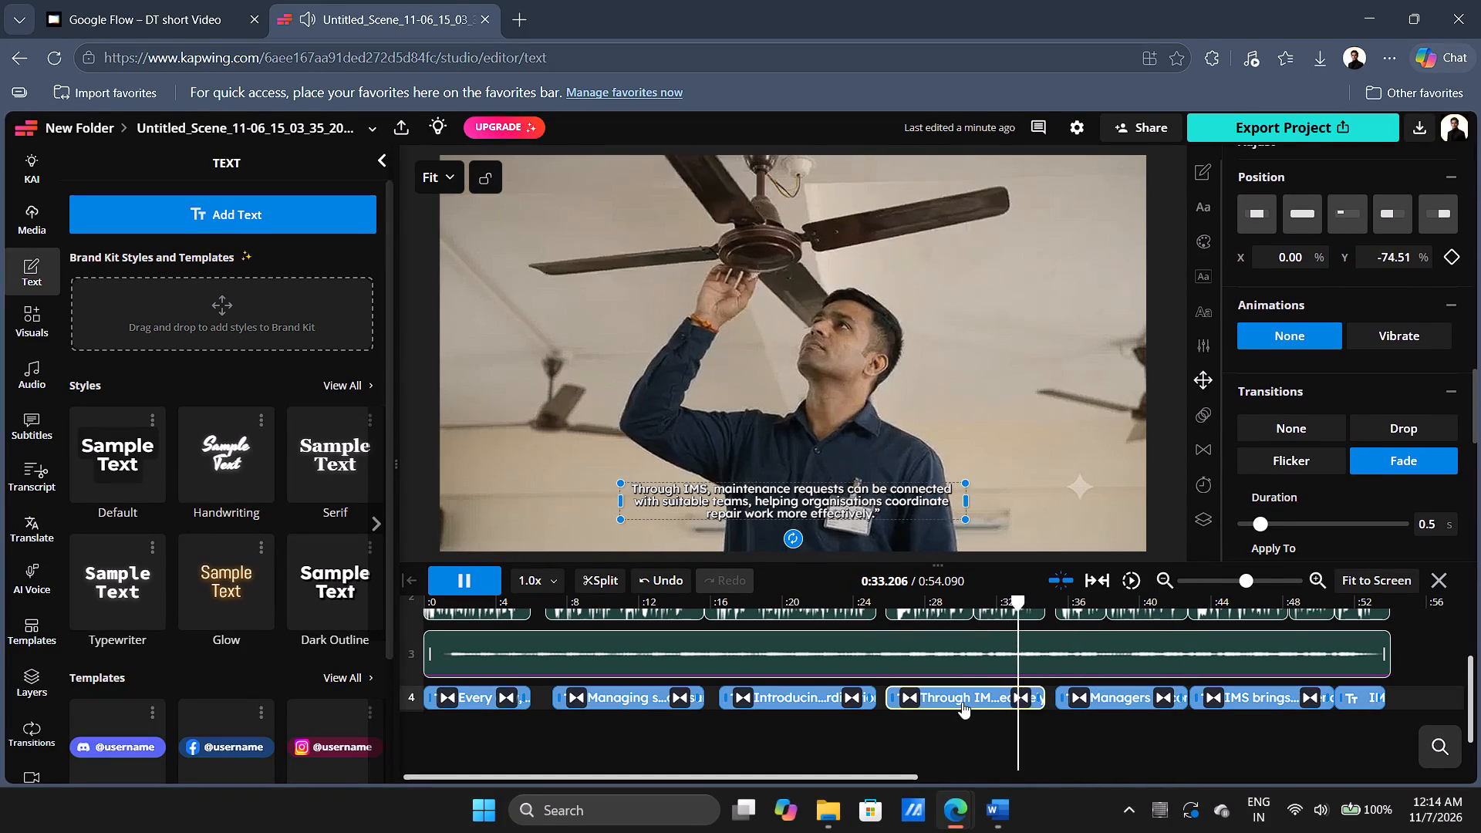
{"action": "left_click", "coordinate": [482, 572]}
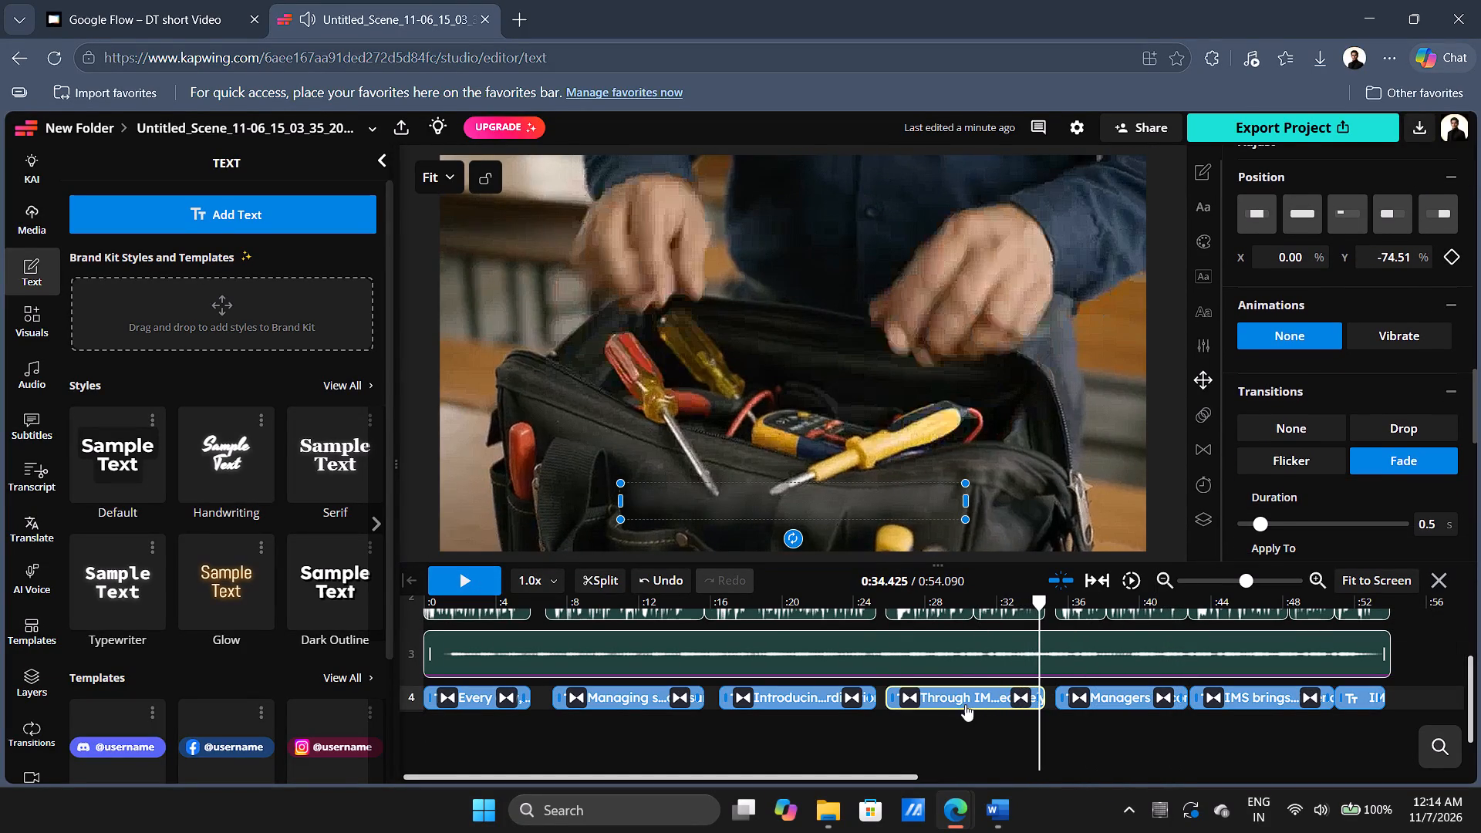
{"action": "left_click", "coordinate": [965, 704]}
{"action": "left_click_drag", "start_coordinate": [1037, 724], "coordinate": [956, 713]}
{"action": "double_click", "coordinate": [822, 499]}
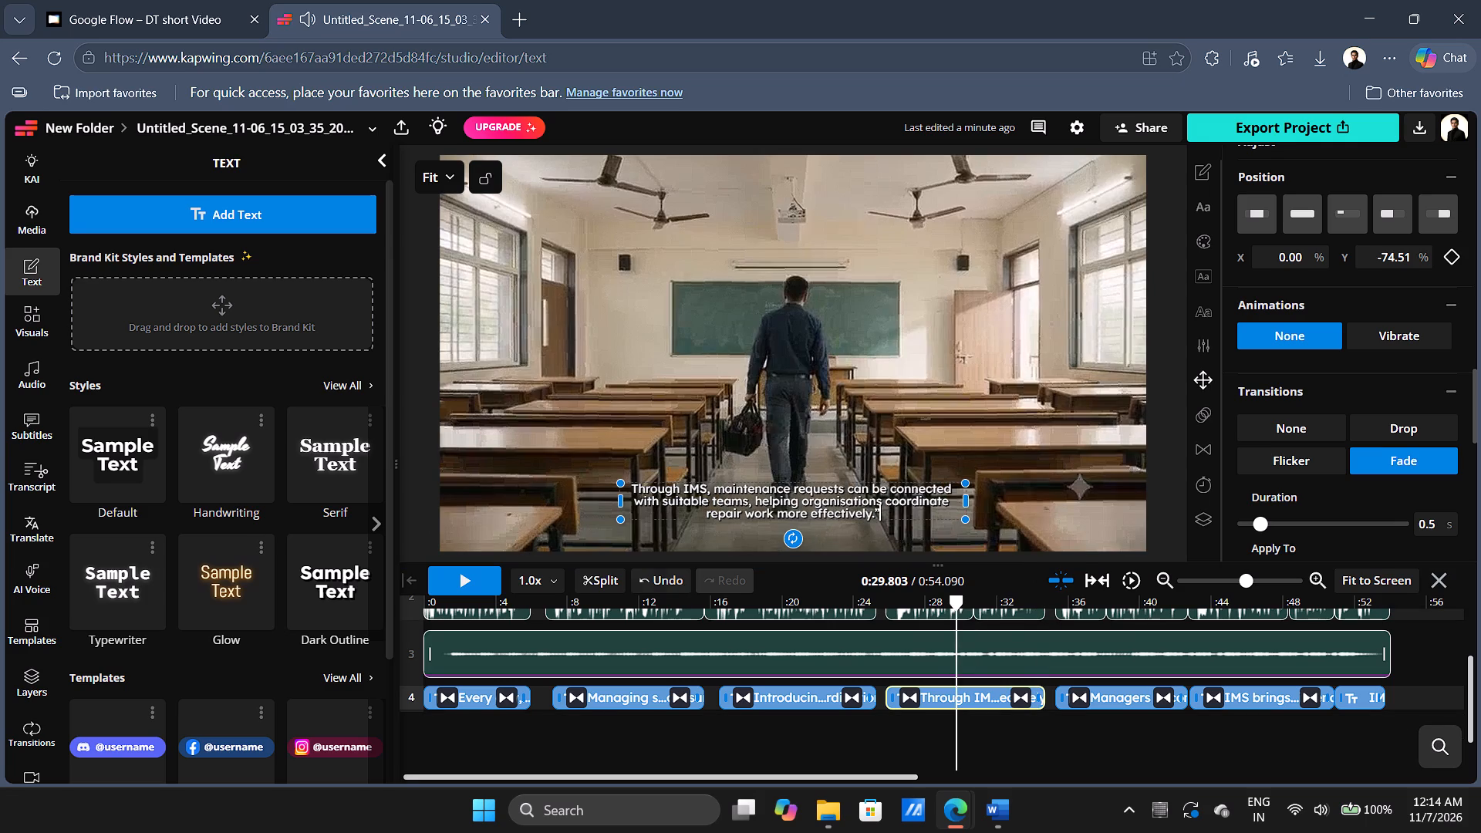
{"action": "key", "text": "BackSpace"}
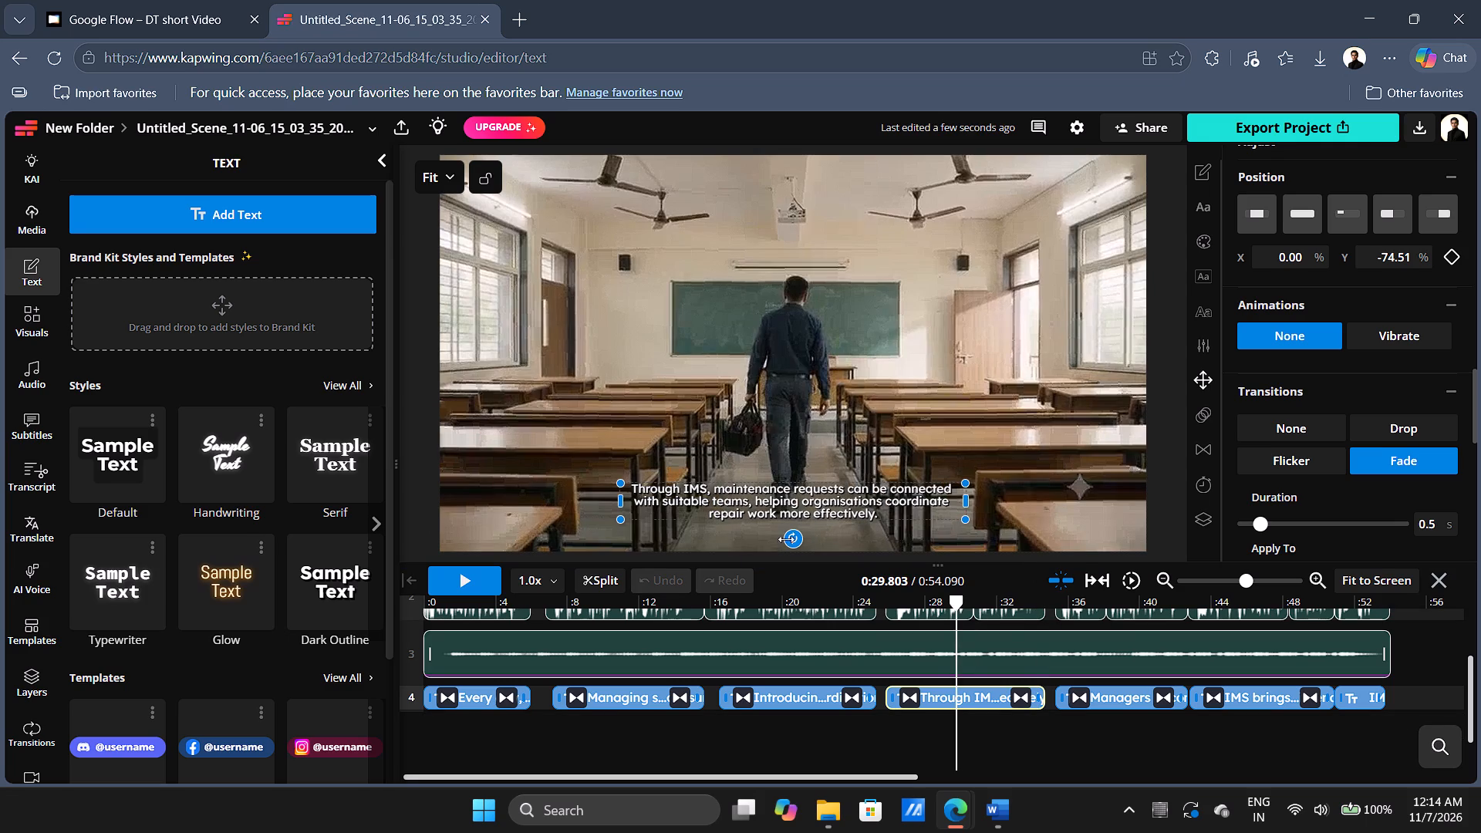
Review the captions across the whole timeline and examine the text style settings of the first two captions.
{"action": "left_click", "coordinate": [1112, 699]}
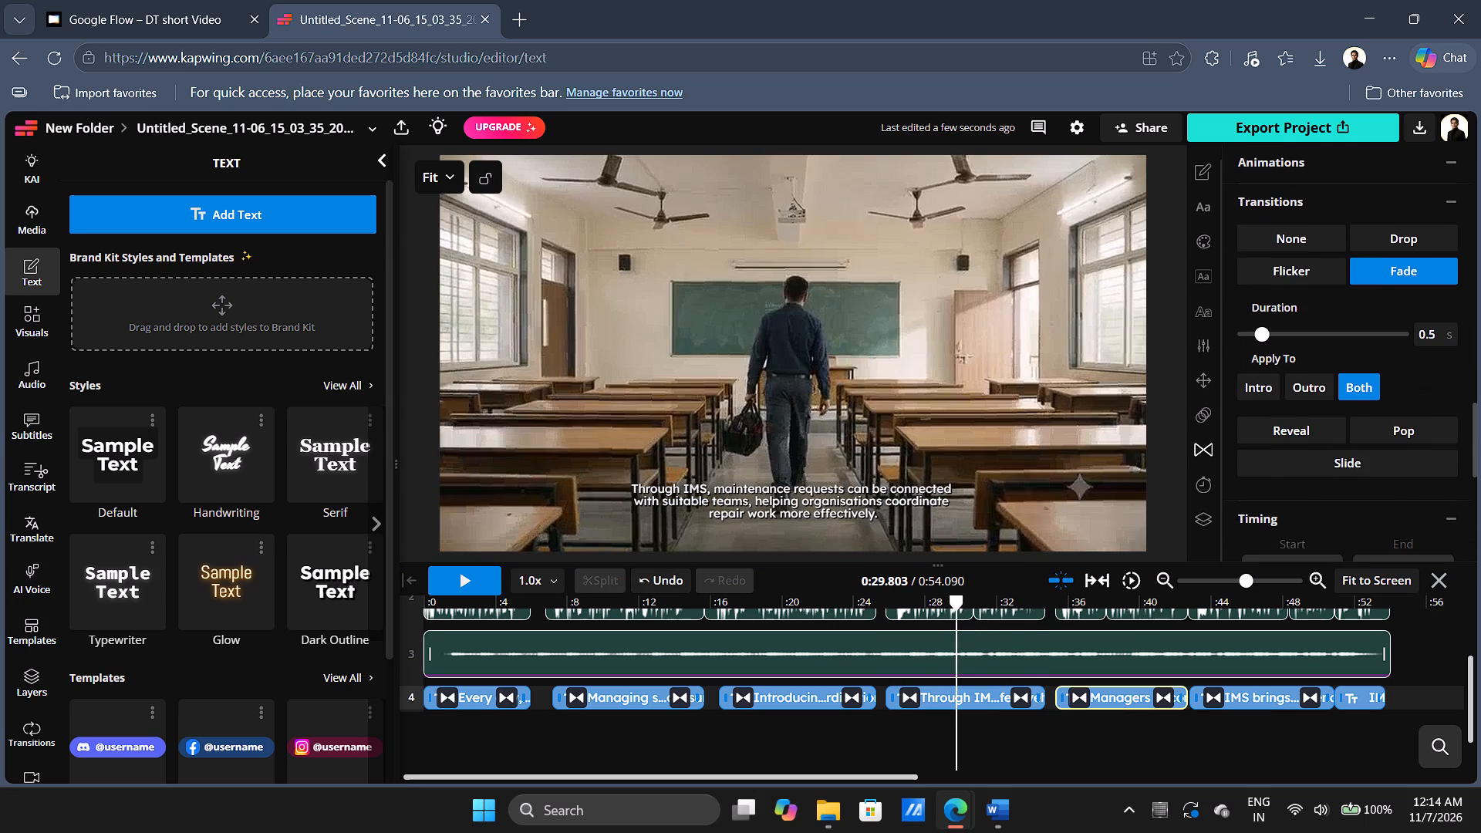
{"action": "left_click_drag", "start_coordinate": [952, 736], "coordinate": [1254, 748]}
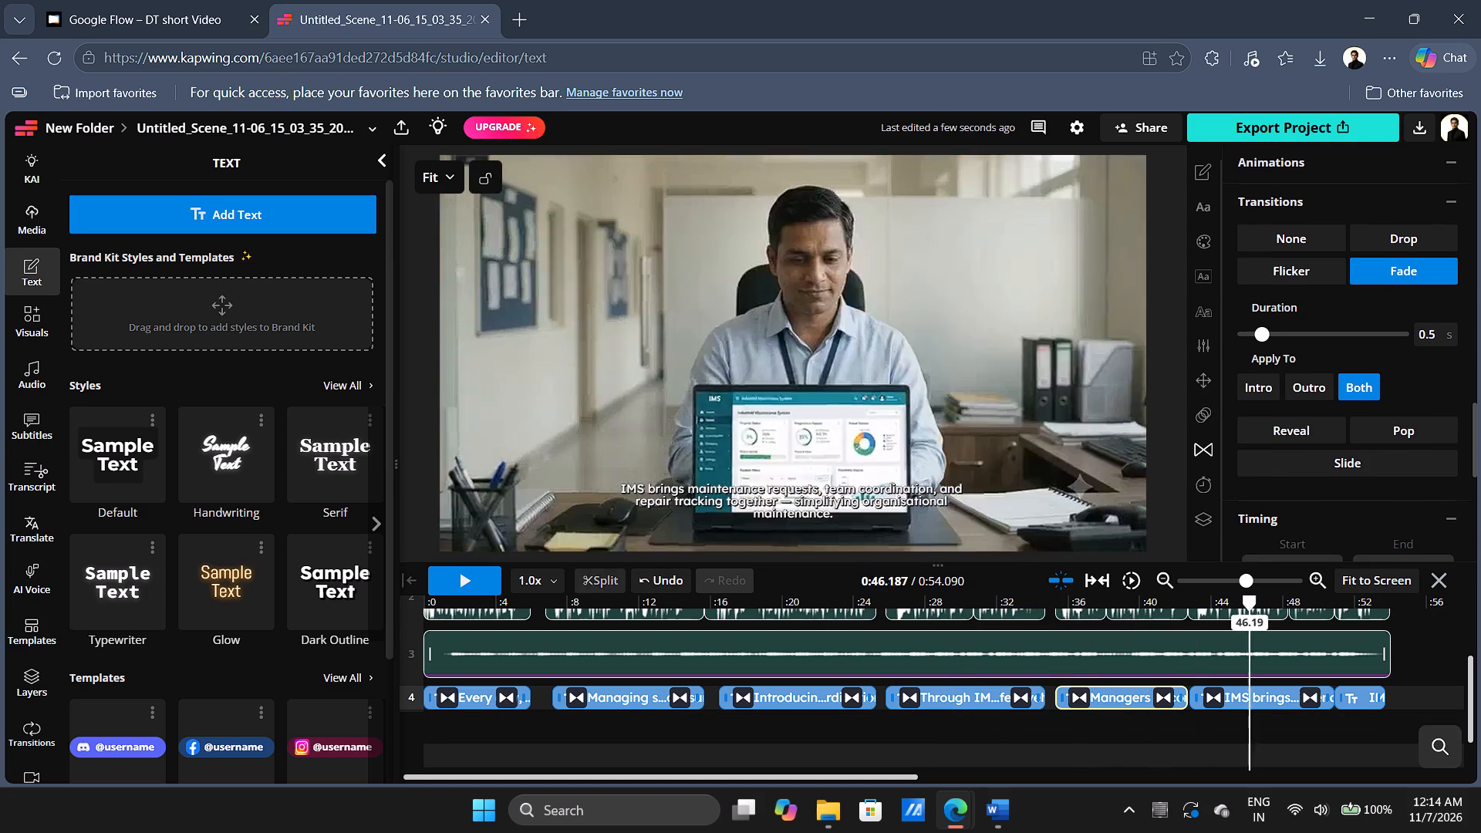
{"action": "left_click_drag", "start_coordinate": [1254, 748], "coordinate": [856, 740]}
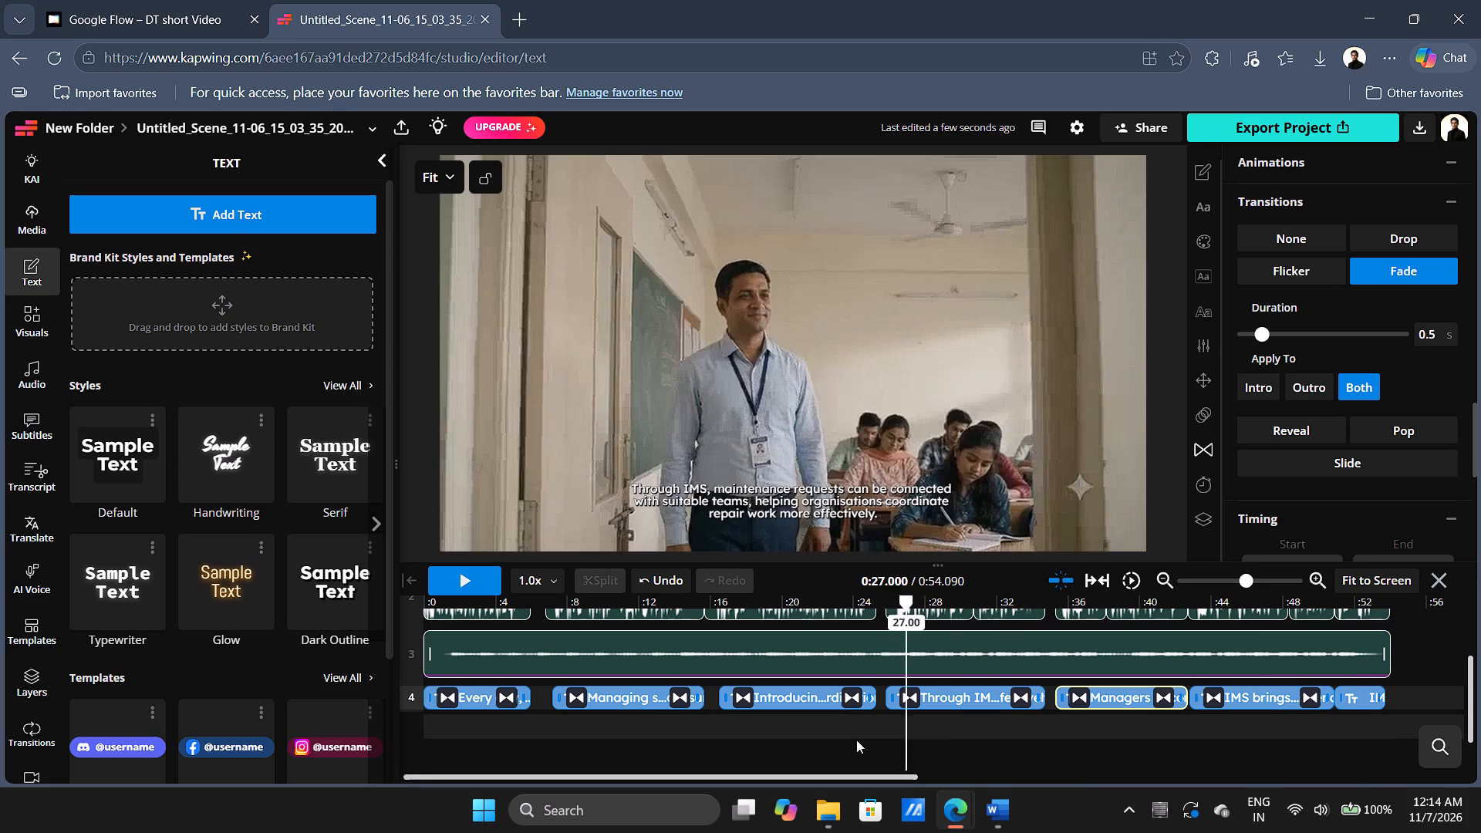
{"action": "left_click_drag", "start_coordinate": [856, 740], "coordinate": [407, 752]}
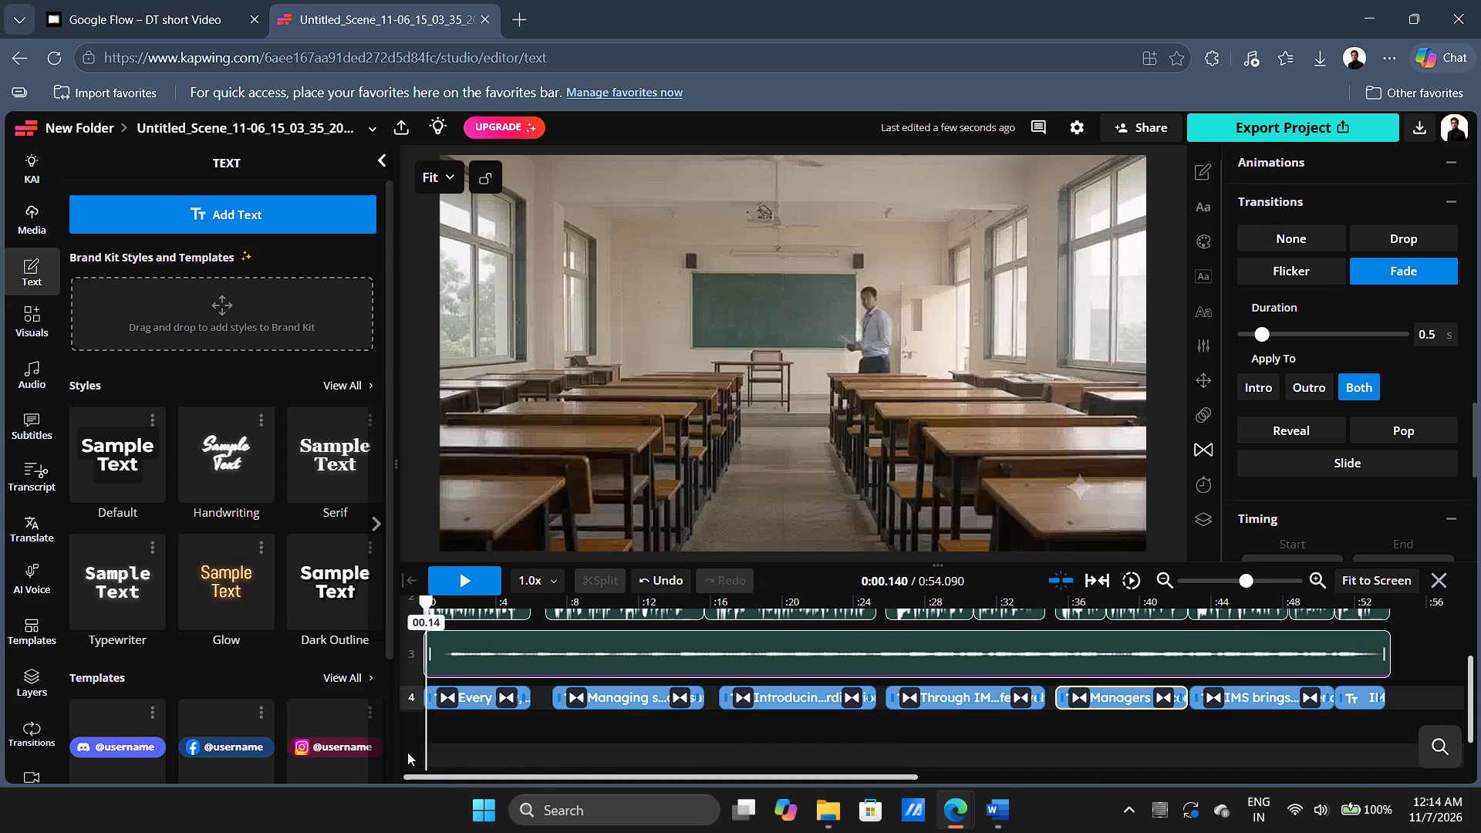
{"action": "left_click_drag", "start_coordinate": [407, 752], "coordinate": [457, 753]}
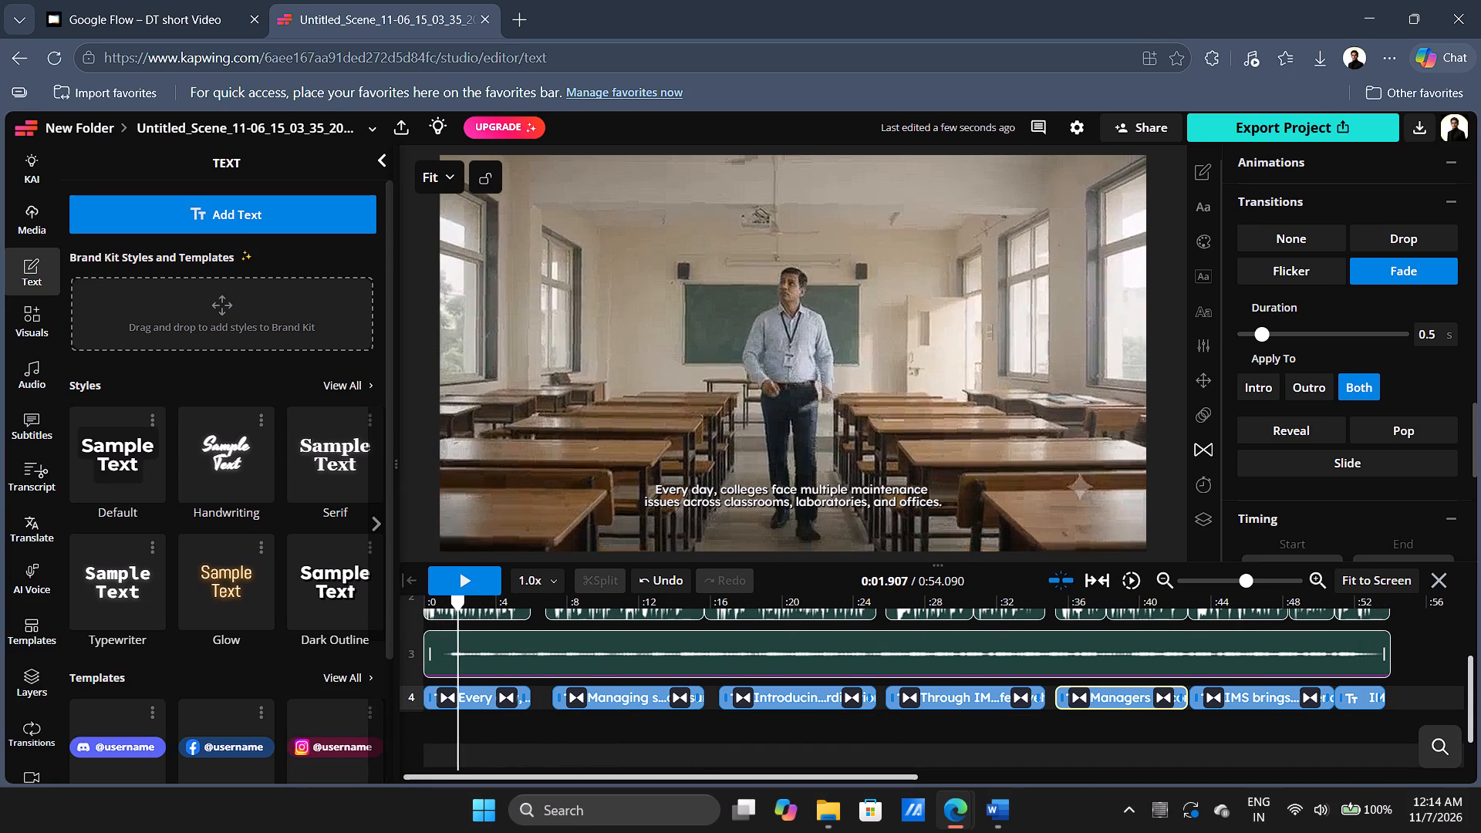
{"action": "left_click", "coordinate": [485, 700]}
{"action": "scroll", "coordinate": [1368, 369], "scroll_direction": "up", "scroll_amount": 2}
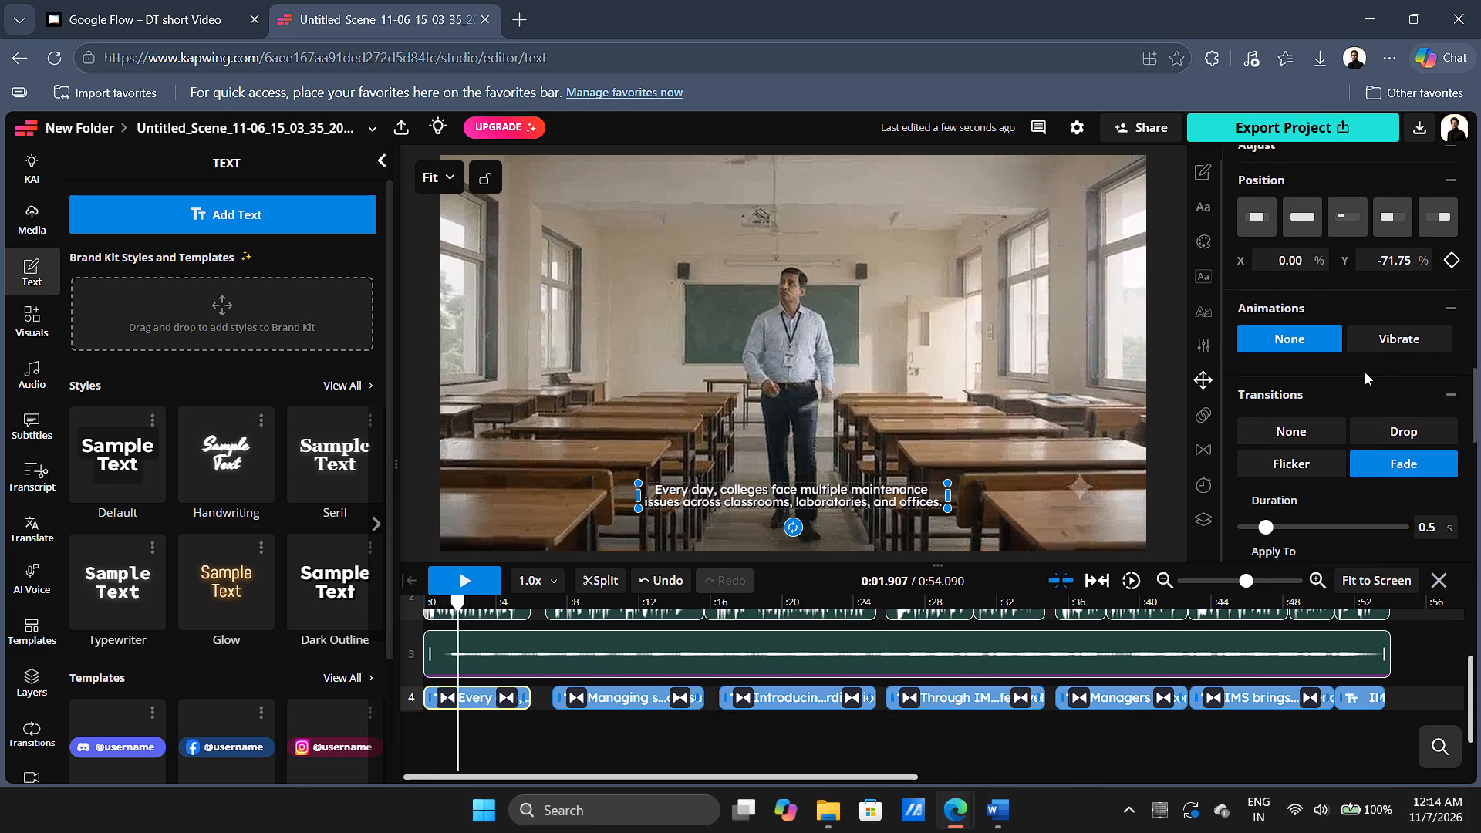
{"action": "scroll", "coordinate": [1365, 372], "scroll_direction": "up", "scroll_amount": 11}
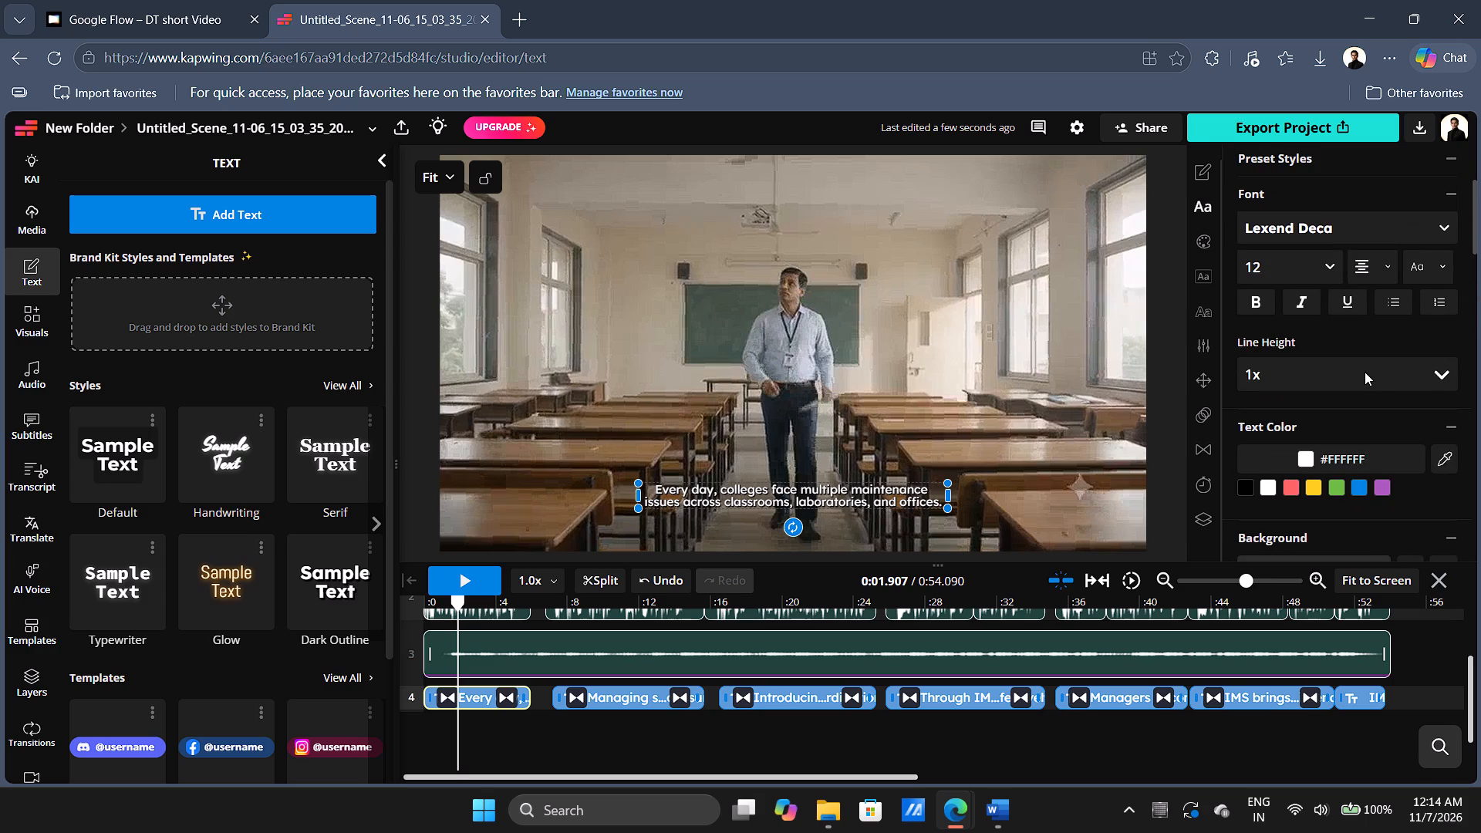
{"action": "scroll", "coordinate": [1365, 372], "scroll_direction": "up", "scroll_amount": 1}
{"action": "left_click_drag", "start_coordinate": [460, 737], "coordinate": [760, 737]}
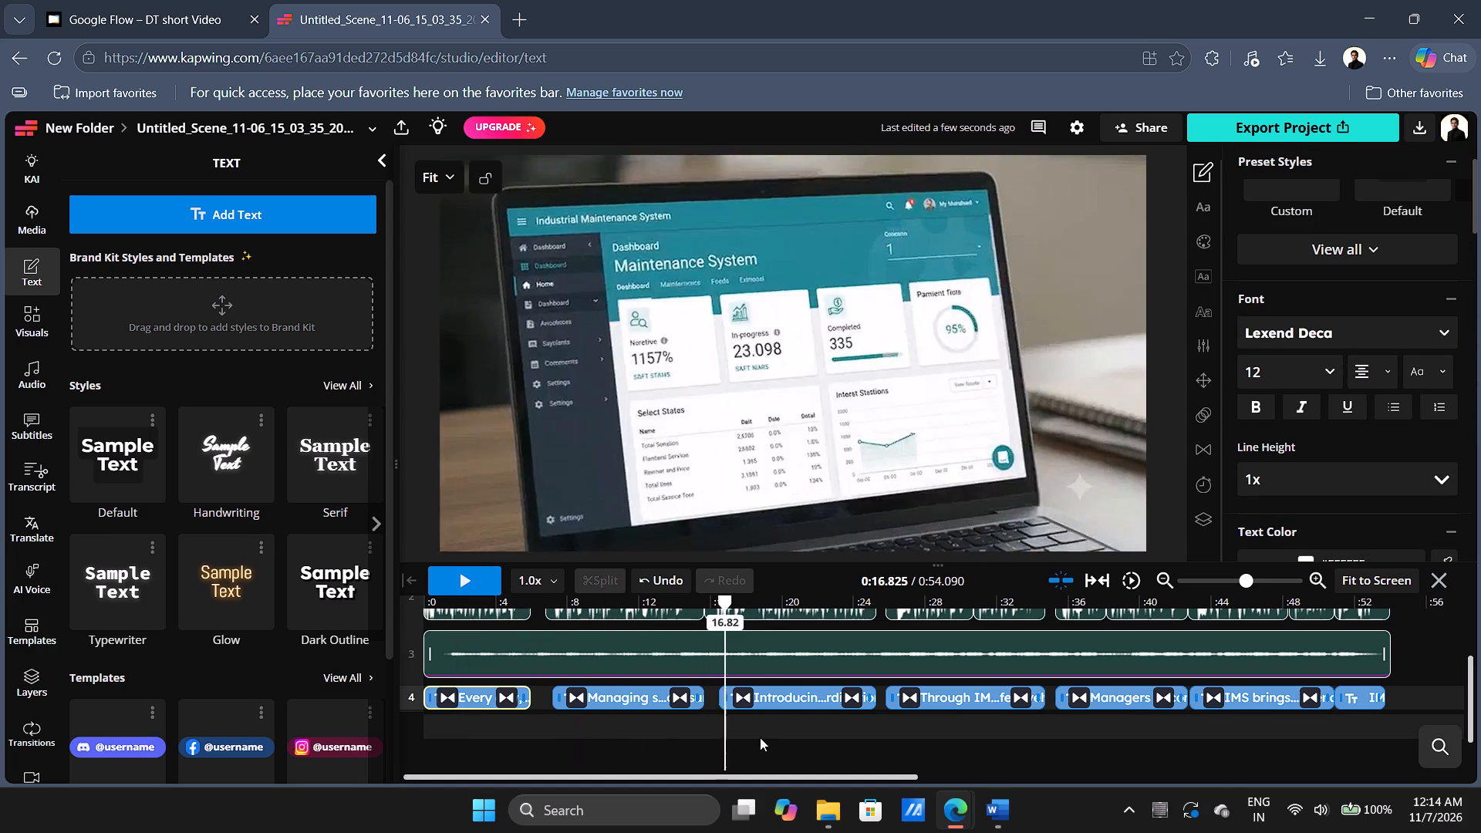
{"action": "left_click_drag", "start_coordinate": [760, 737], "coordinate": [988, 739]}
{"action": "left_click", "coordinate": [646, 701]}
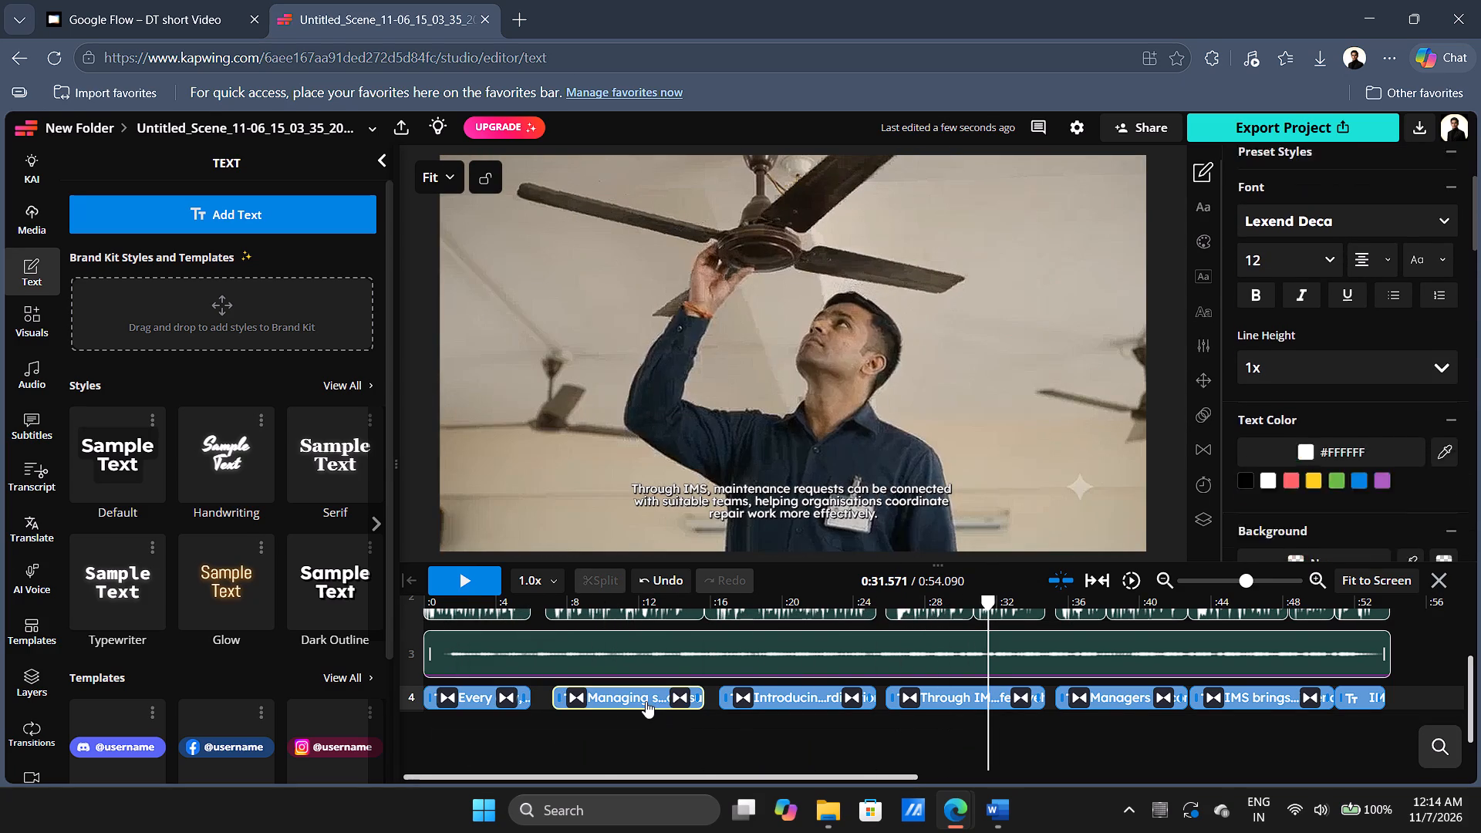
{"action": "left_click_drag", "start_coordinate": [1473, 459], "coordinate": [1480, 155]}
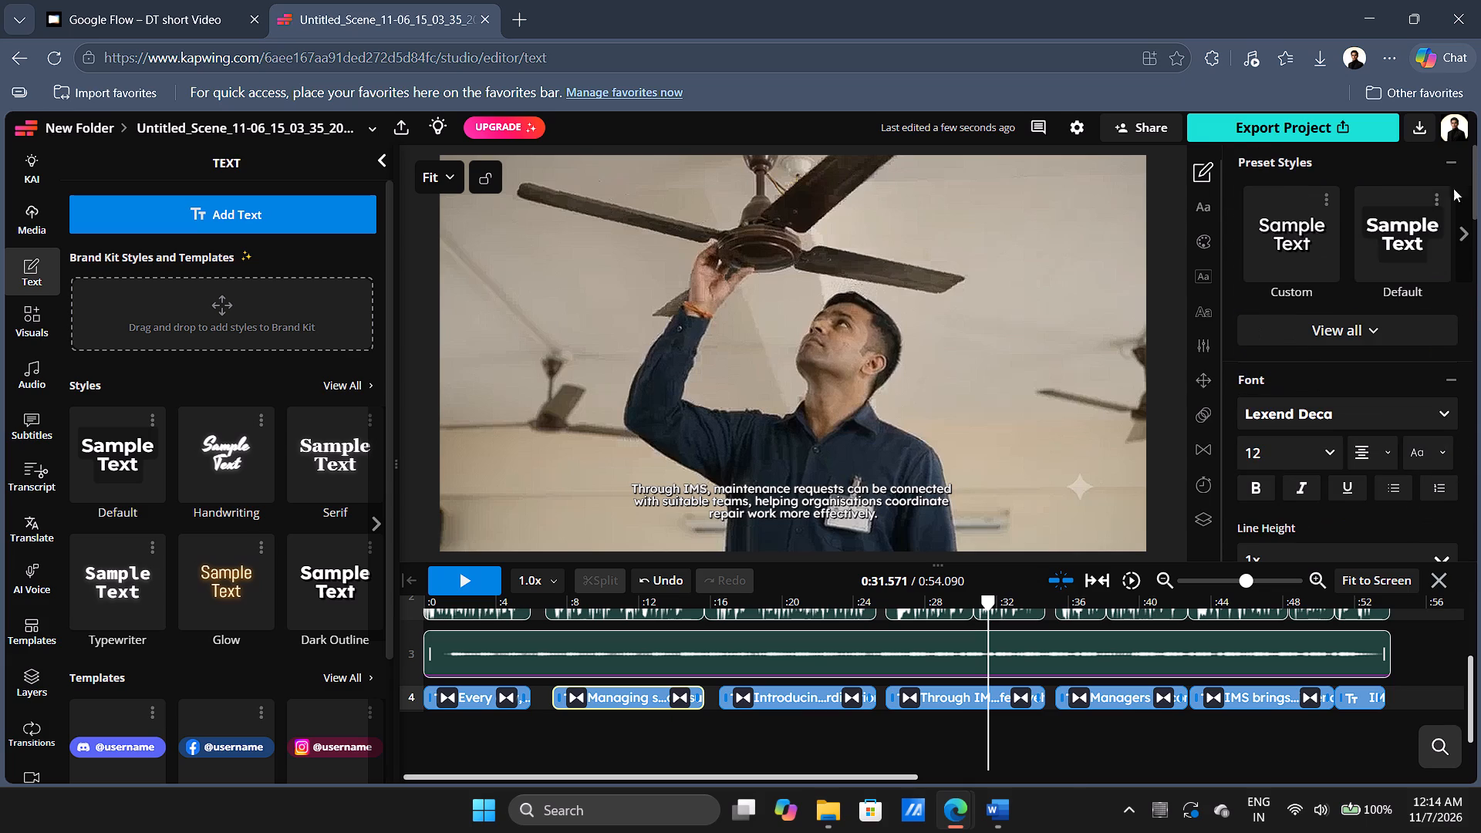
{"action": "scroll", "coordinate": [620, 754], "scroll_direction": "up", "scroll_amount": 7}
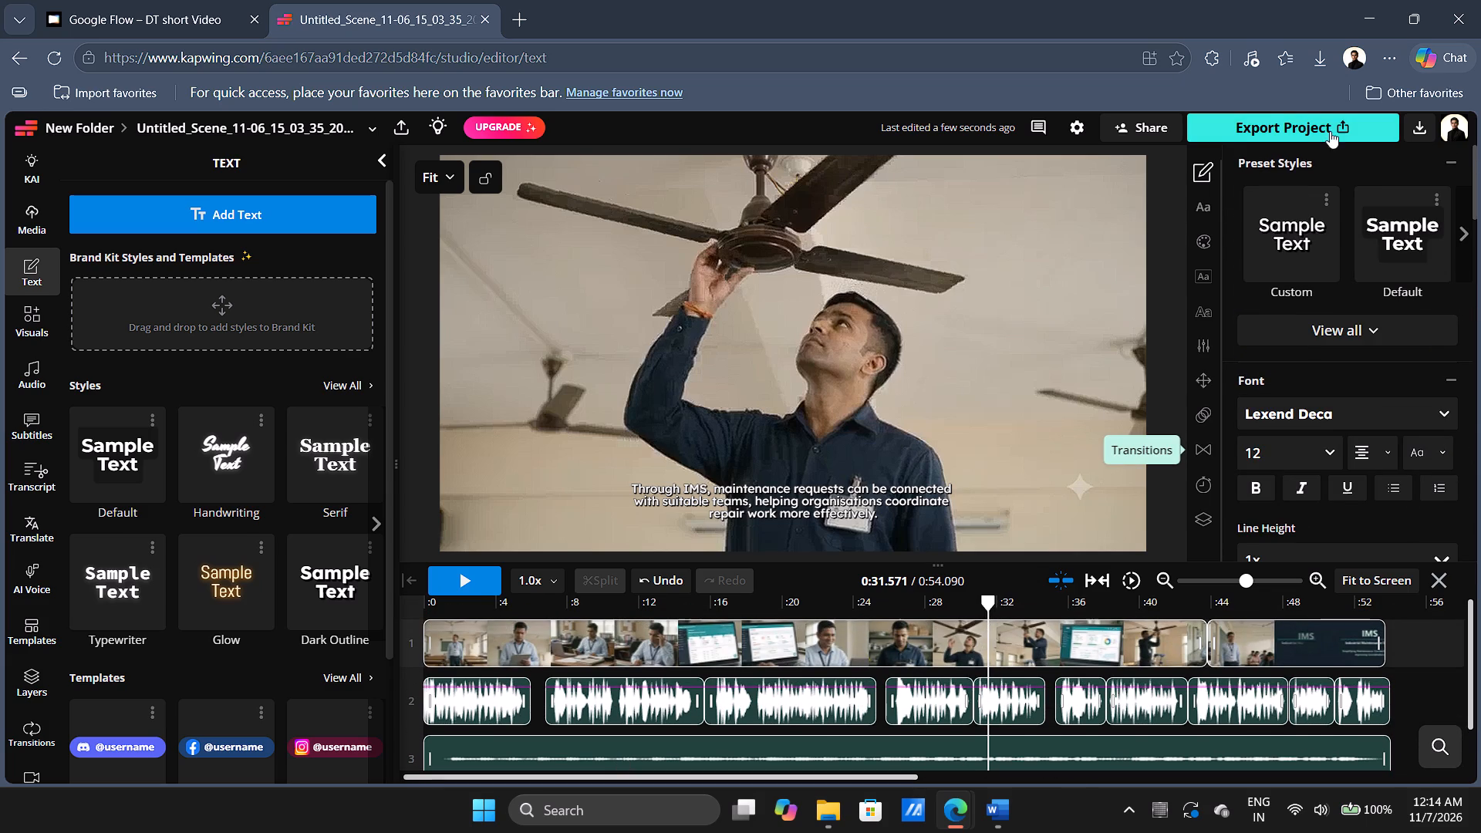
Export the project as an MP4 video at 720p with the compression level moved toward Higher Quality.
{"action": "left_click", "coordinate": [1330, 125]}
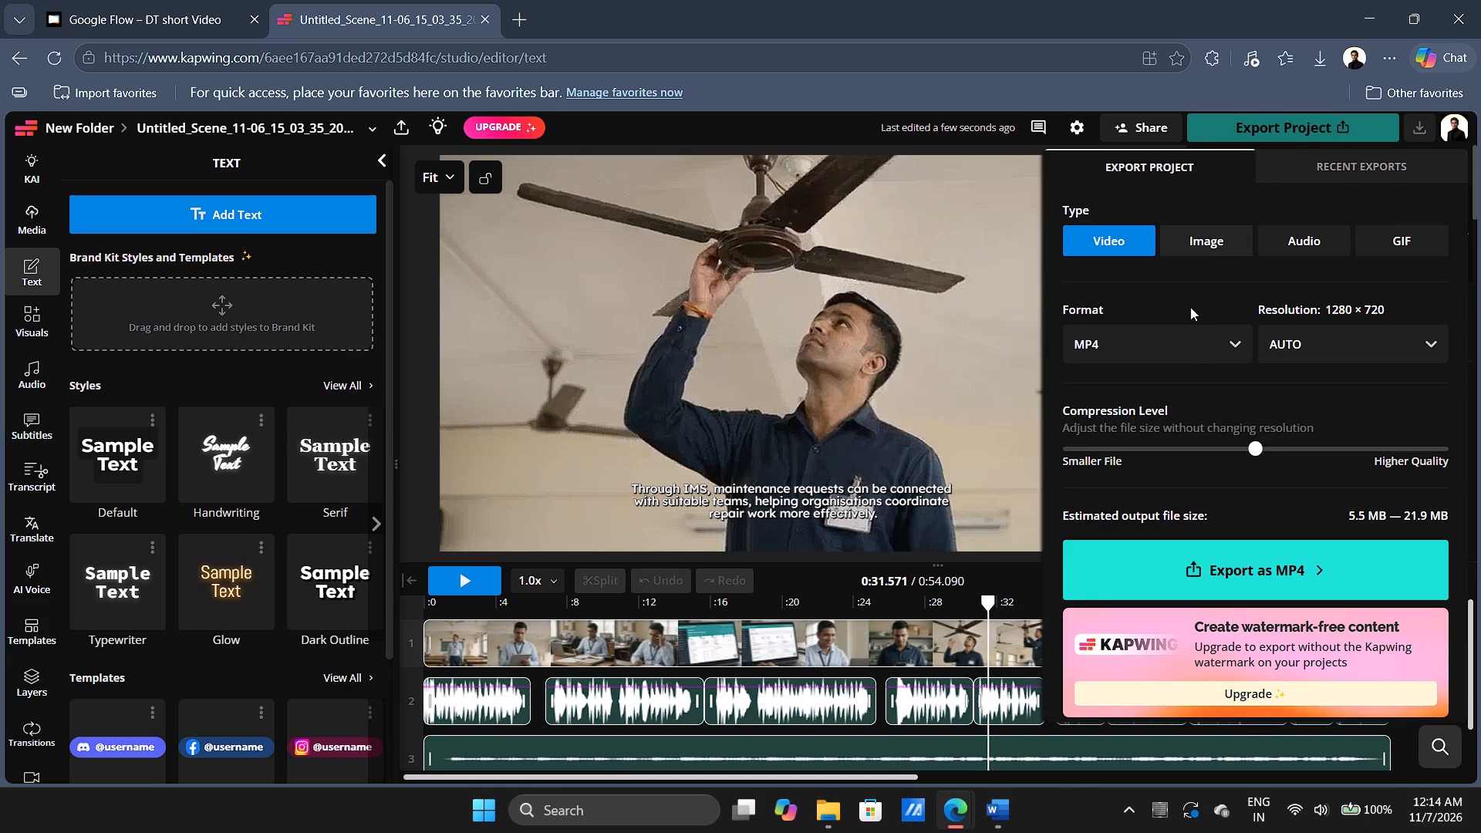
{"action": "left_click", "coordinate": [1391, 335]}
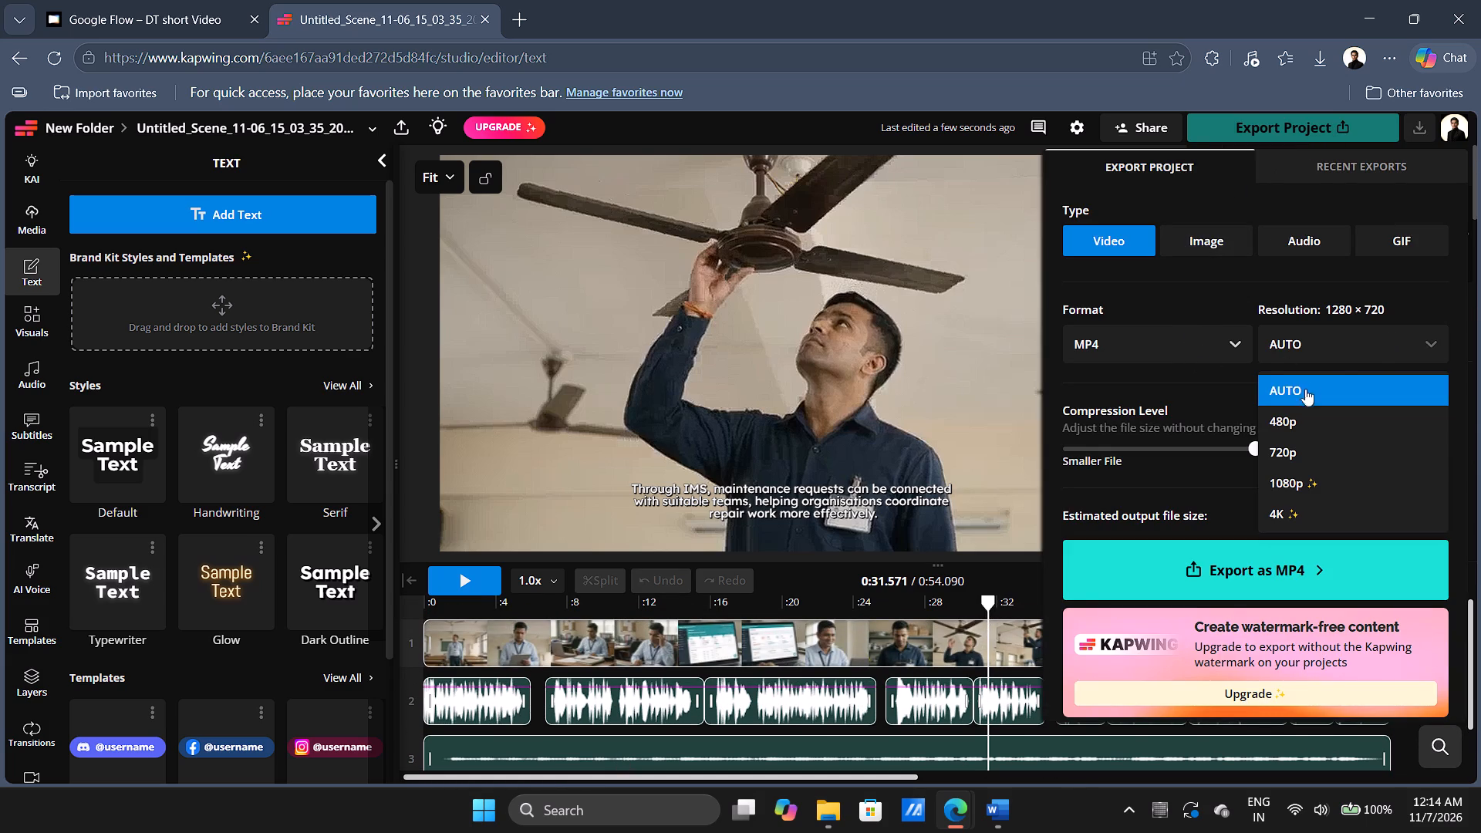
{"action": "left_click", "coordinate": [1298, 450]}
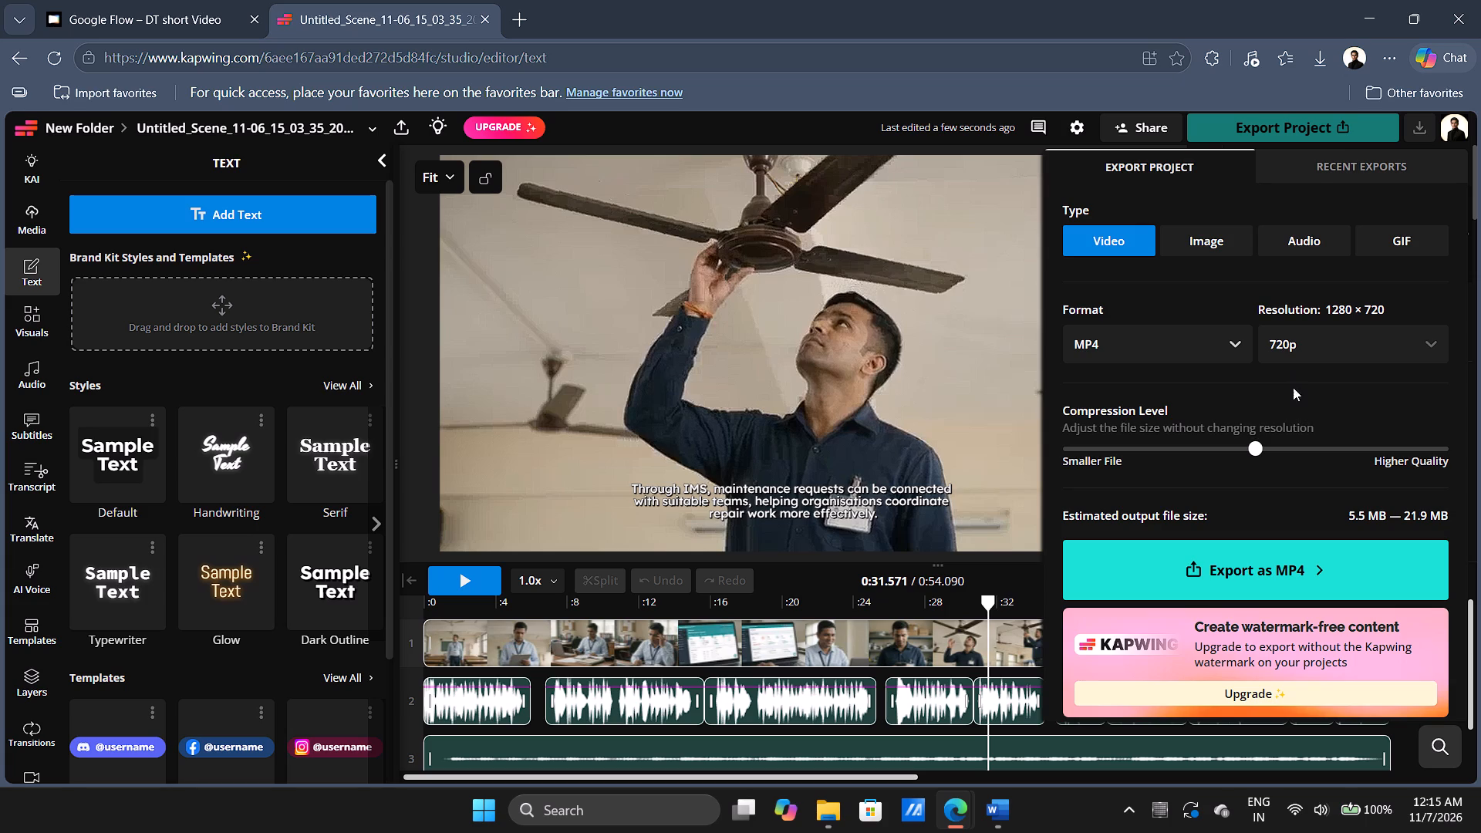
{"action": "left_click_drag", "start_coordinate": [1253, 442], "coordinate": [1399, 464]}
{"action": "left_click_drag", "start_coordinate": [1399, 464], "coordinate": [1428, 464]}
{"action": "scroll", "coordinate": [1234, 470], "scroll_direction": "down", "scroll_amount": 1}
{"action": "left_click", "coordinate": [1249, 560]}
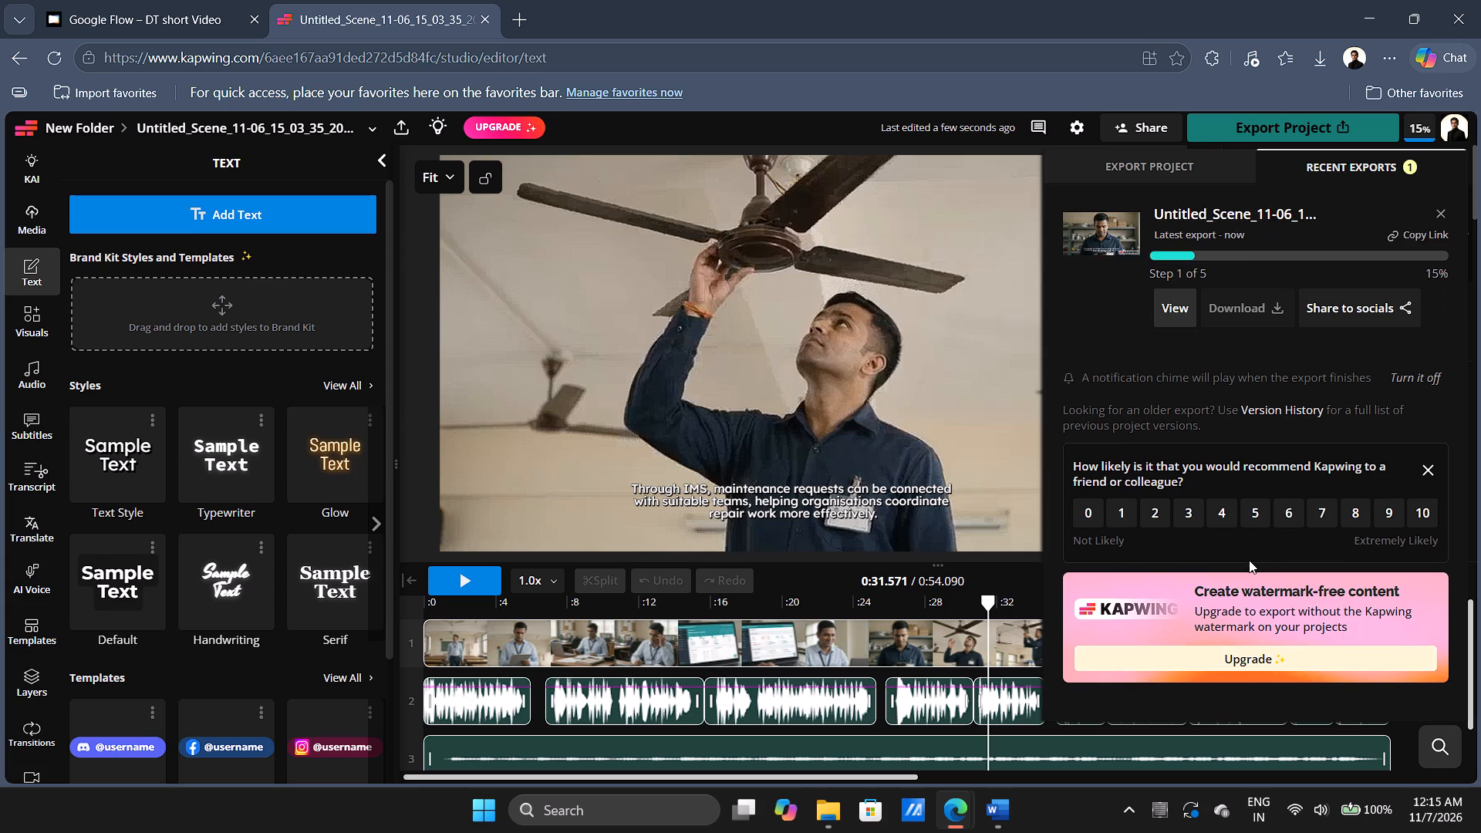
Switch to the Word activity sheet and remove the leading spaces from the Journey, Hook and Conflict answers in Activity 5.
{"action": "left_click", "coordinate": [1013, 824]}
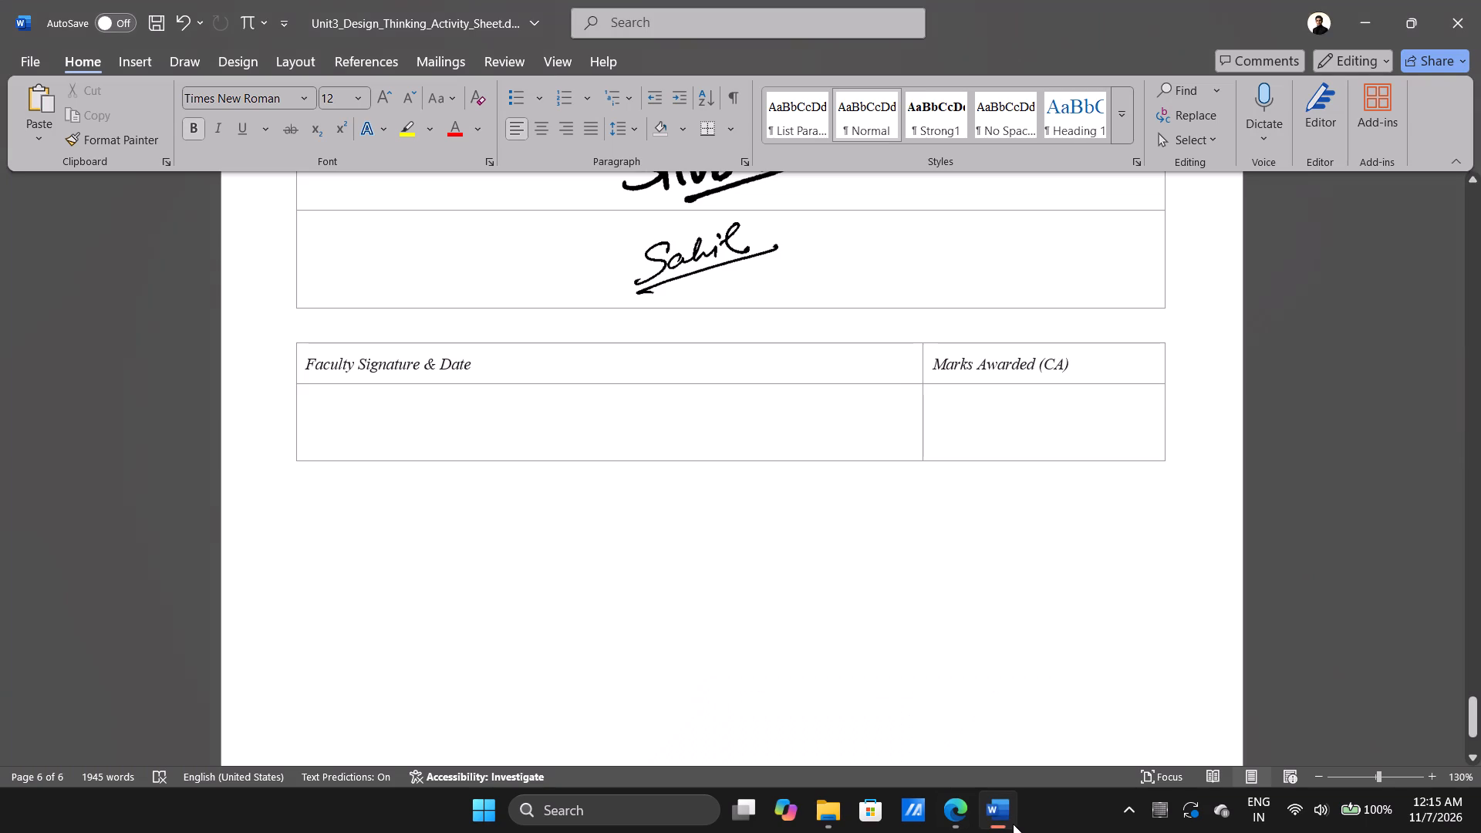
{"action": "scroll", "coordinate": [843, 553], "scroll_direction": "up", "scroll_amount": 19}
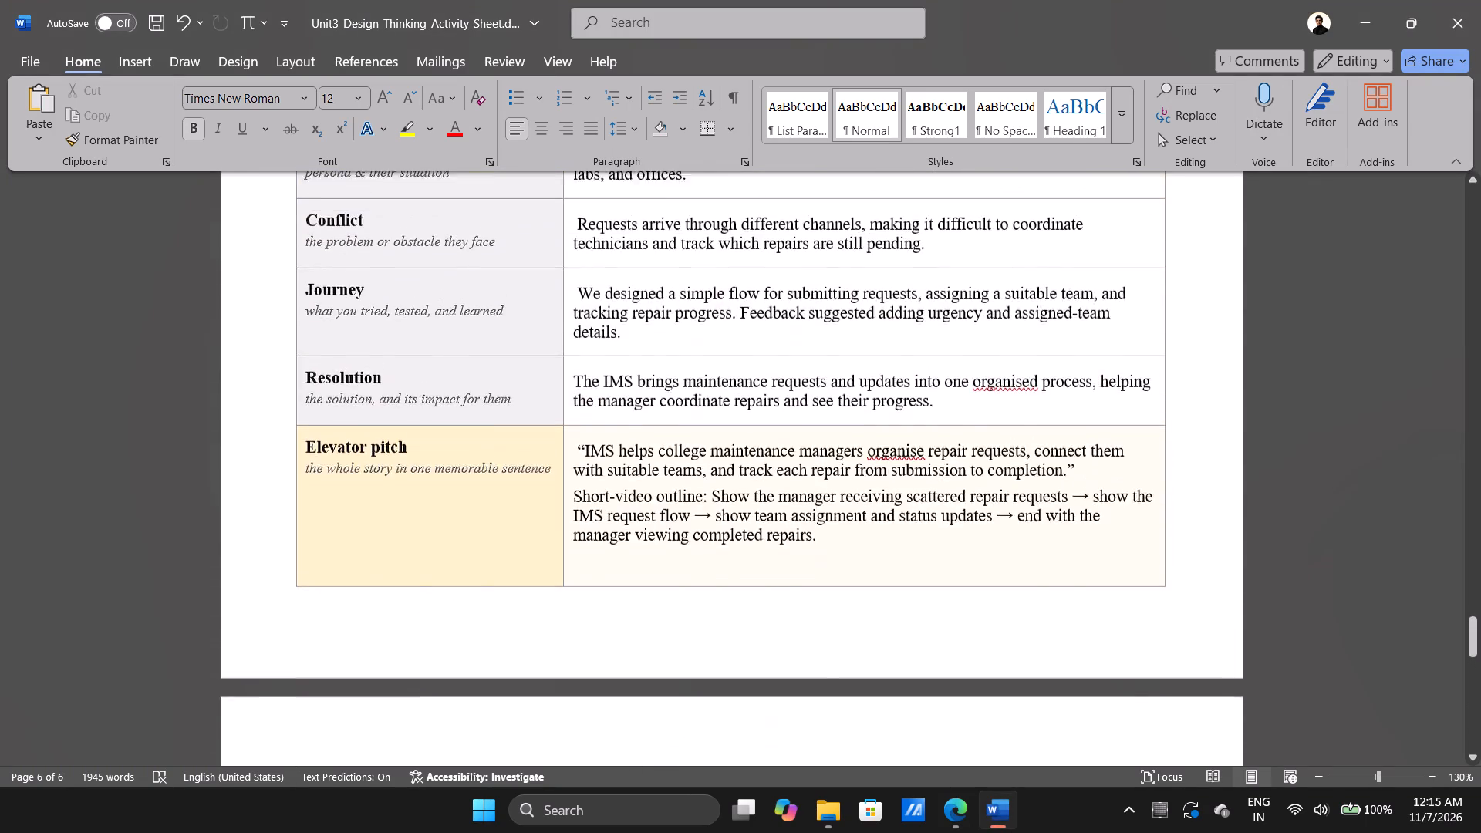
{"action": "scroll", "coordinate": [843, 553], "scroll_direction": "up", "scroll_amount": 13}
{"action": "scroll", "coordinate": [843, 553], "scroll_direction": "down", "scroll_amount": 10}
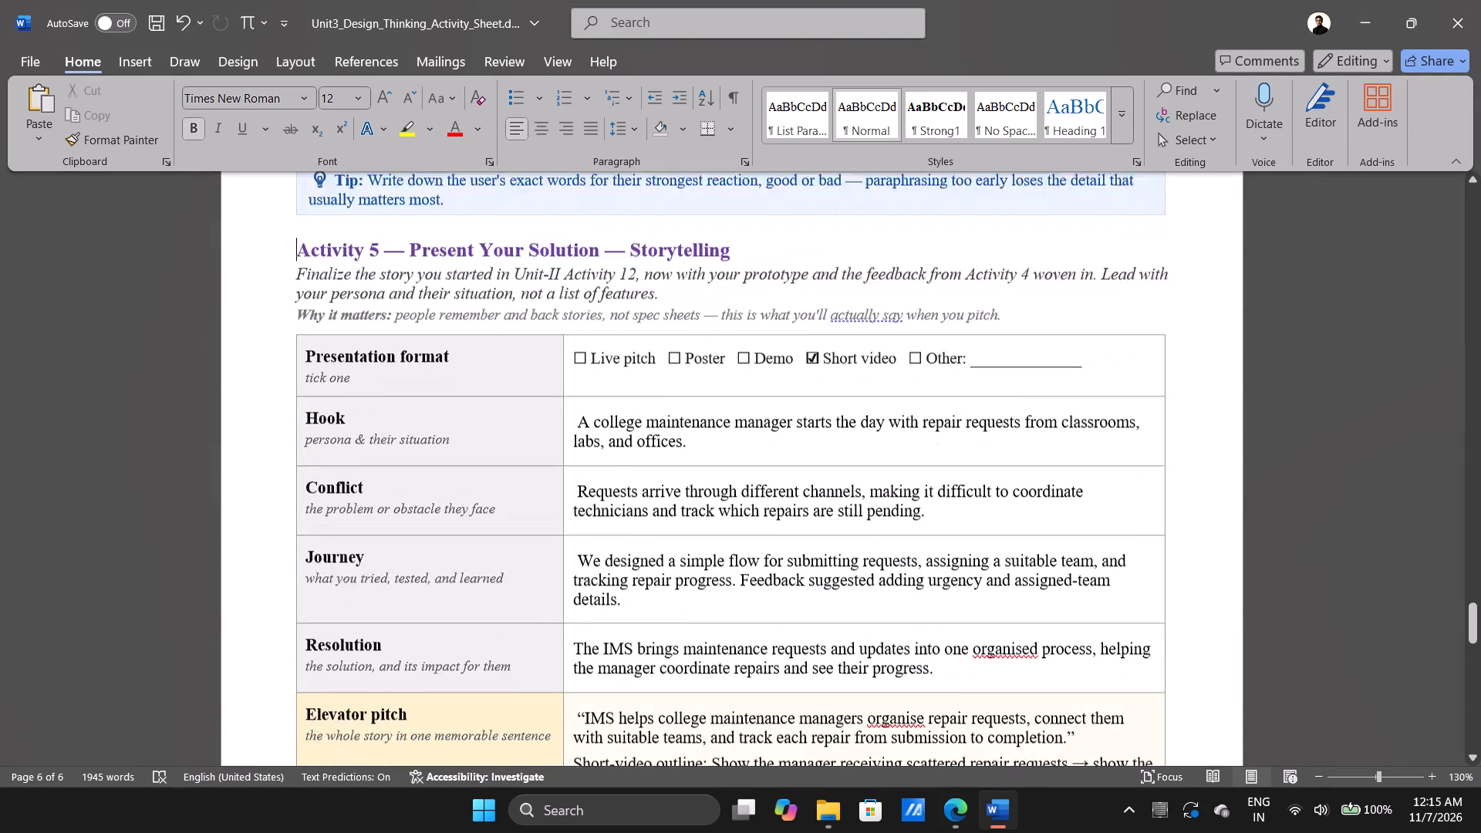
{"action": "scroll", "coordinate": [843, 553], "scroll_direction": "down", "scroll_amount": 1}
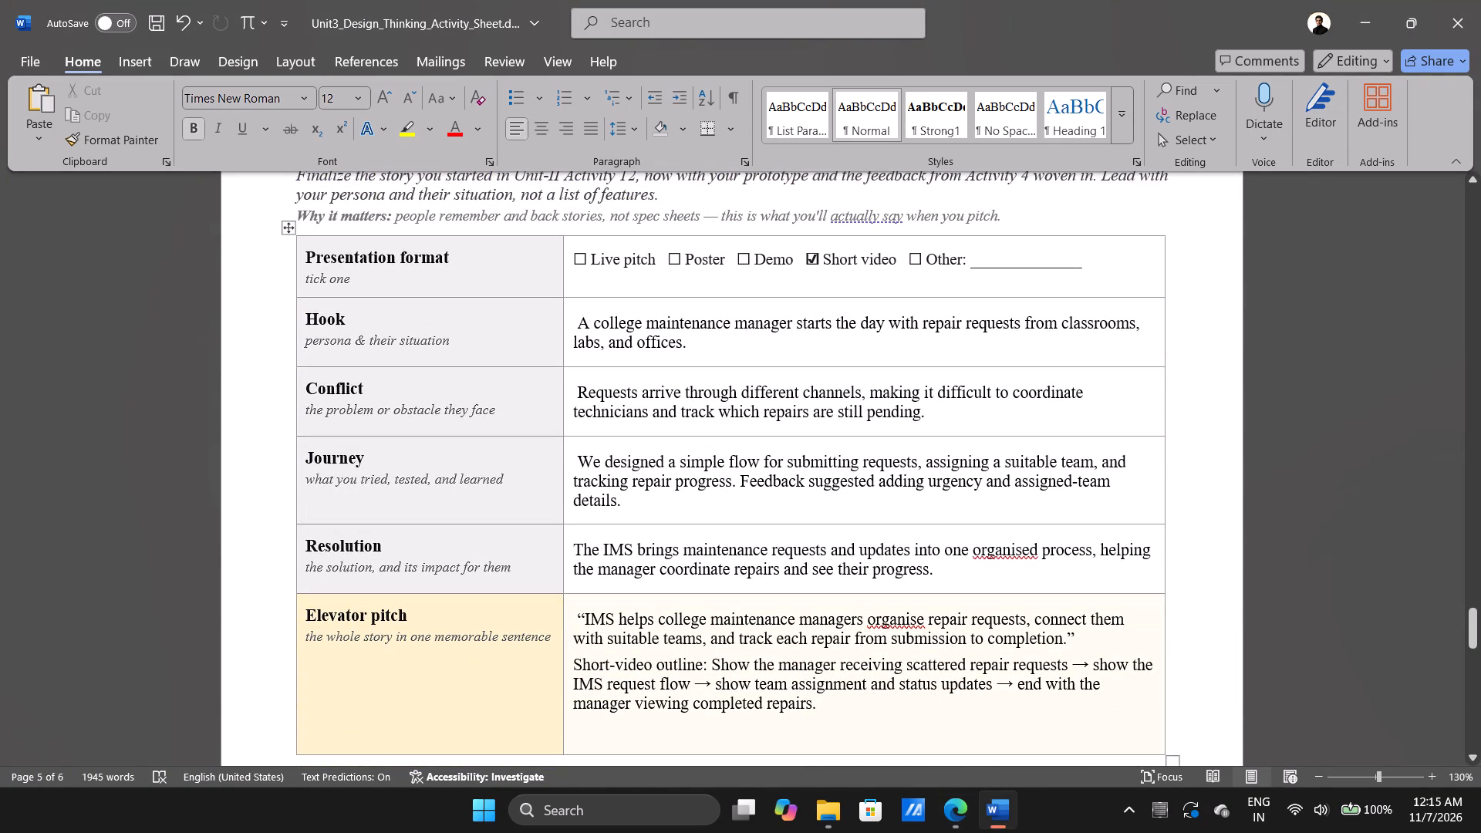
{"action": "left_click", "coordinate": [577, 460]}
{"action": "key", "text": "BackSpace"}
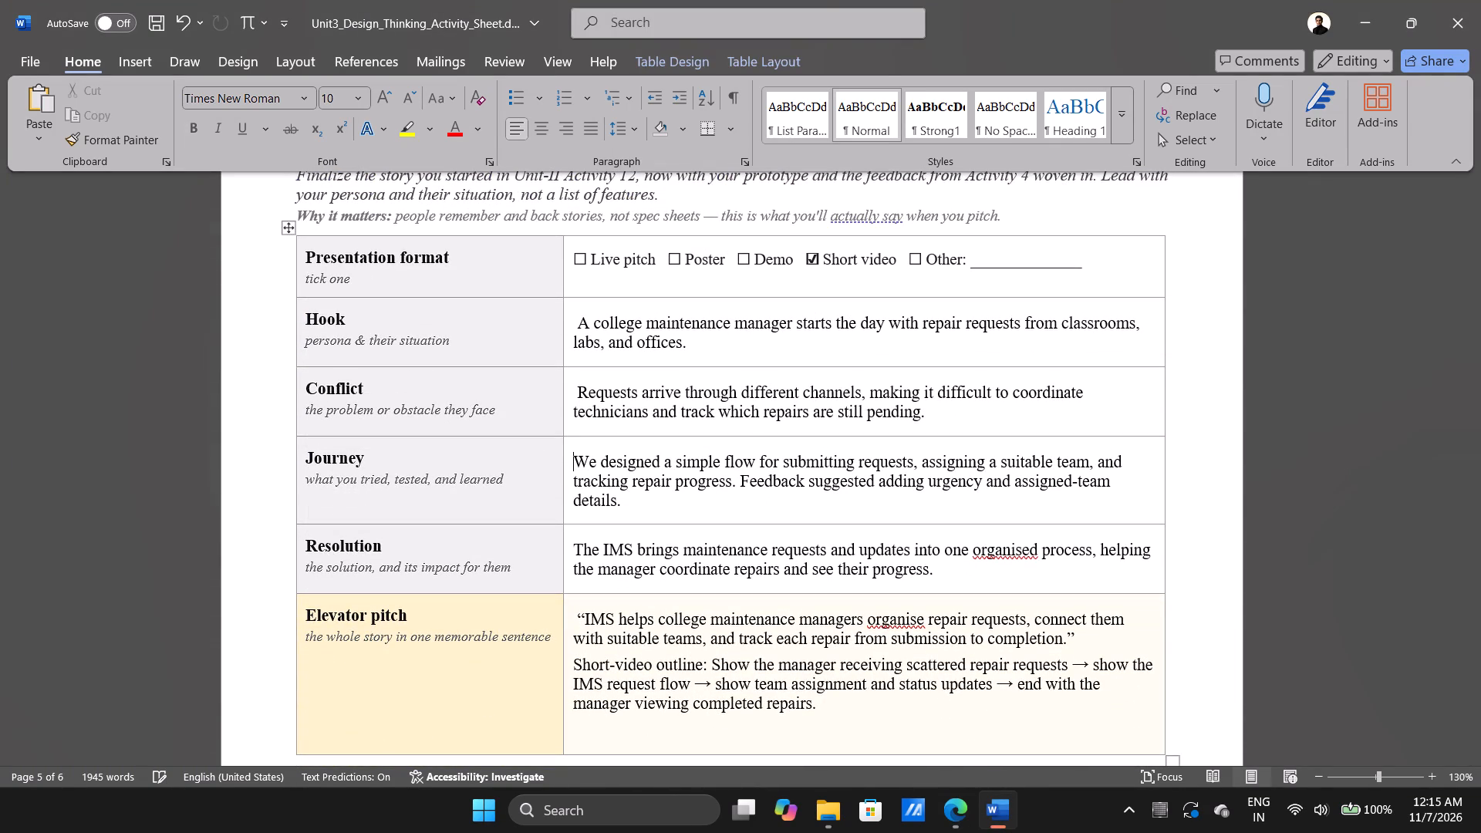
{"action": "left_click", "coordinate": [577, 319]}
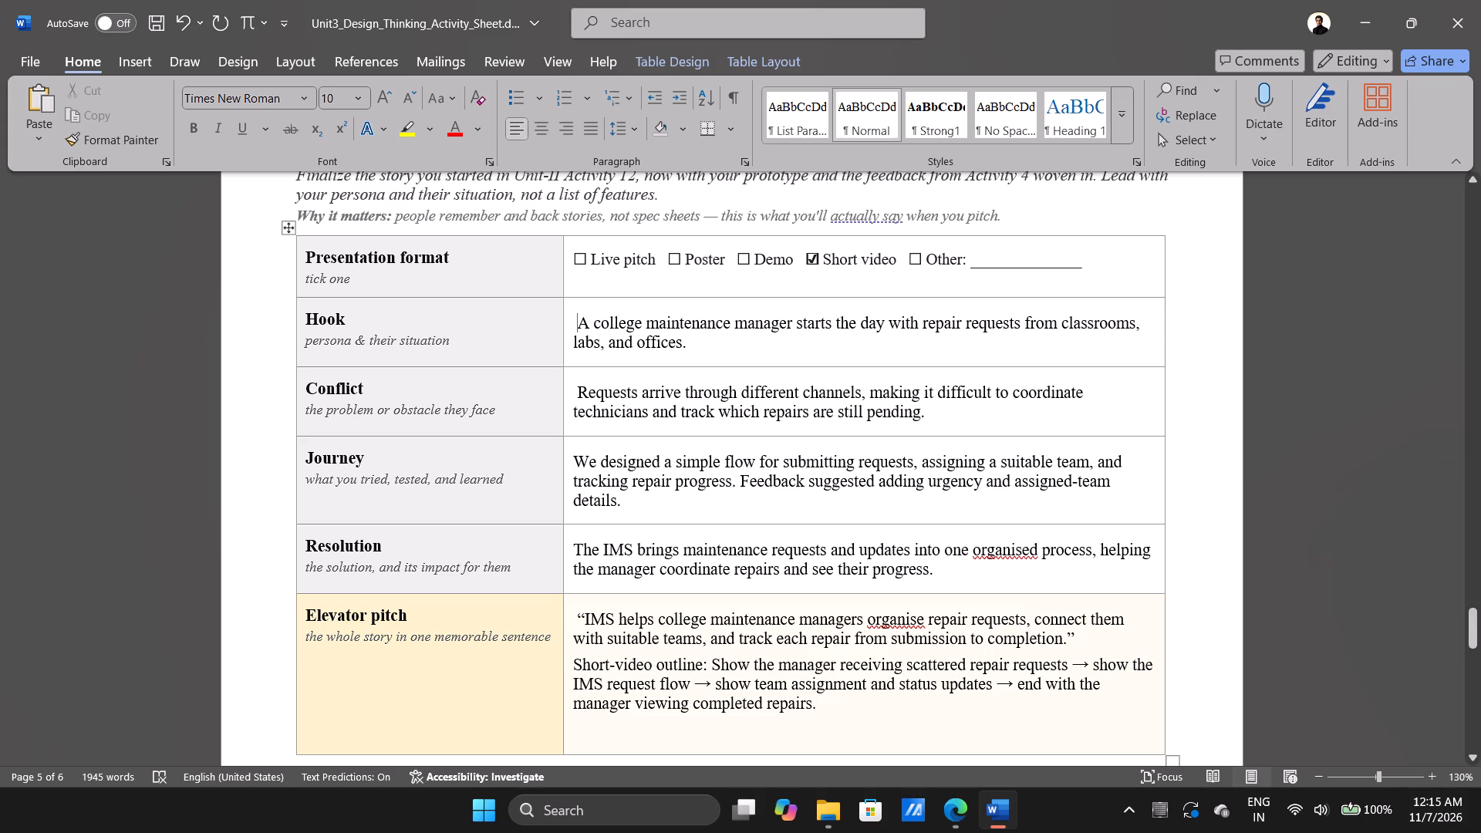
{"action": "key", "text": "BackSpace"}
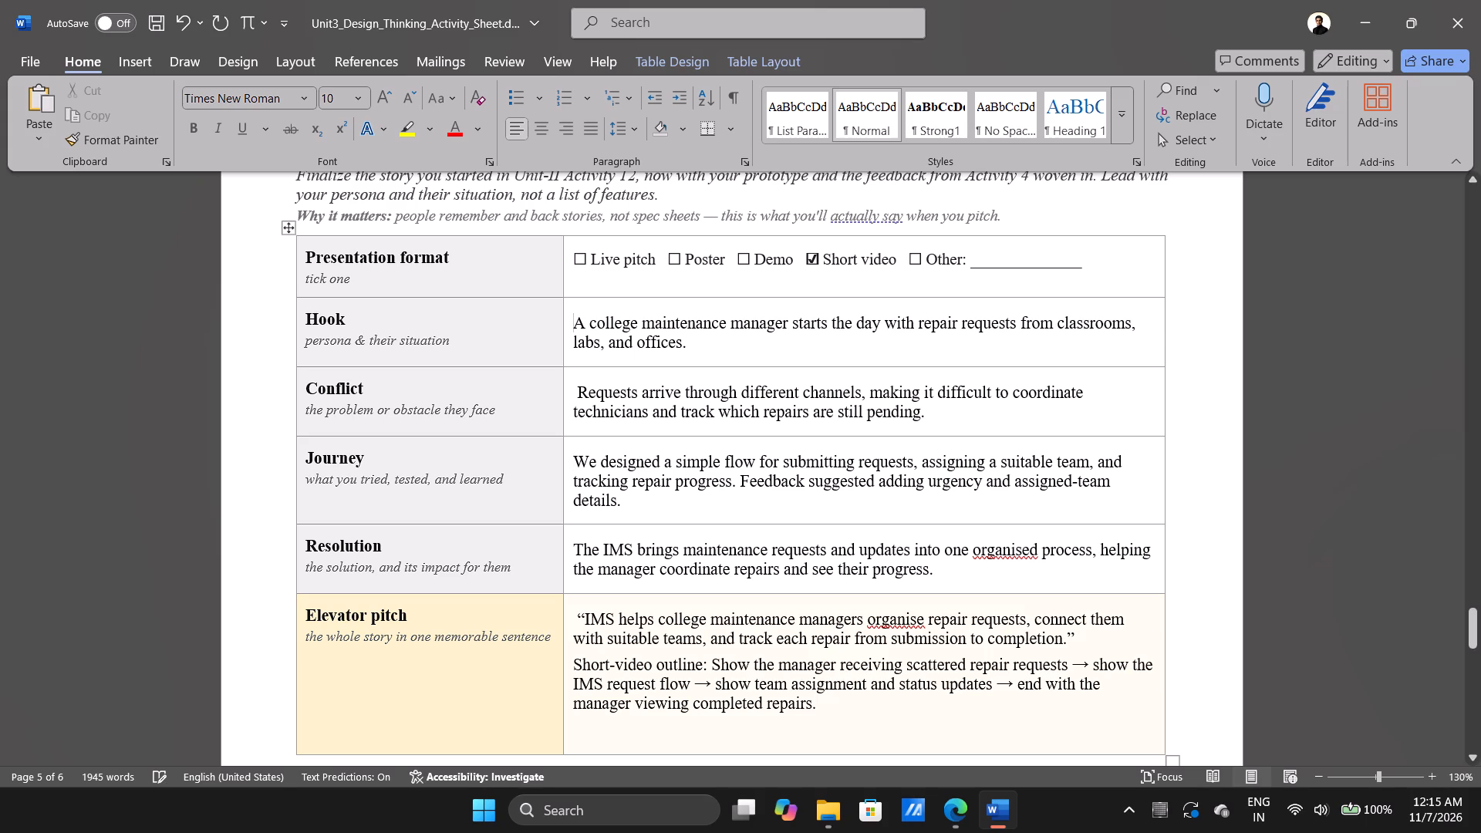
{"action": "left_click", "coordinate": [581, 390]}
{"action": "key", "text": "BackSpace"}
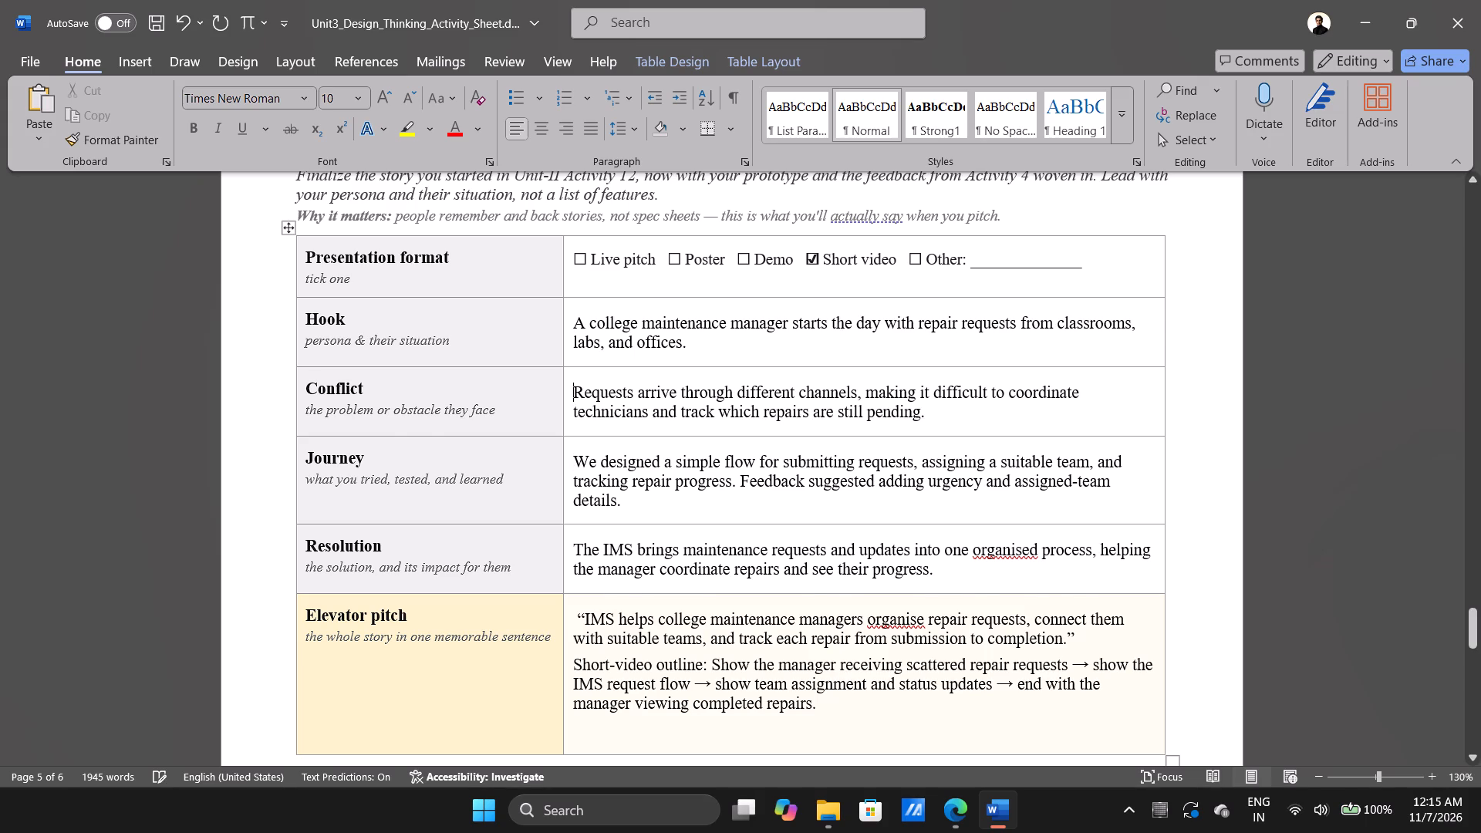
Remove the leading space before the opening quotation mark in the Elevator pitch answer.
{"action": "scroll", "coordinate": [622, 440], "scroll_direction": "down", "scroll_amount": 1}
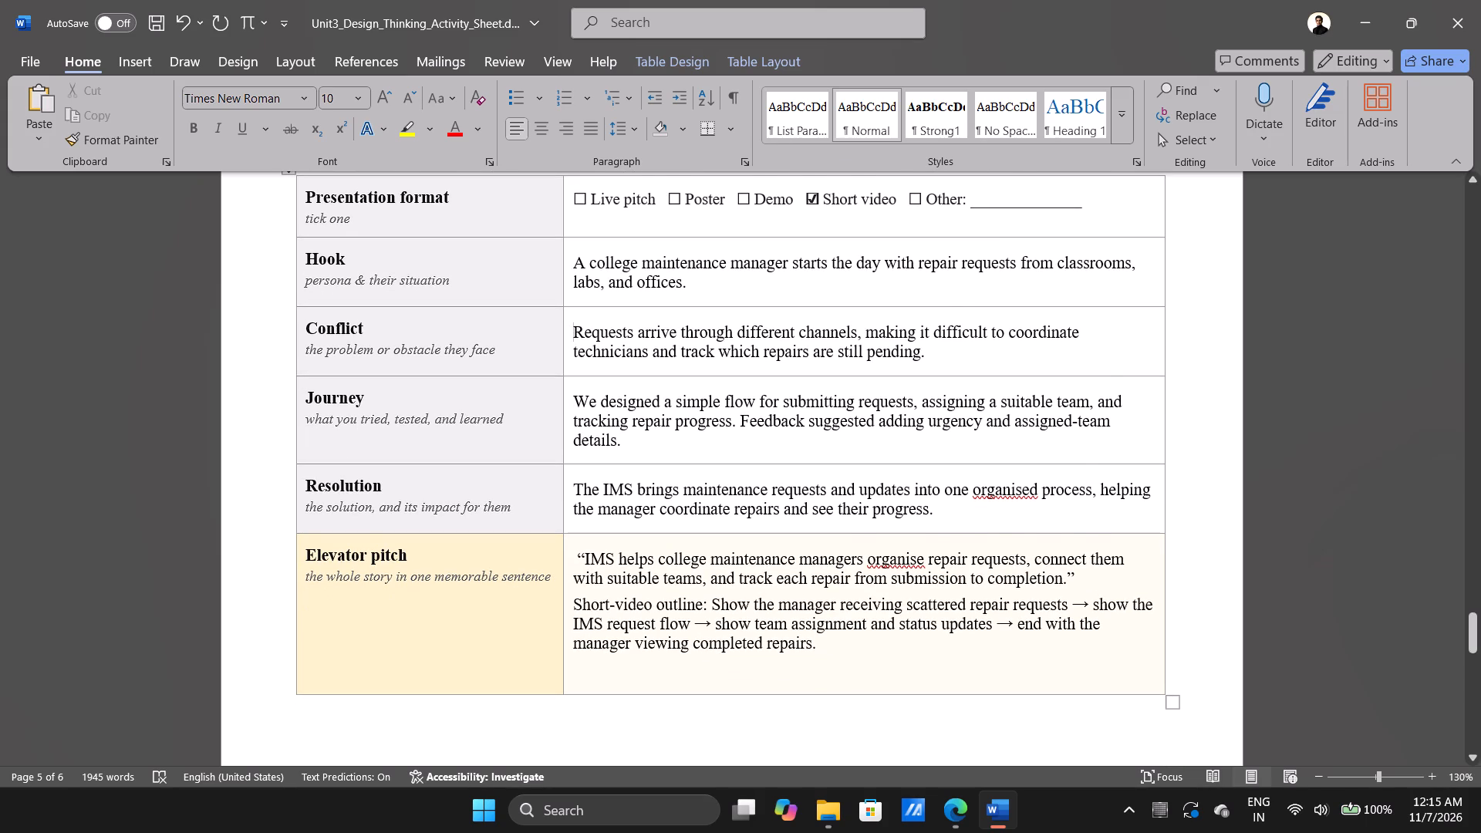
{"action": "scroll", "coordinate": [585, 483], "scroll_direction": "down", "scroll_amount": 1}
{"action": "left_click", "coordinate": [572, 500]}
{"action": "left_click", "coordinate": [584, 497]}
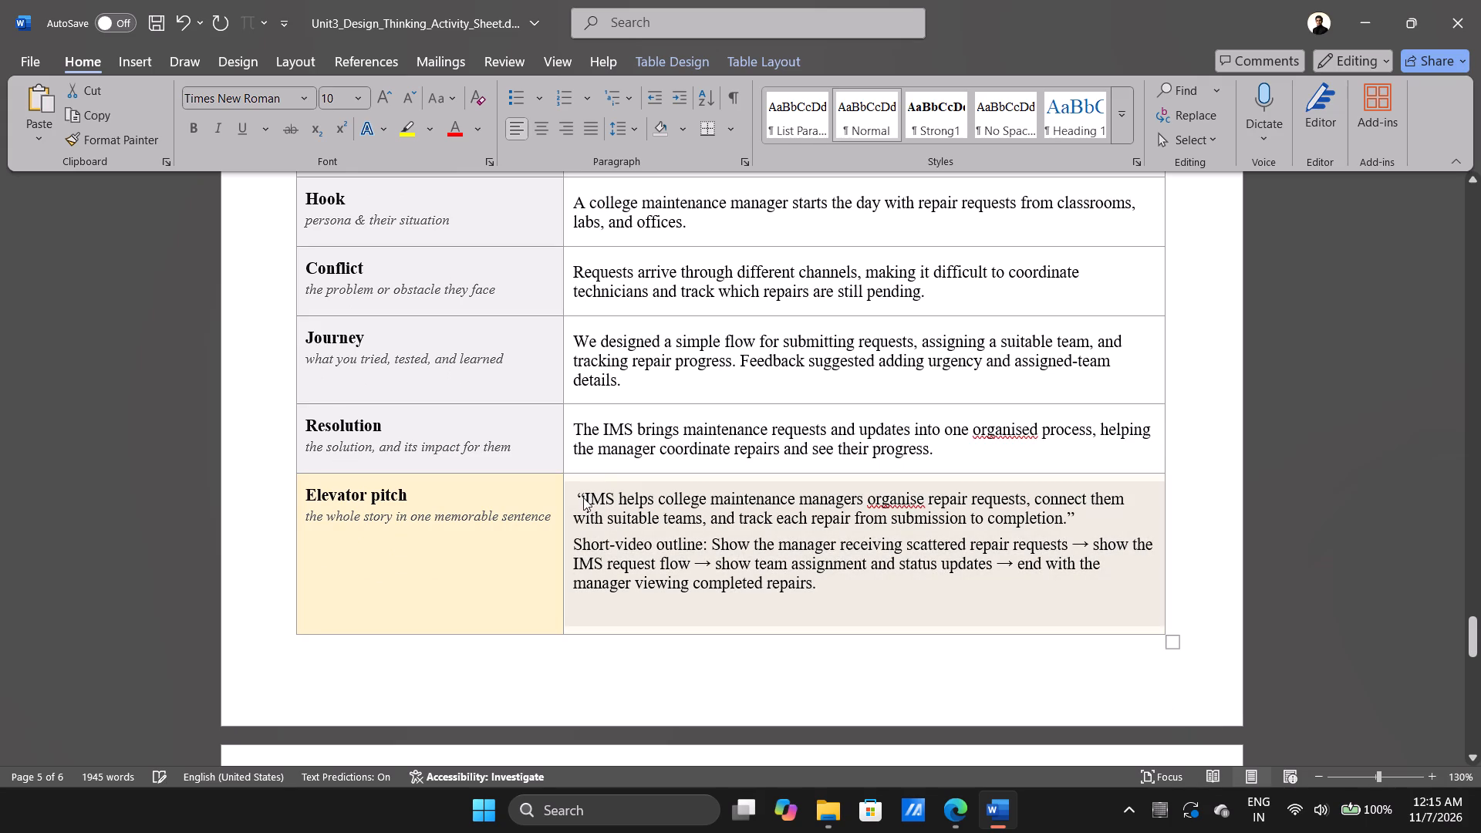
{"action": "left_click", "coordinate": [579, 499]}
{"action": "key", "text": "BackSpace"}
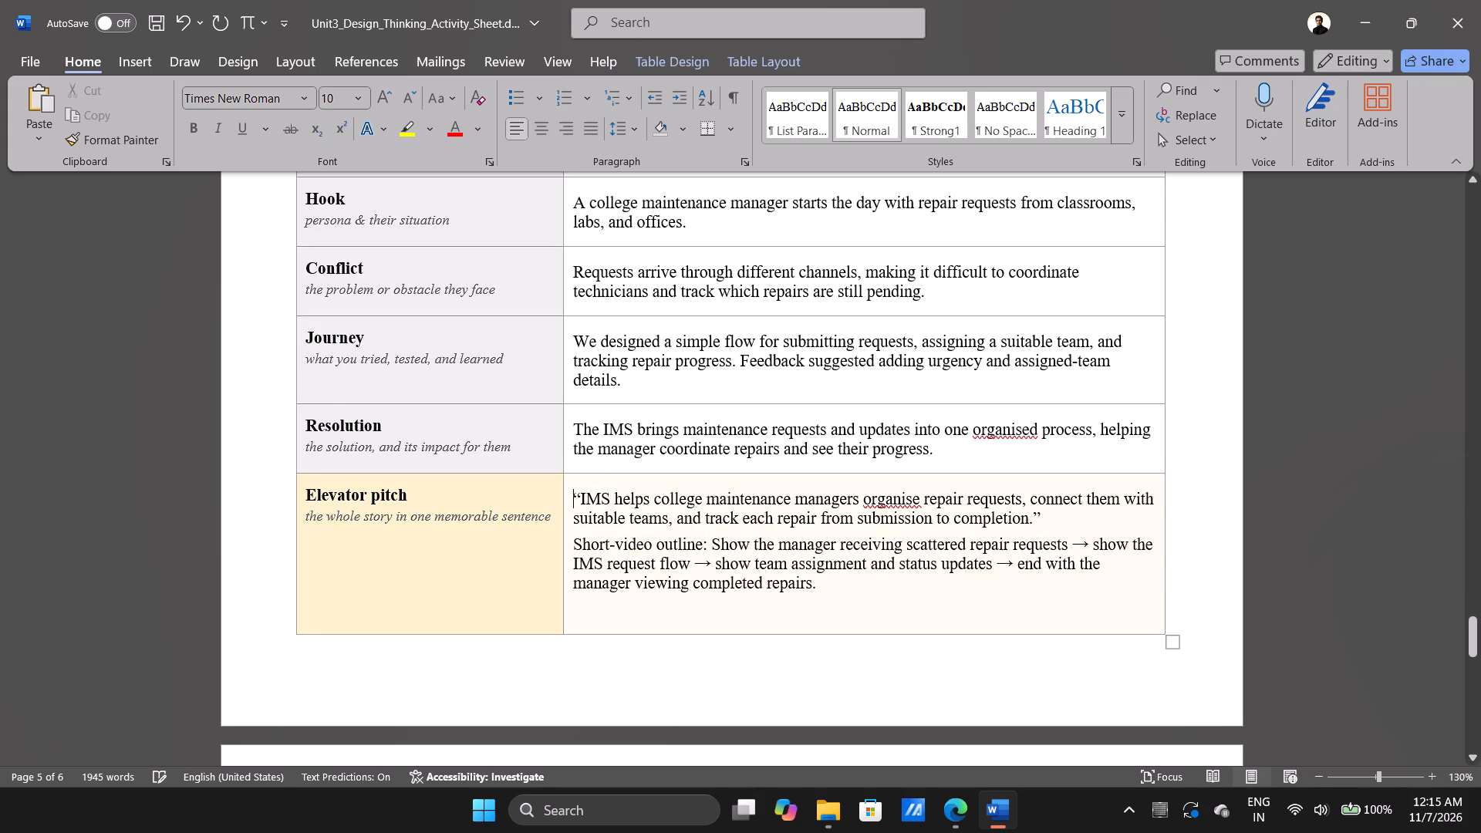
Check the Group Declaration & Submission section and the group member signatures on the last page.
{"action": "scroll", "coordinate": [746, 549], "scroll_direction": "down", "scroll_amount": 6}
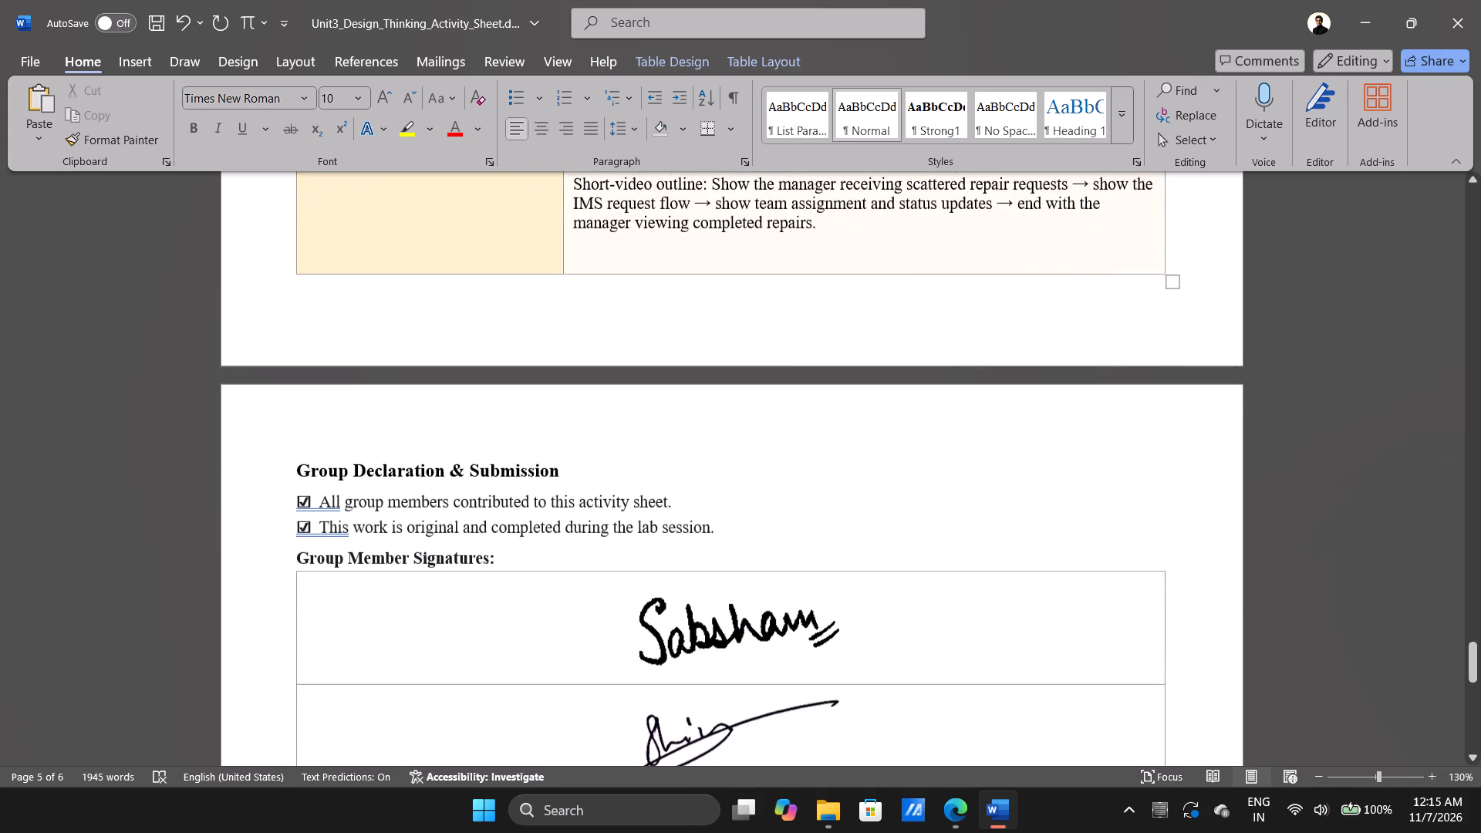
{"action": "scroll", "coordinate": [746, 549], "scroll_direction": "down", "scroll_amount": 9}
{"action": "scroll", "coordinate": [746, 549], "scroll_direction": "up", "scroll_amount": 1}
{"action": "scroll", "coordinate": [746, 549], "scroll_direction": "down", "scroll_amount": 1}
{"action": "scroll", "coordinate": [746, 549], "scroll_direction": "up", "scroll_amount": 7}
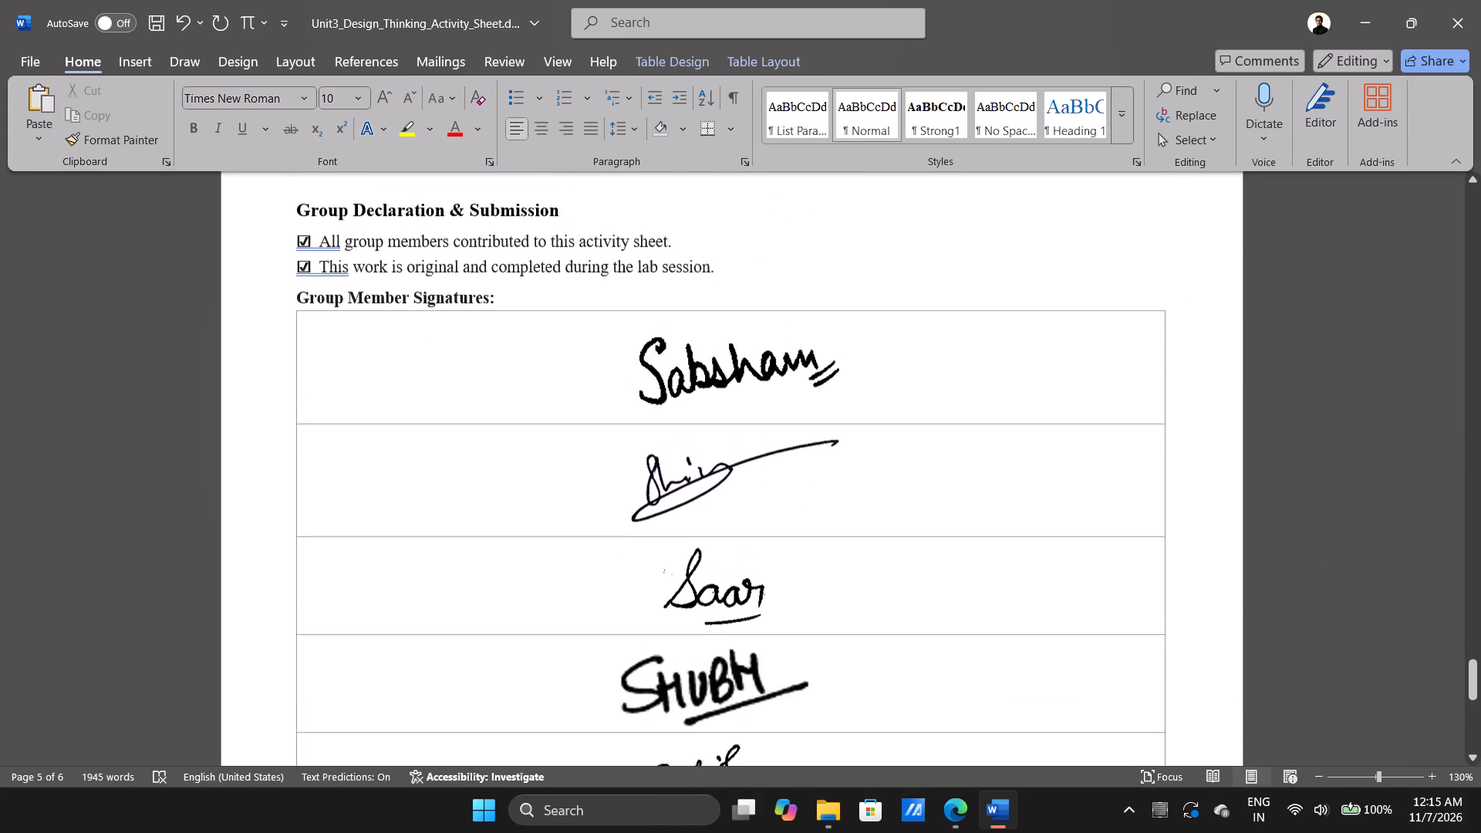
{"action": "scroll", "coordinate": [746, 549], "scroll_direction": "up", "scroll_amount": 8}
Switch back to the Kapwing project in Edge to check the export progress.
{"action": "key", "text": "alt+Tab"}
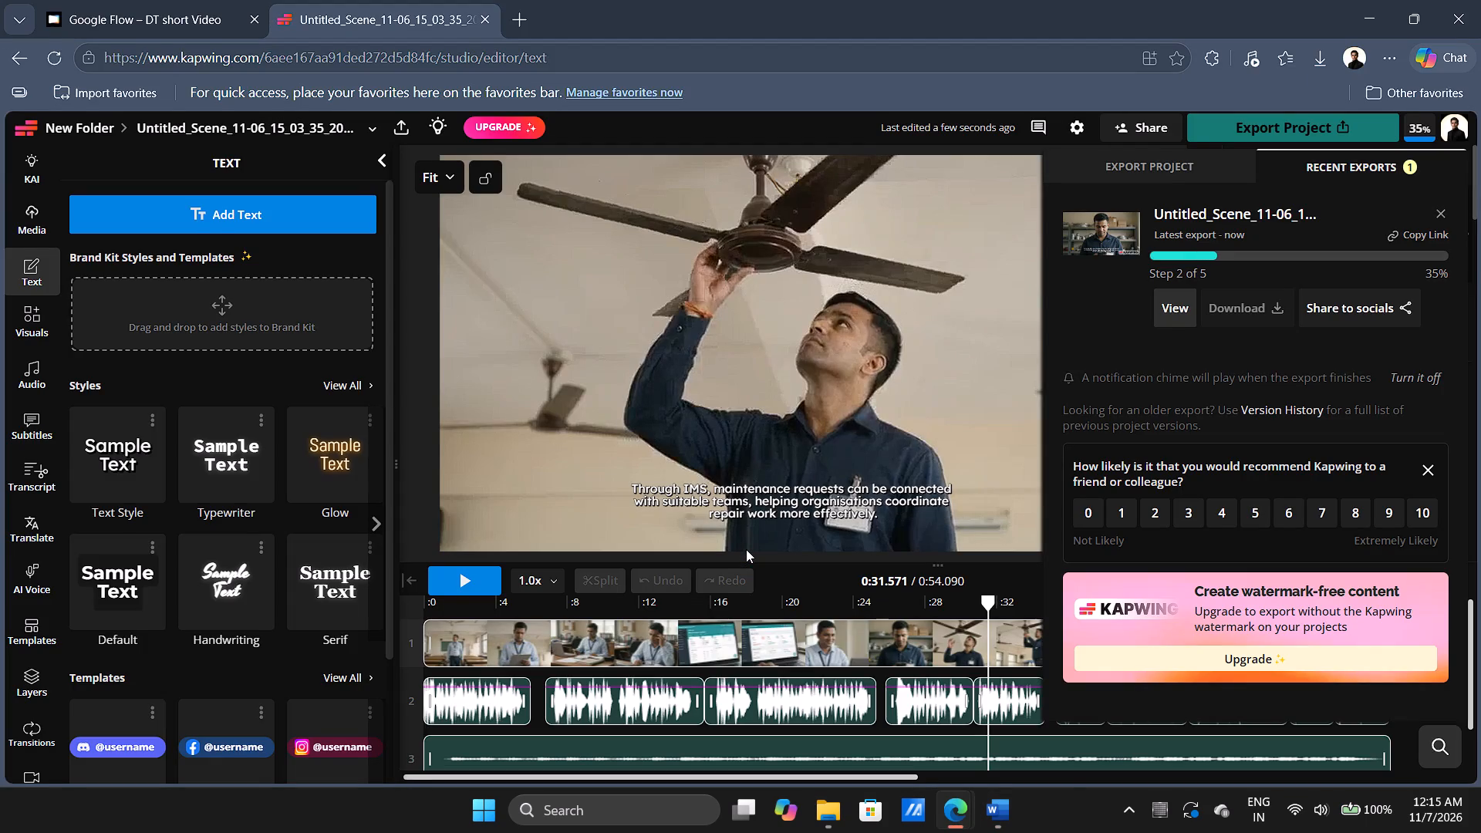
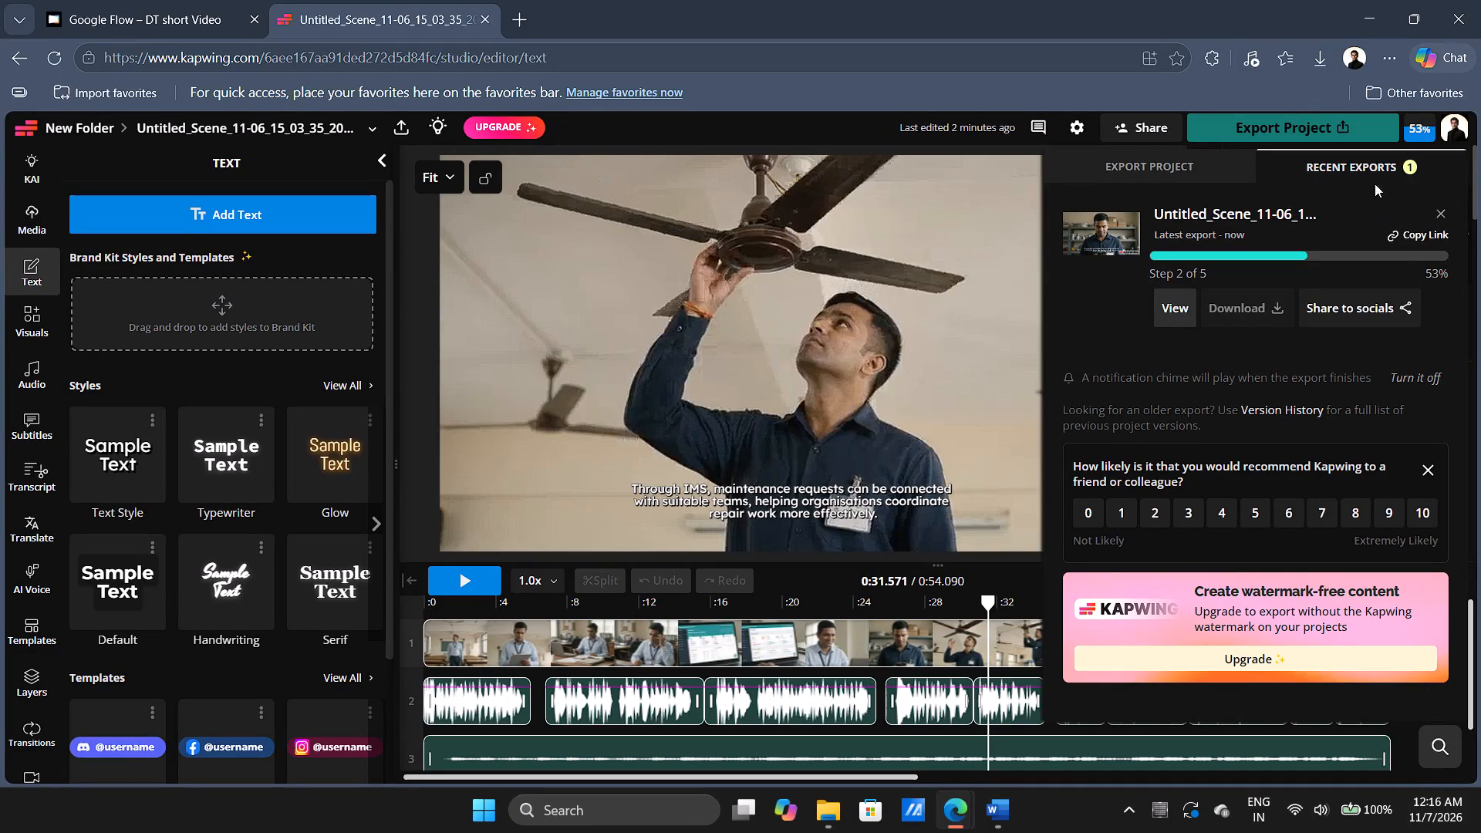
Review the video export settings and return to the recent exports to check the export progress.
{"action": "left_click", "coordinate": [1373, 164]}
{"action": "left_click", "coordinate": [1195, 167]}
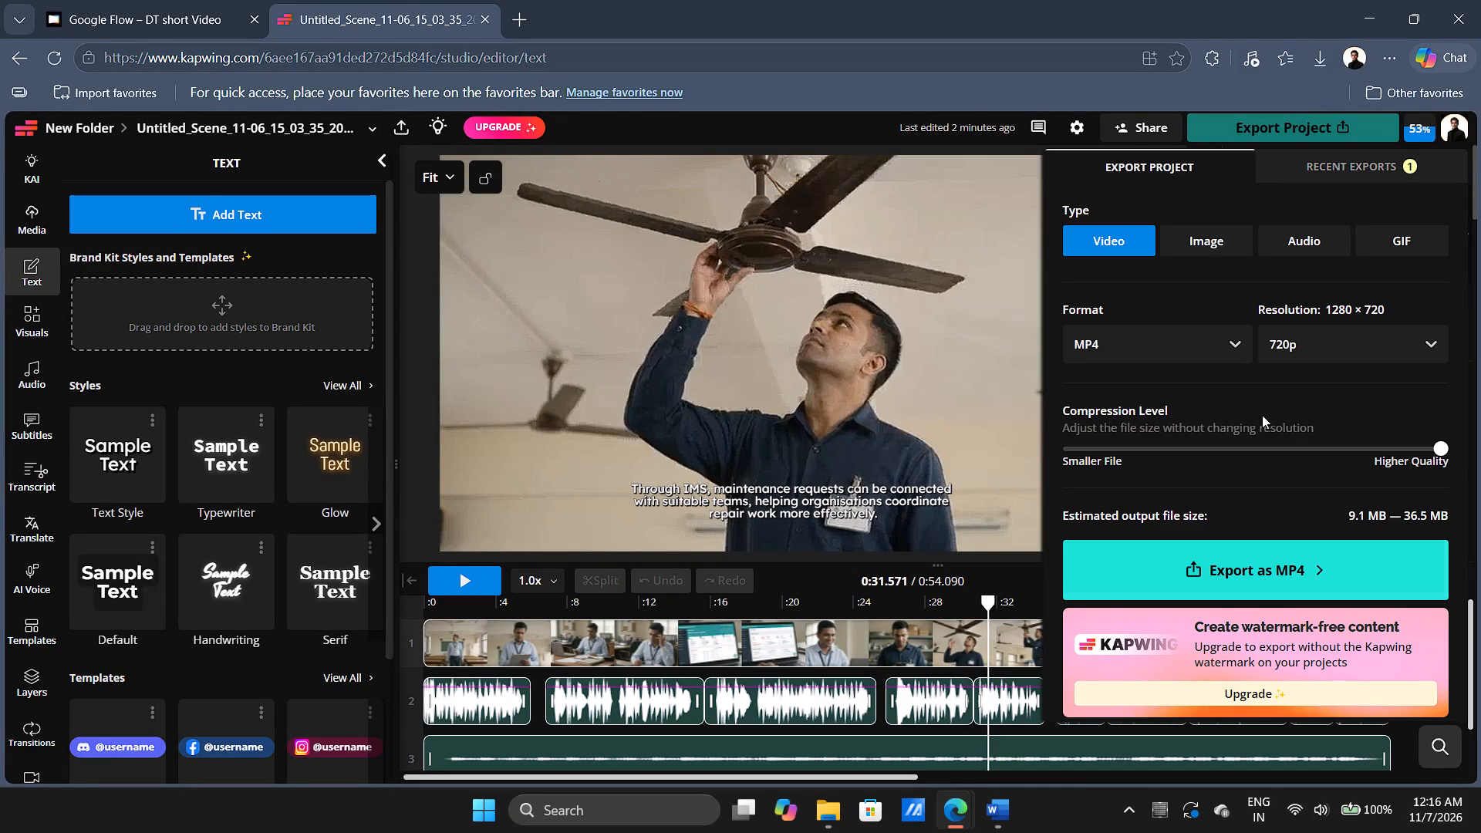
{"action": "scroll", "coordinate": [1339, 695], "scroll_direction": "down", "scroll_amount": 3}
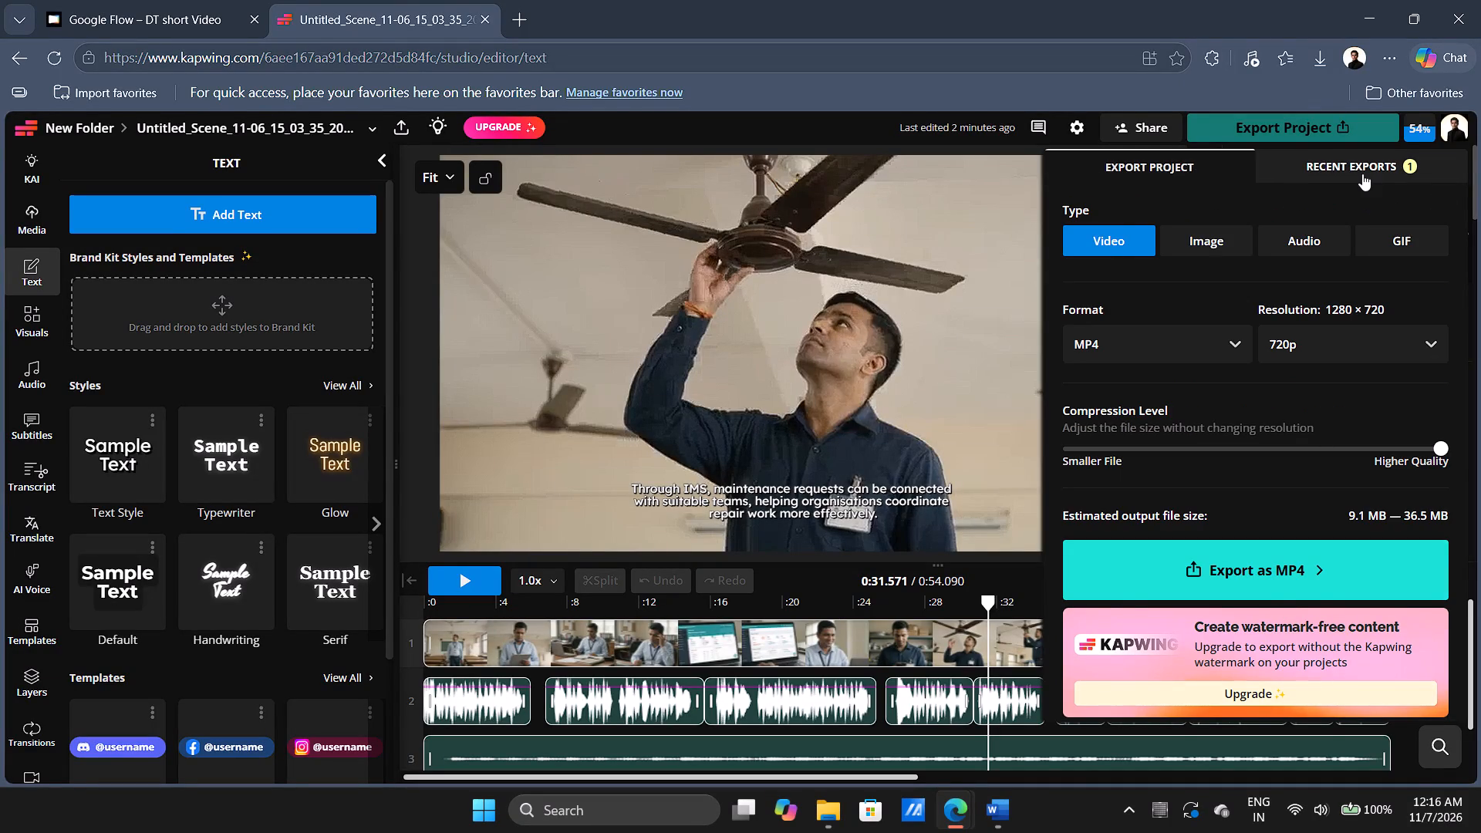
{"action": "left_click", "coordinate": [1362, 174]}
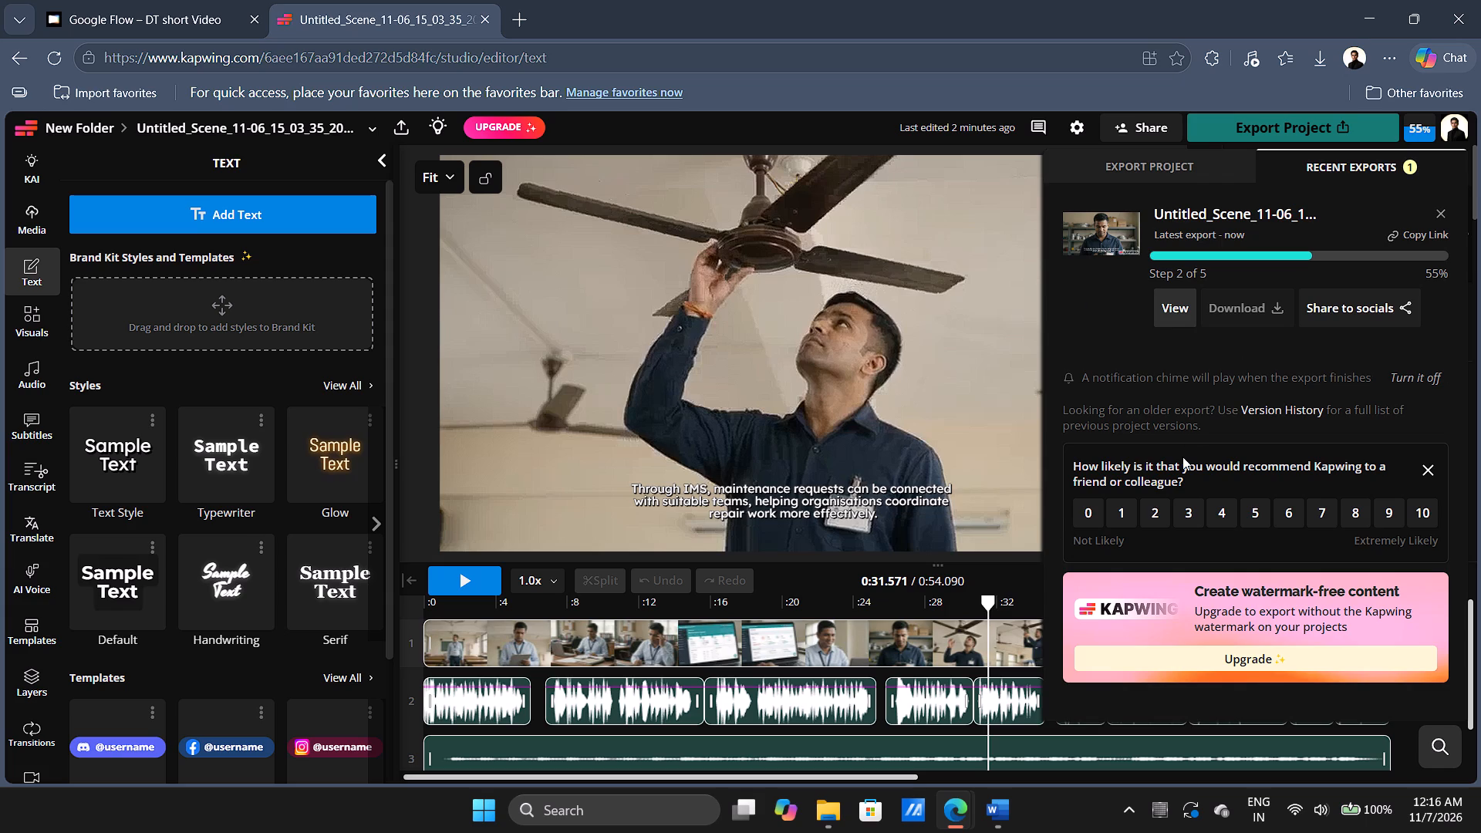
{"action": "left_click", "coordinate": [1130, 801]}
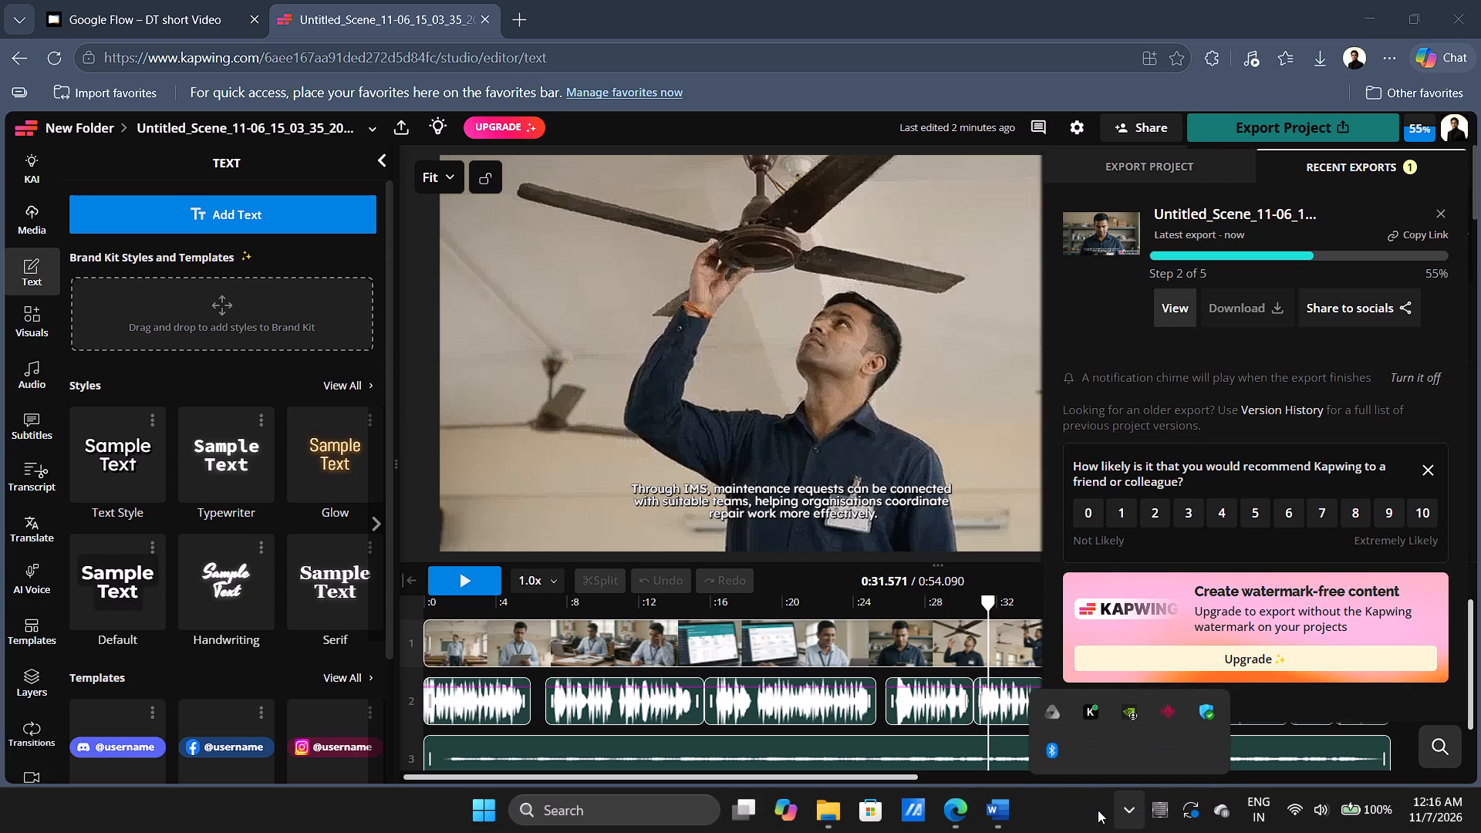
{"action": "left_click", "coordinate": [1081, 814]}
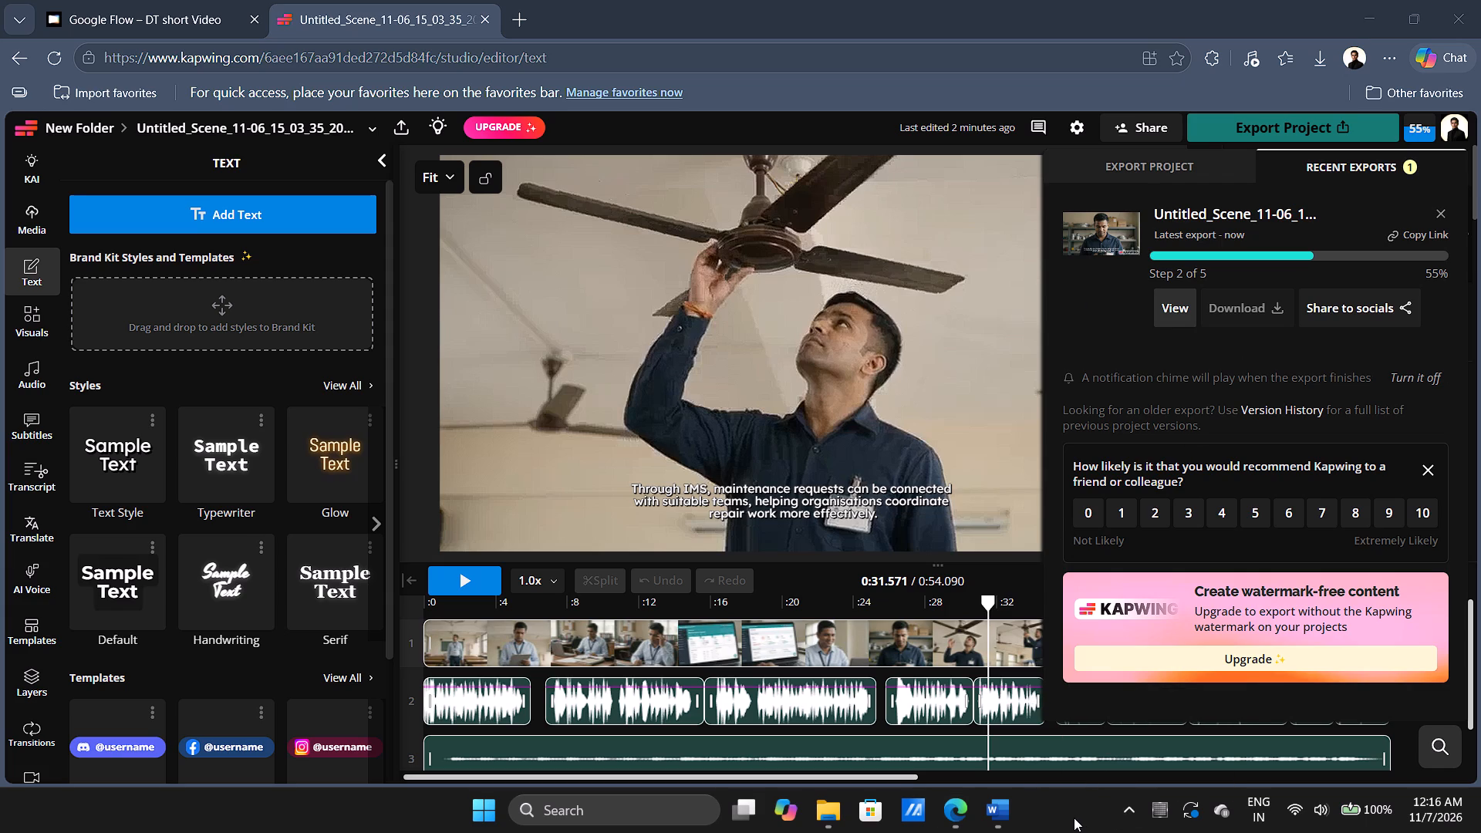
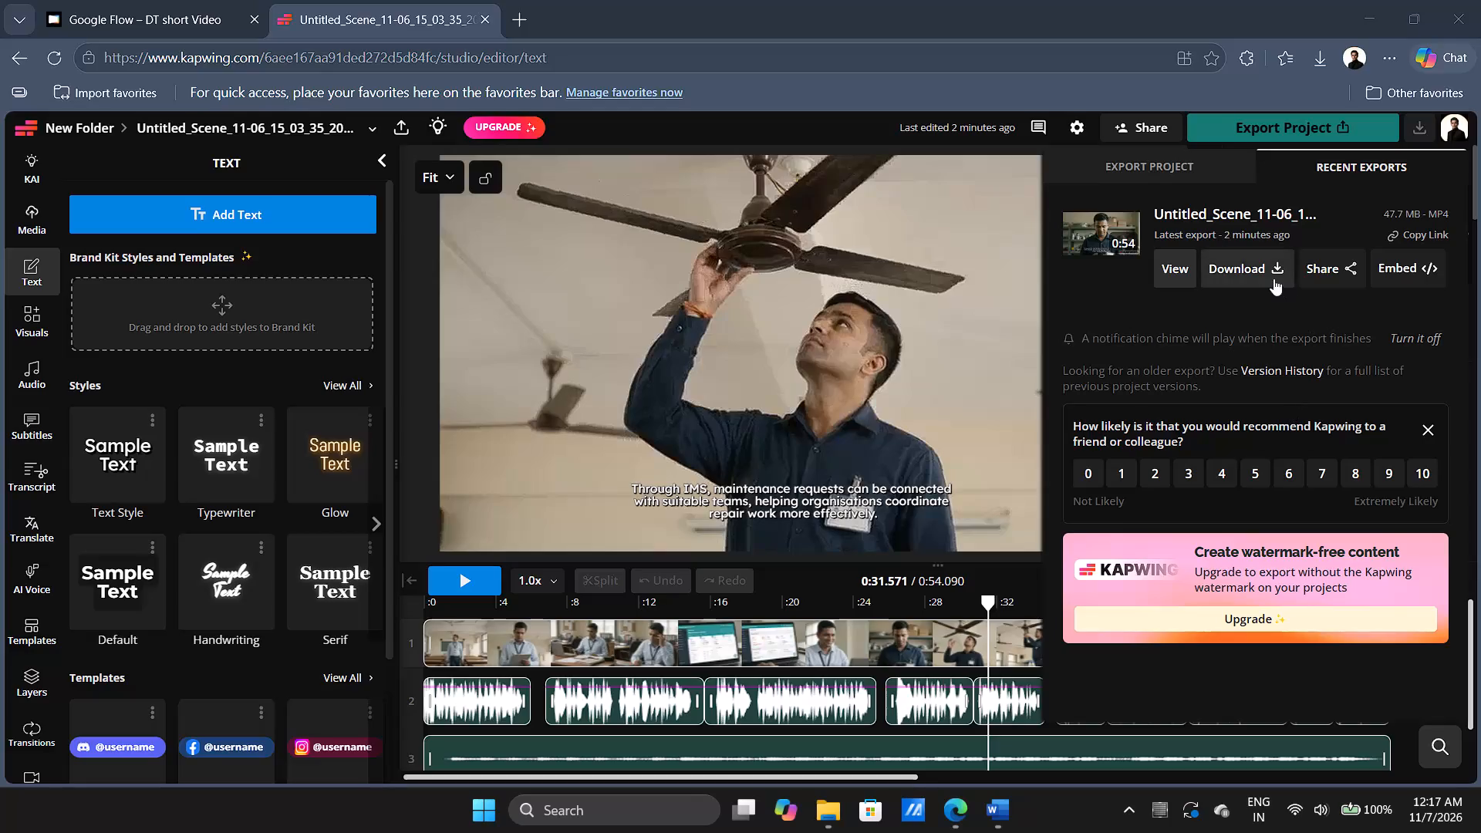
Download the latest 0:54 MP4 export of the Untitled_Scene project.
{"action": "left_click", "coordinate": [1274, 278]}
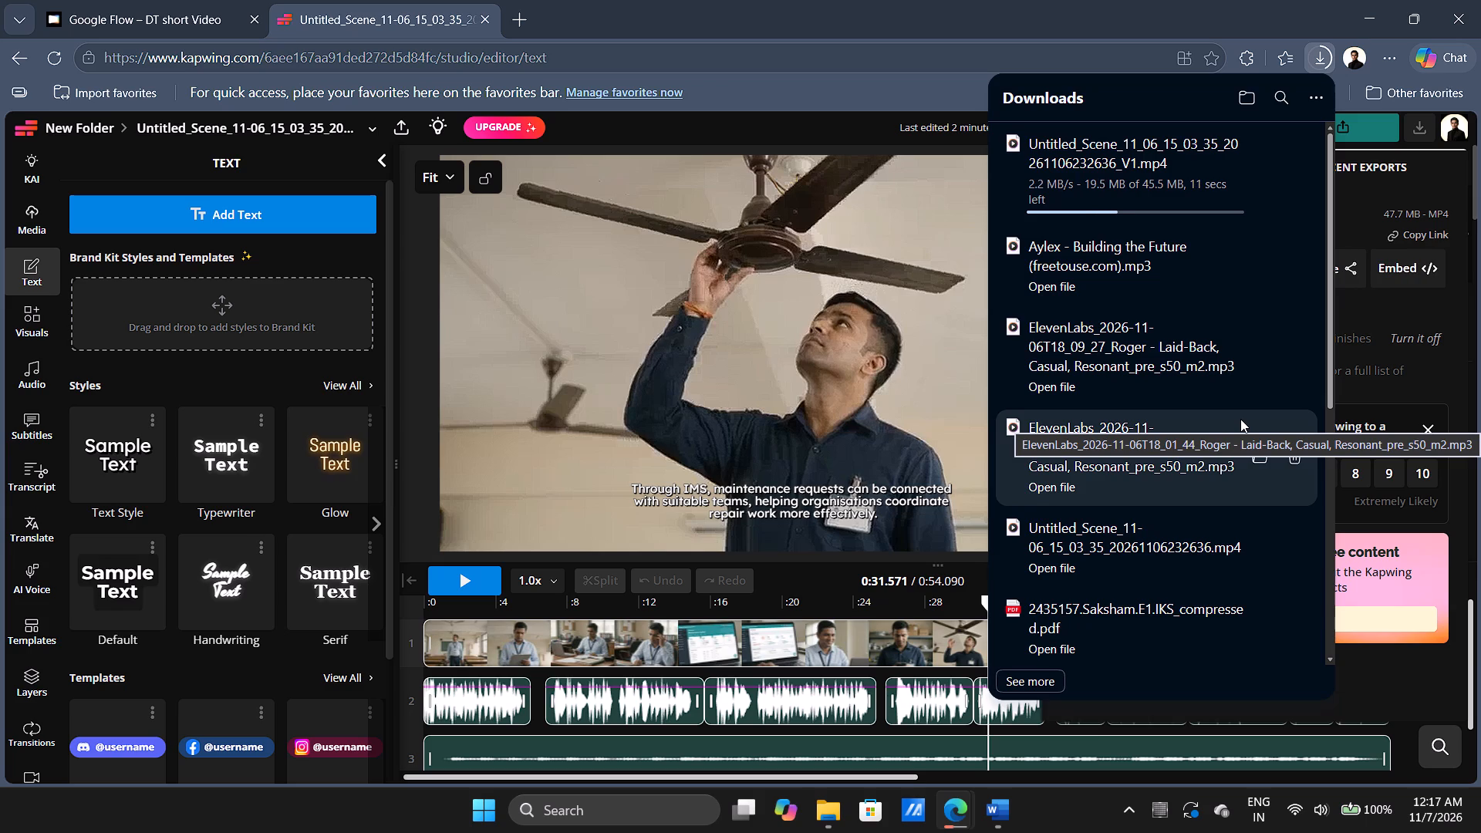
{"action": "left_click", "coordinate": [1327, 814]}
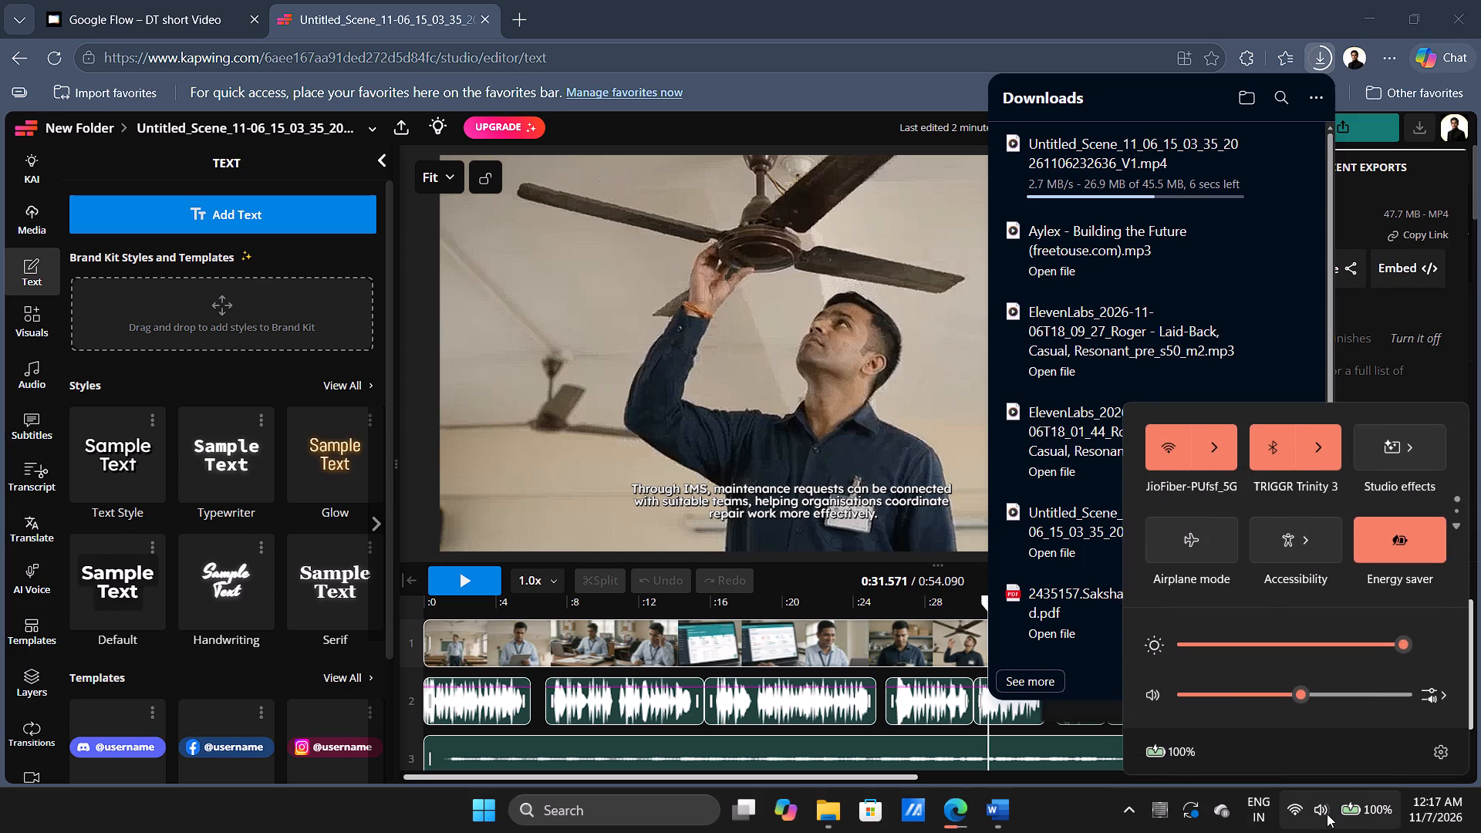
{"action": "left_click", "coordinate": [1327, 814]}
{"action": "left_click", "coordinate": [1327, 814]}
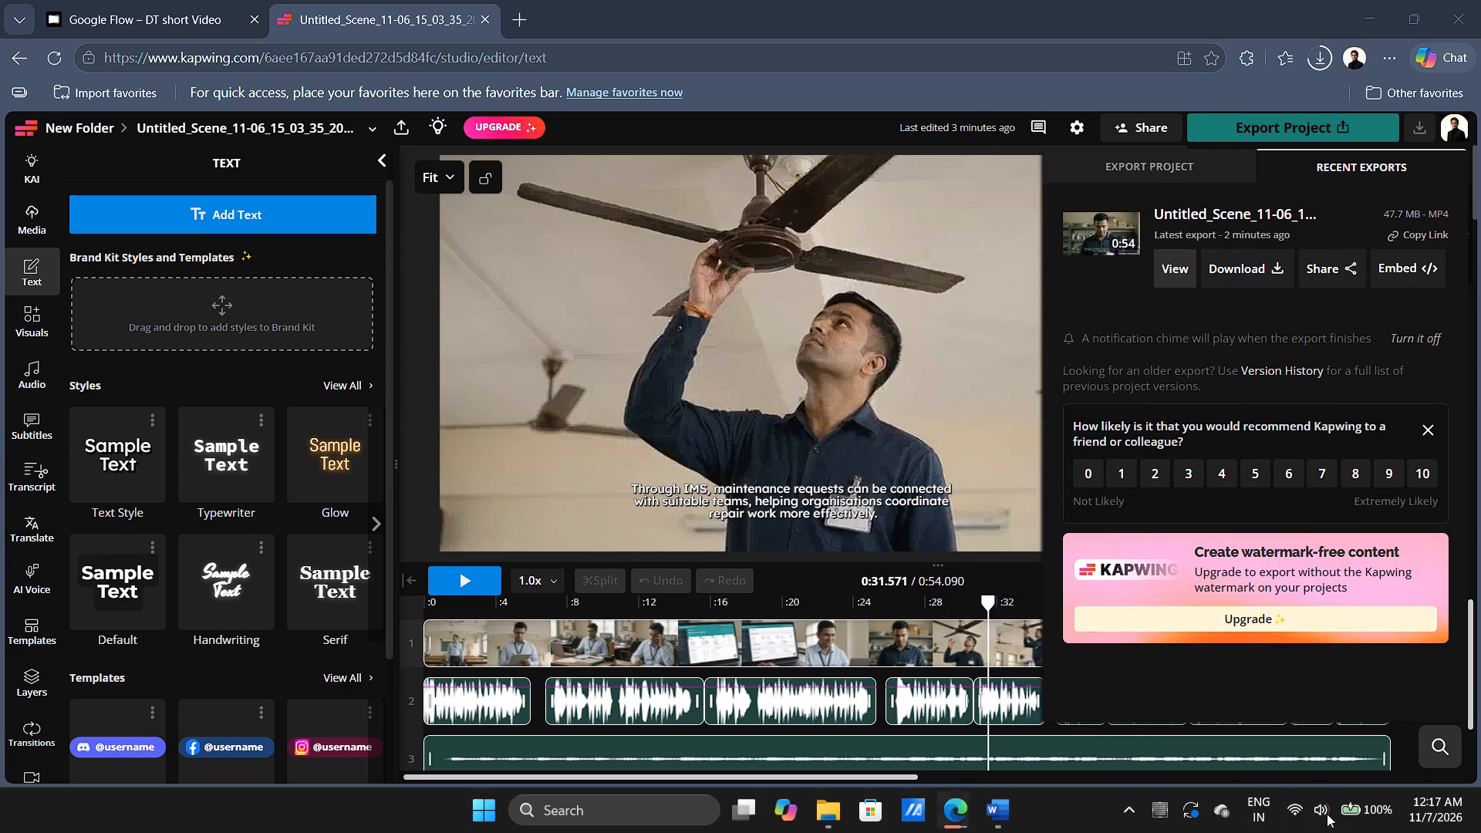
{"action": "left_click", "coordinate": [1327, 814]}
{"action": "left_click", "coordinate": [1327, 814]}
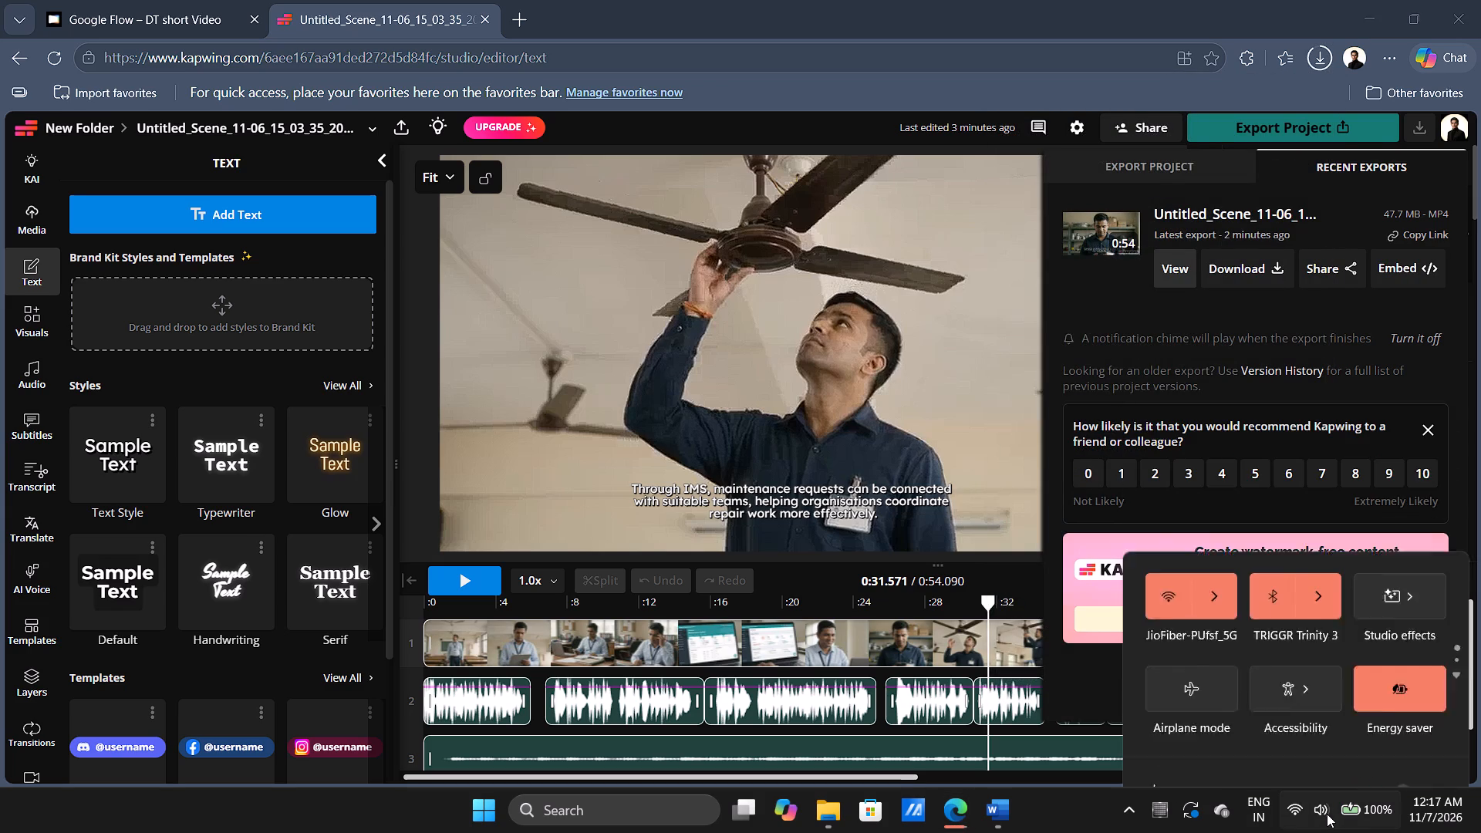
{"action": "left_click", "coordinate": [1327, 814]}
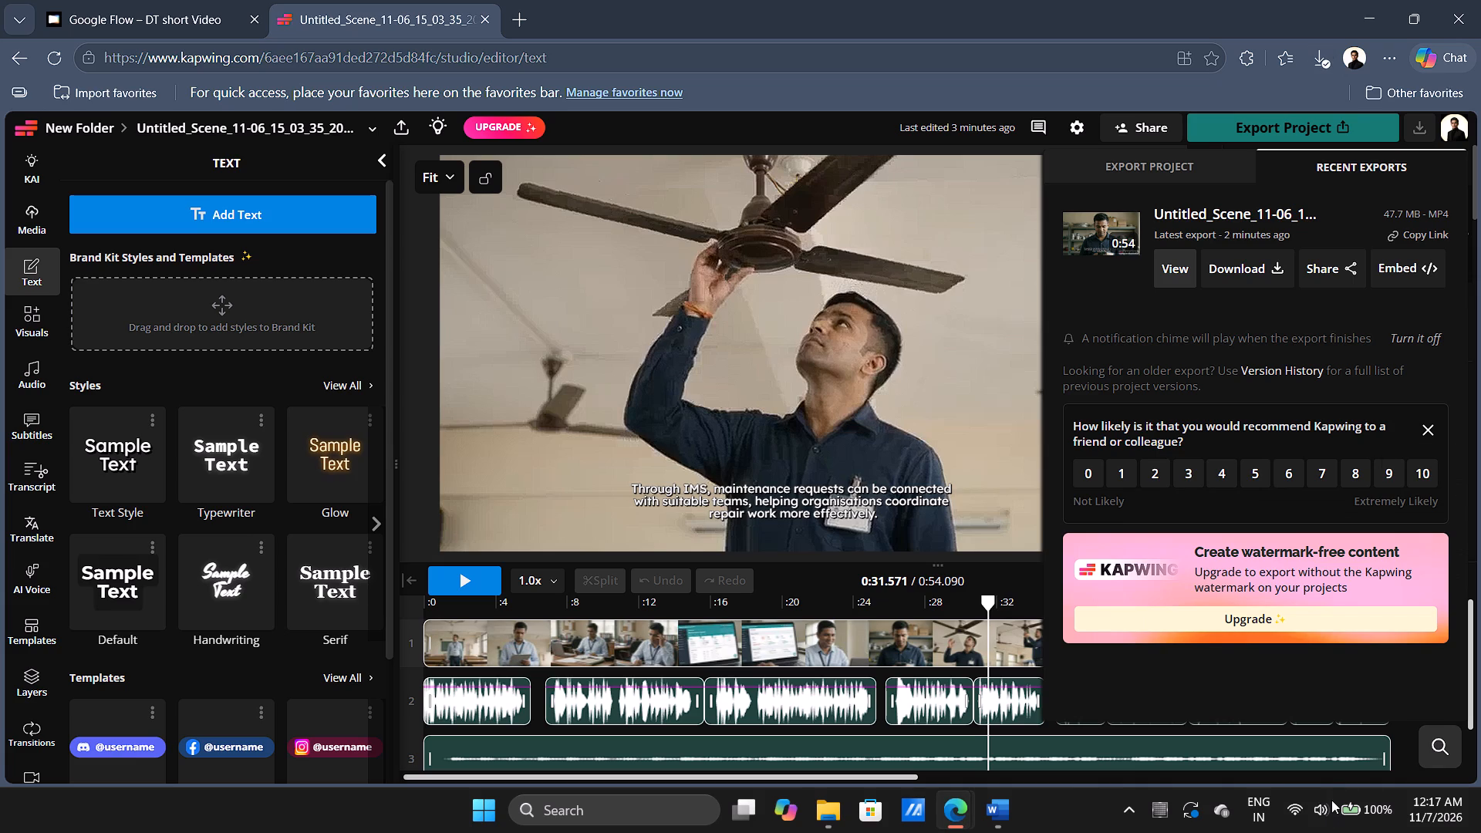
Show the newly downloaded Untitled_Scene V1 MP4 in its folder and open a video there in the media player.
{"action": "left_click", "coordinate": [1321, 56]}
{"action": "left_click", "coordinate": [1252, 167]}
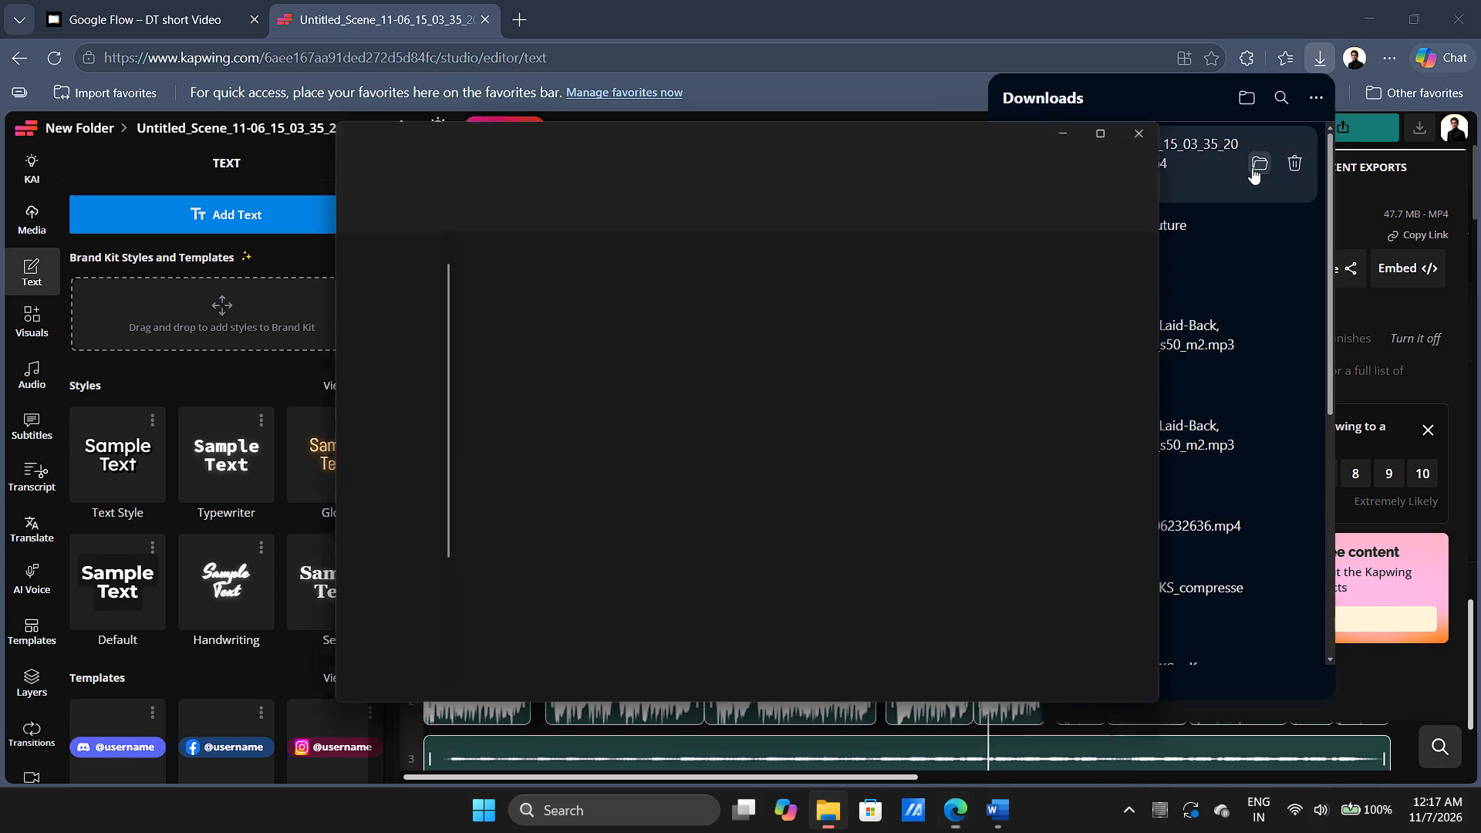
{"action": "double_click", "coordinate": [499, 205]}
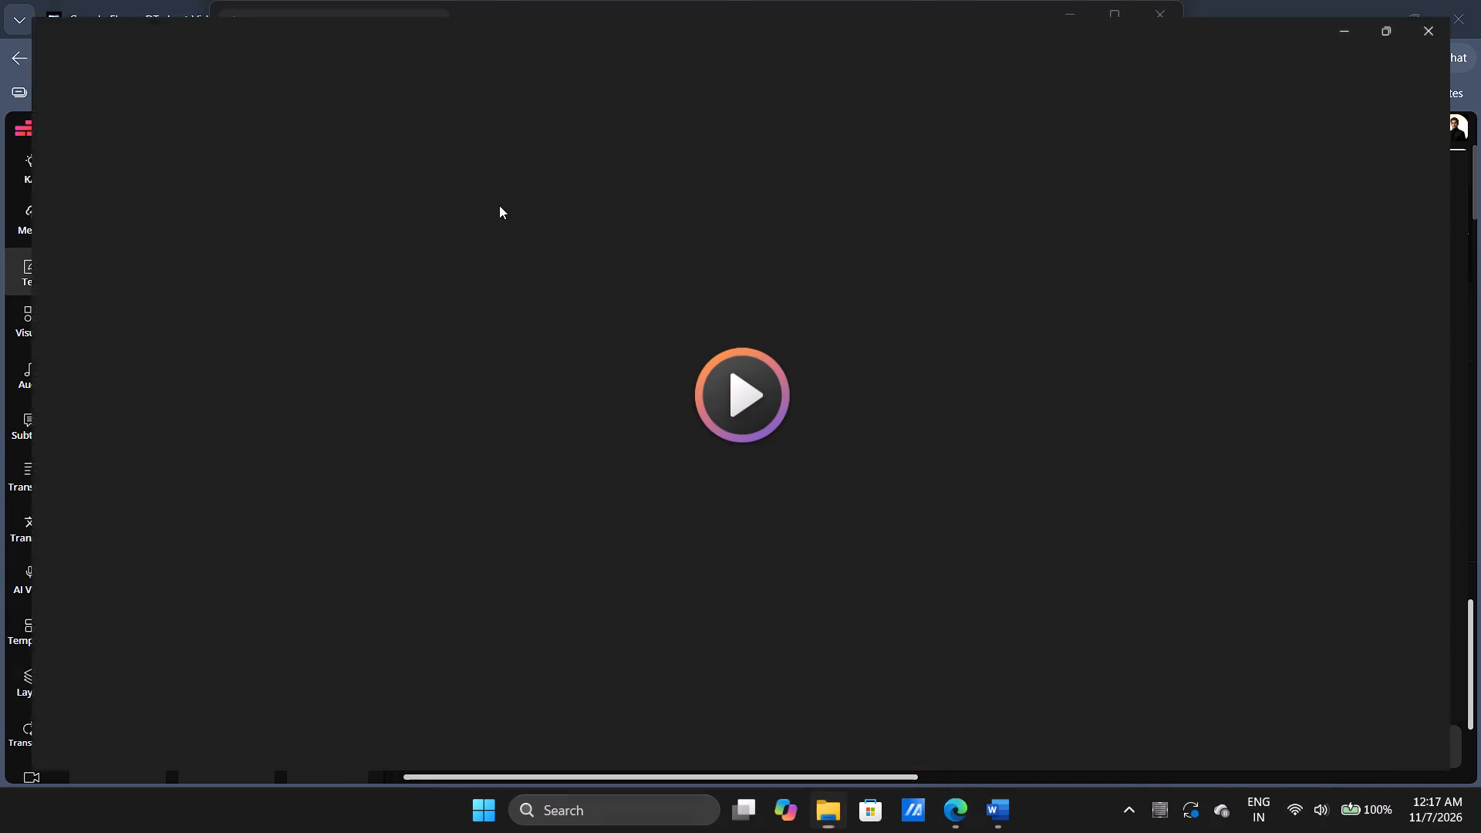